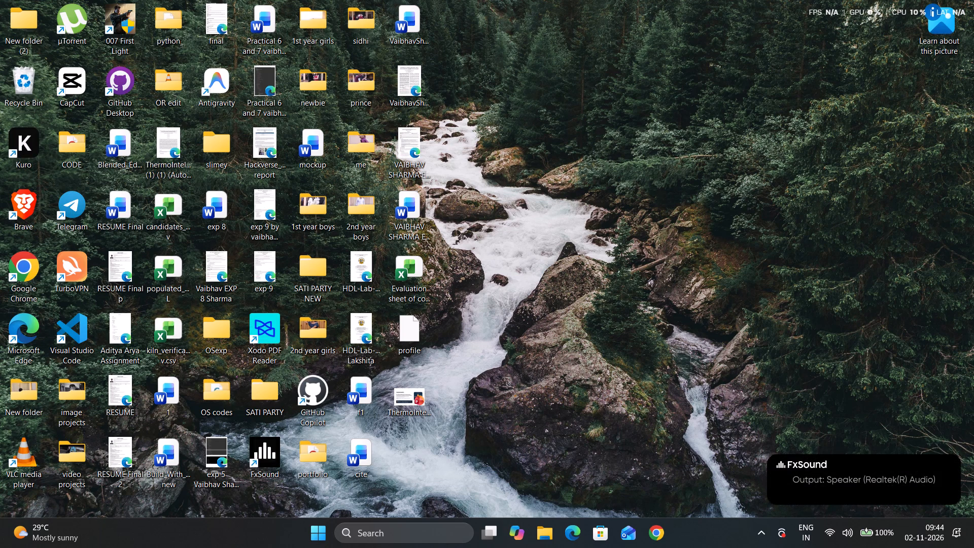
# Open the ThermoIntel research presentation from the desktop in PowerPoint and dismiss the Office support notice.
pyautogui.scroll(-1, 487, 274)
pyautogui.doubleClick(408, 402)
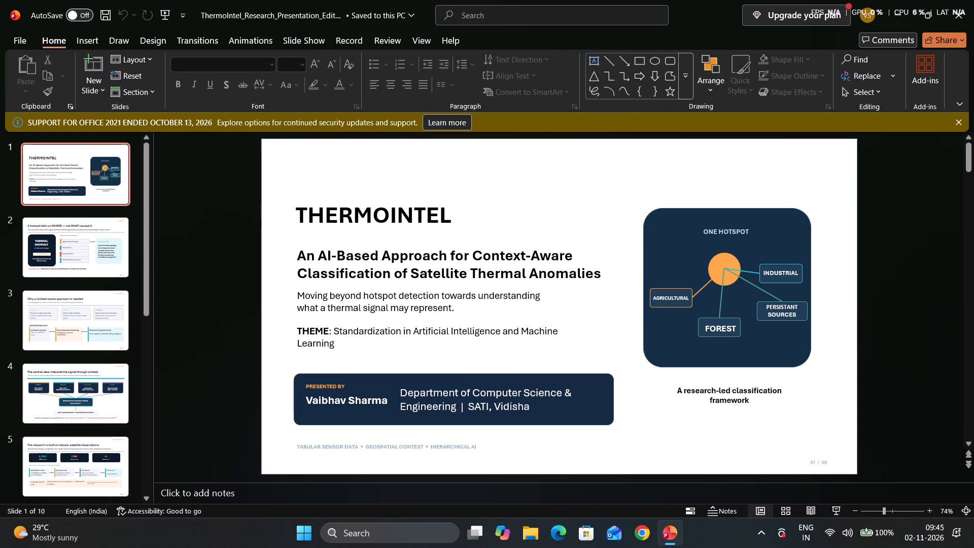
pyautogui.click(963, 117)
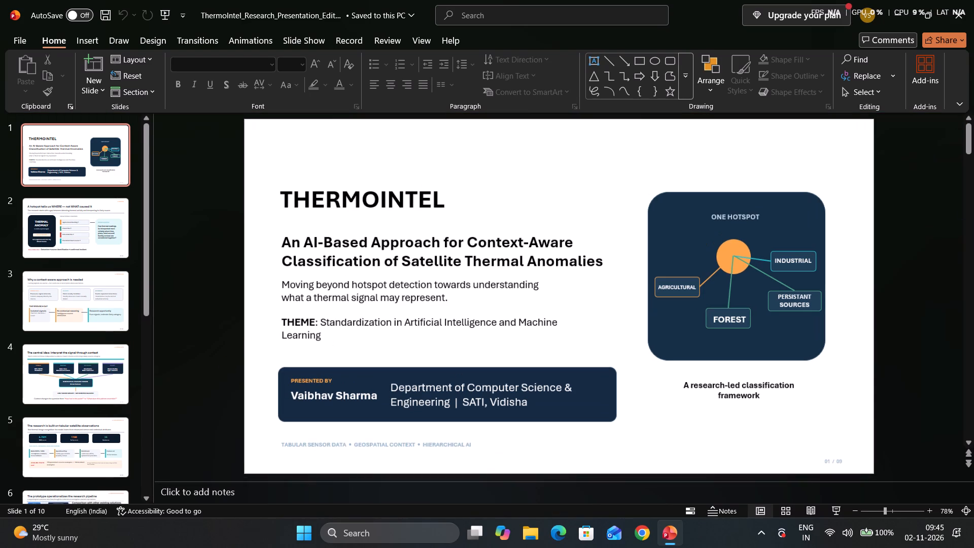
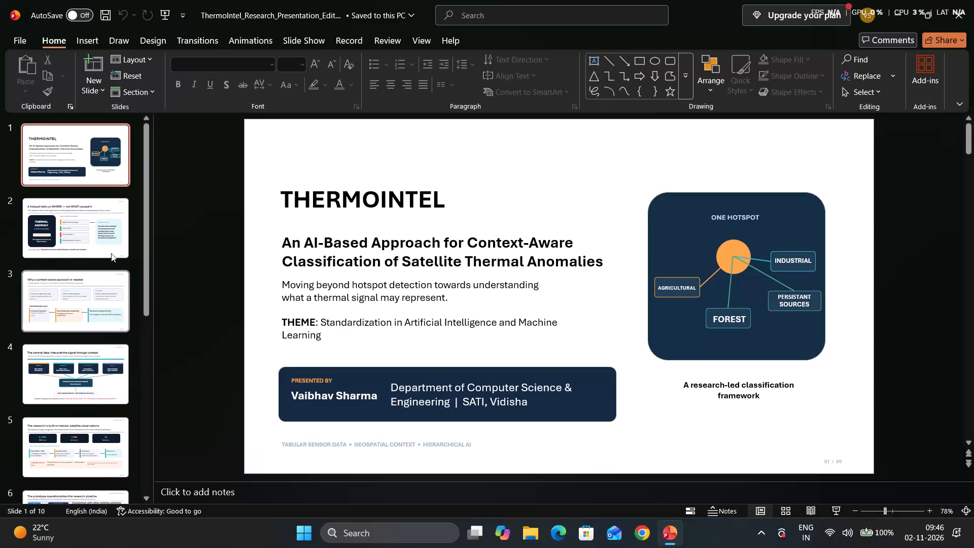
# Open slide 6 and examine the research pipeline diagram to see whether its AI logic block can be edited.
pyautogui.scroll(-8, 67, 302)
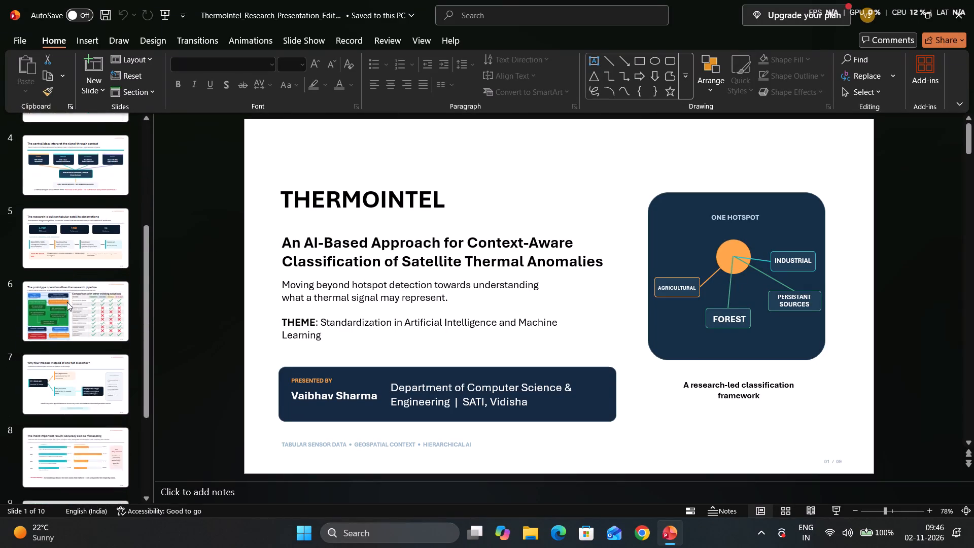
pyautogui.scroll(-2, 67, 302)
pyautogui.click(88, 141)
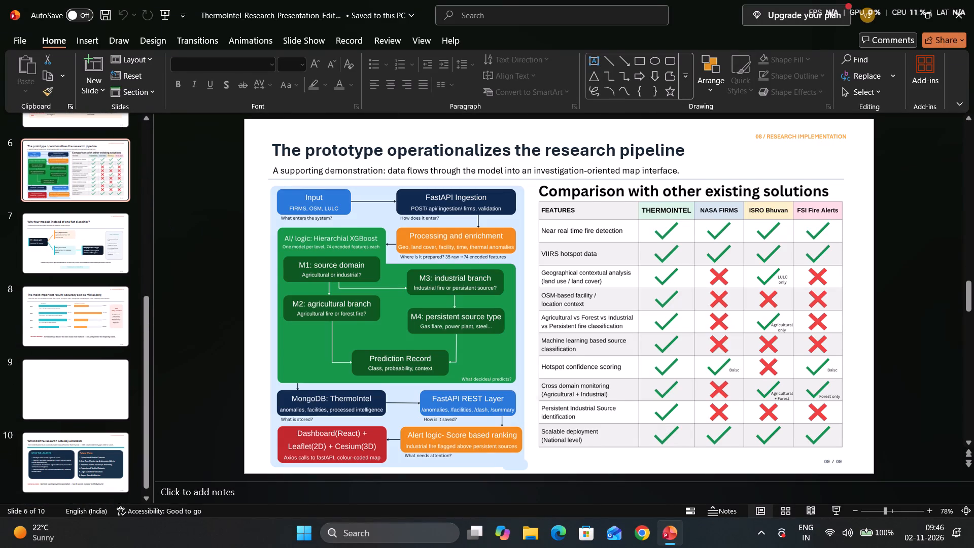
pyautogui.click(308, 247)
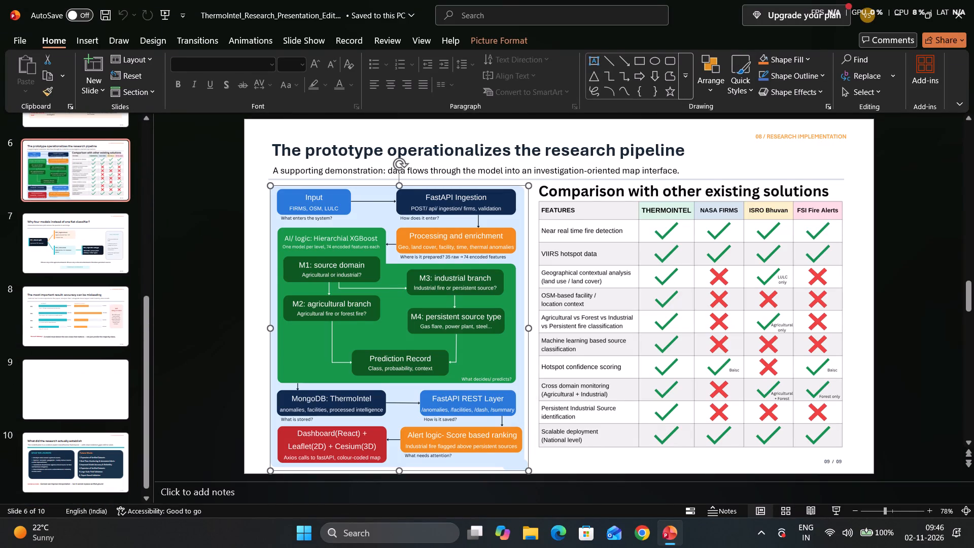
pyautogui.click(347, 251)
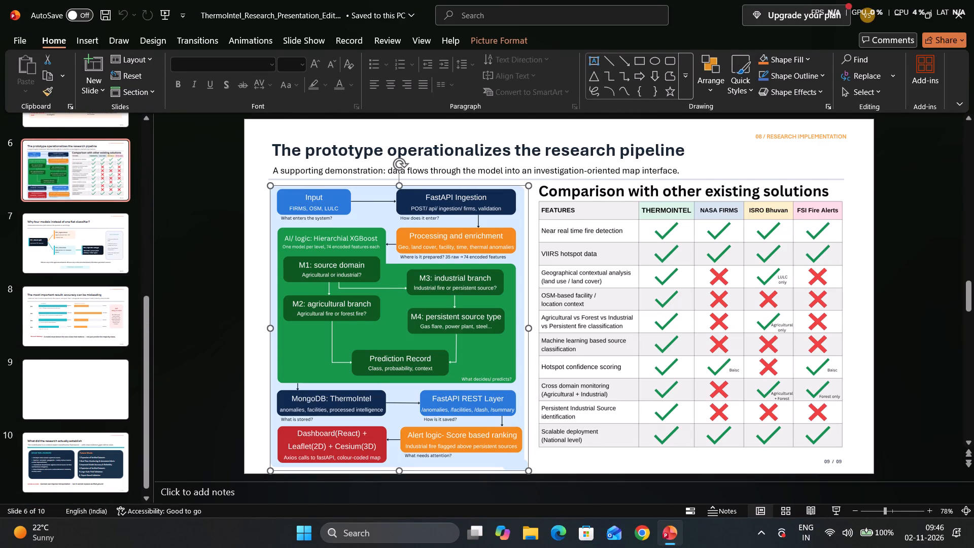
pyautogui.click(330, 246)
pyautogui.click(330, 246)
pyautogui.click(334, 250)
# Switch to Chrome and open the Canva website.
pyautogui.click(638, 530)
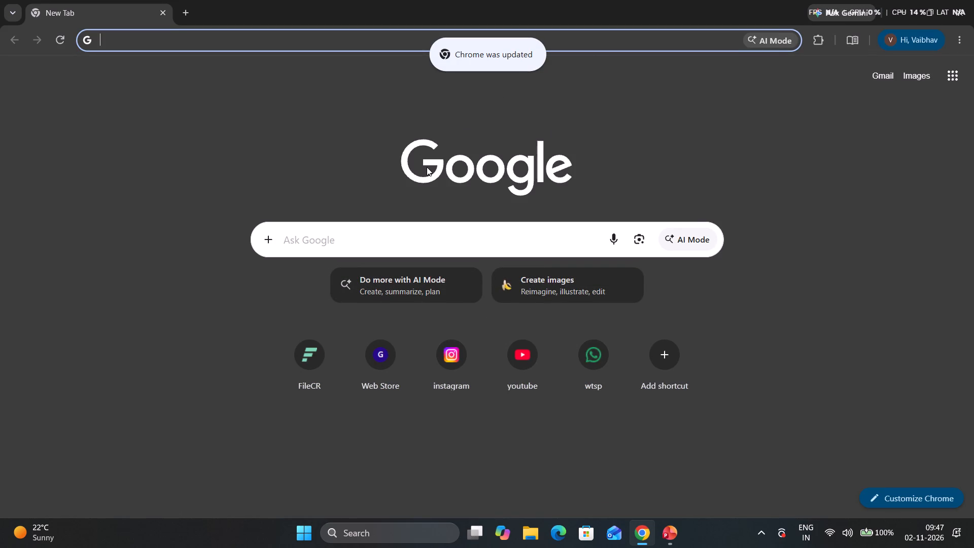
pyautogui.write('canva')
pyautogui.click(376, 59)
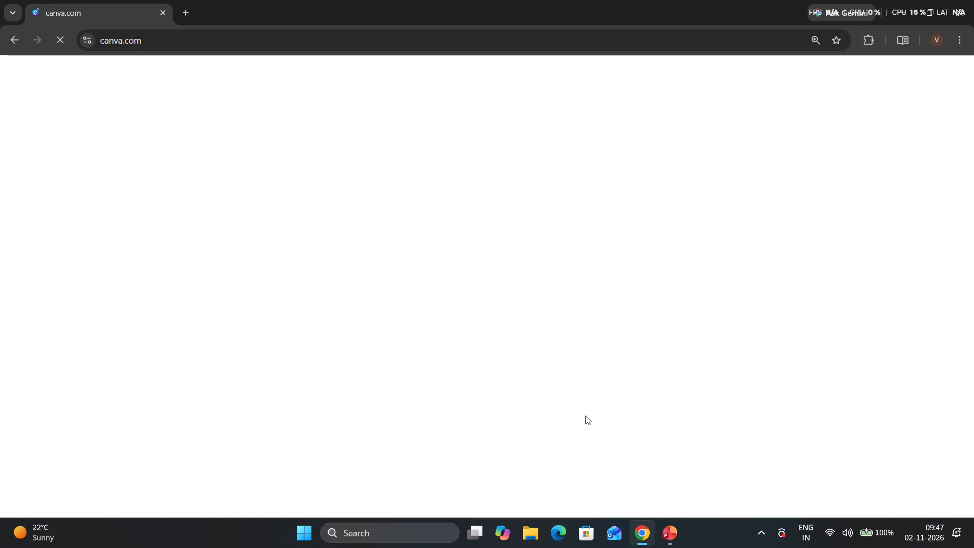
# Back in the PowerPoint presentation, replace the word "KEY" with "key" in slide 8's "thing to notice" callout.
pyautogui.click(664, 534)
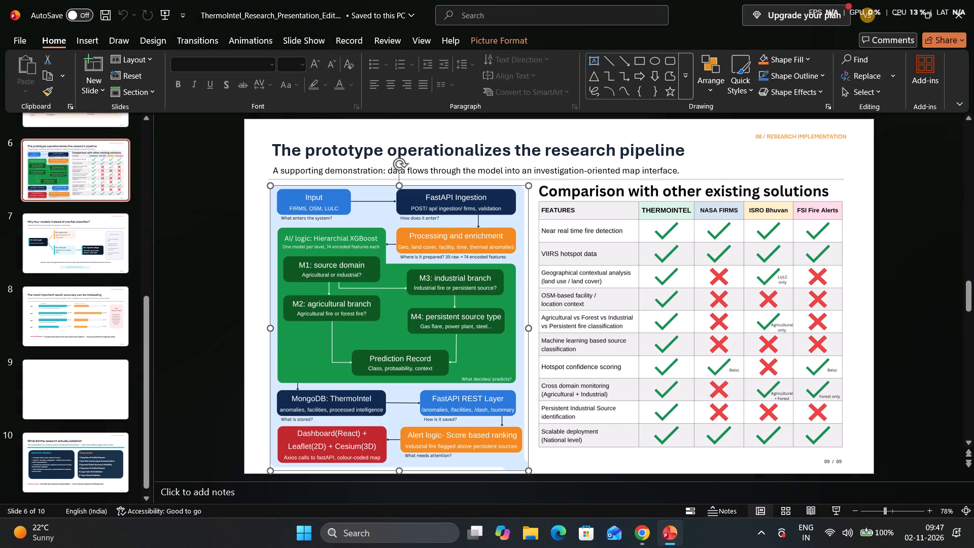
pyautogui.scroll(-5, 78, 323)
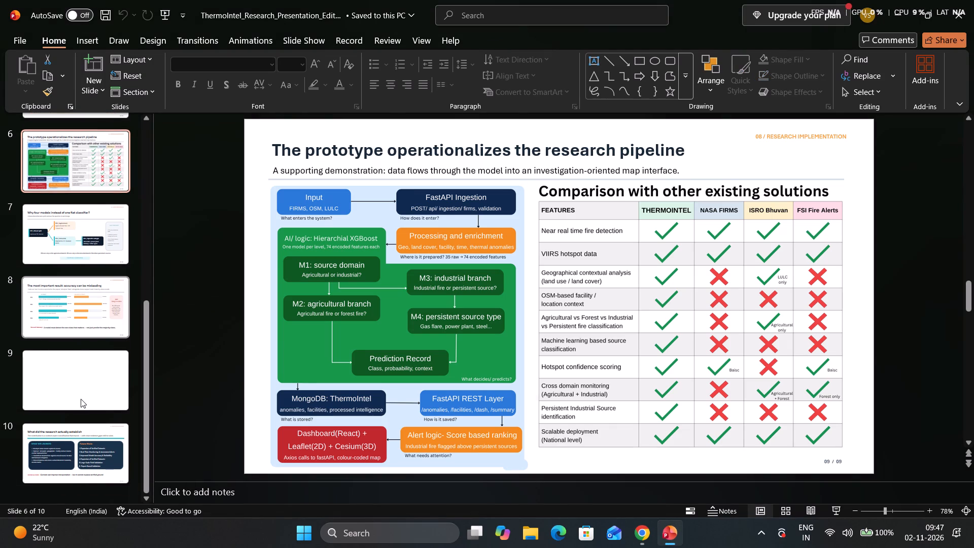
pyautogui.click(81, 399)
pyautogui.click(82, 329)
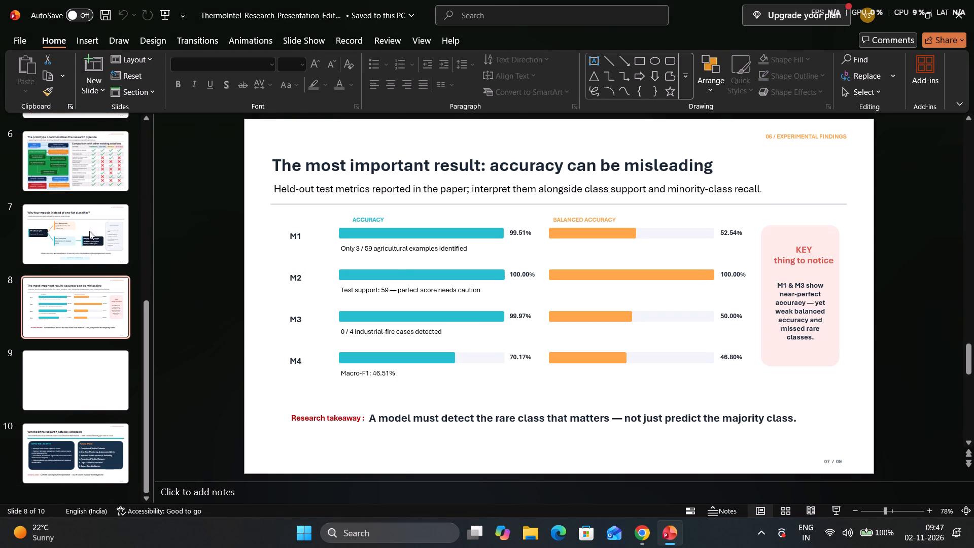
pyautogui.click(808, 258)
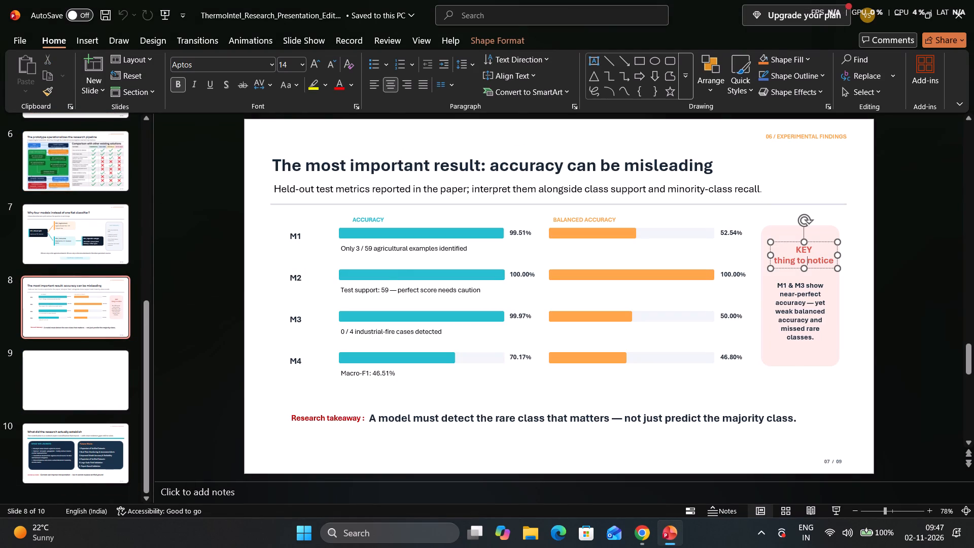
pyautogui.click(813, 248)
pyautogui.press('BackSpace')
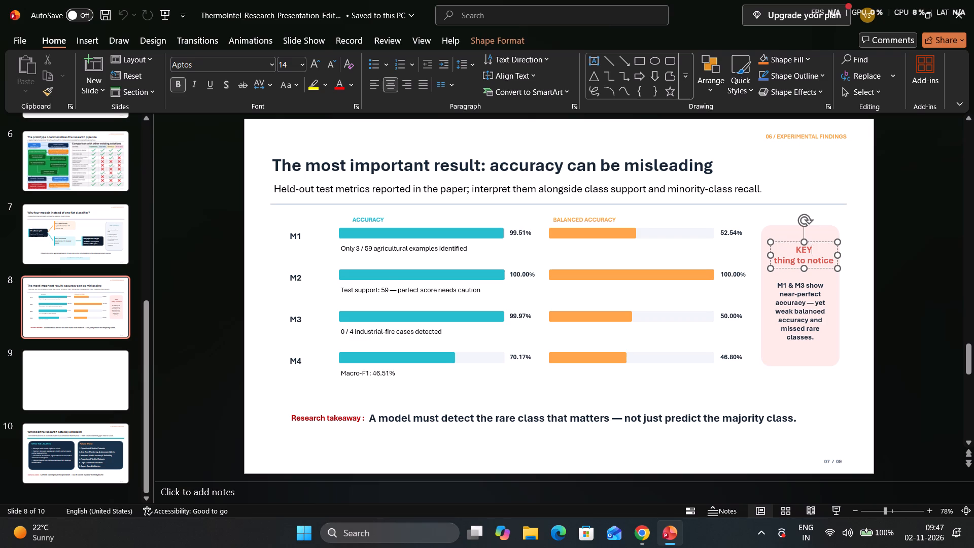
pyautogui.press('BackSpace')
pyautogui.press('r')
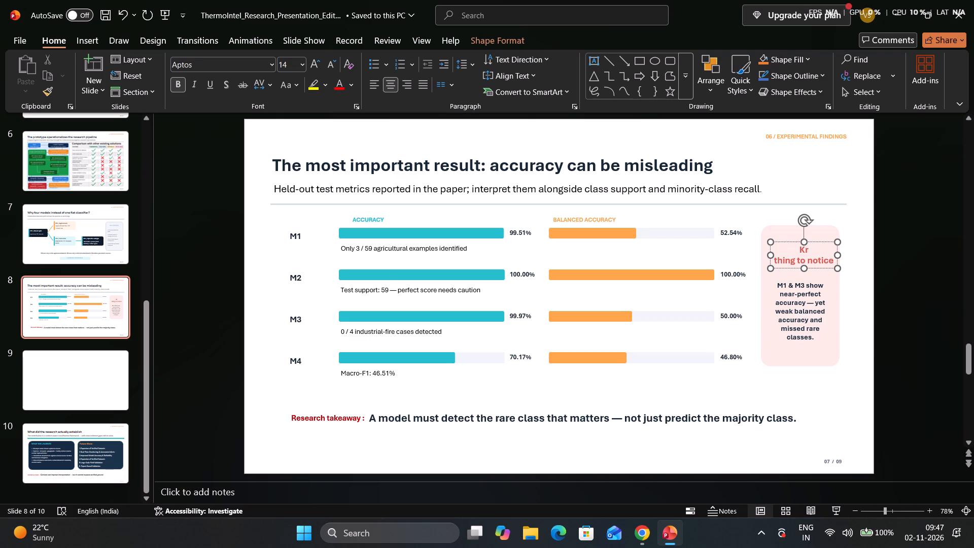
pyautogui.press('BackSpace')
pyautogui.press('BackSpace')
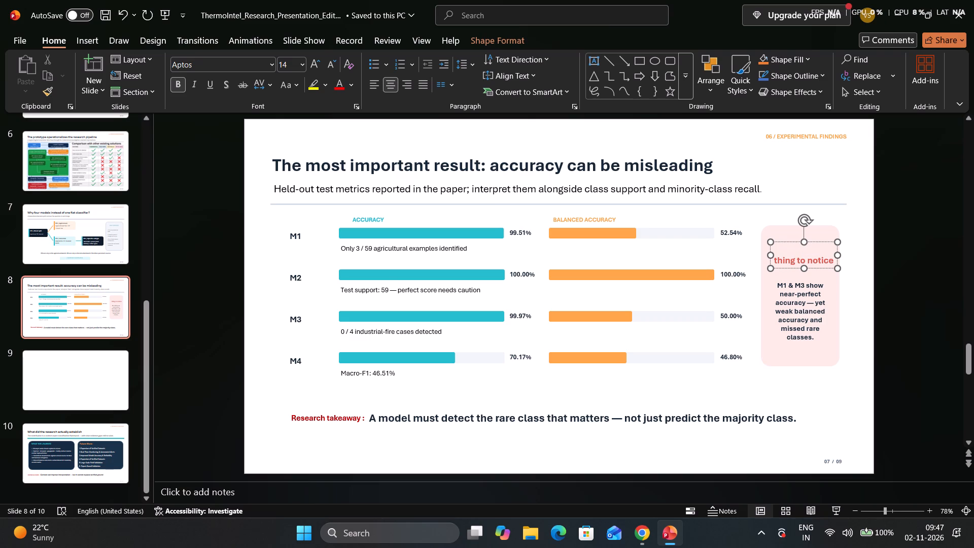
pyautogui.write('key')
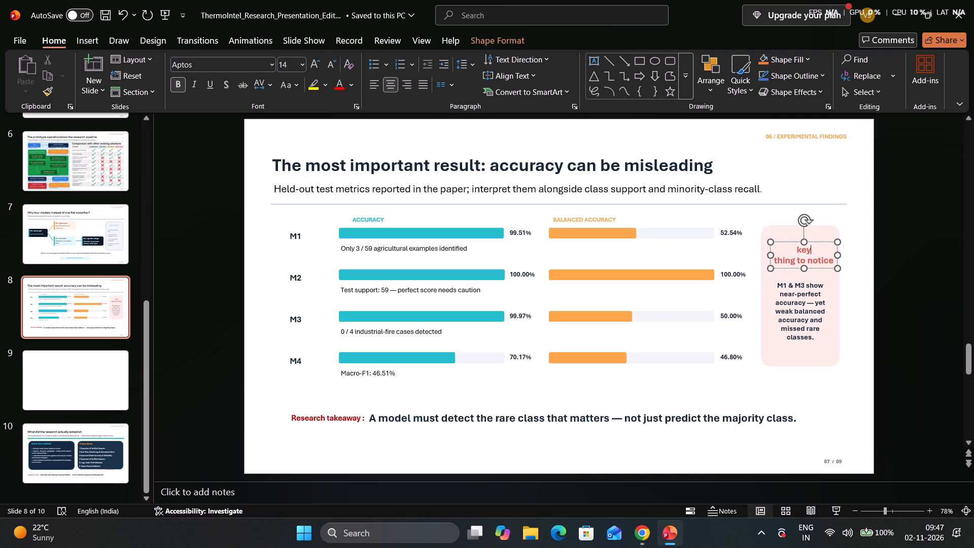
# Change the heading above the teal bars on slide 8 to "RAW ACCURACY".
pyautogui.click(381, 222)
pyautogui.click(587, 221)
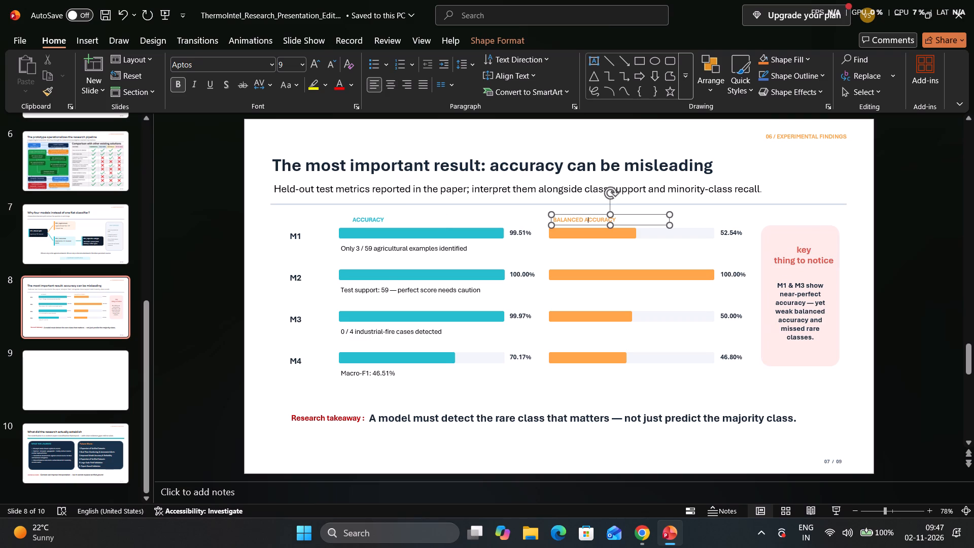
pyautogui.click(361, 216)
pyautogui.click(356, 217)
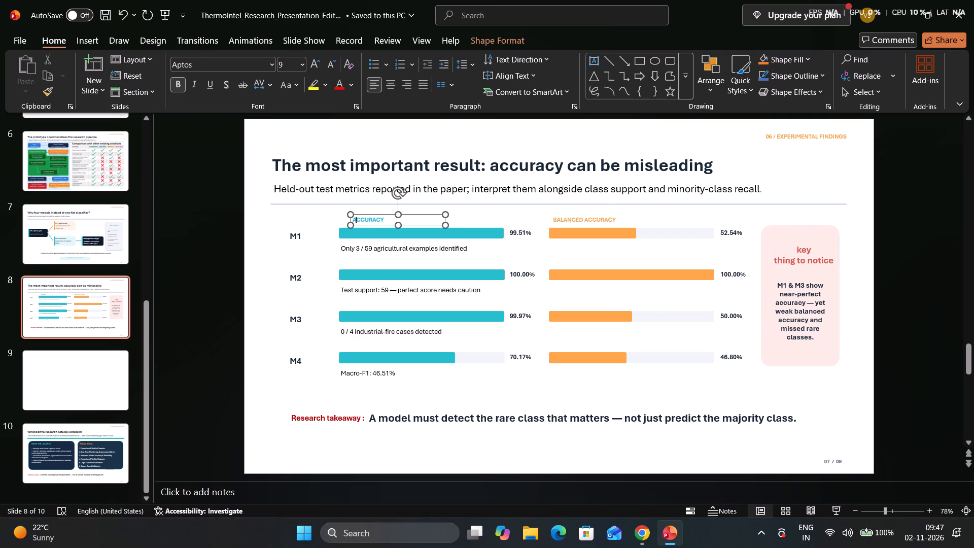
pyautogui.click(354, 217)
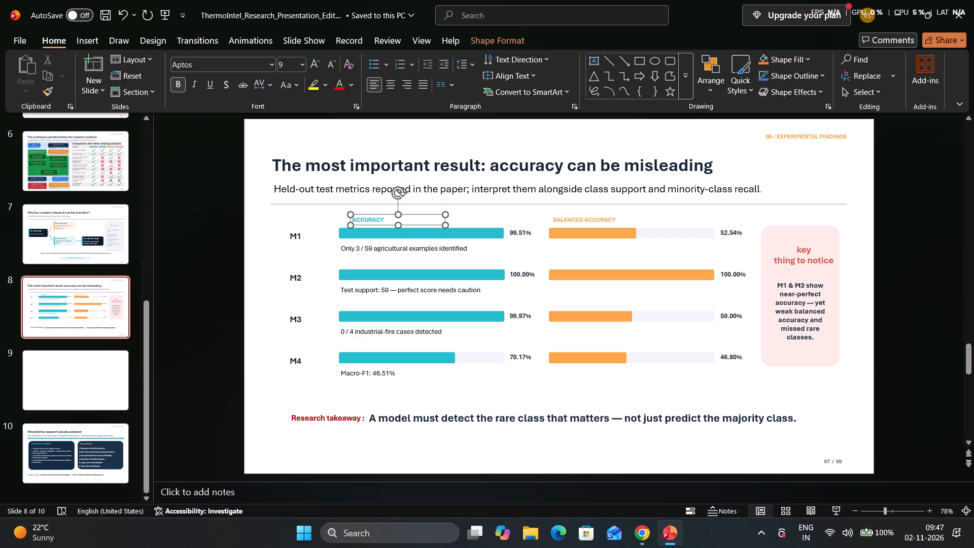
pyautogui.press('r')
pyautogui.press('\\')
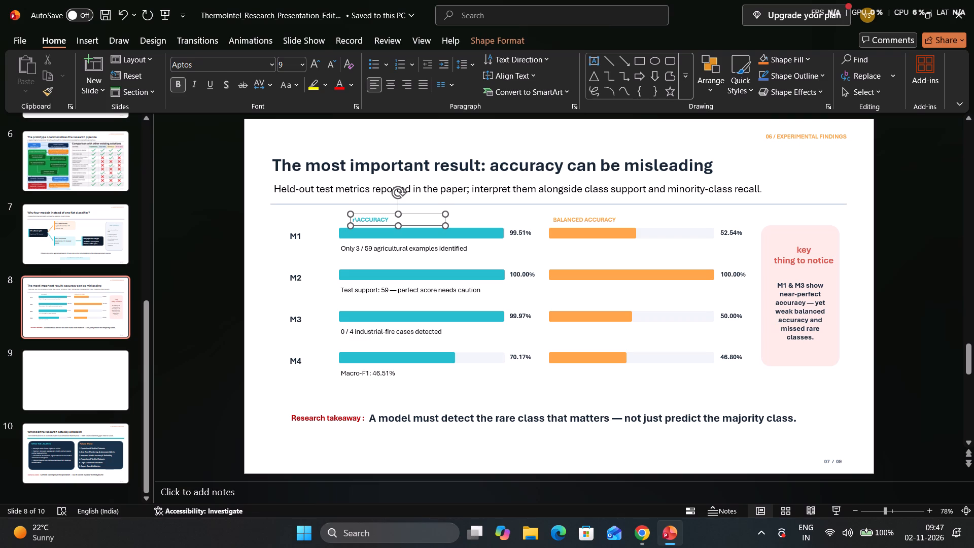
pyautogui.press('BackSpace')
pyautogui.press('BackSpace')
pyautogui.write('RAW')
pyautogui.press('space')
# Examine the balanced accuracy heading, the M2 bar and the M2 test support note on slide 8.
pyautogui.click(555, 220)
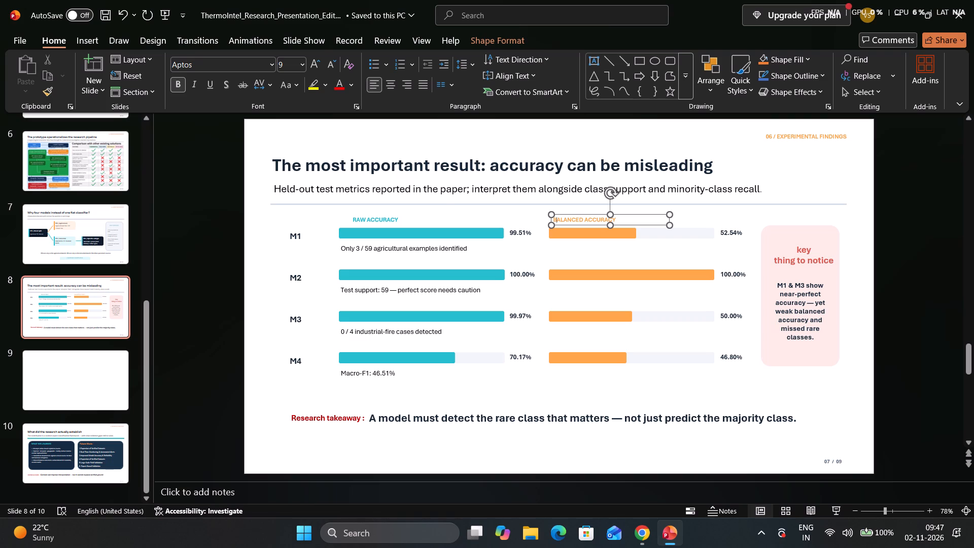
pyautogui.click(386, 218)
pyautogui.click(413, 266)
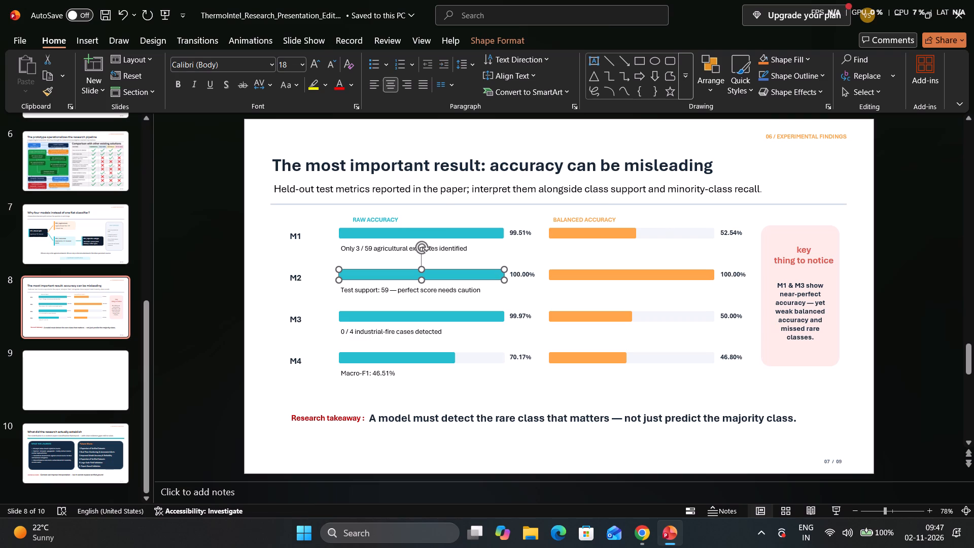
pyautogui.click(601, 213)
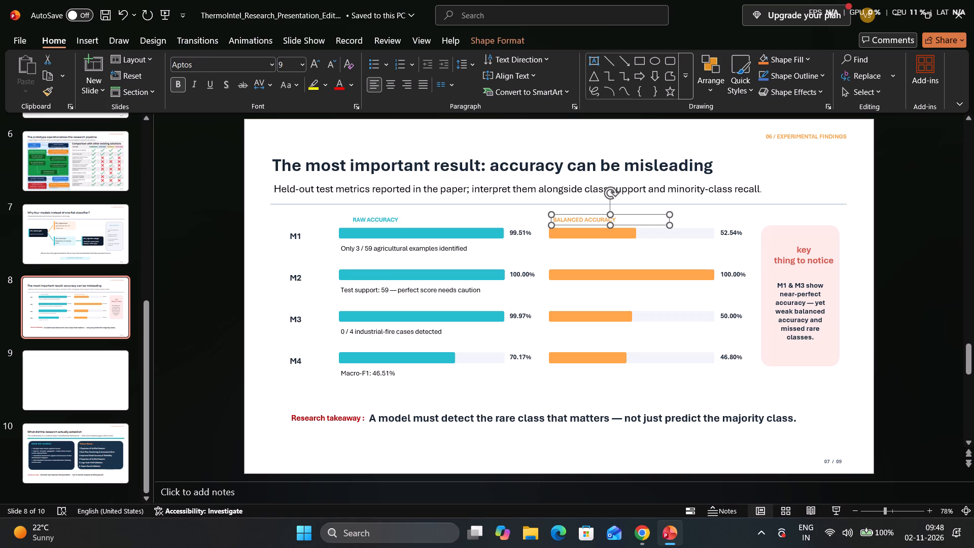
pyautogui.moveTo(345, 290); pyautogui.dragTo(374, 295)
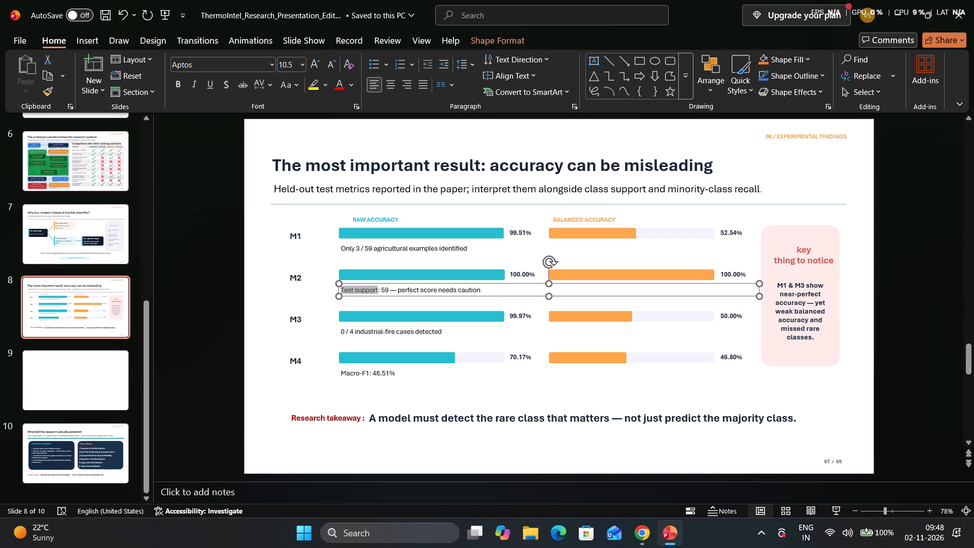
pyautogui.moveTo(374, 295); pyautogui.dragTo(475, 295)
pyautogui.click(483, 289)
pyautogui.click(473, 285)
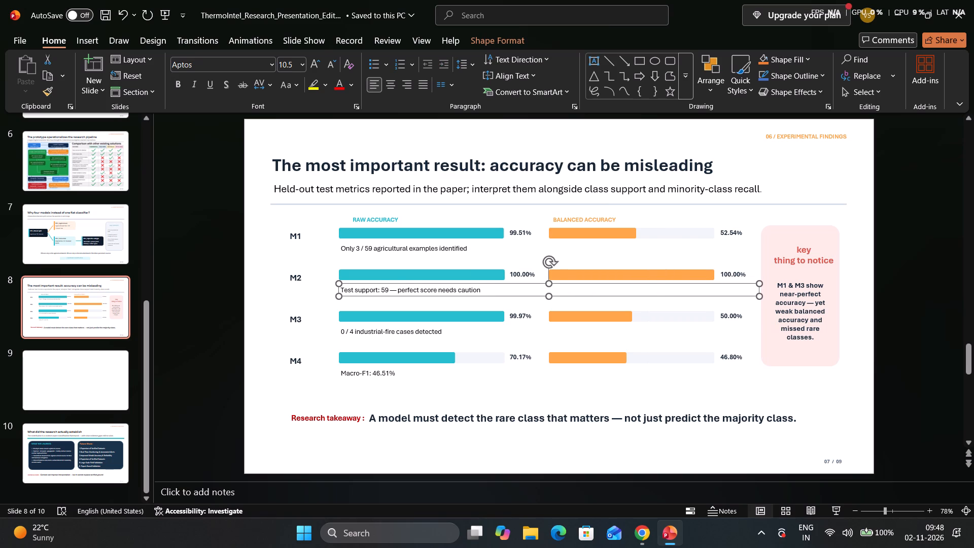
pyautogui.click(468, 285)
pyautogui.click(428, 292)
pyautogui.click(238, 292)
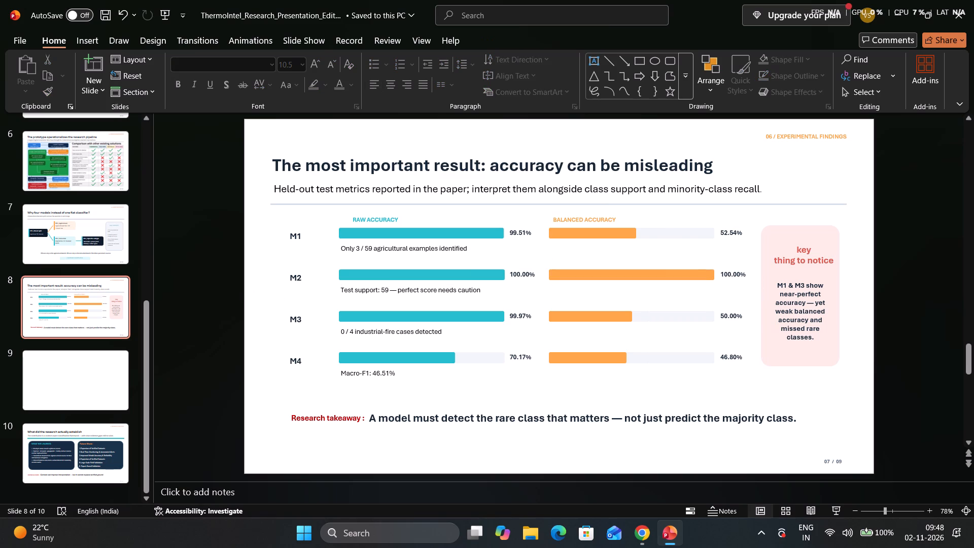
# Switch to Chrome to check the Canva home page.
pyautogui.click(651, 521)
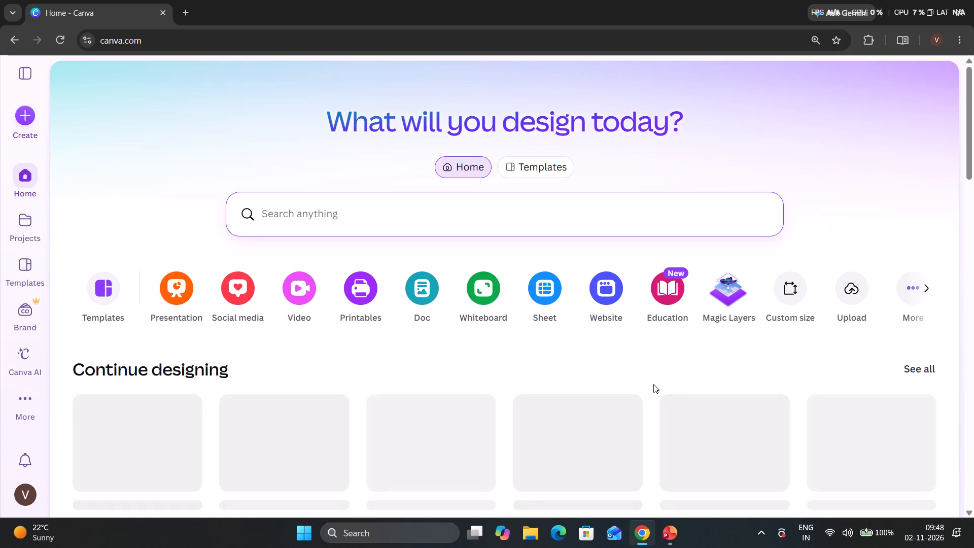
# Return to PowerPoint and move the "6. Expert-Based Validation" line on slide 10 slightly up inside the Future Work box.
pyautogui.click(679, 533)
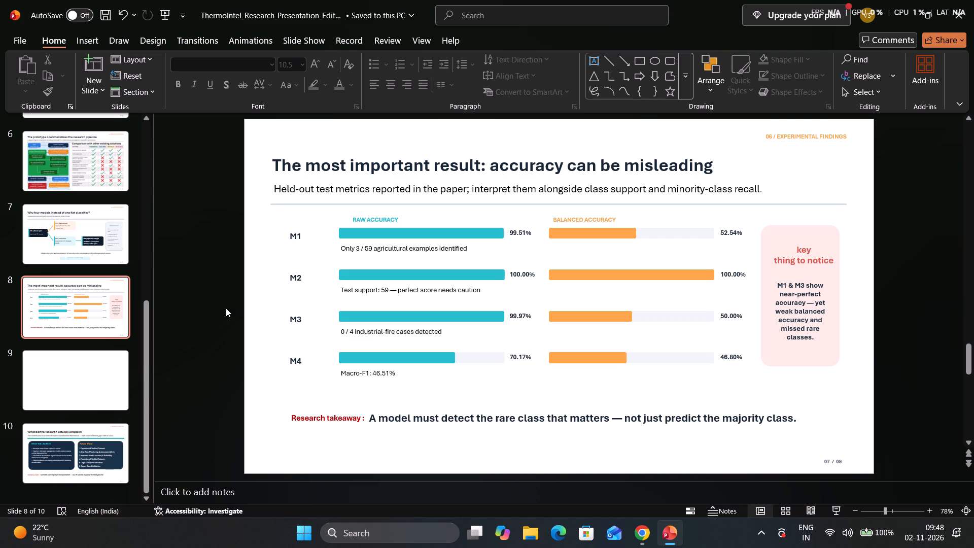
pyautogui.scroll(-3, 226, 308)
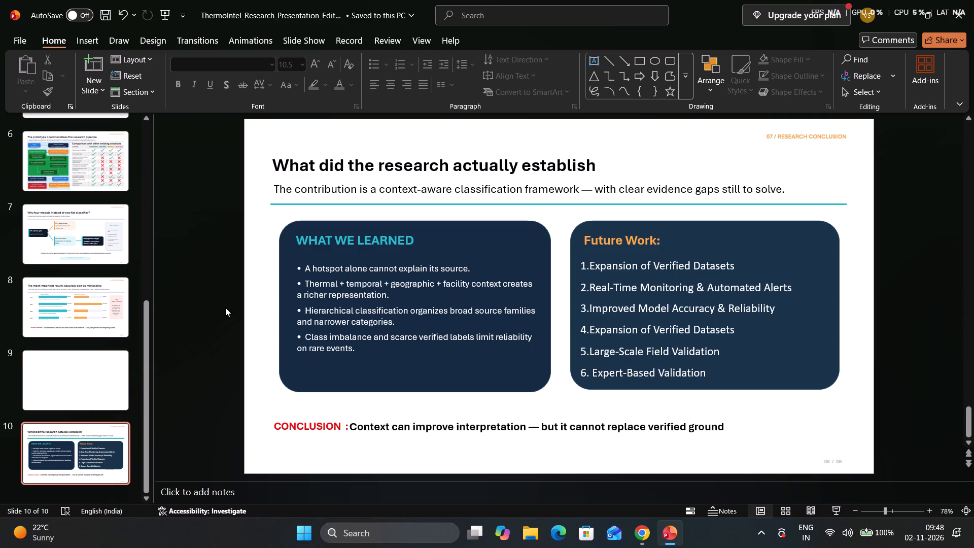
pyautogui.click(596, 373)
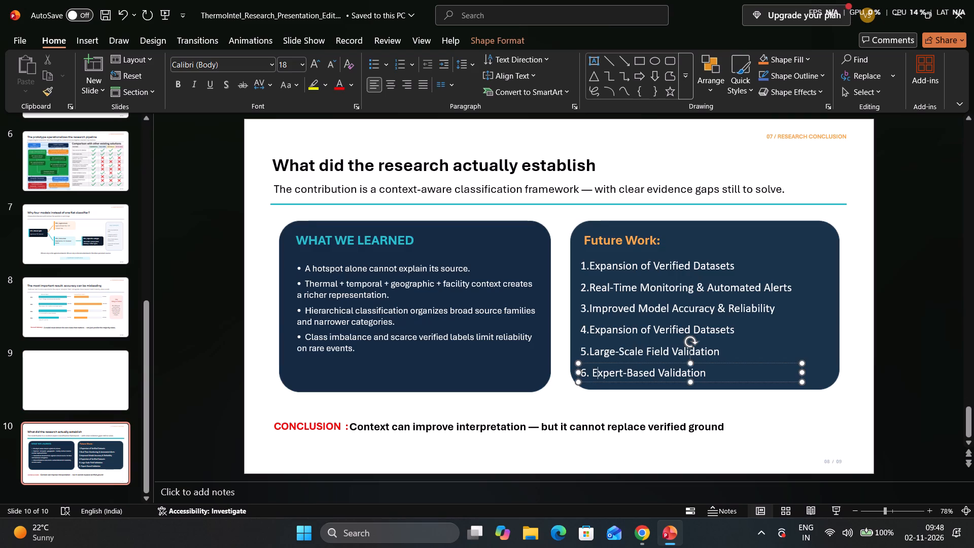
pyautogui.click(629, 383)
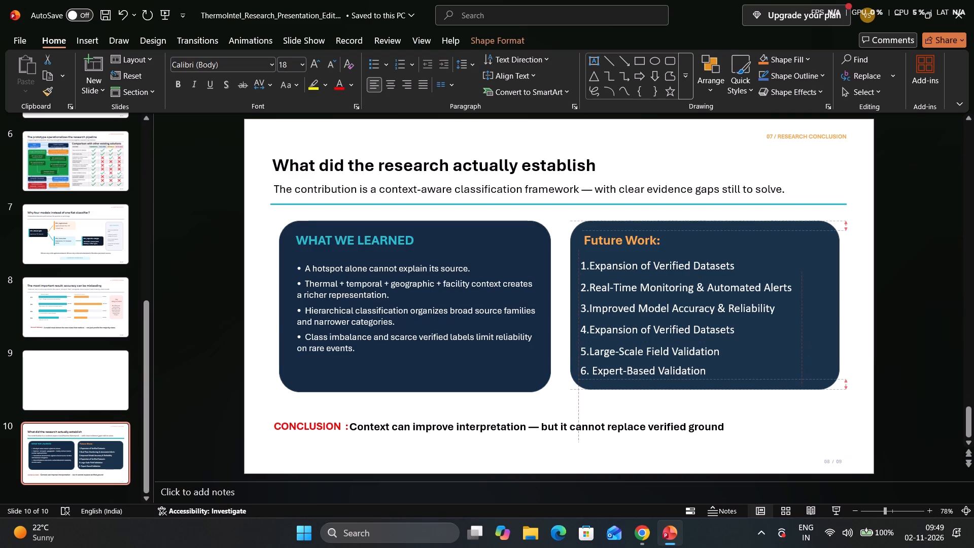
pyautogui.click(552, 314)
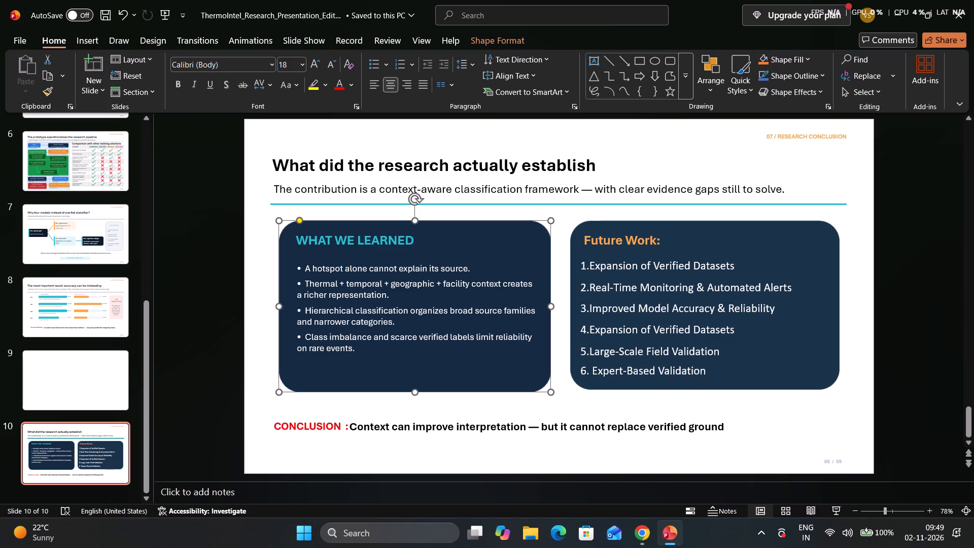
# Move the "1.Expansion of Verified Datasets" line slightly up, closer to the Future Work heading.
pyautogui.click(636, 265)
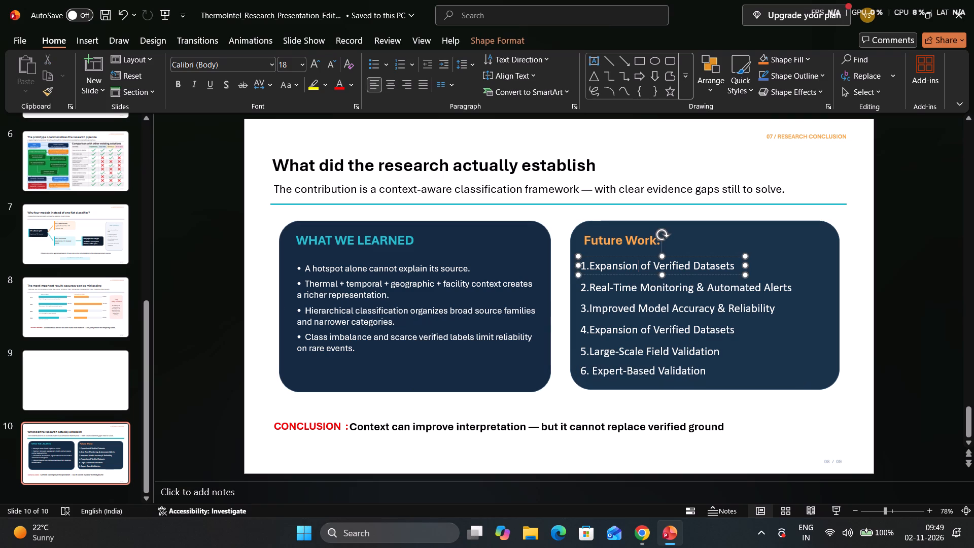
pyautogui.moveTo(646, 275); pyautogui.dragTo(646, 270)
# Move the "2.Real-Time Monitoring & Automated Alerts" and "3.Improved Model Accuracy & Reliability" lines slightly up in the Future Work box.
pyautogui.click(641, 290)
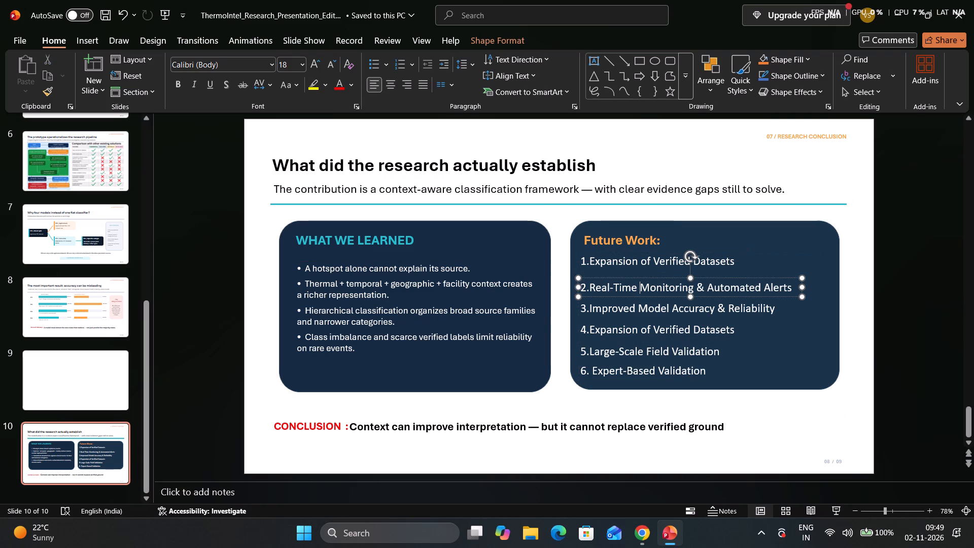
pyautogui.moveTo(645, 295); pyautogui.dragTo(645, 290)
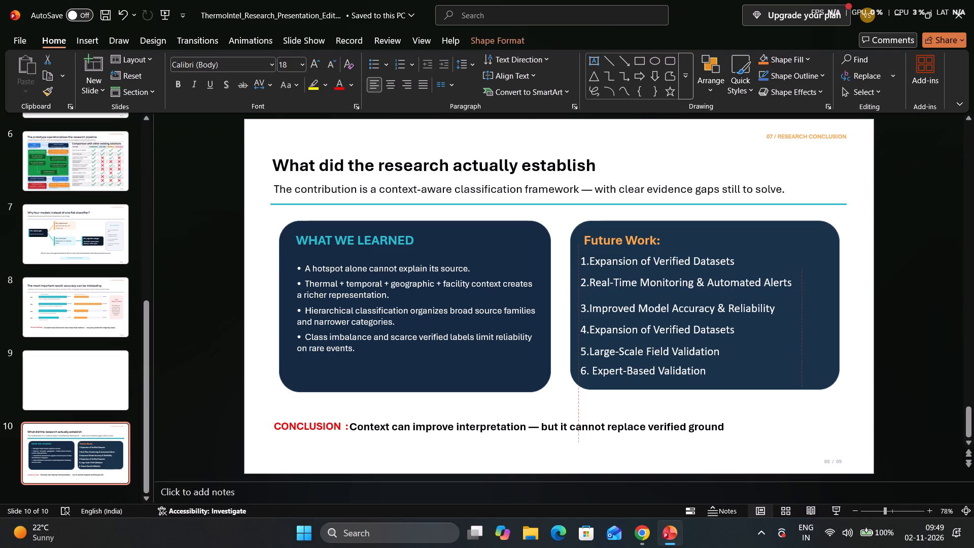
pyautogui.moveTo(645, 290); pyautogui.dragTo(643, 291)
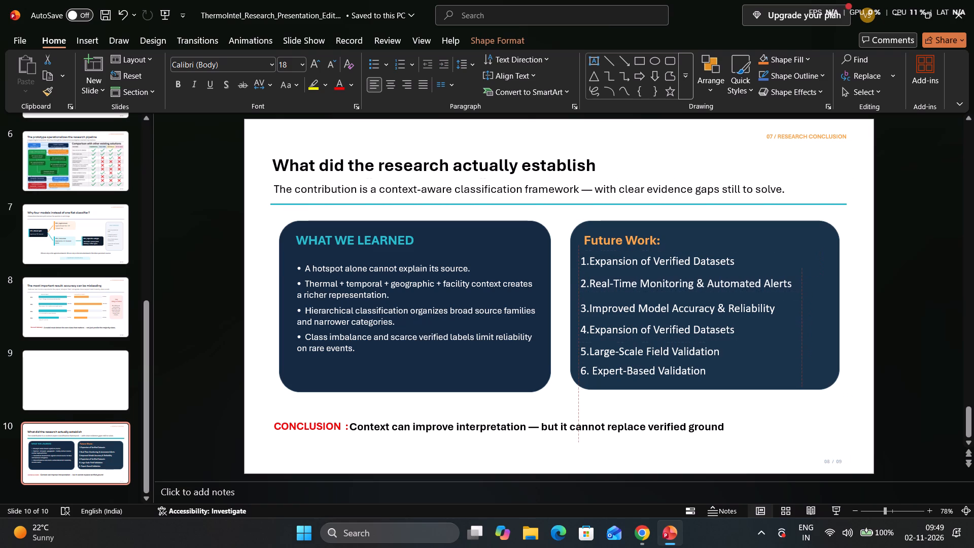
pyautogui.moveTo(643, 291); pyautogui.dragTo(643, 290)
pyautogui.click(634, 307)
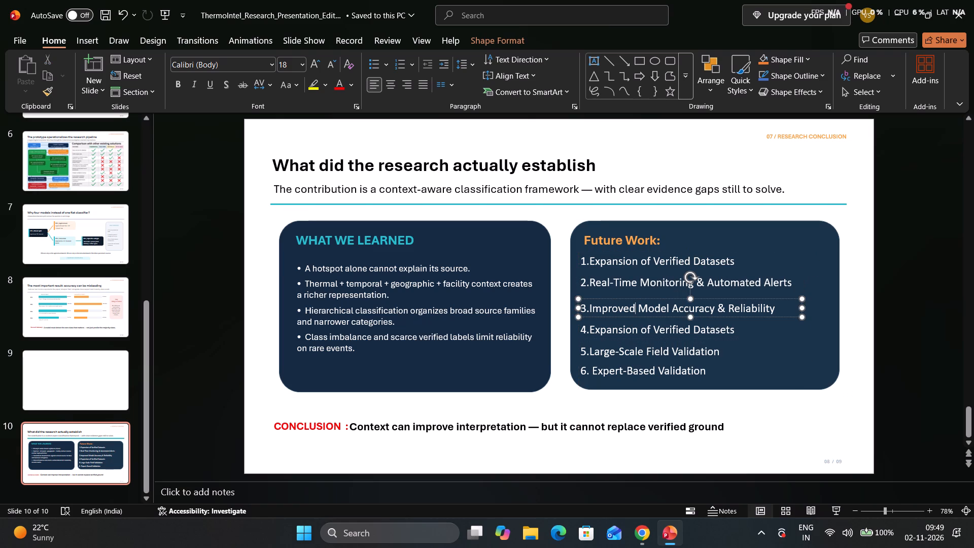
pyautogui.moveTo(648, 316); pyautogui.dragTo(648, 315)
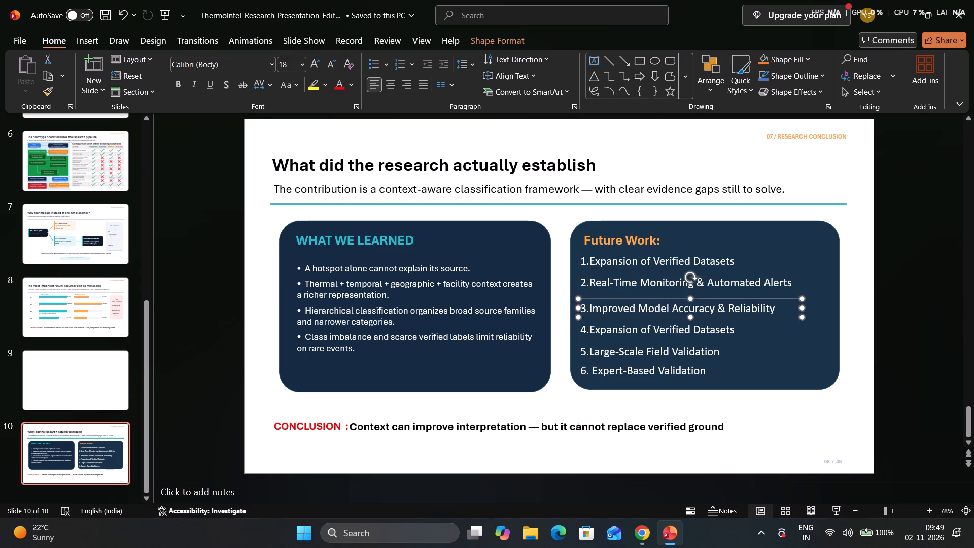
pyautogui.moveTo(648, 315); pyautogui.dragTo(648, 312)
# Move the "4.Expansion of Verified Datasets" and "5.Large-Scale Field Validation" lines slightly up to close the gaps.
pyautogui.click(641, 328)
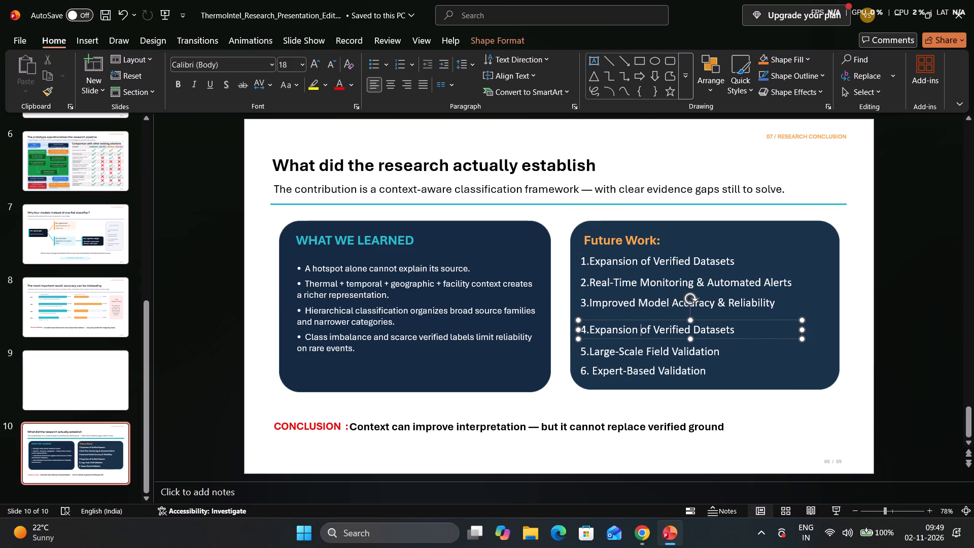
pyautogui.moveTo(649, 337); pyautogui.dragTo(649, 331)
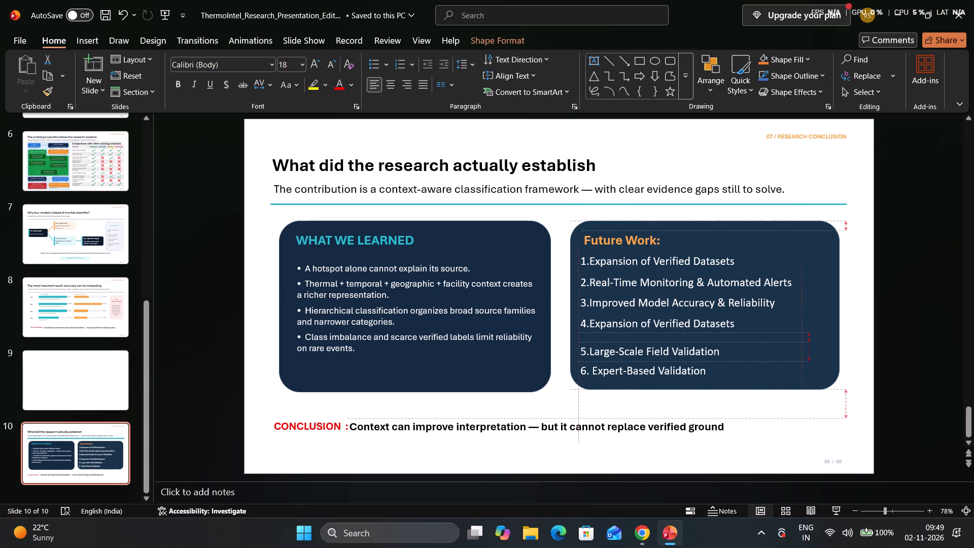
pyautogui.moveTo(649, 331); pyautogui.dragTo(649, 331)
pyautogui.click(640, 354)
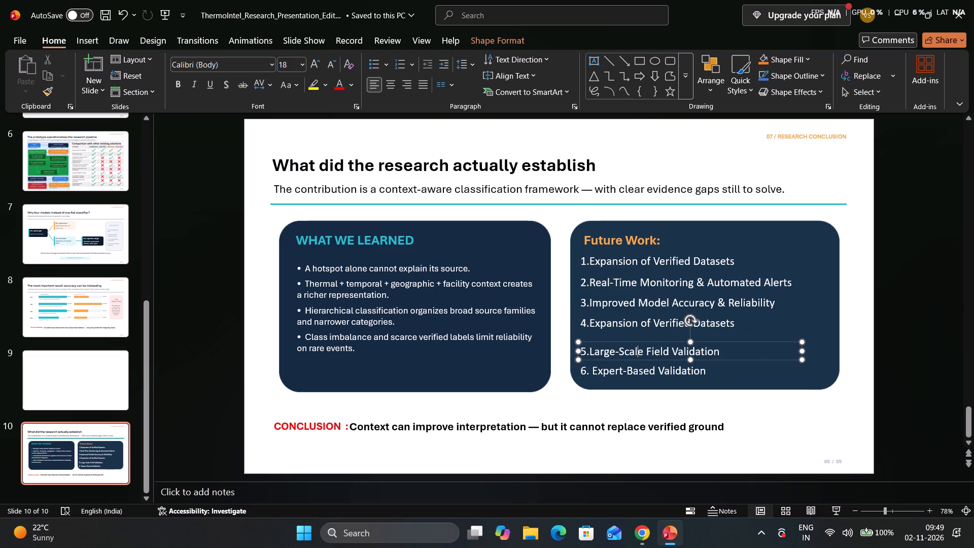
pyautogui.click(647, 359)
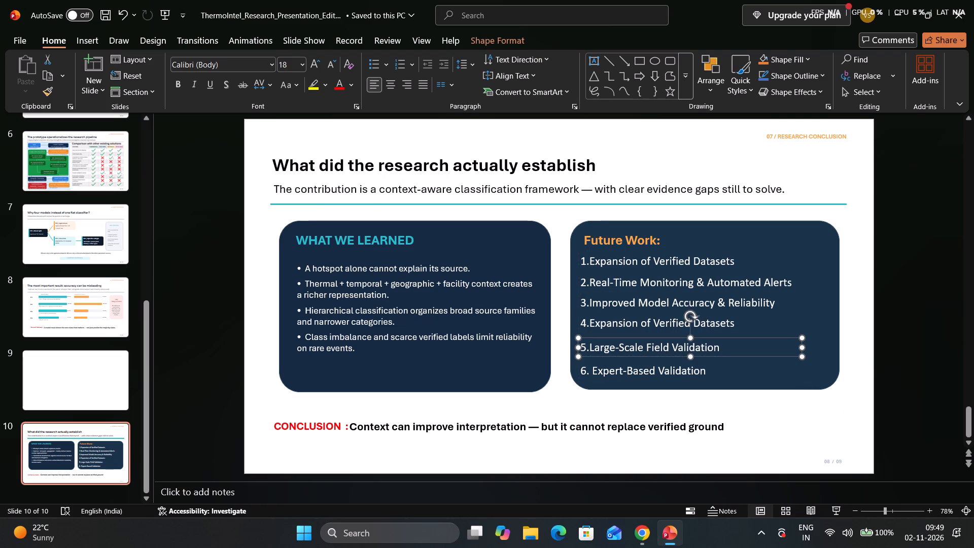
# Nudge Future Work lines 4 and 3 slightly down so they are evenly spaced between lines 2 and 5.
pyautogui.click(643, 326)
pyautogui.click(643, 330)
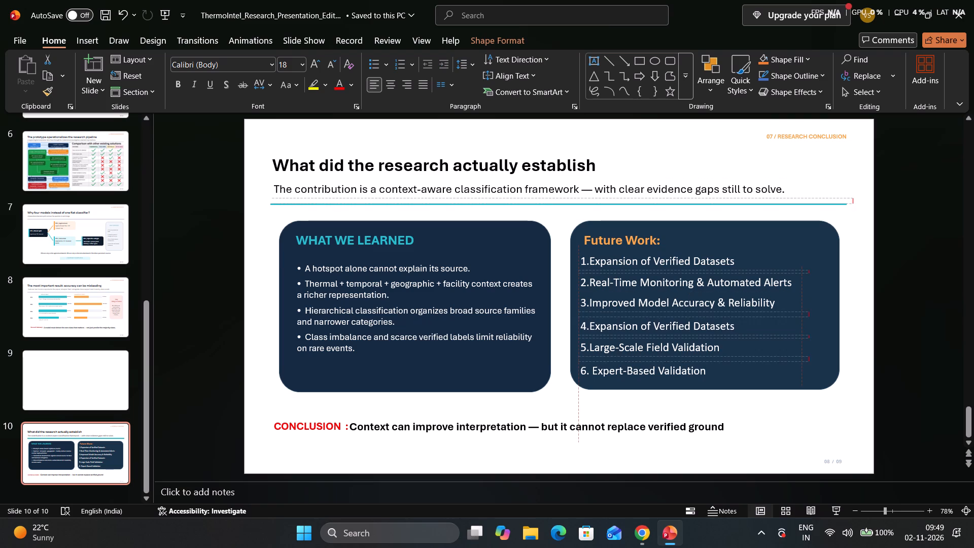
pyautogui.click(615, 300)
pyautogui.click(647, 309)
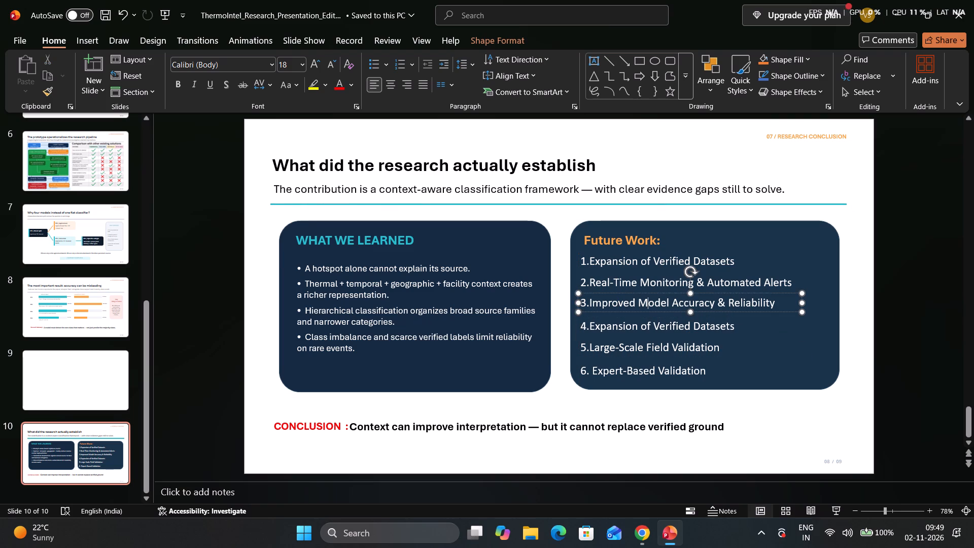
pyautogui.click(646, 313)
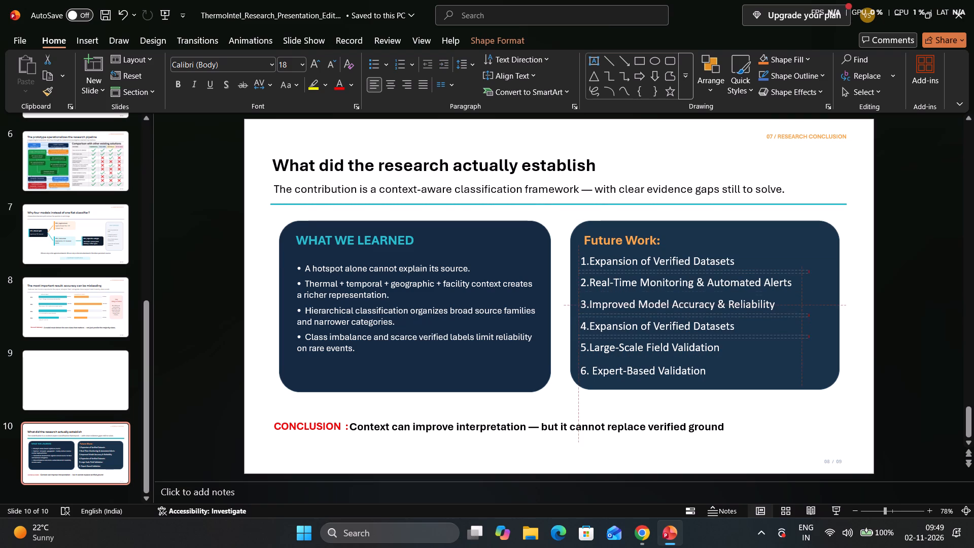
pyautogui.click(560, 287)
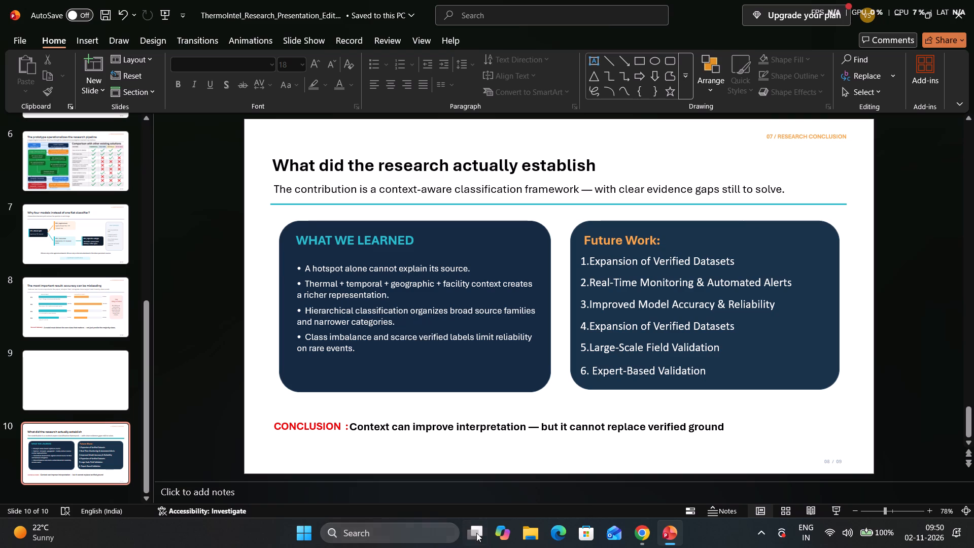
# Switch to File Explorer and check the docs folder on the C: drive.
pyautogui.click(533, 535)
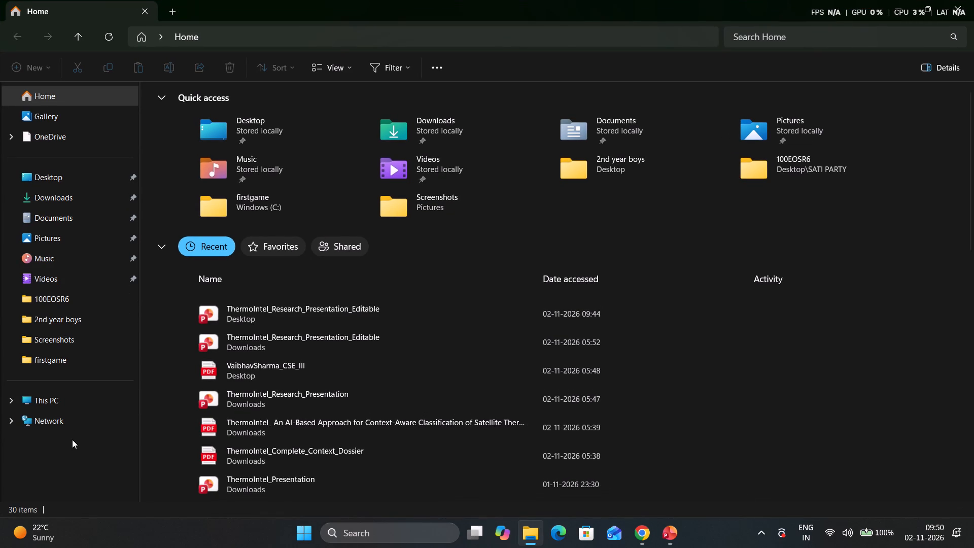
pyautogui.click(69, 410)
pyautogui.doubleClick(223, 129)
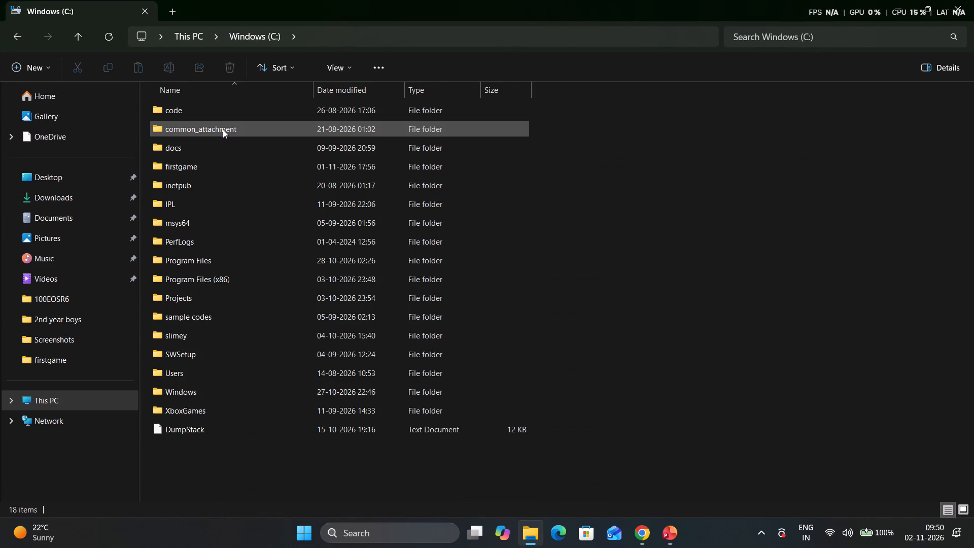
pyautogui.doubleClick(185, 142)
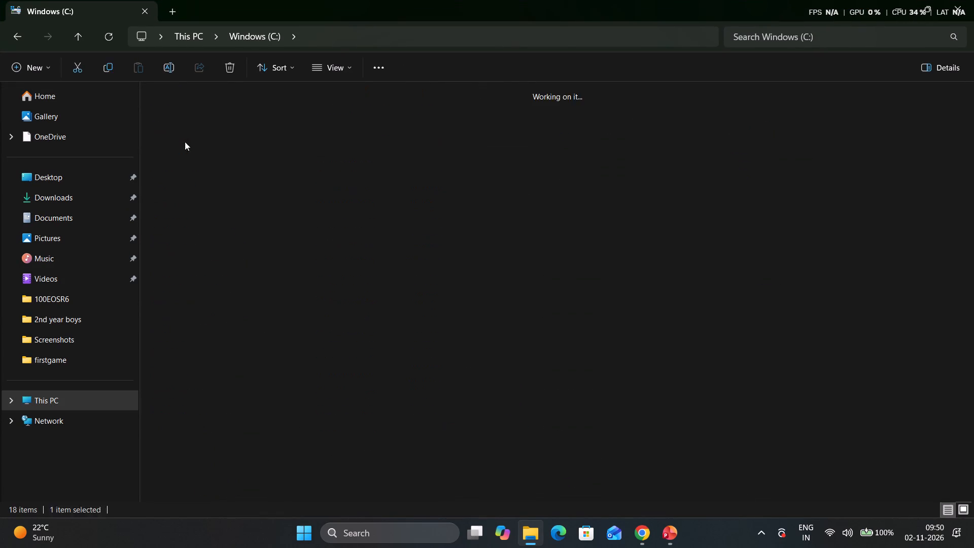
pyautogui.click(10, 36)
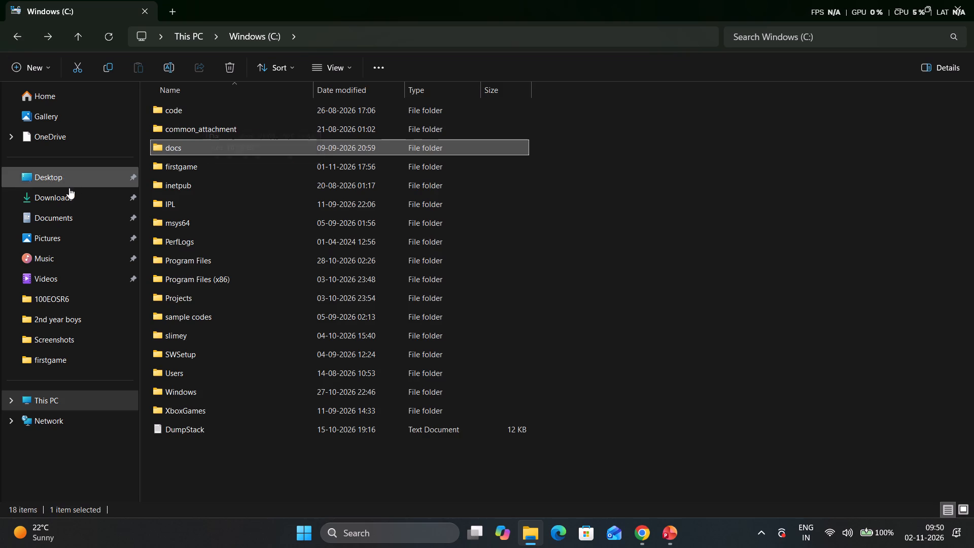
# Look through the Codex folder in Documents, including its 2026-11-01 subfolder.
pyautogui.click(59, 204)
pyautogui.click(59, 219)
pyautogui.doubleClick(206, 127)
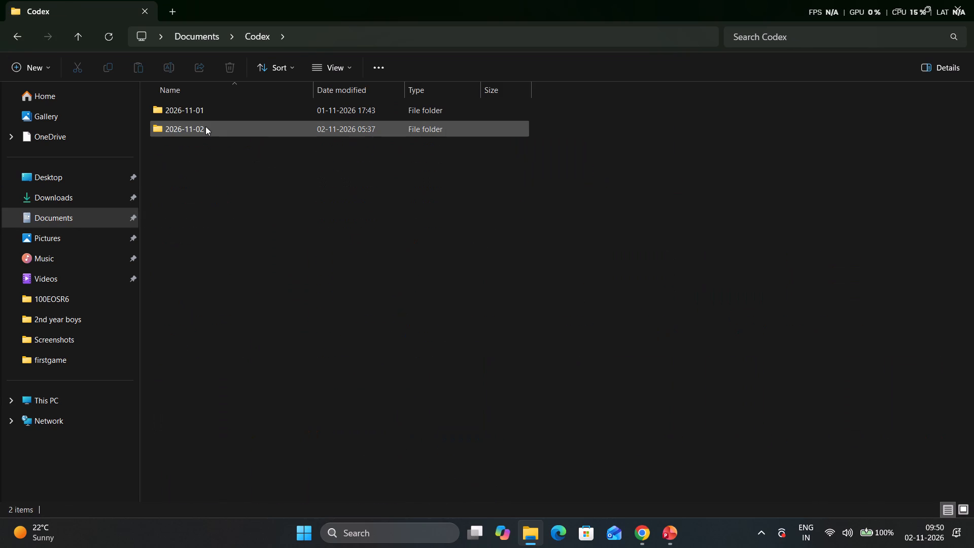
pyautogui.doubleClick(200, 111)
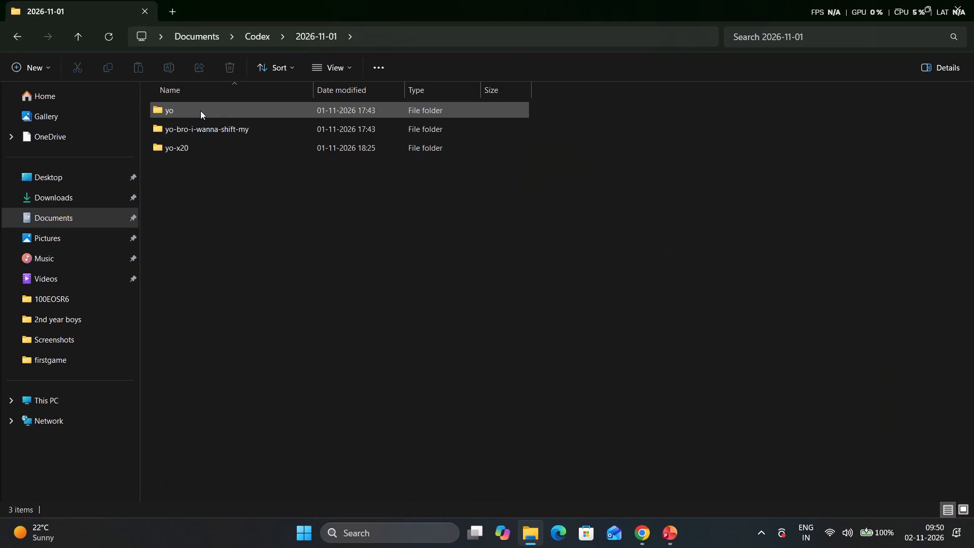
pyautogui.click(200, 111)
# Open the ThermoIntel_Research_Presentation file from the Codex folder's 2026-11-02 > brp > outputs subfolder in PowerPoint.
pyautogui.doubleClick(198, 127)
pyautogui.doubleClick(200, 107)
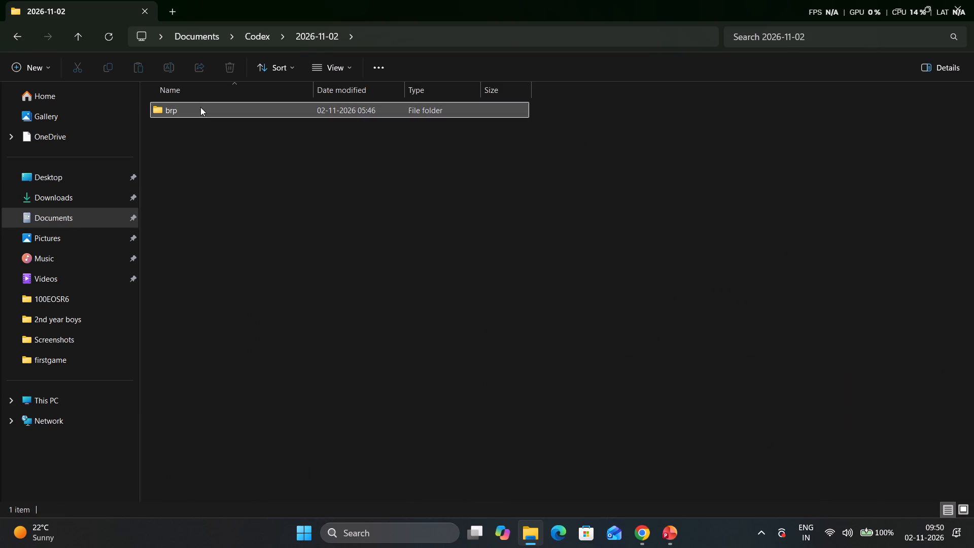
pyautogui.doubleClick(193, 111)
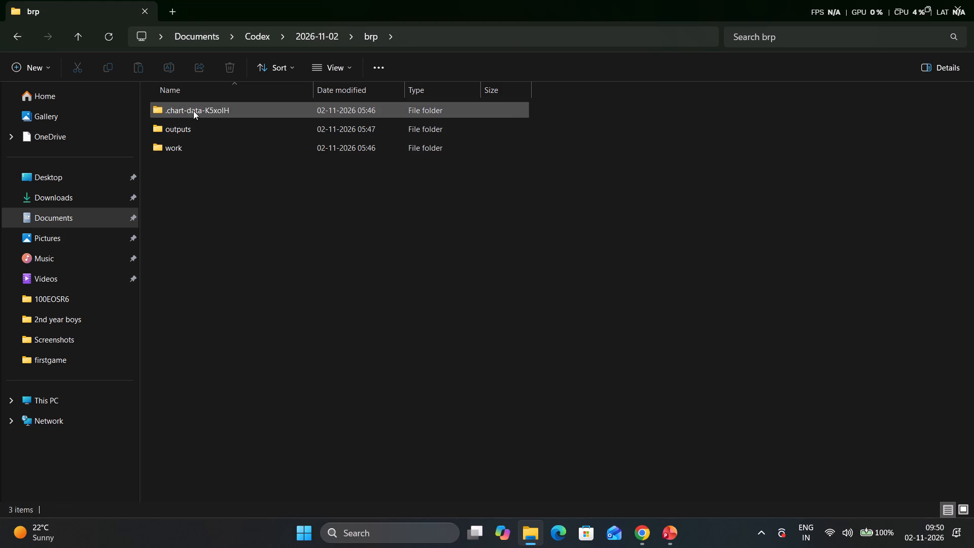
pyautogui.click(193, 111)
pyautogui.click(194, 114)
pyautogui.click(195, 115)
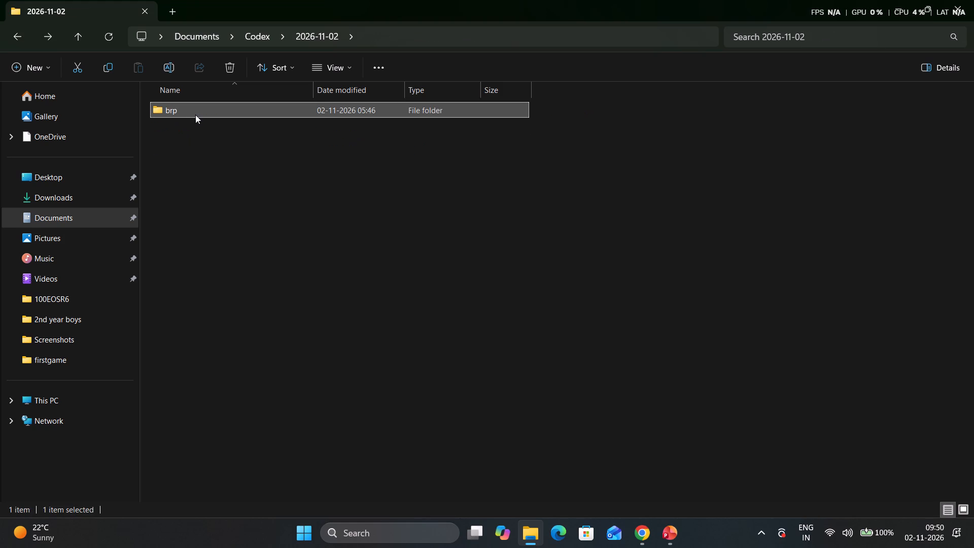
pyautogui.click(193, 123)
pyautogui.doubleClick(194, 127)
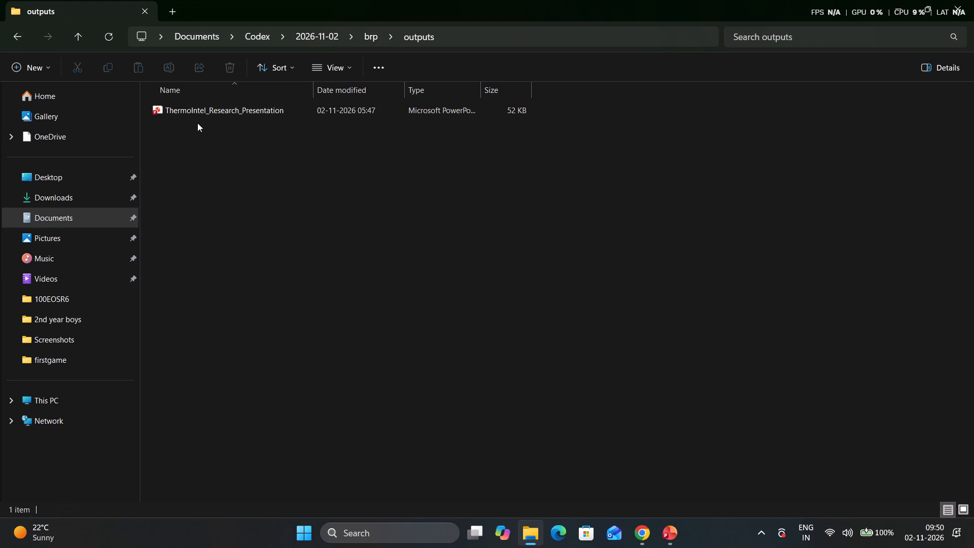
pyautogui.moveTo(198, 122); pyautogui.dragTo(206, 112)
pyautogui.click(206, 112)
pyautogui.doubleClick(189, 130)
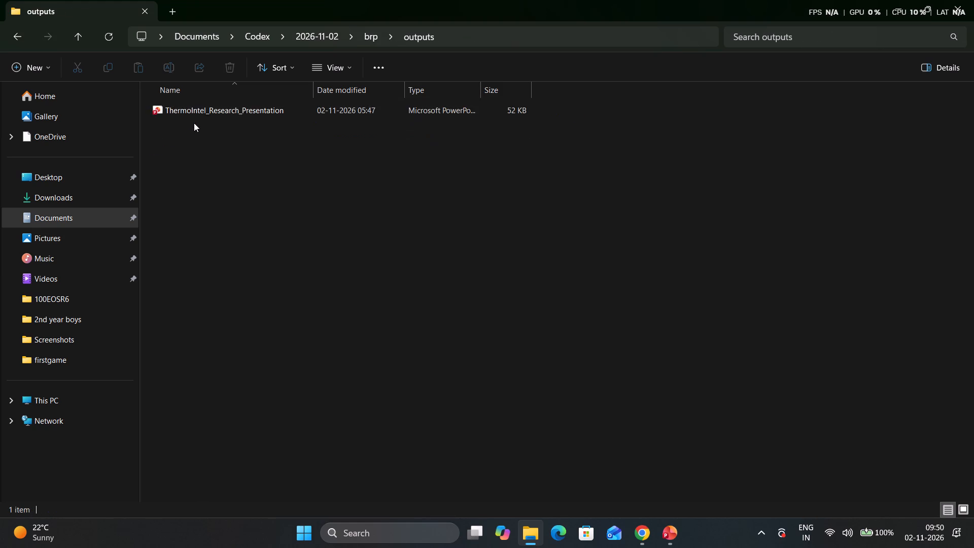
pyautogui.doubleClick(204, 113)
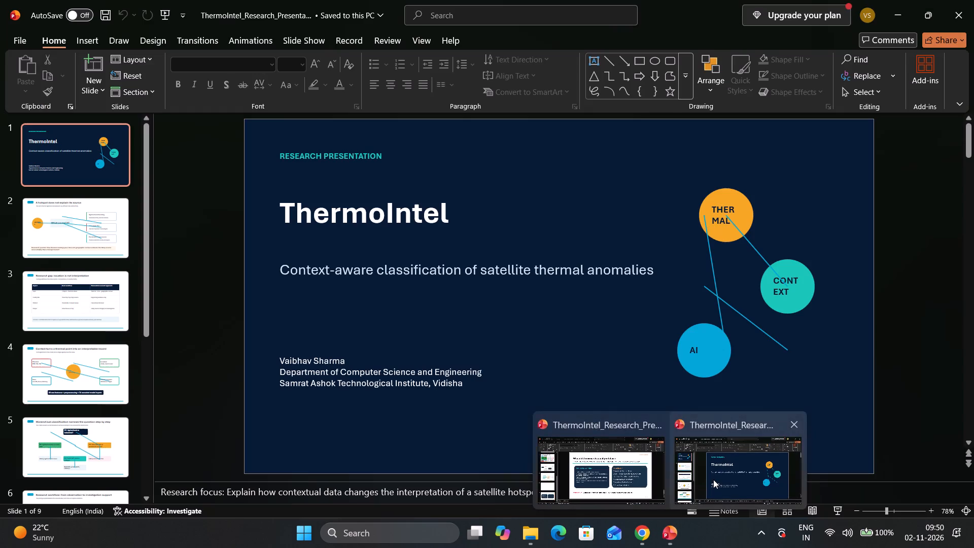
pyautogui.click(713, 479)
# Review the slides of this ThermoIntel presentation version from the title to the Q&A slide and close it.
pyautogui.scroll(-1, 293, 323)
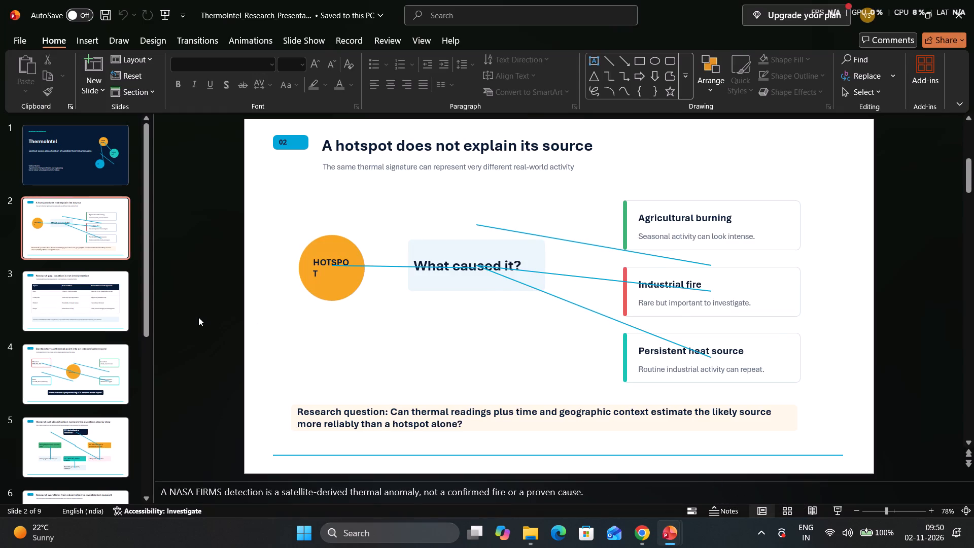
pyautogui.scroll(-7, 198, 317)
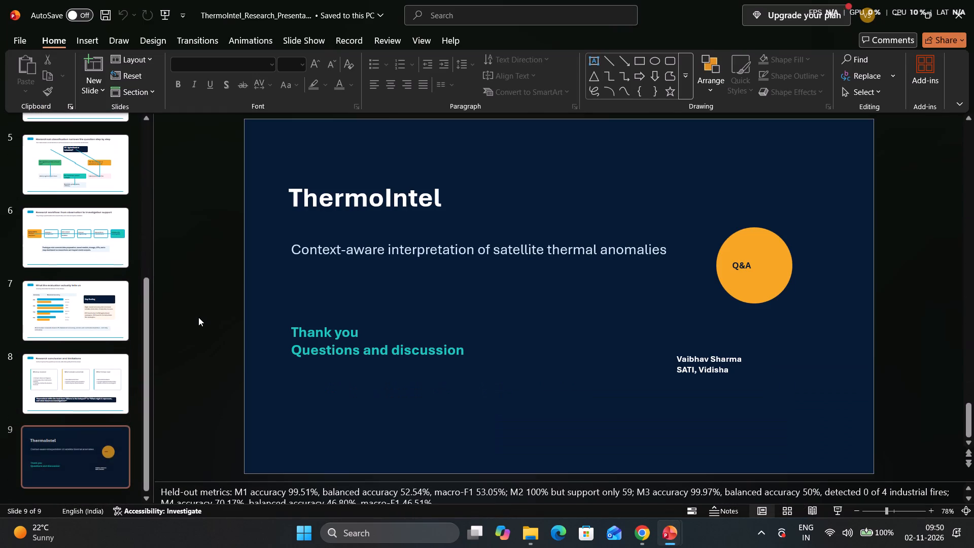
pyautogui.scroll(-4, 198, 317)
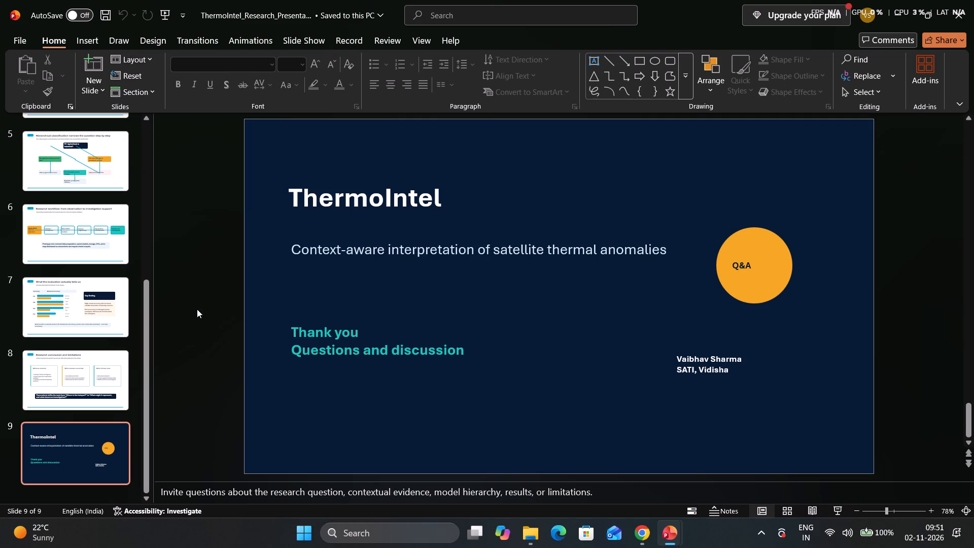
pyautogui.scroll(-3, 197, 309)
pyautogui.scroll(12, 350, 314)
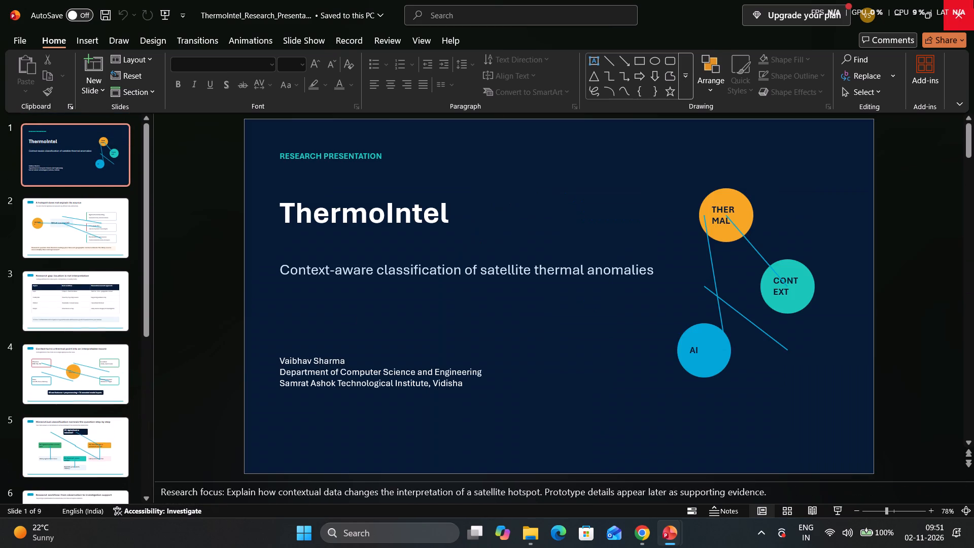
pyautogui.click(973, 0)
# Switch to Chrome and open the Projects page in Canva.
pyautogui.moveTo(647, 529); pyautogui.dragTo(640, 532)
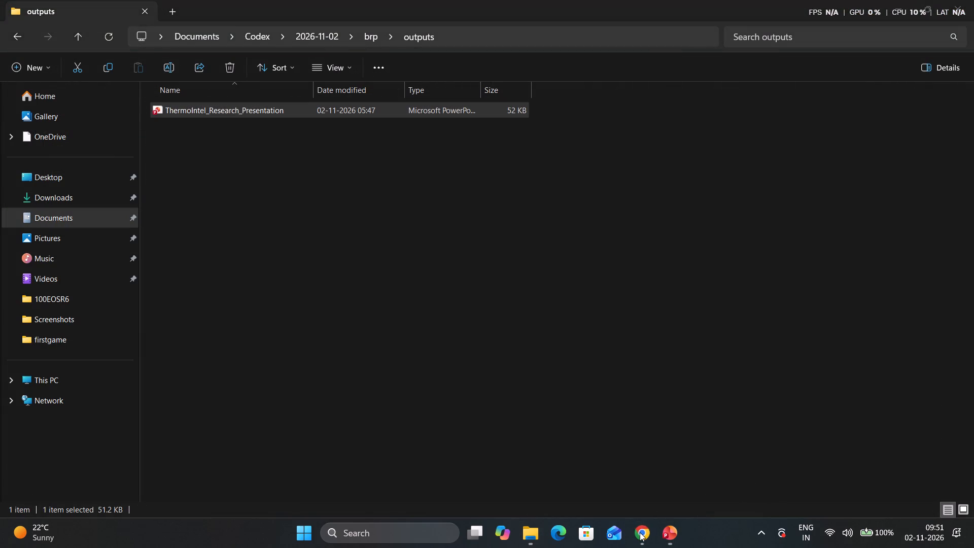
pyautogui.click(640, 532)
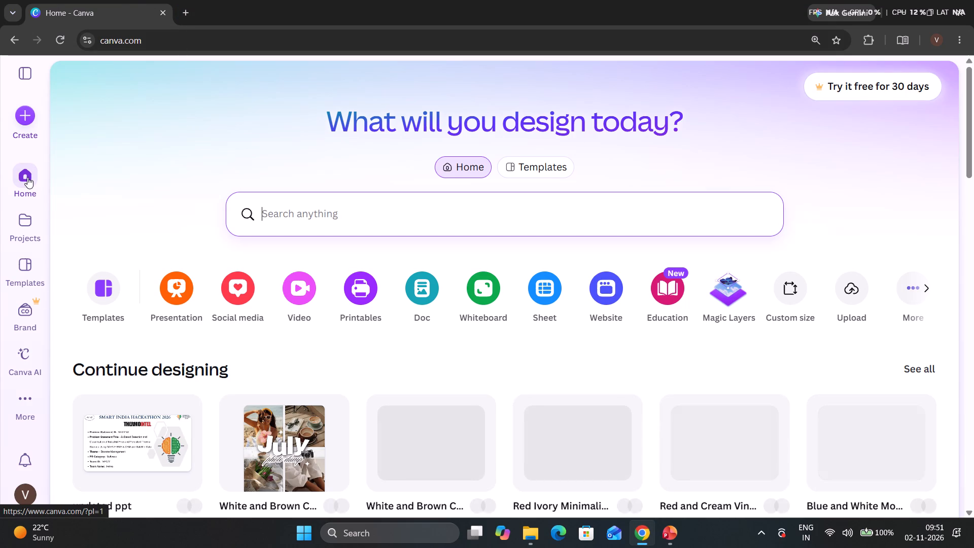
pyautogui.click(25, 233)
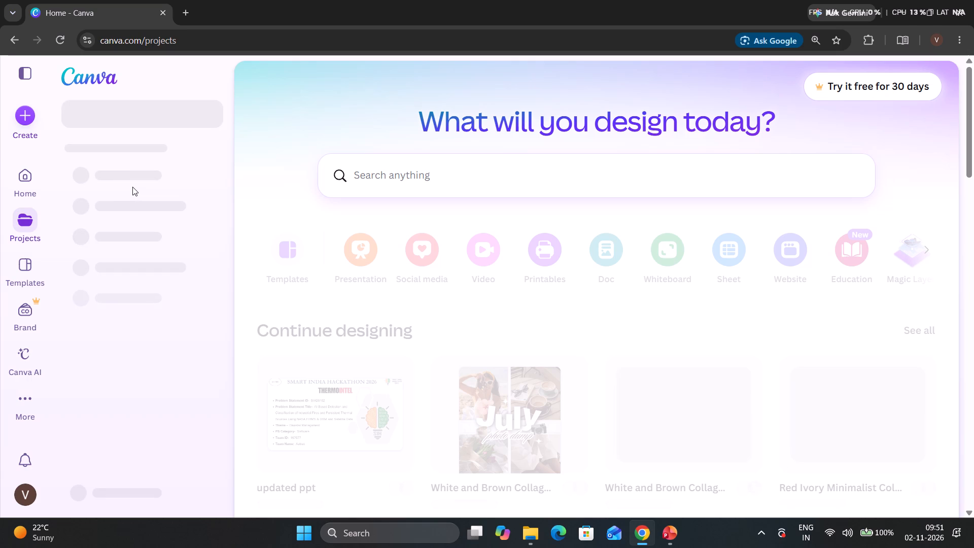
pyautogui.click(258, 154)
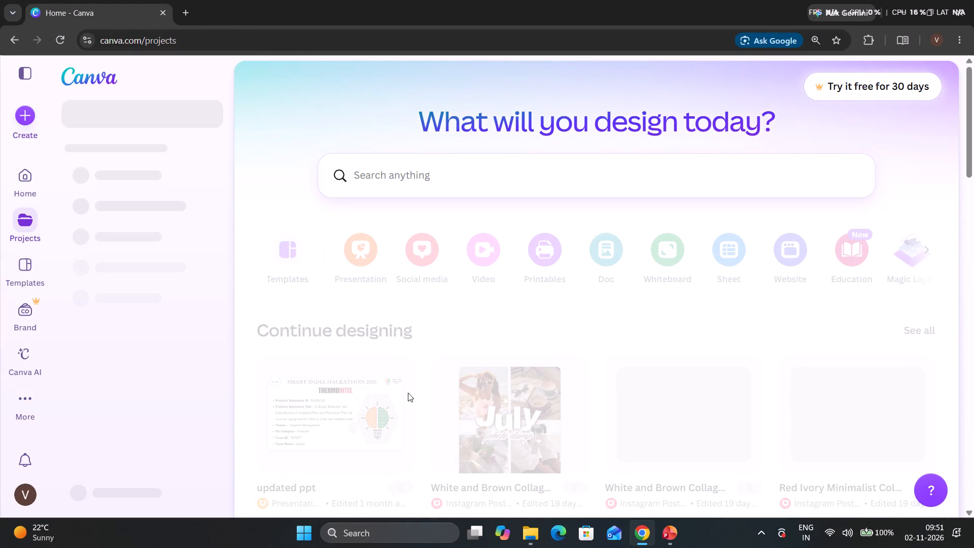
# Return to File Explorer and open the Downloads folder to look through its files.
pyautogui.click(523, 534)
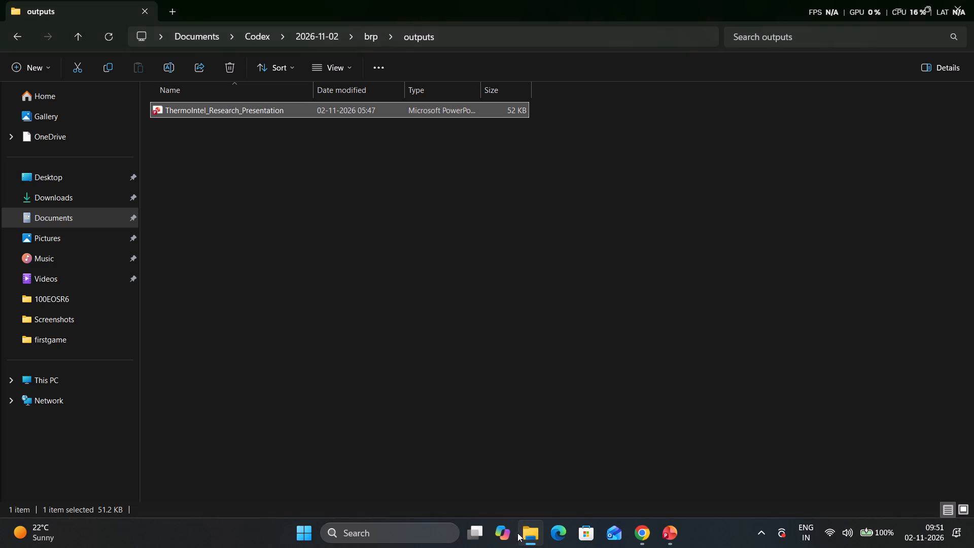
pyautogui.click(59, 198)
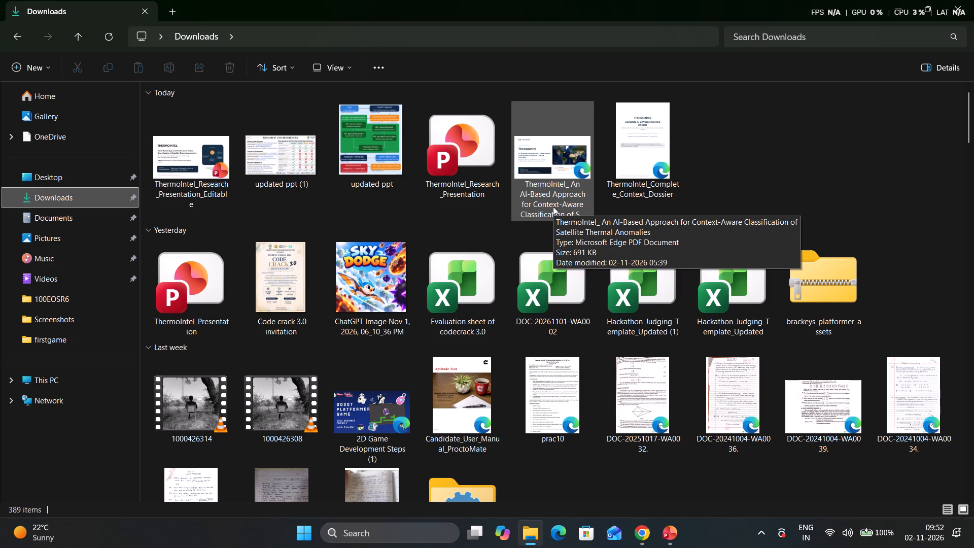
# Open the PDF 'ThermoIntel_ An AI-Based Approach for Context-Aware Classification…' from Downloads, review its pages to the end and minimize it.
pyautogui.doubleClick(553, 207)
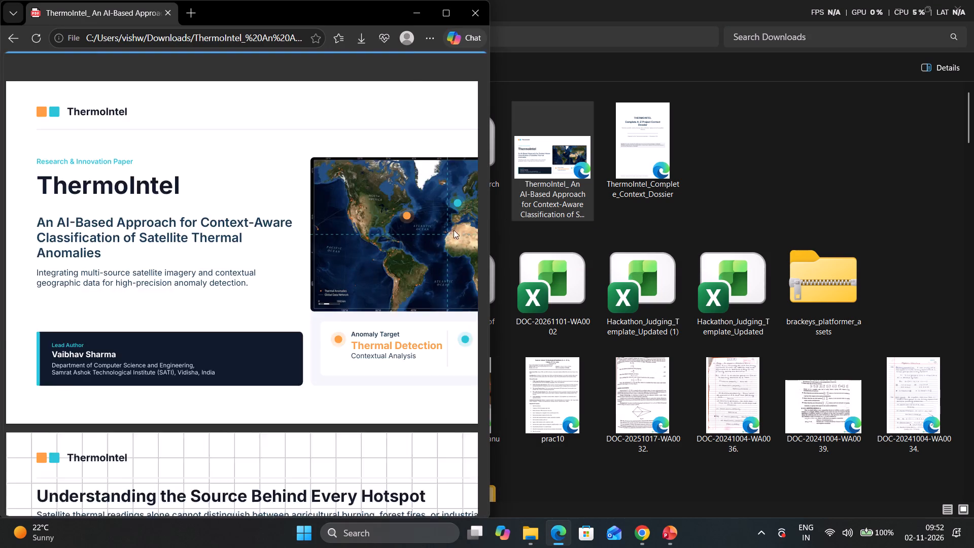
pyautogui.scroll(-16, 232, 295)
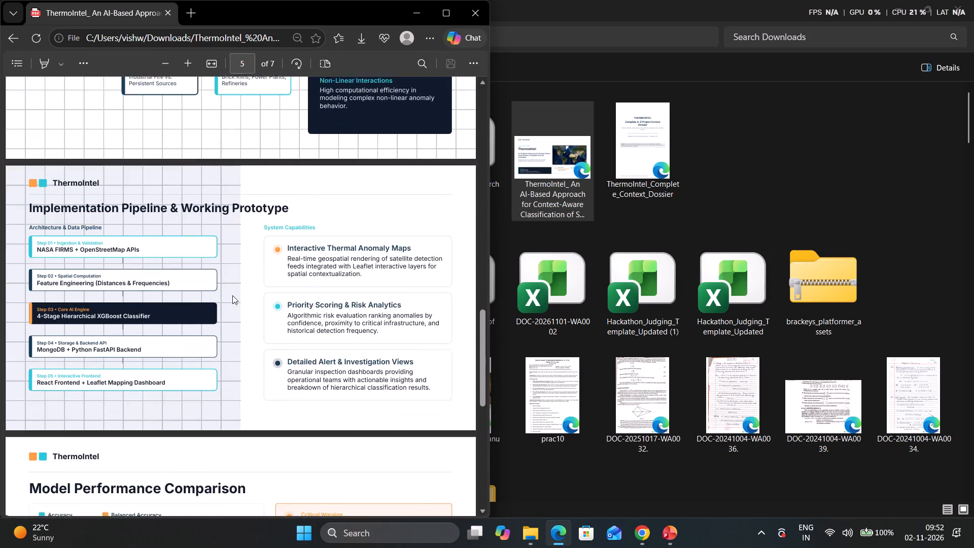
pyautogui.scroll(-7, 255, 270)
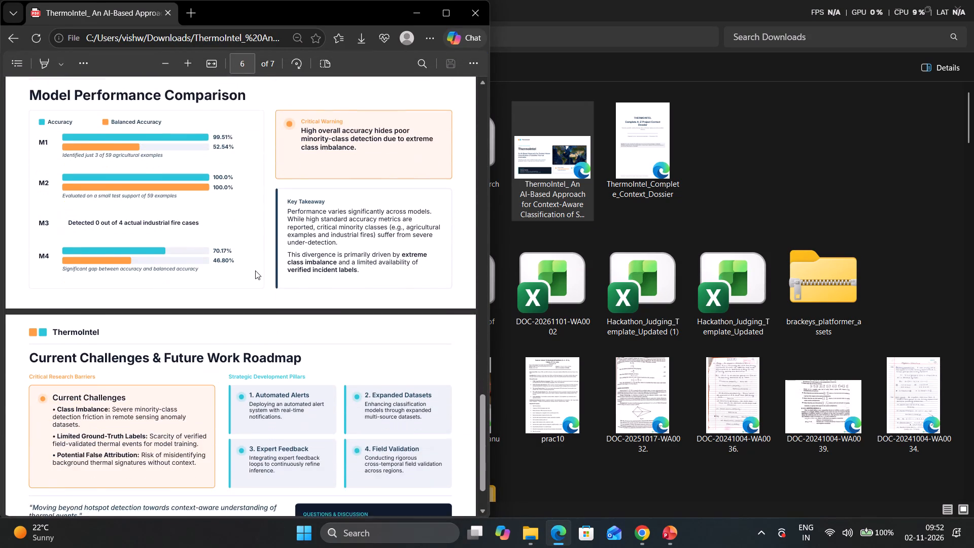
pyautogui.scroll(-5, 255, 270)
pyautogui.click(415, 24)
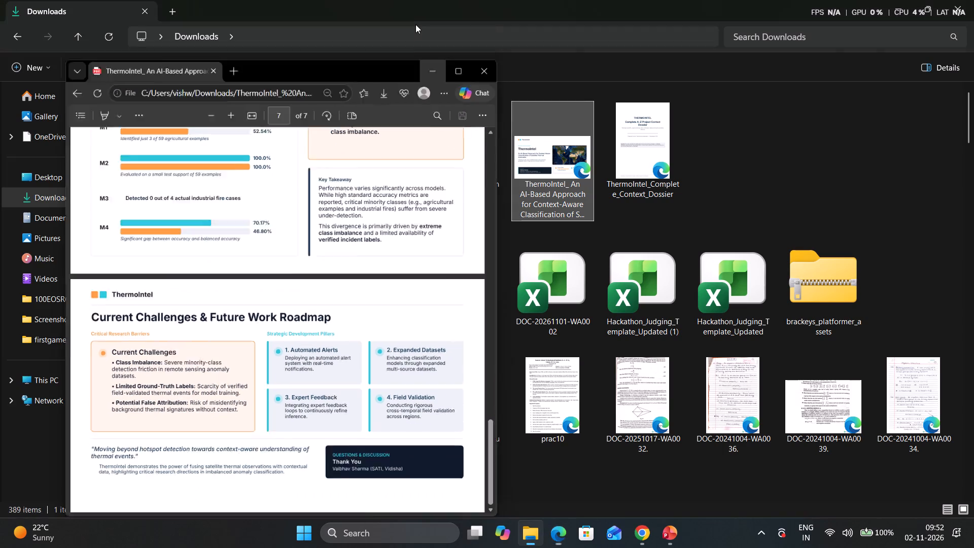
# Open the ThermoIntel_Research_Presentation file from Downloads in PowerPoint to check its version, and close it.
pyautogui.doubleClick(444, 148)
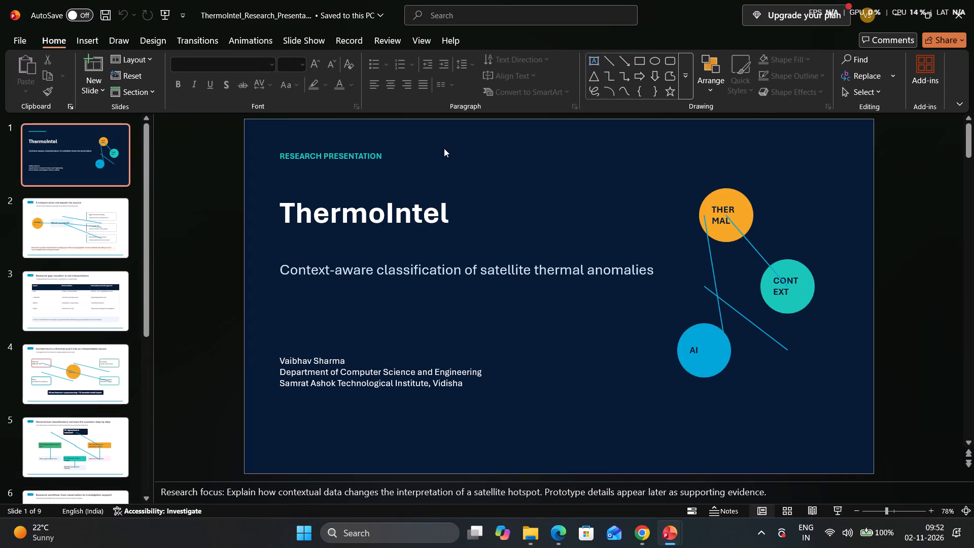
pyautogui.click(955, 0)
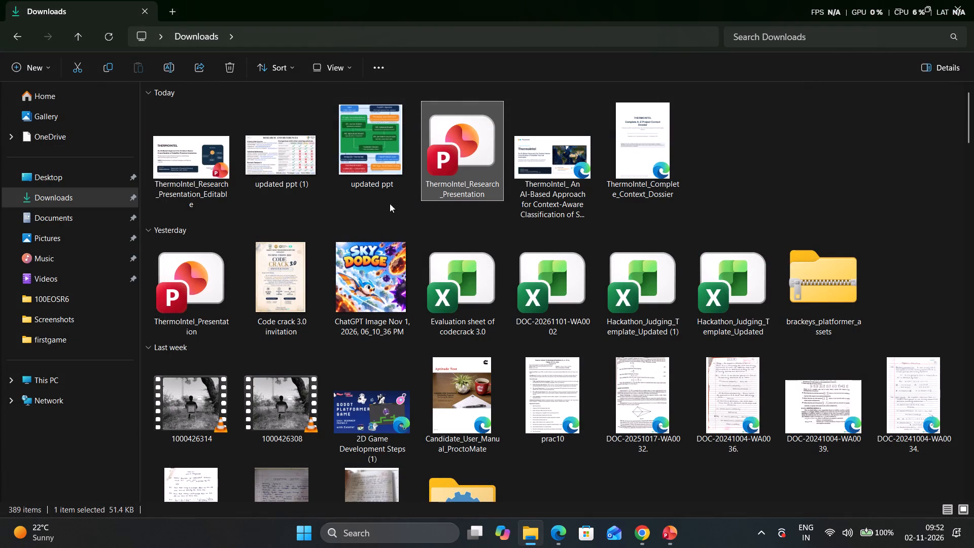
# Open yesterday's ThermoIntel_Presentation file from Downloads in PowerPoint to view its title slide.
pyautogui.doubleClick(169, 282)
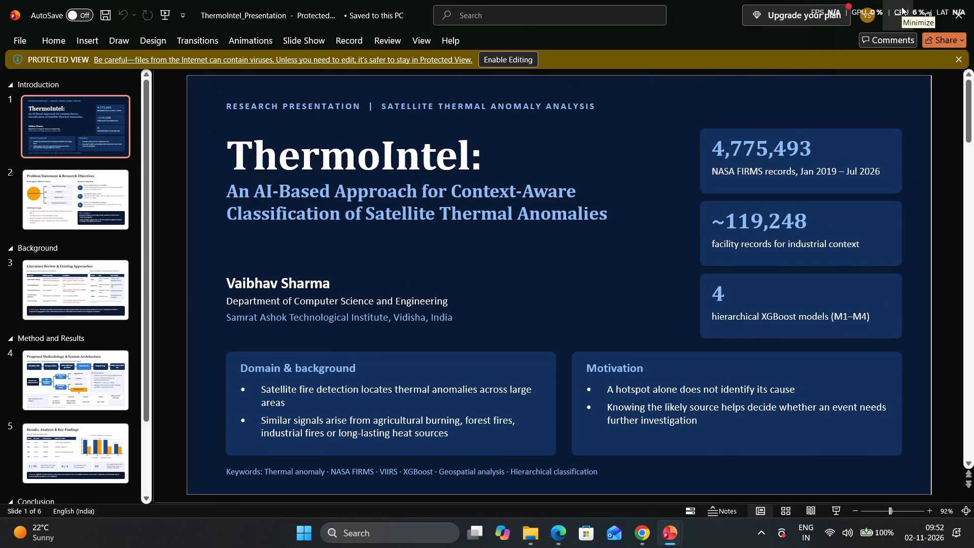
# Switch to Chrome and reload the Canva Projects page.
pyautogui.click(642, 526)
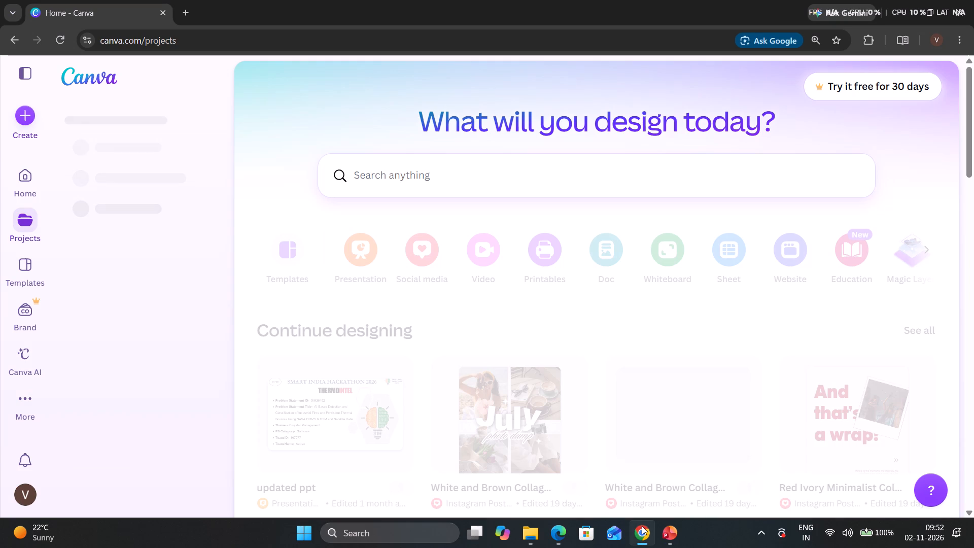
pyautogui.click(54, 43)
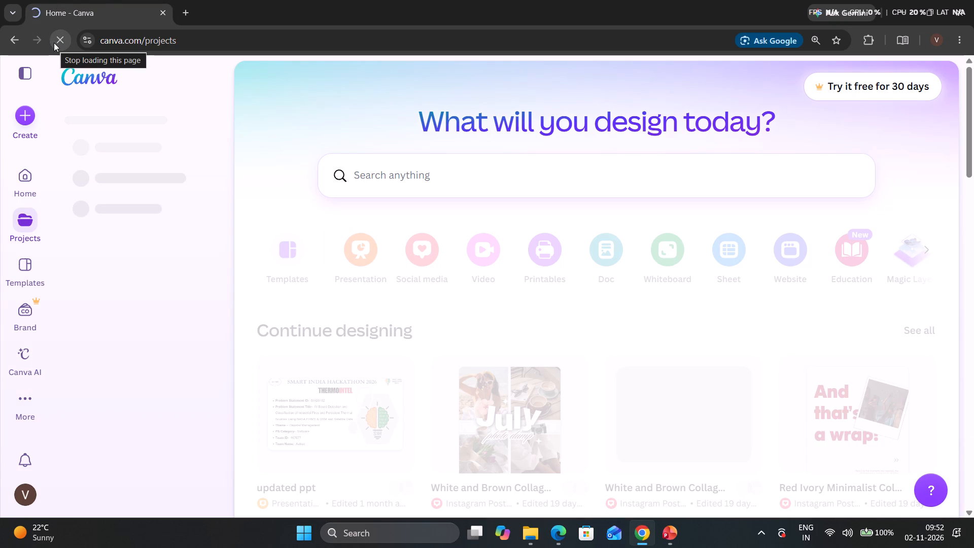
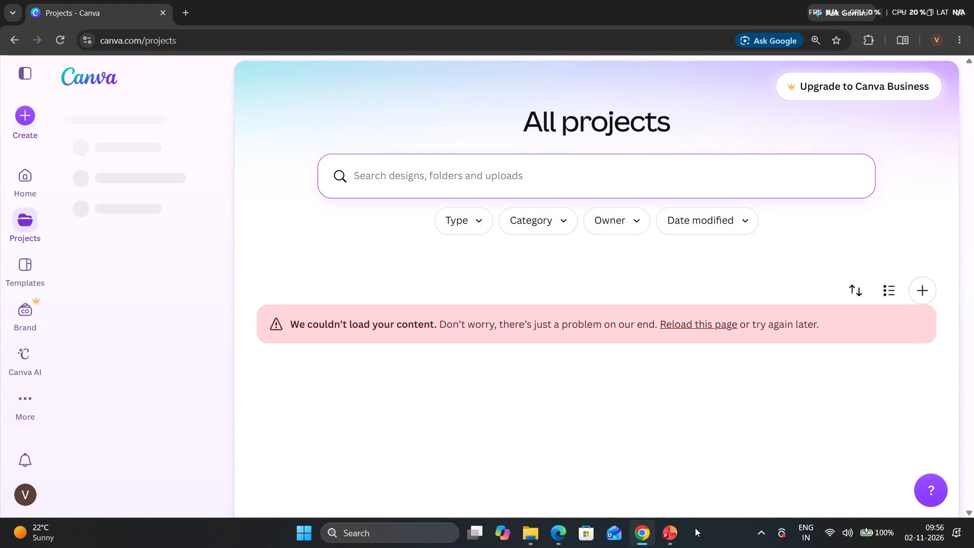
# Switch to the ThermoIntel_Presentation deck in PowerPoint, try to select the presenter details on its title slide, and enable editing.
pyautogui.click(680, 532)
pyautogui.click(742, 474)
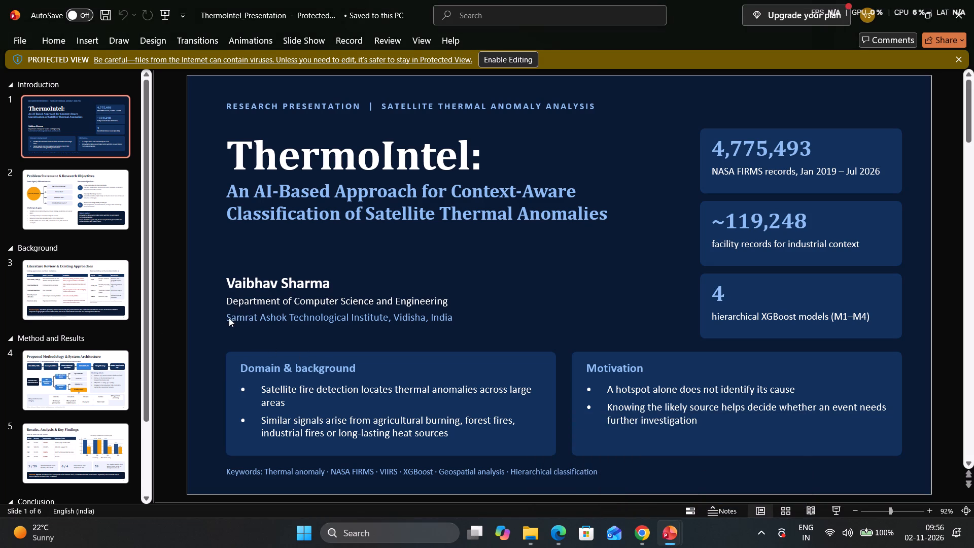
pyautogui.moveTo(229, 318); pyautogui.dragTo(463, 328)
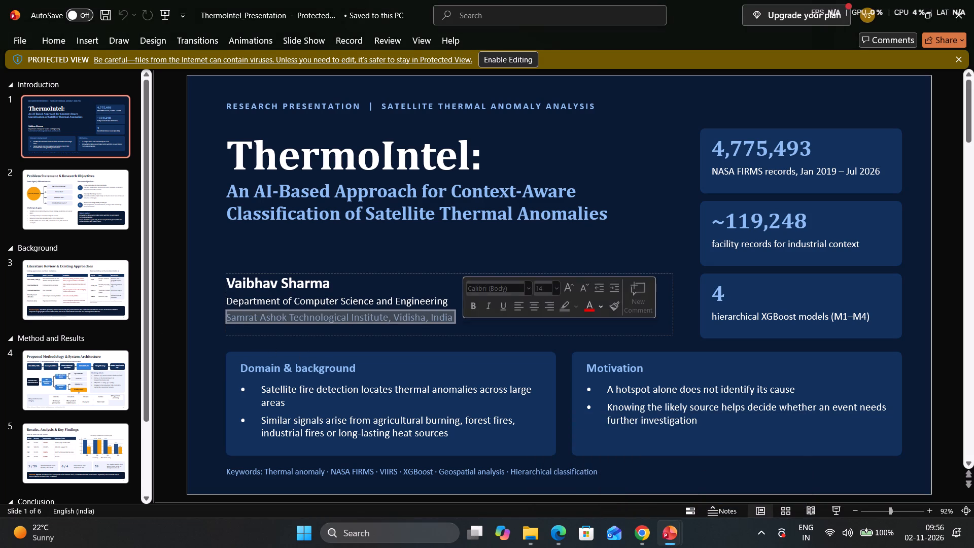
pyautogui.click(234, 295)
pyautogui.moveTo(228, 279); pyautogui.dragTo(344, 314)
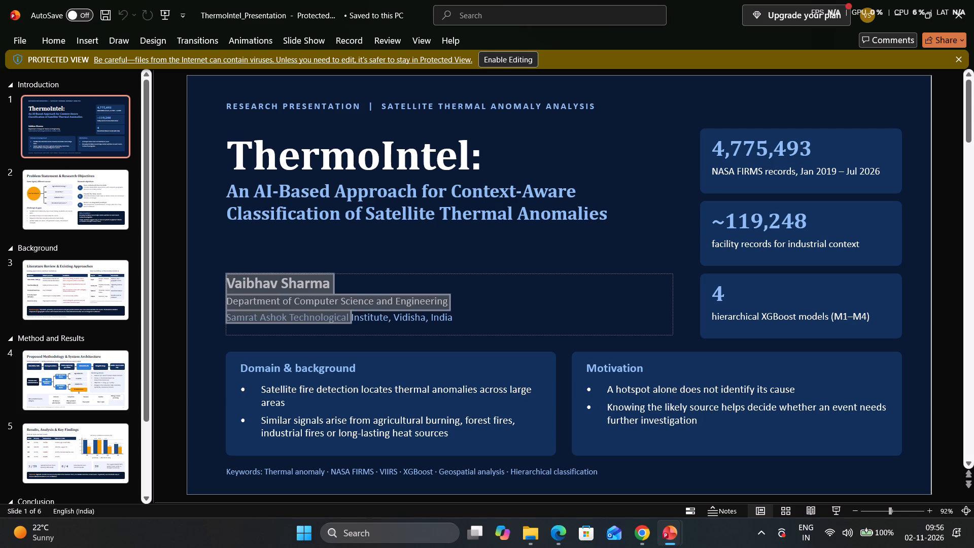
pyautogui.moveTo(344, 314); pyautogui.dragTo(455, 330)
pyautogui.rightClick(427, 324)
pyautogui.click(324, 304)
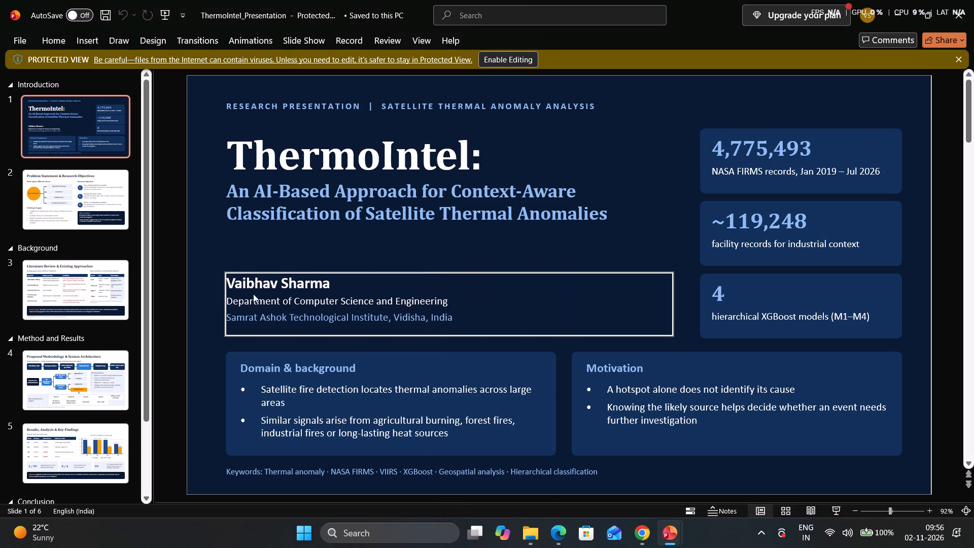
pyautogui.moveTo(227, 279); pyautogui.dragTo(415, 320)
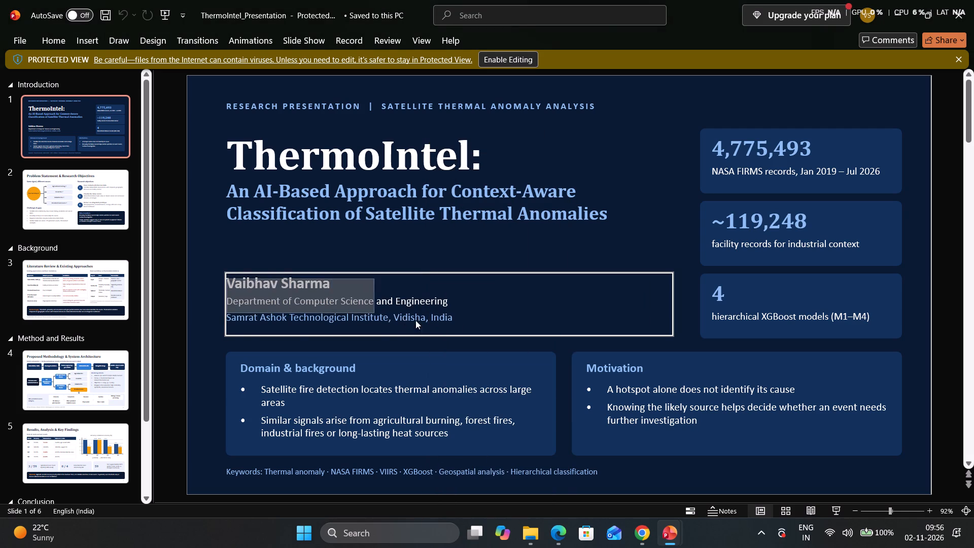
pyautogui.moveTo(415, 320); pyautogui.dragTo(469, 325)
pyautogui.click(264, 287)
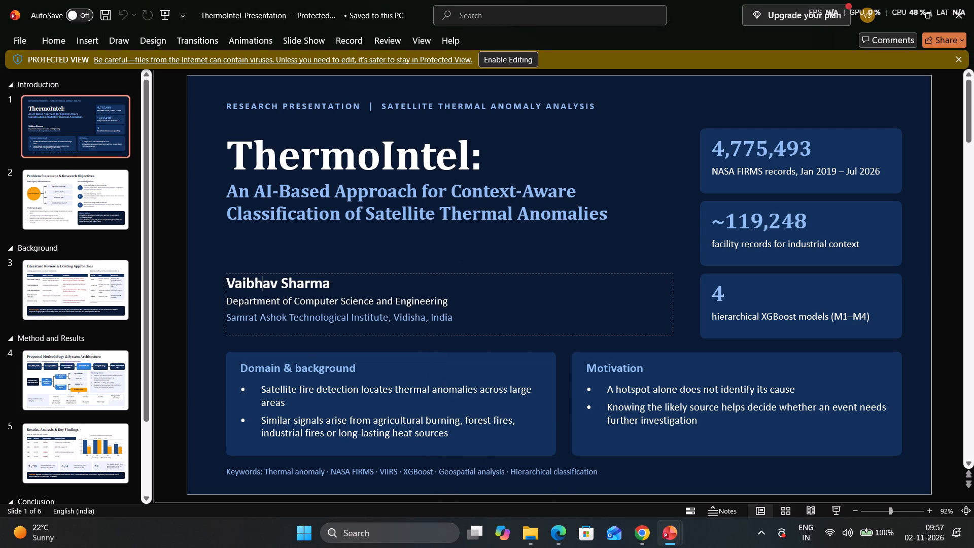
pyautogui.click(489, 52)
# Copy the three-line presenter block with name, department and institute from the title slide.
pyautogui.click(295, 316)
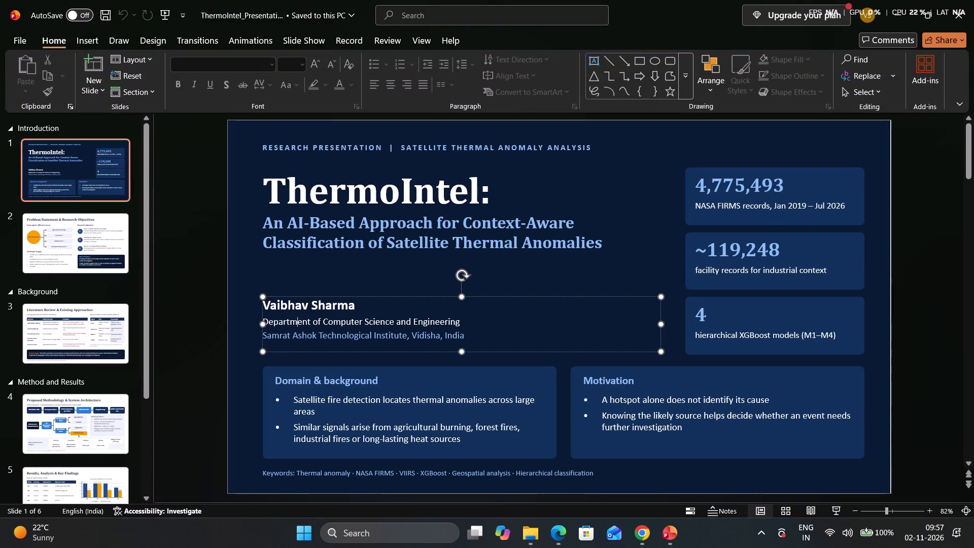
pyautogui.moveTo(266, 305); pyautogui.dragTo(471, 348)
pyautogui.rightClick(410, 328)
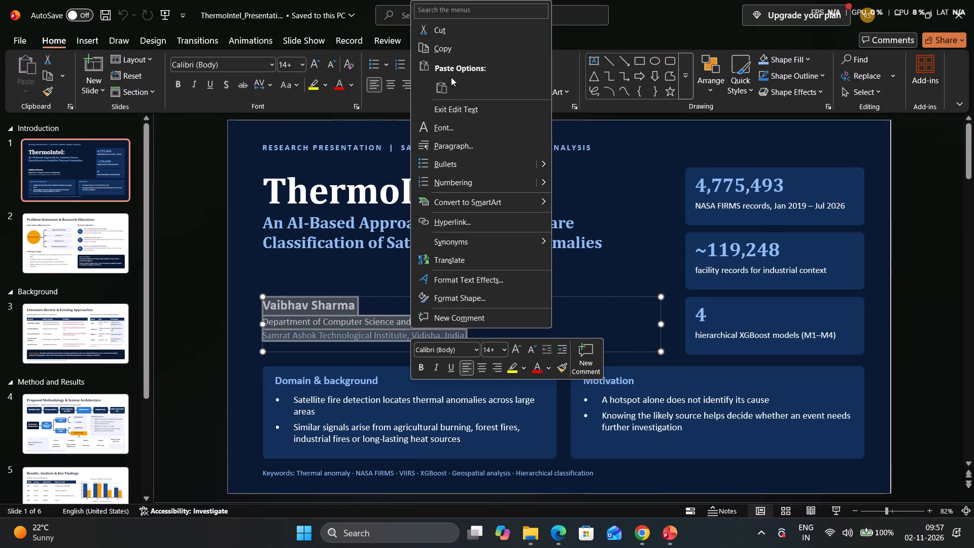
pyautogui.click(445, 44)
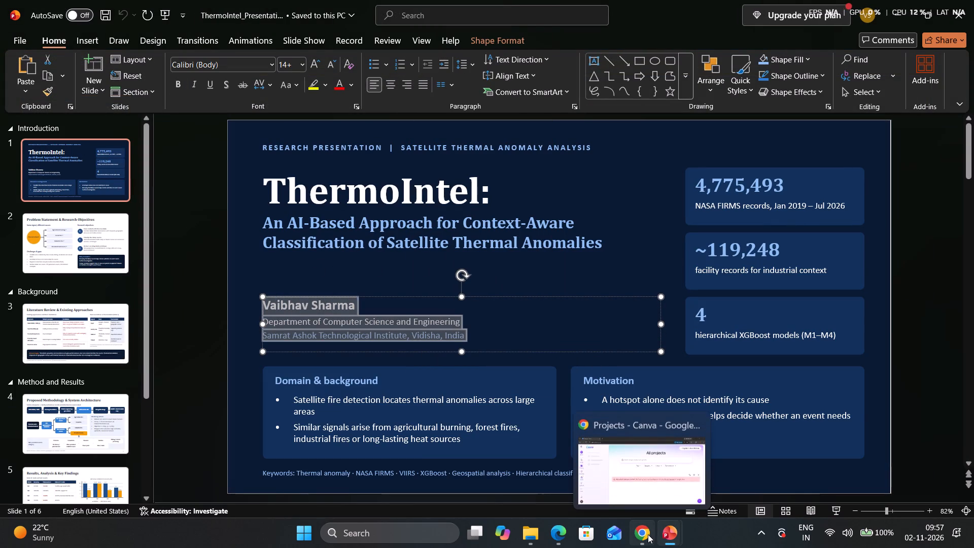
# Switch to the edited ThermoIntel research presentation and move slide 1's PRESENTED BY label into the navy banner's upper-left corner.
pyautogui.click(630, 487)
pyautogui.scroll(10, 334, 343)
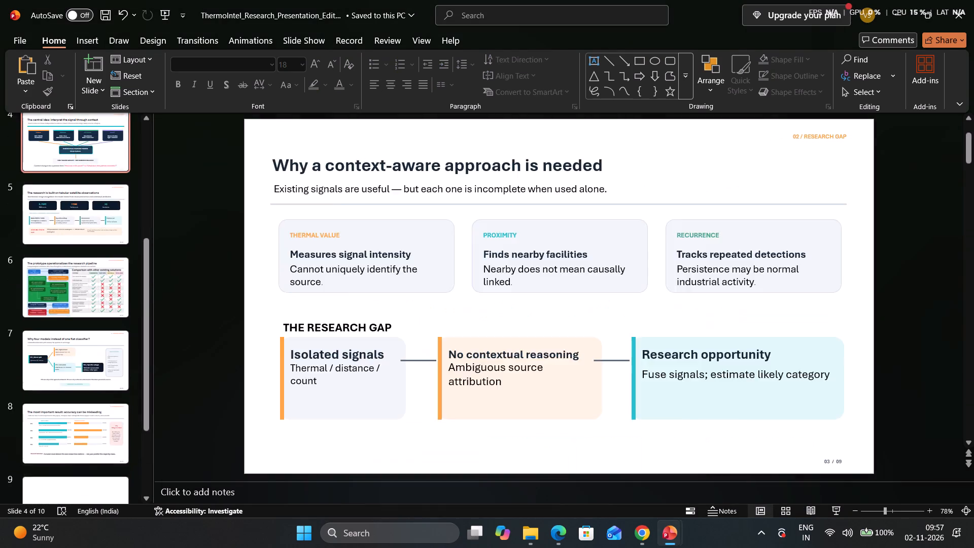
pyautogui.scroll(11, 329, 343)
pyautogui.click(371, 403)
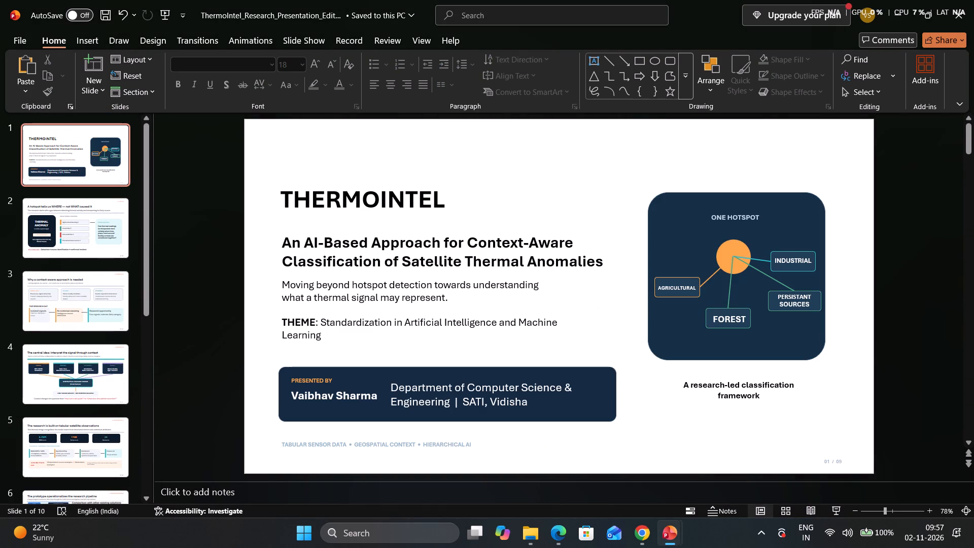
pyautogui.click(297, 382)
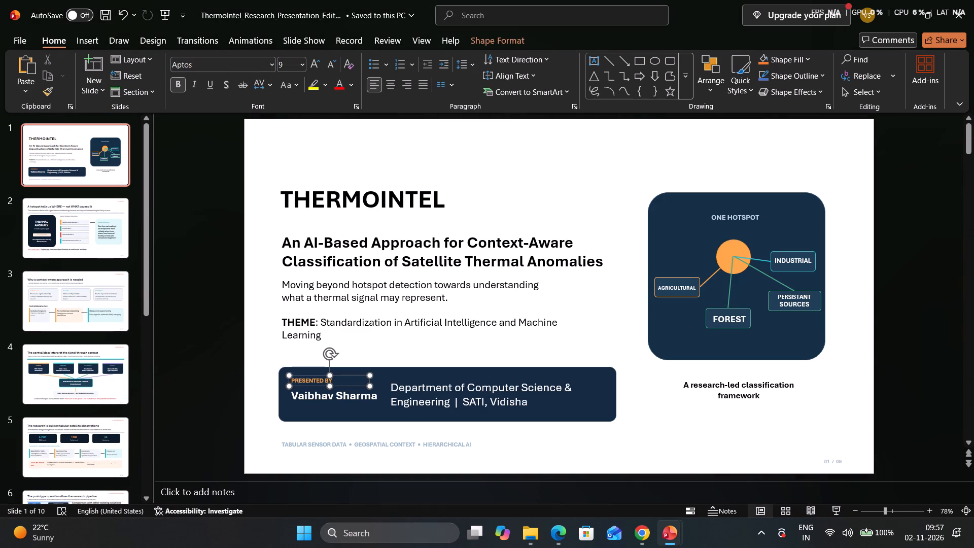
pyautogui.moveTo(339, 384); pyautogui.dragTo(330, 377)
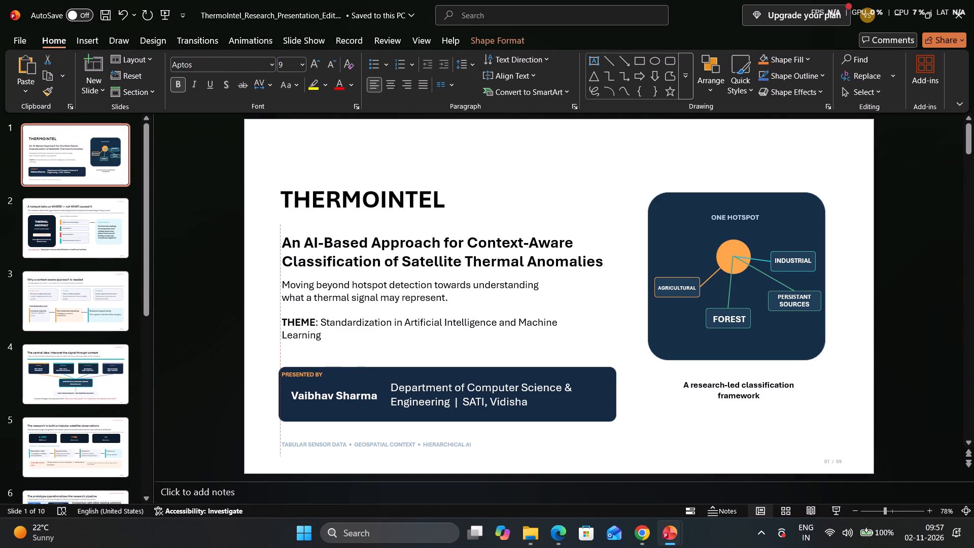
pyautogui.moveTo(330, 377); pyautogui.dragTo(329, 375)
# Clear the existing presenter name and the department text from the navy banner on slide 1.
pyautogui.click(320, 401)
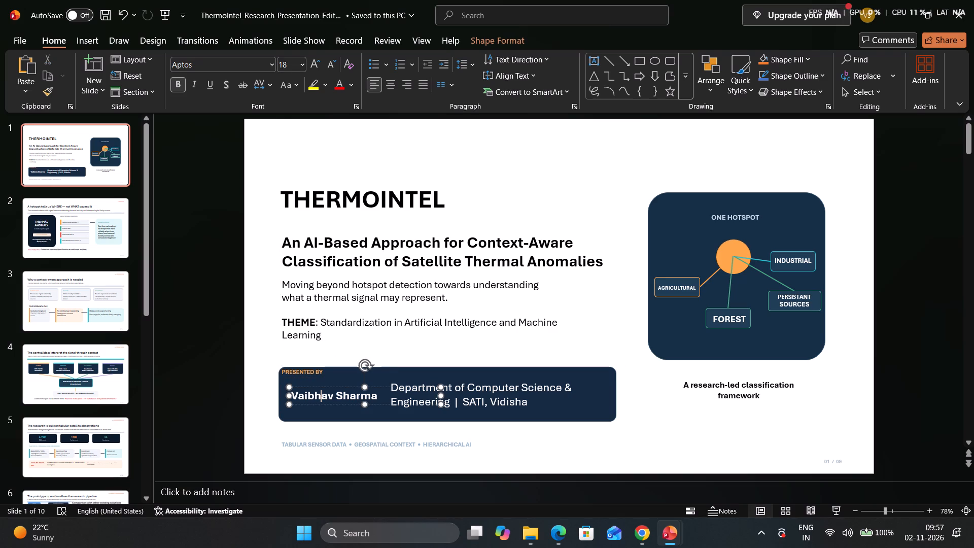
pyautogui.press('Delete')
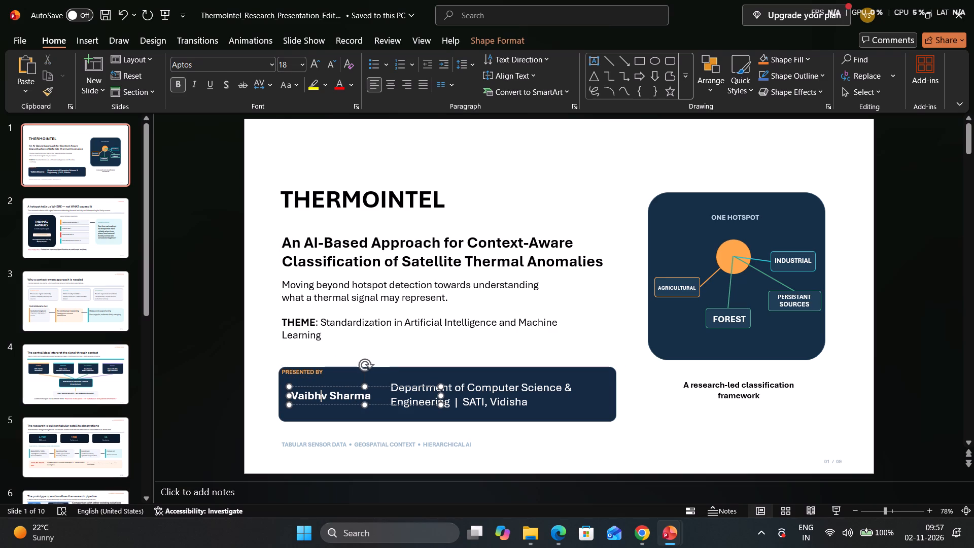
pyautogui.click(342, 398)
pyautogui.press('Delete')
pyautogui.click(361, 396)
pyautogui.press('BackSpace')
pyautogui.press('BackSpace')
pyautogui.click(361, 396)
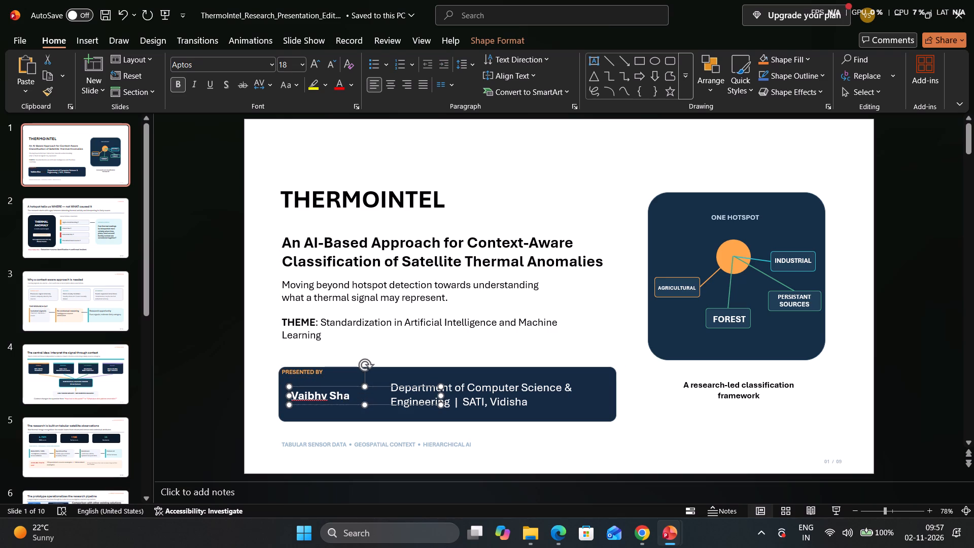
pyautogui.press('BackSpace')
pyautogui.click(407, 392)
pyautogui.press('BackSpace')
pyautogui.moveTo(489, 394); pyautogui.dragTo(504, 398)
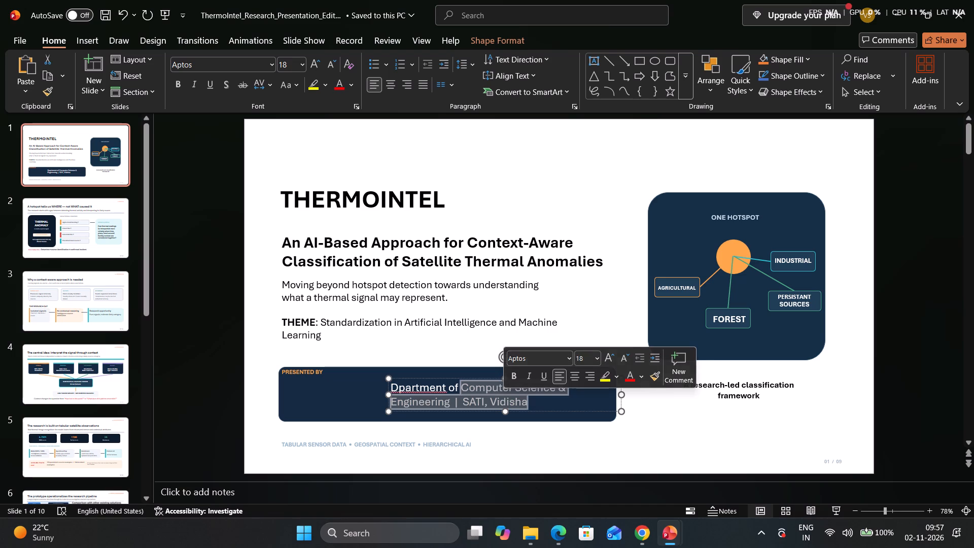
pyautogui.moveTo(532, 402); pyautogui.dragTo(409, 381)
pyautogui.press('BackSpace')
# Paste the copied presenter name, department and institute lines into the navy banner.
pyautogui.click(301, 391)
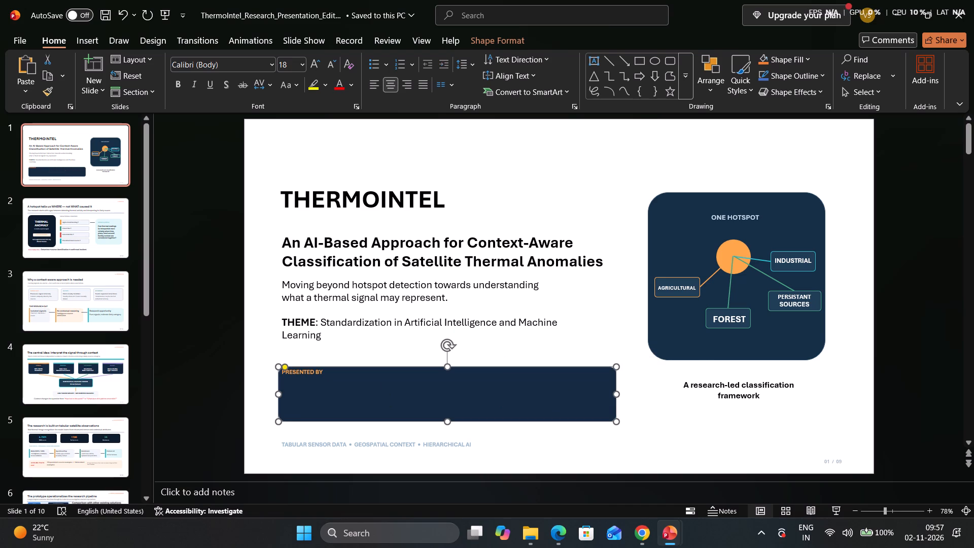
pyautogui.hotkey('ctrl', 'v')
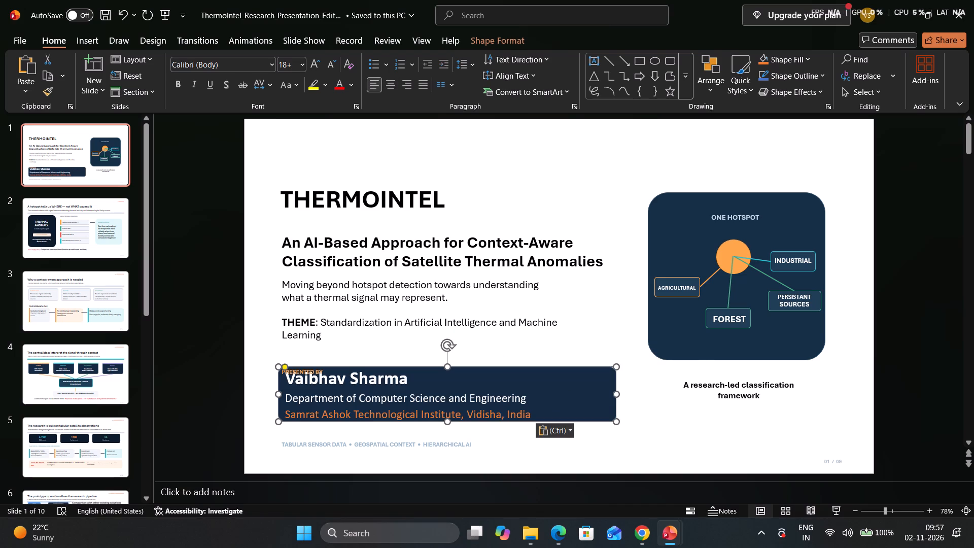
pyautogui.click(449, 405)
pyautogui.click(303, 372)
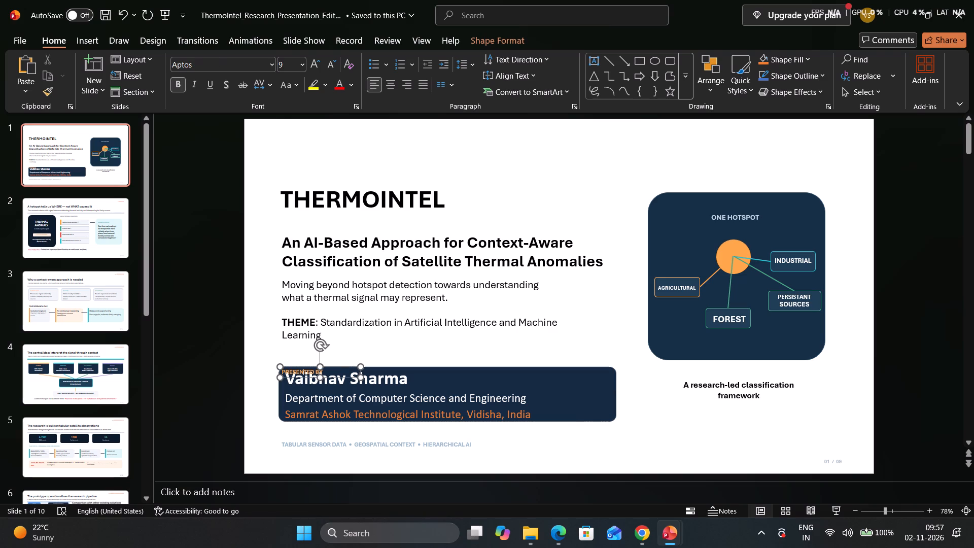
pyautogui.click(422, 410)
pyautogui.click(471, 413)
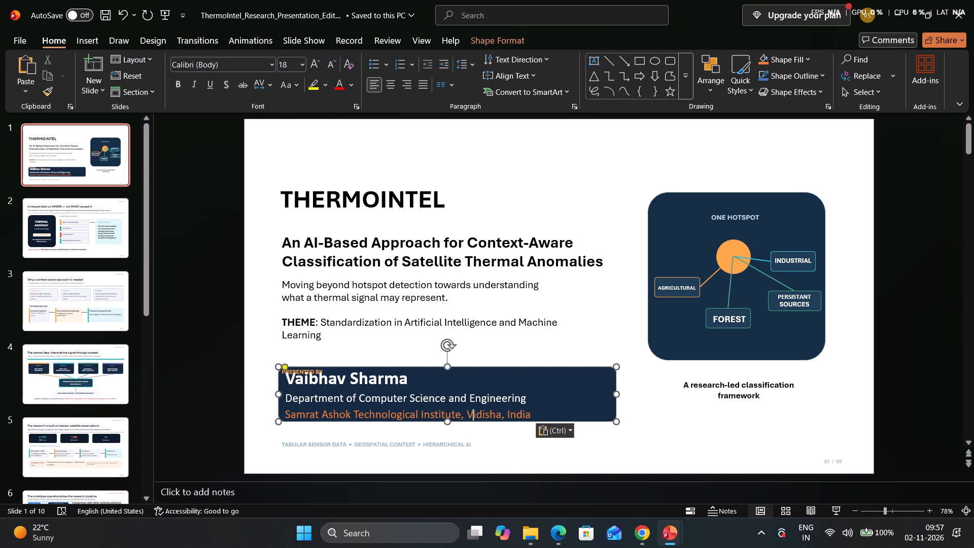
pyautogui.scroll(-1, 528, 412)
pyautogui.scroll(1, 525, 411)
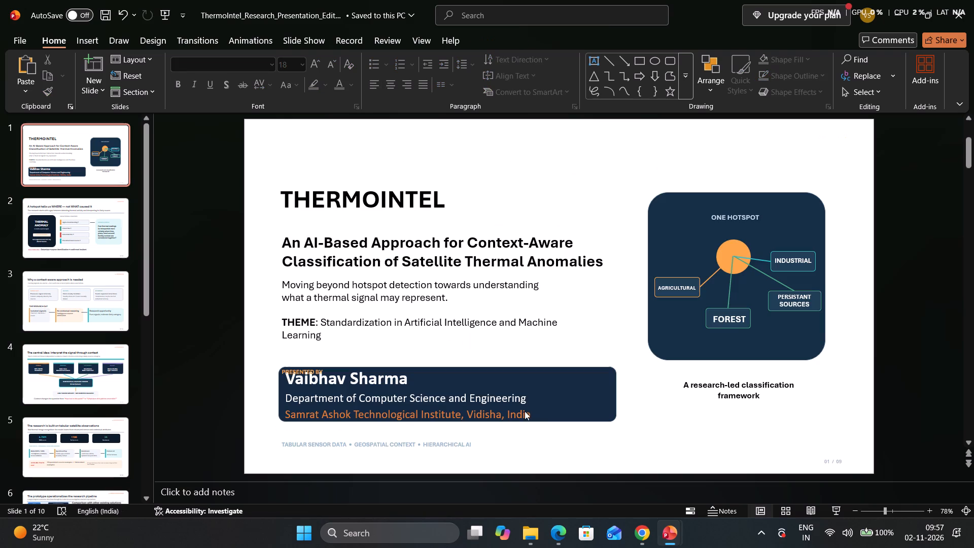
# Extend the navy banner's lower edge downward to just above the keyword line, giving the presenter text more room.
pyautogui.click(604, 410)
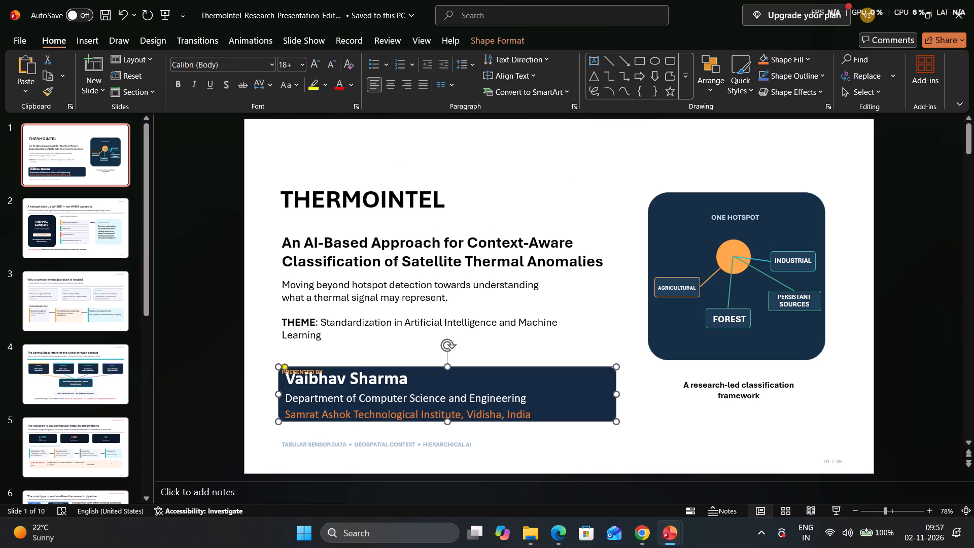
pyautogui.moveTo(617, 421); pyautogui.dragTo(615, 431)
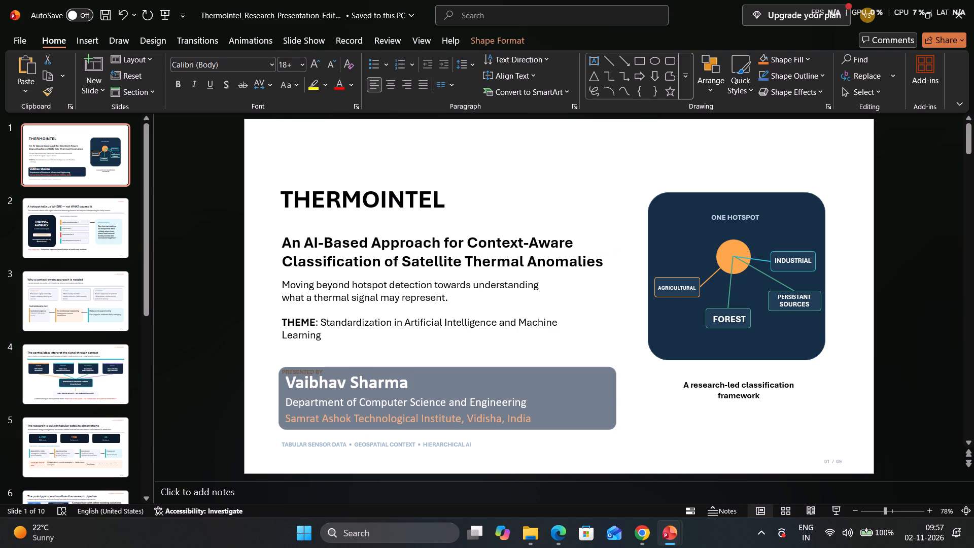
pyautogui.moveTo(615, 431); pyautogui.dragTo(613, 433)
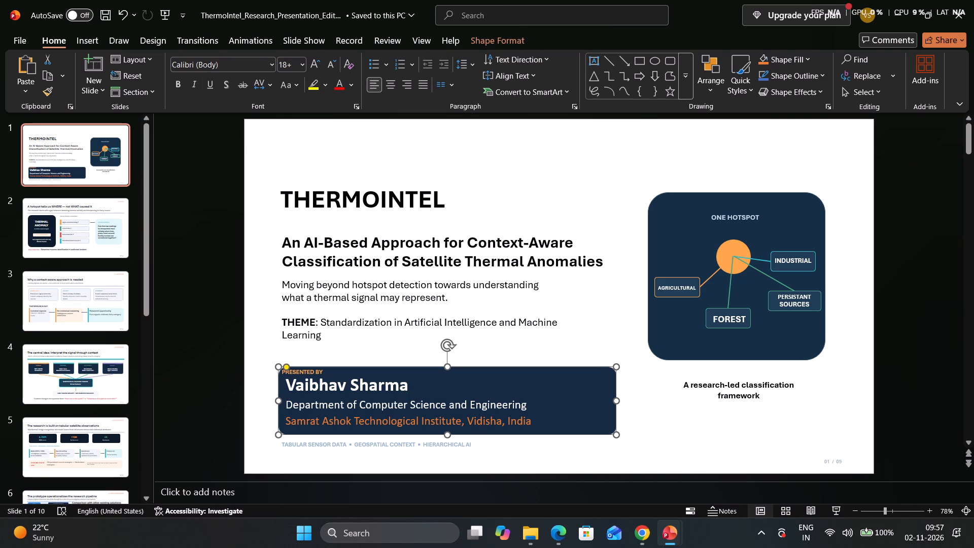
# Move the navy banner up slightly to just below the THEME text, keeping its left edge in line with the title.
pyautogui.moveTo(285, 366); pyautogui.dragTo(284, 356)
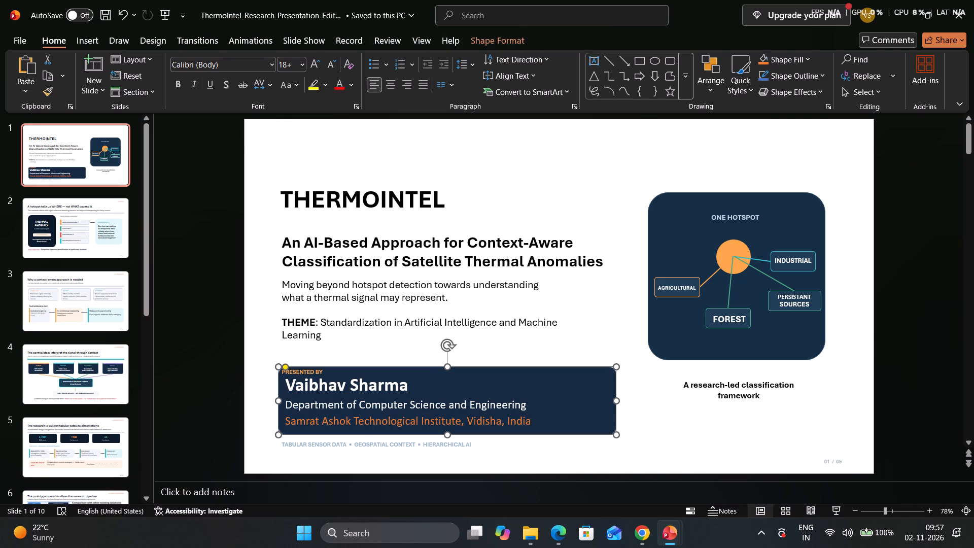
pyautogui.moveTo(447, 371); pyautogui.dragTo(446, 367)
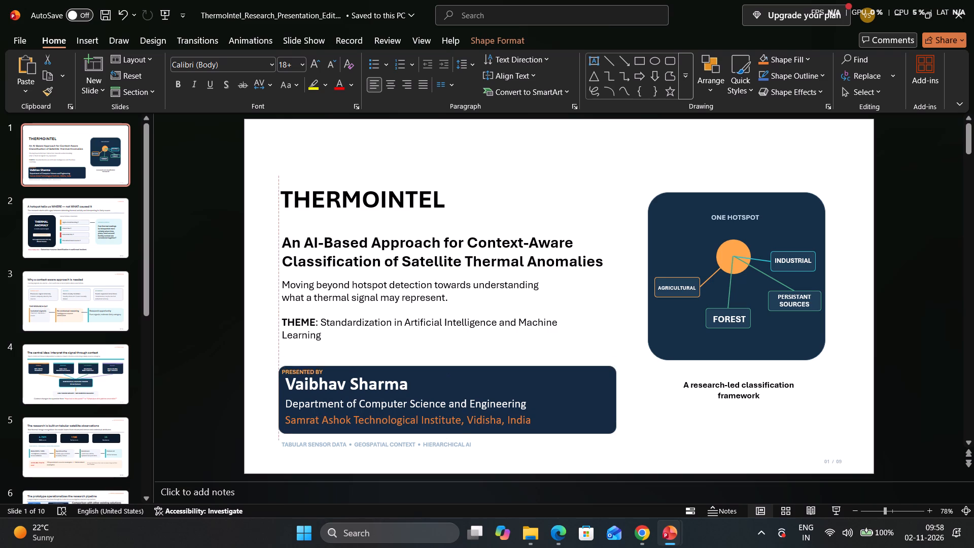
pyautogui.moveTo(446, 367); pyautogui.dragTo(443, 360)
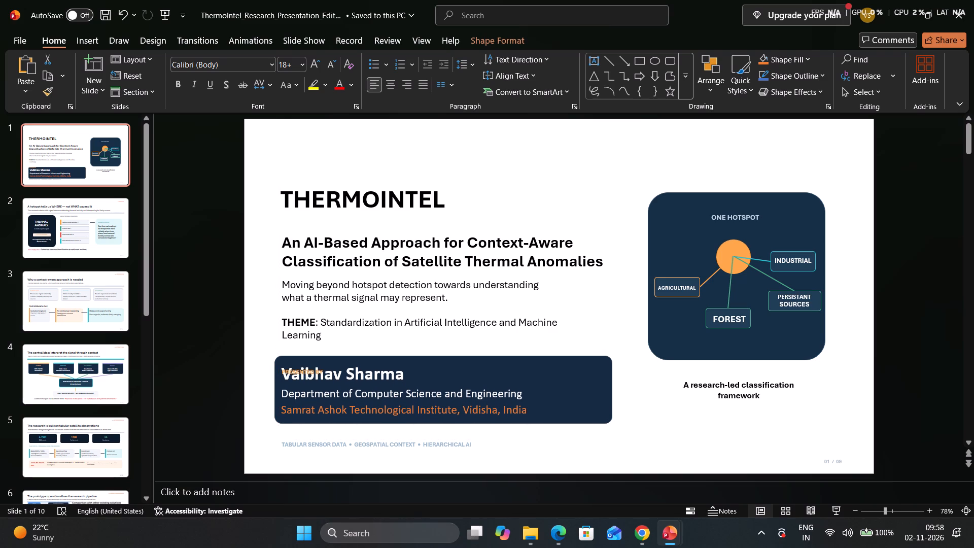
pyautogui.moveTo(443, 360); pyautogui.dragTo(444, 360)
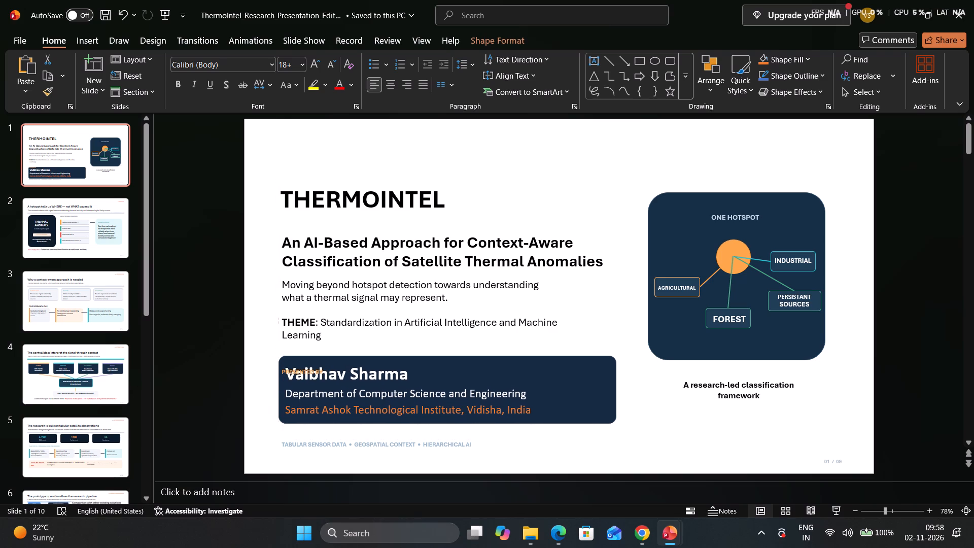
pyautogui.moveTo(444, 360); pyautogui.dragTo(445, 360)
# Move the PRESENTED BY label up into the banner's top-left corner, above the presenter's name.
pyautogui.click(309, 368)
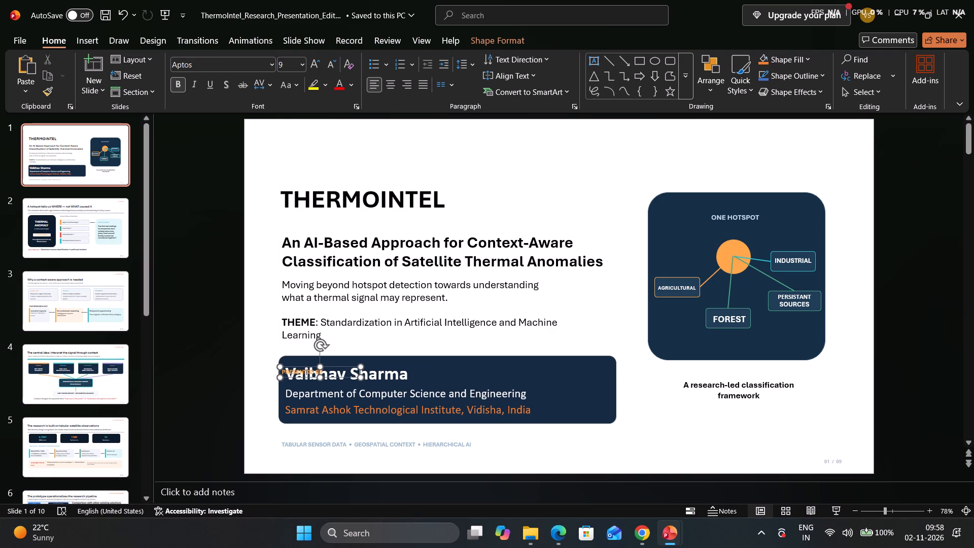
pyautogui.moveTo(312, 376); pyautogui.dragTo(315, 368)
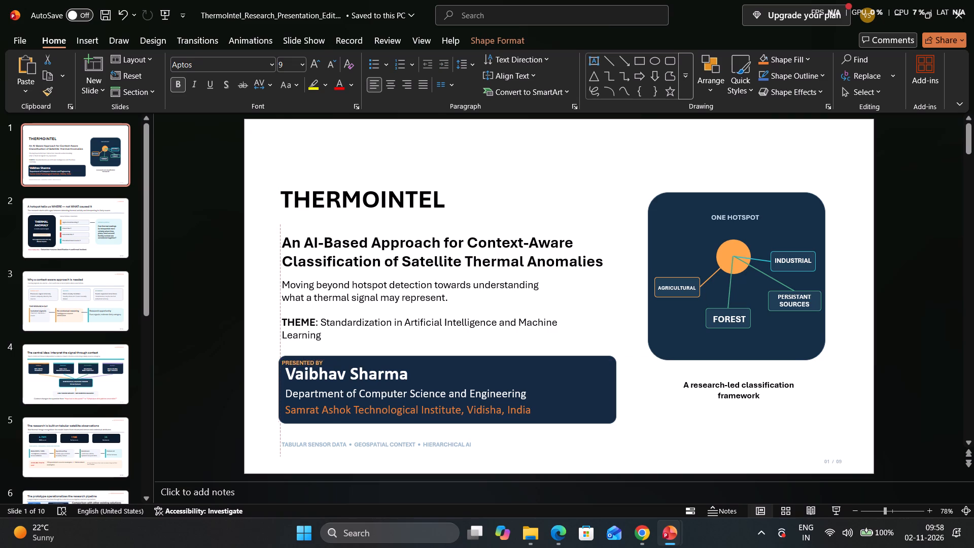
pyautogui.moveTo(315, 368); pyautogui.dragTo(316, 368)
pyautogui.click(240, 340)
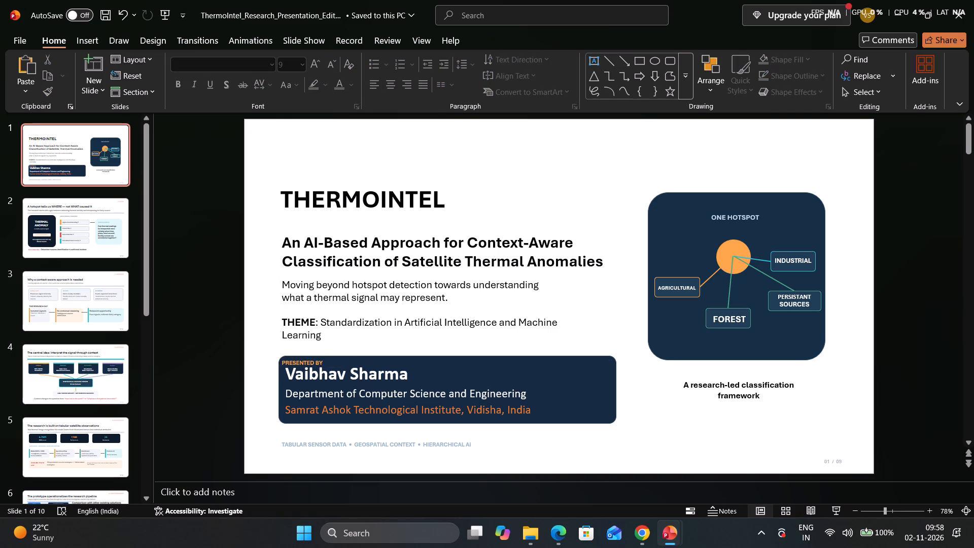
# Set the presenter's name in the navy banner to font size 24.
pyautogui.click(363, 379)
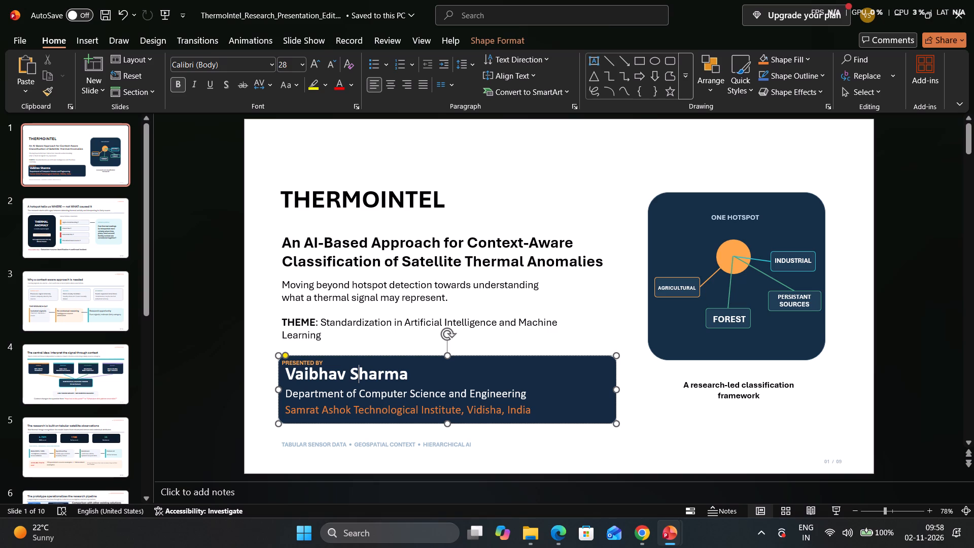
pyautogui.moveTo(409, 373); pyautogui.dragTo(269, 373)
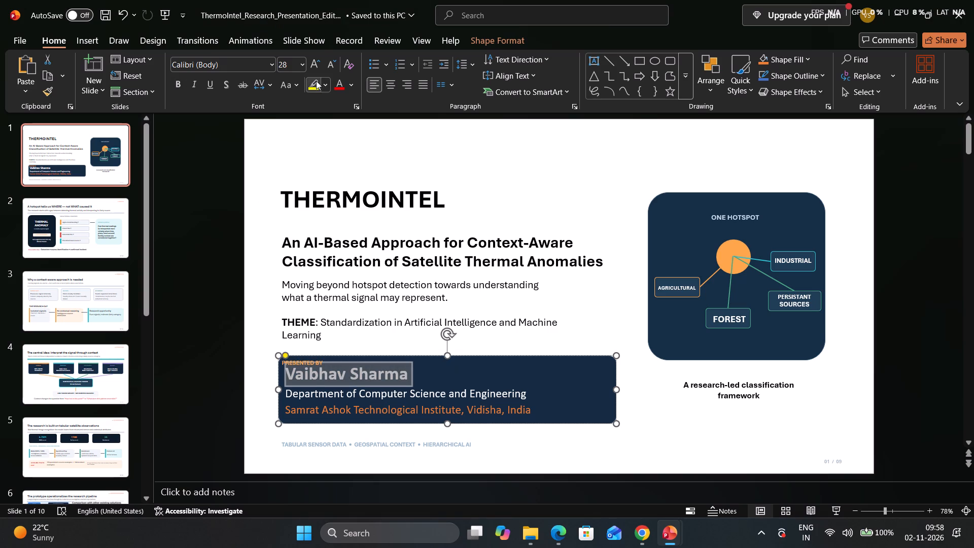
pyautogui.click(302, 71)
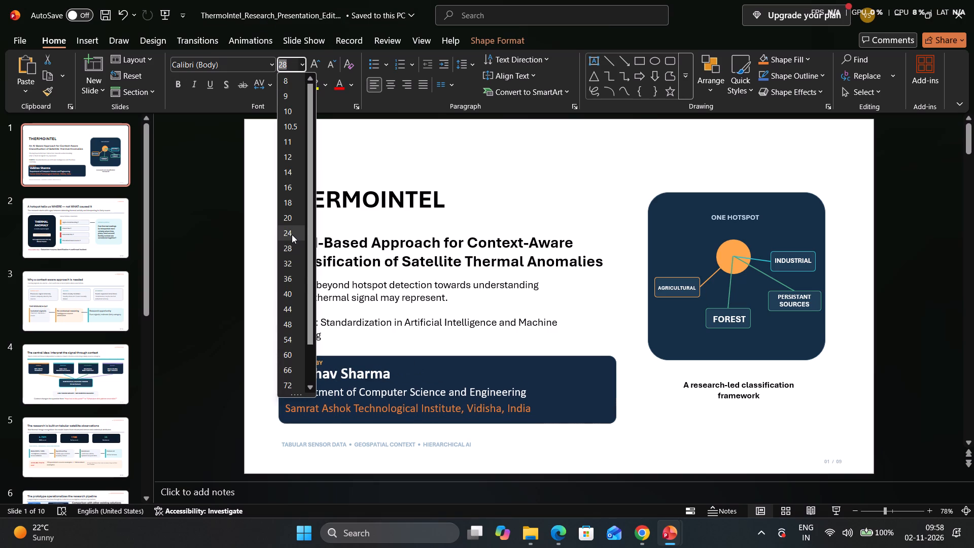
pyautogui.click(292, 234)
pyautogui.click(217, 283)
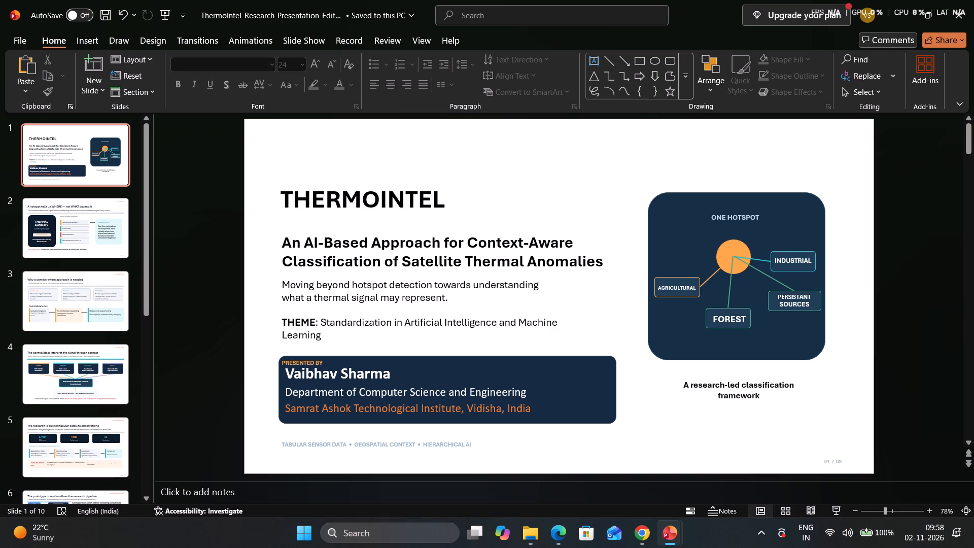
# Recolour the institute line in the navy banner with the light grey theme colour.
pyautogui.click(285, 406)
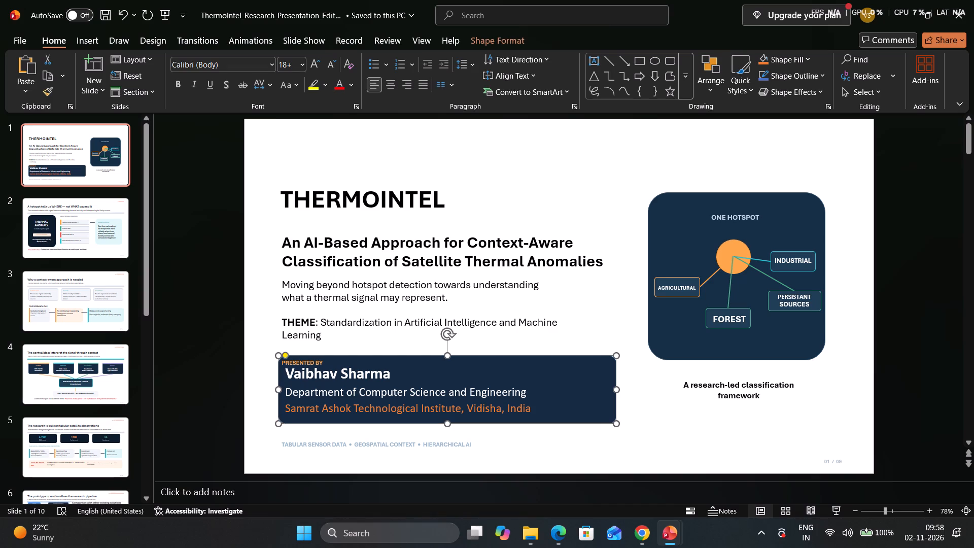
pyautogui.moveTo(286, 409); pyautogui.dragTo(517, 419)
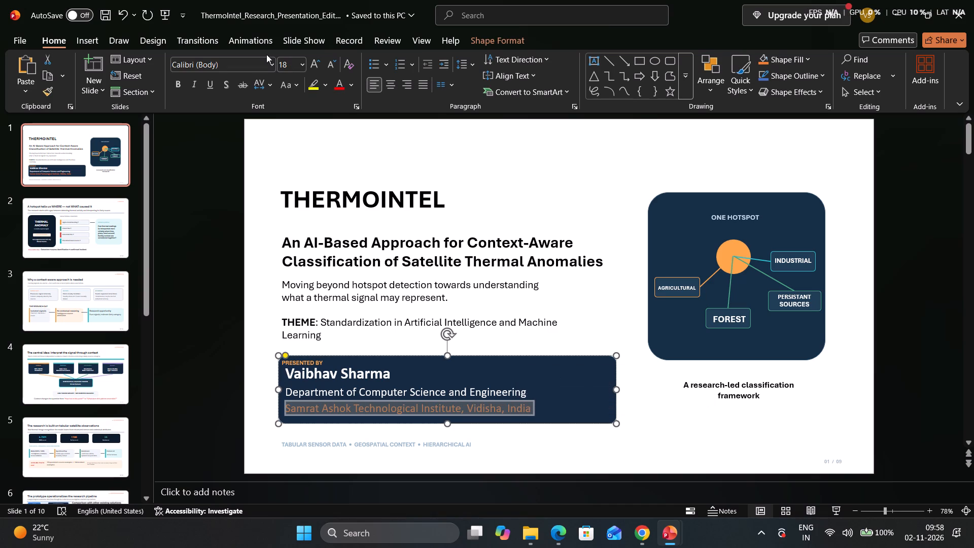
pyautogui.click(352, 85)
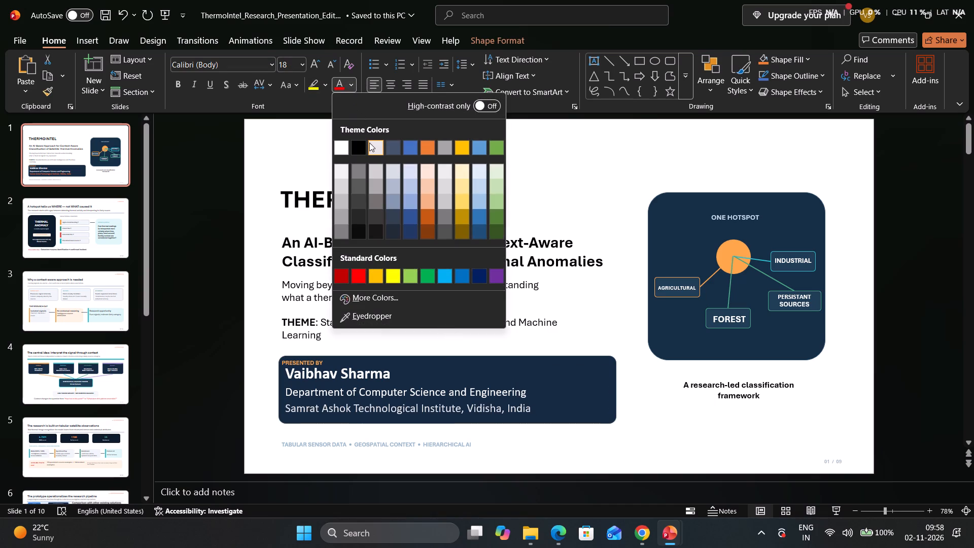
pyautogui.click(369, 143)
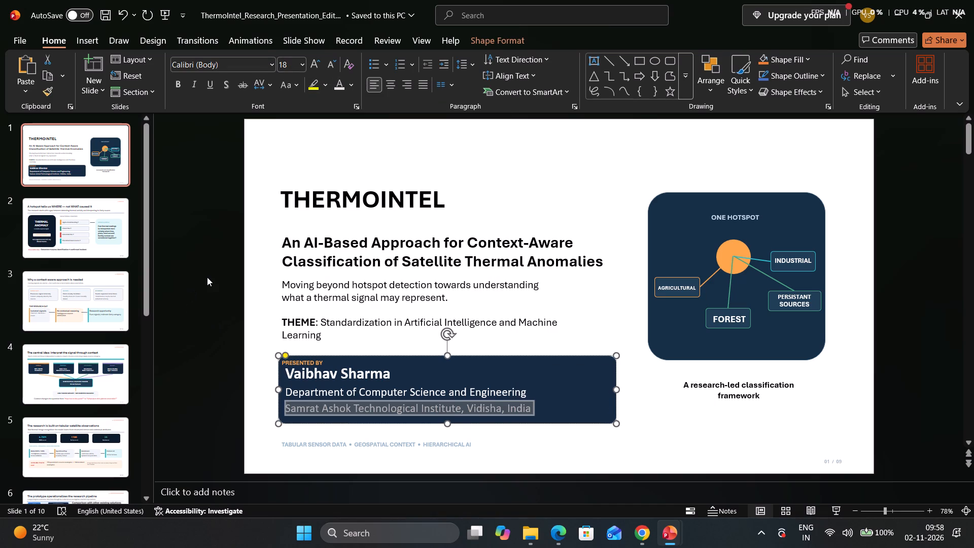
pyautogui.click(207, 277)
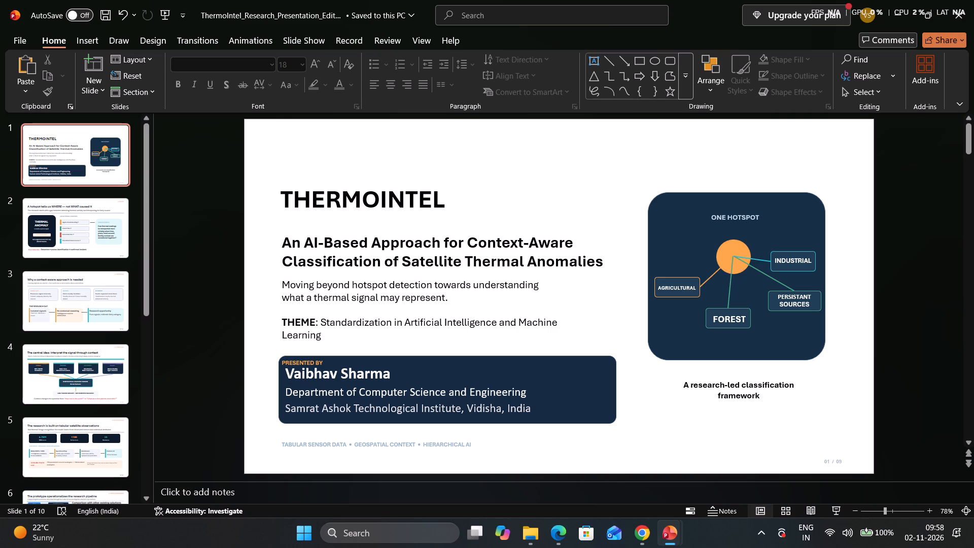
# Nudge the text box with the description and THEME lines up slightly, closer to the subtitle.
pyautogui.click(322, 337)
pyautogui.click(311, 320)
pyautogui.click(297, 288)
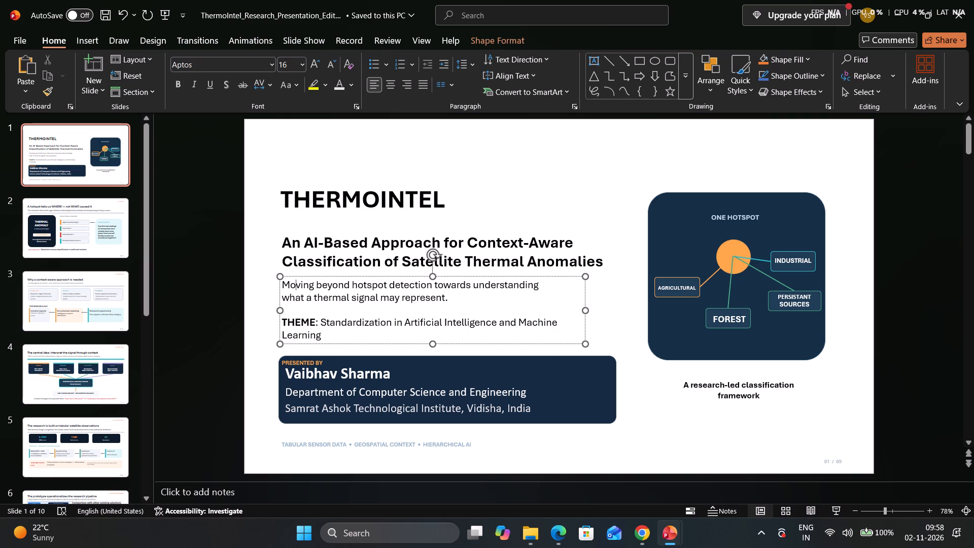
pyautogui.click(454, 297)
pyautogui.click(272, 247)
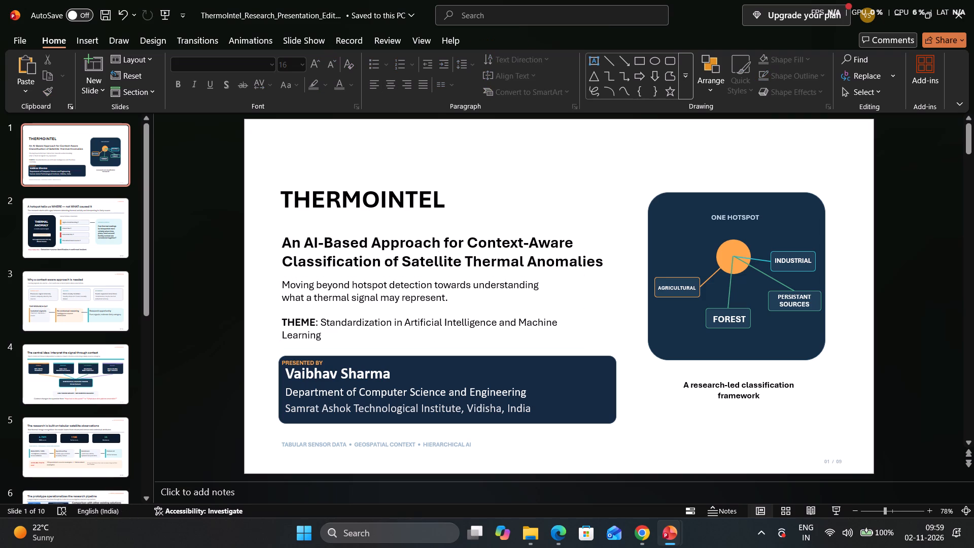
pyautogui.click(317, 257)
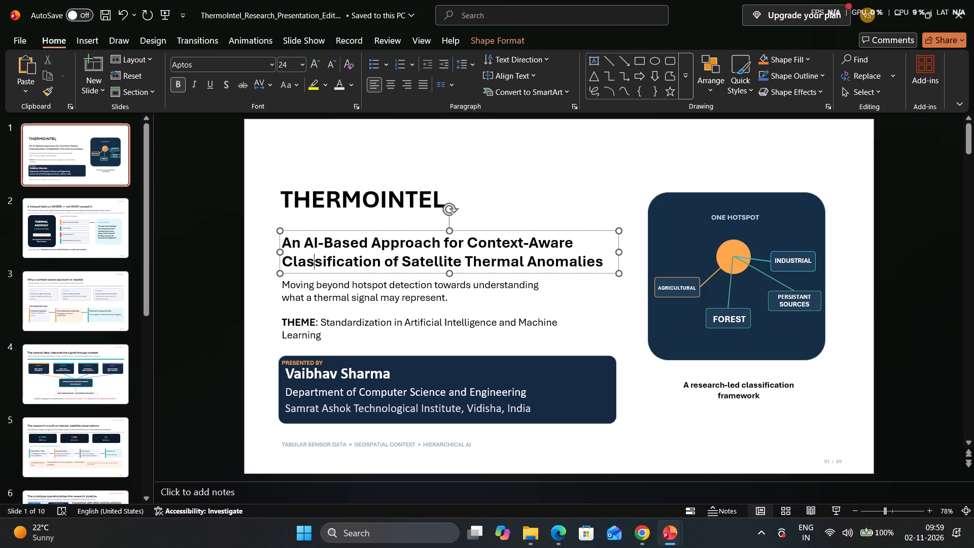
pyautogui.click(450, 278)
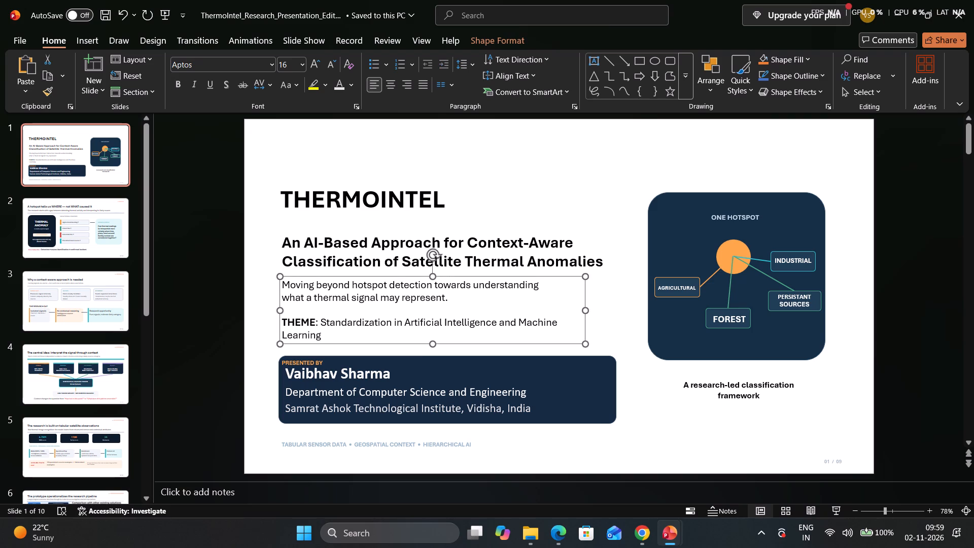
pyautogui.click(441, 255)
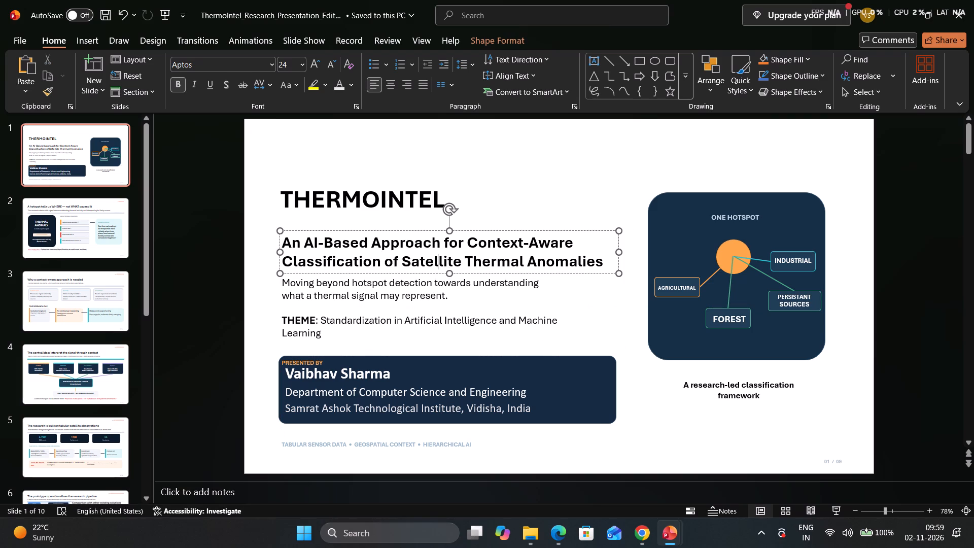
pyautogui.click(323, 244)
pyautogui.click(218, 251)
# Move the THERMOINTEL title down to just above the subtitle, keeping its left edge in line with the subtitle text.
pyautogui.click(432, 253)
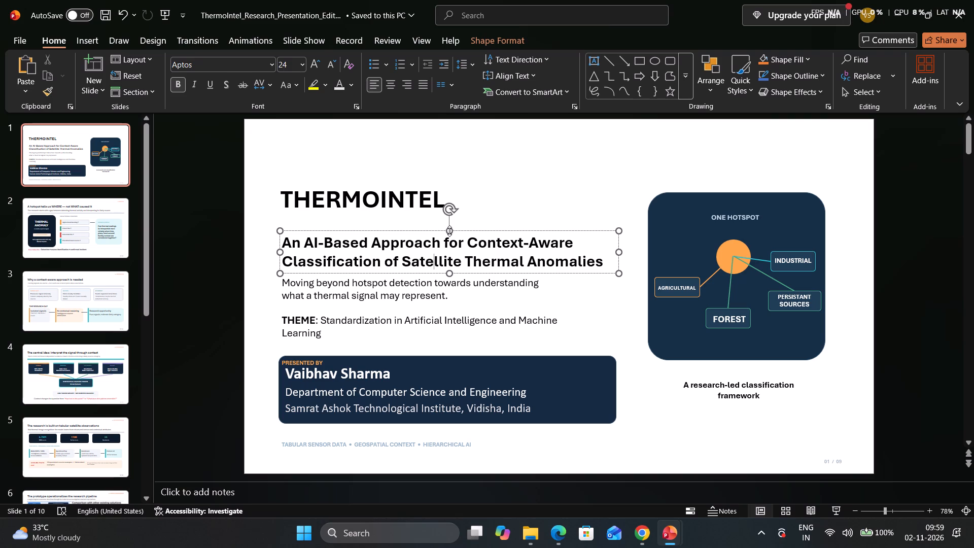
pyautogui.click(450, 218)
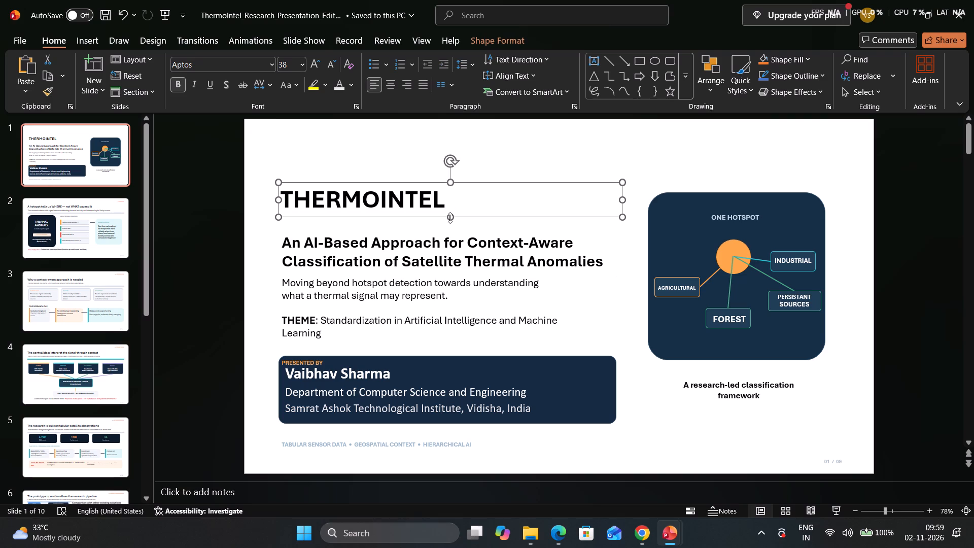
pyautogui.click(449, 227)
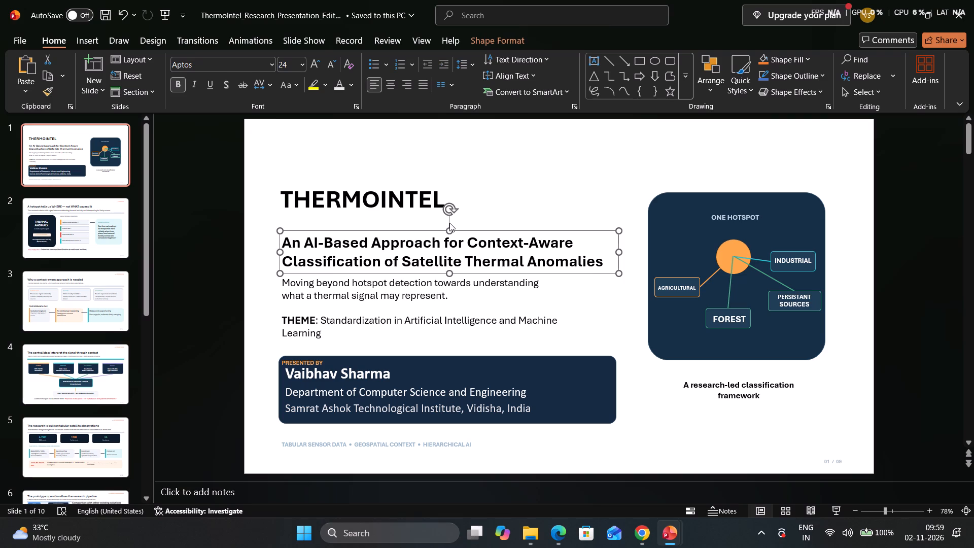
pyautogui.click(449, 223)
pyautogui.click(449, 224)
pyautogui.click(449, 244)
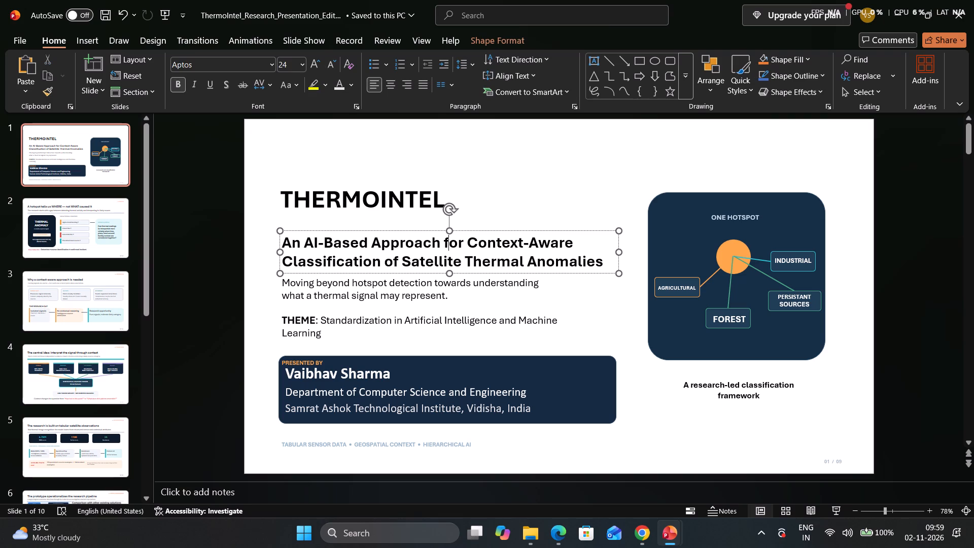
pyautogui.click(449, 221)
pyautogui.click(449, 238)
pyautogui.moveTo(449, 221); pyautogui.dragTo(448, 219)
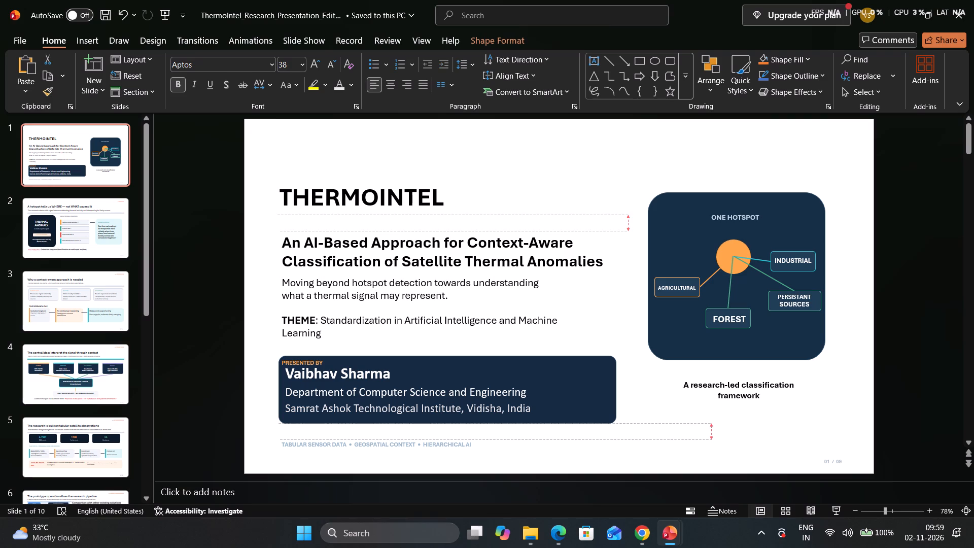
pyautogui.moveTo(448, 219); pyautogui.dragTo(454, 223)
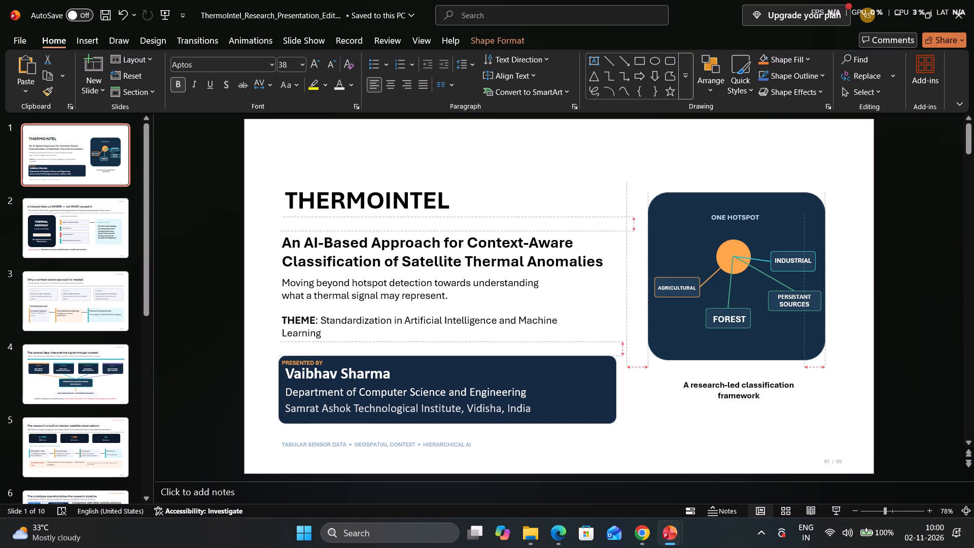
pyautogui.moveTo(454, 223); pyautogui.dragTo(449, 233)
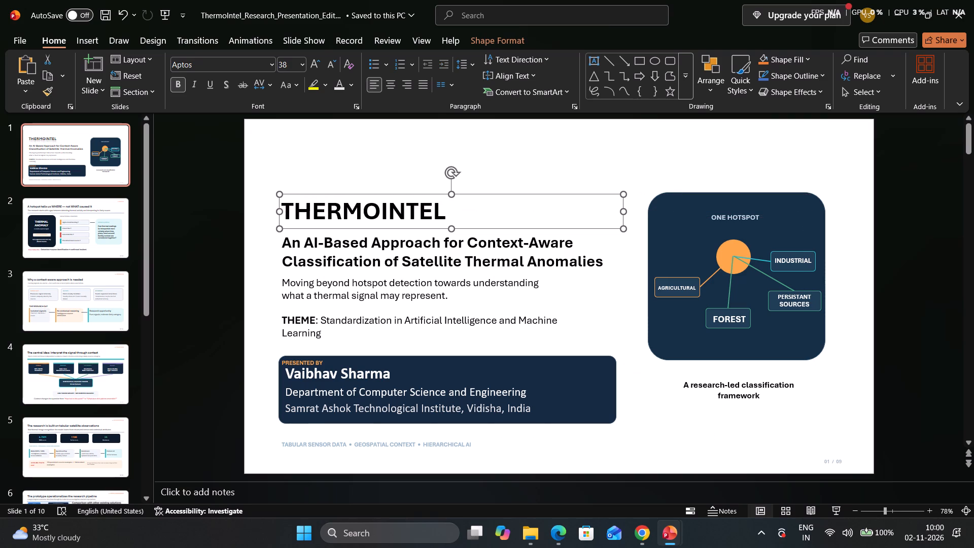
pyautogui.click(176, 207)
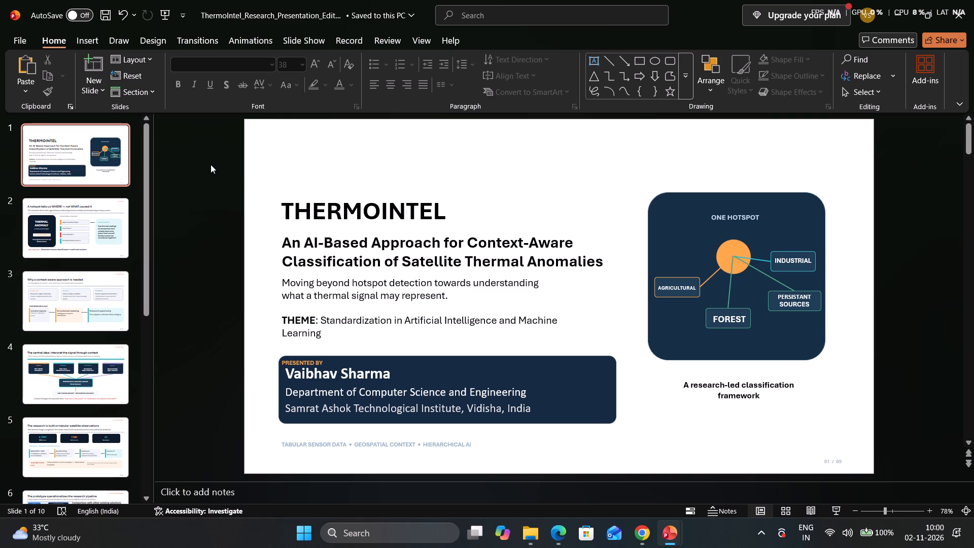
# Change the THERMOINTEL title's font colour to the standard Red.
pyautogui.click(323, 214)
pyautogui.click(448, 215)
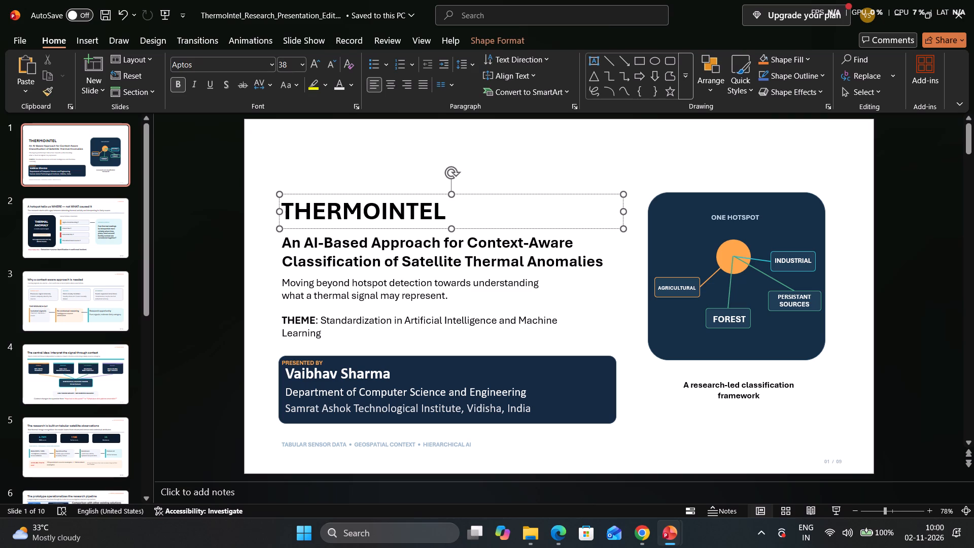
pyautogui.click(439, 211)
pyautogui.click(441, 211)
pyautogui.moveTo(442, 211); pyautogui.dragTo(291, 202)
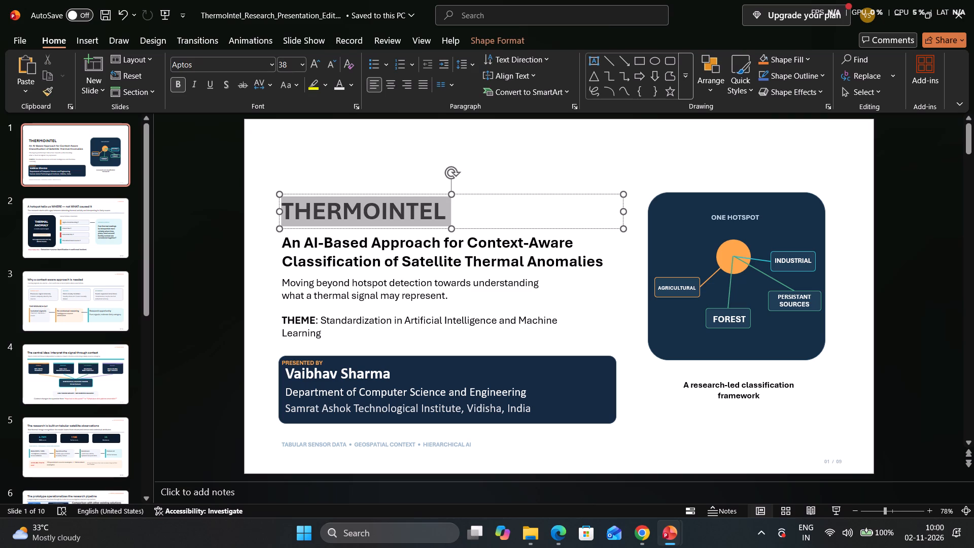
pyautogui.moveTo(291, 202); pyautogui.dragTo(290, 202)
pyautogui.click(349, 83)
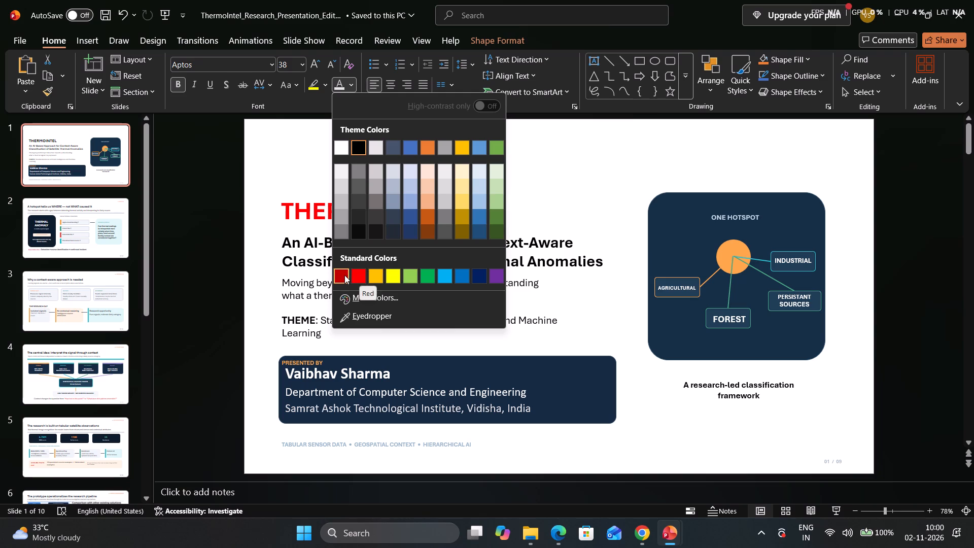
pyautogui.click(361, 279)
pyautogui.click(196, 226)
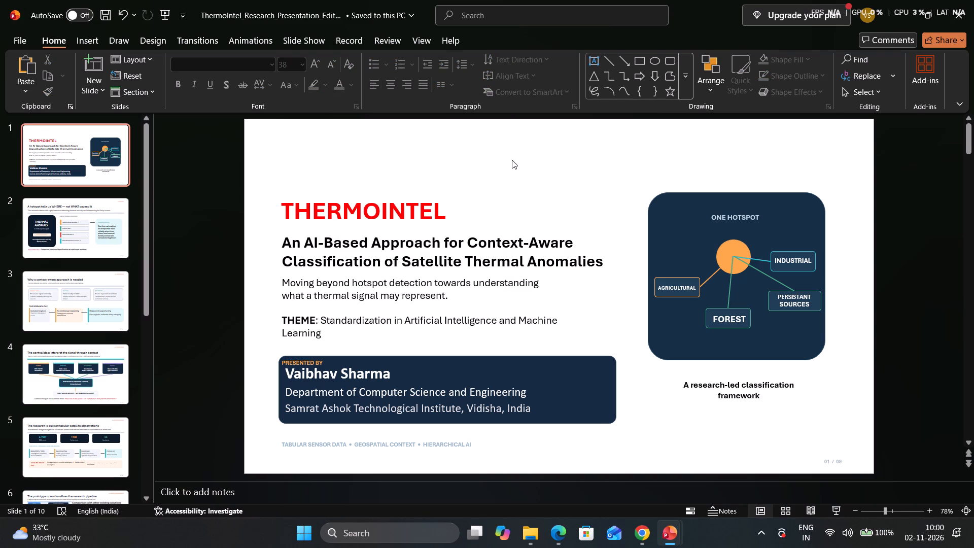
pyautogui.click(476, 151)
# Extend the navy presenter banner's top edge slightly upward on slide 1, stopping just below the THEME text.
pyautogui.click(383, 378)
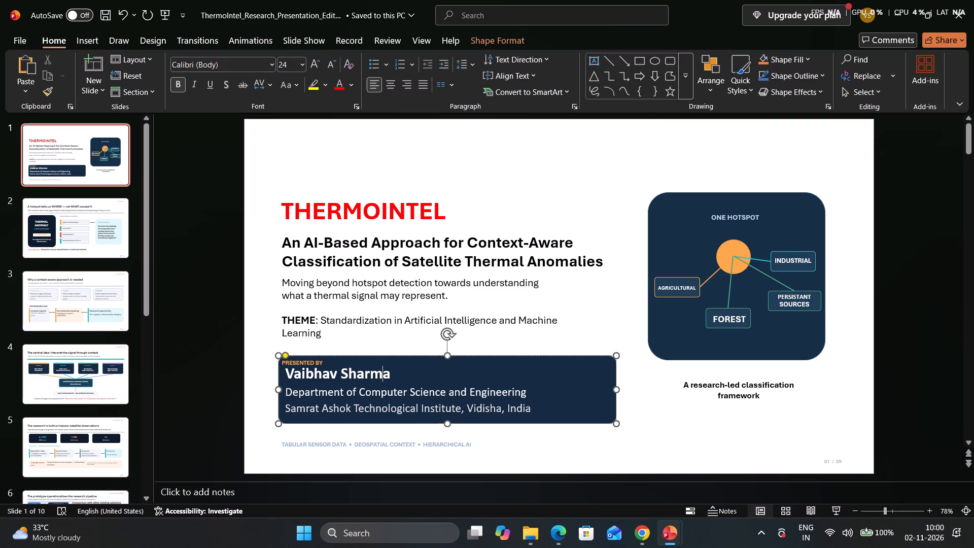
pyautogui.click(302, 376)
pyautogui.moveTo(447, 355); pyautogui.dragTo(445, 347)
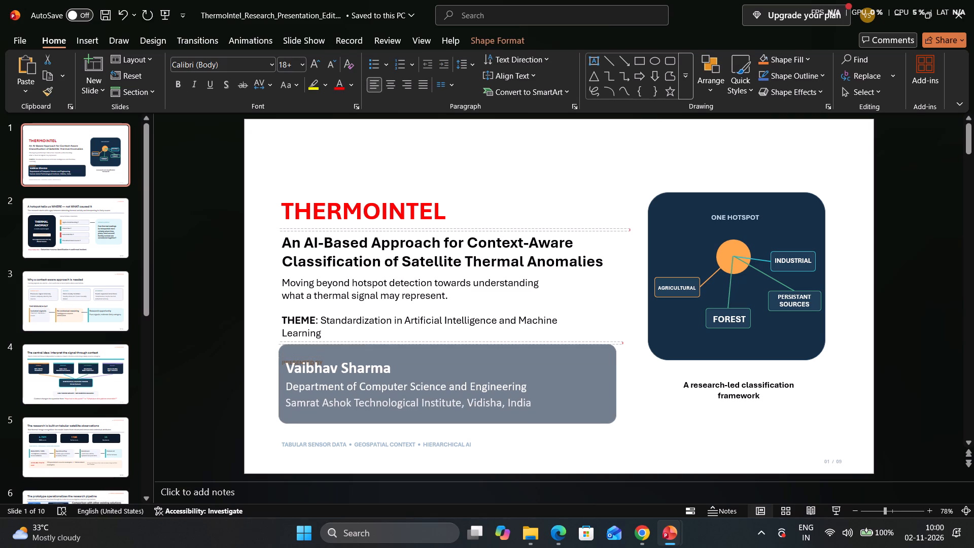
pyautogui.moveTo(445, 347); pyautogui.dragTo(445, 347)
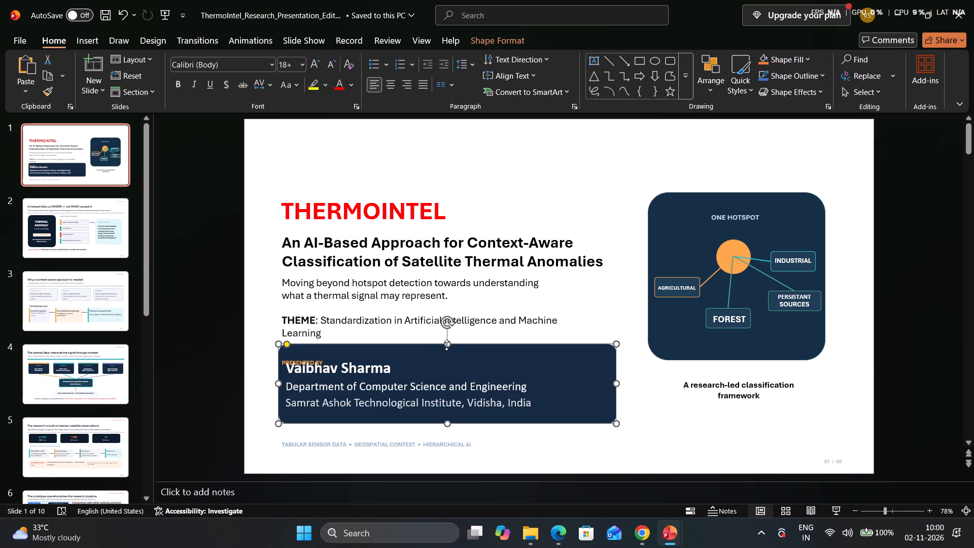
pyautogui.click(446, 345)
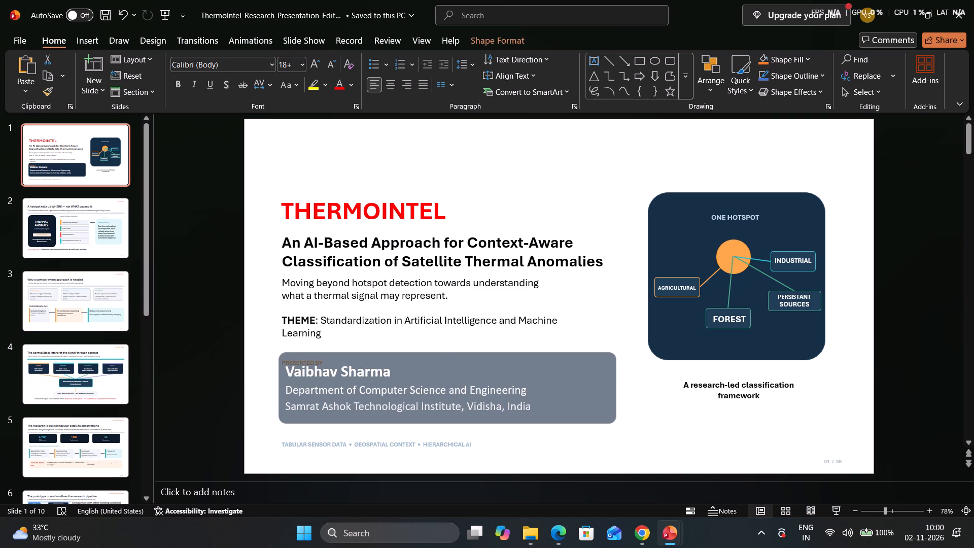
# Move the PRESENTED BY label slightly up and over so it sits above the presenter's name, aligned with its left edge.
pyautogui.click(324, 365)
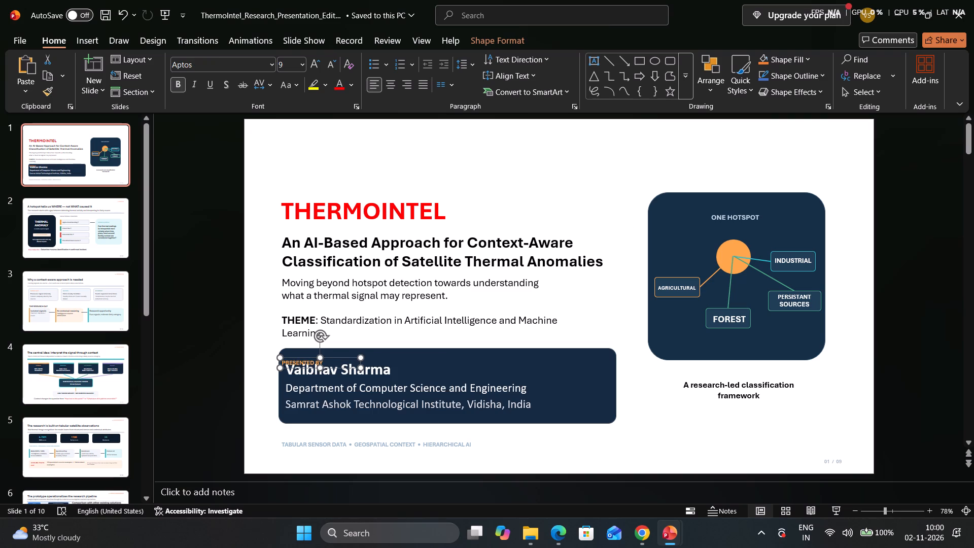
pyautogui.moveTo(339, 364); pyautogui.dragTo(341, 359)
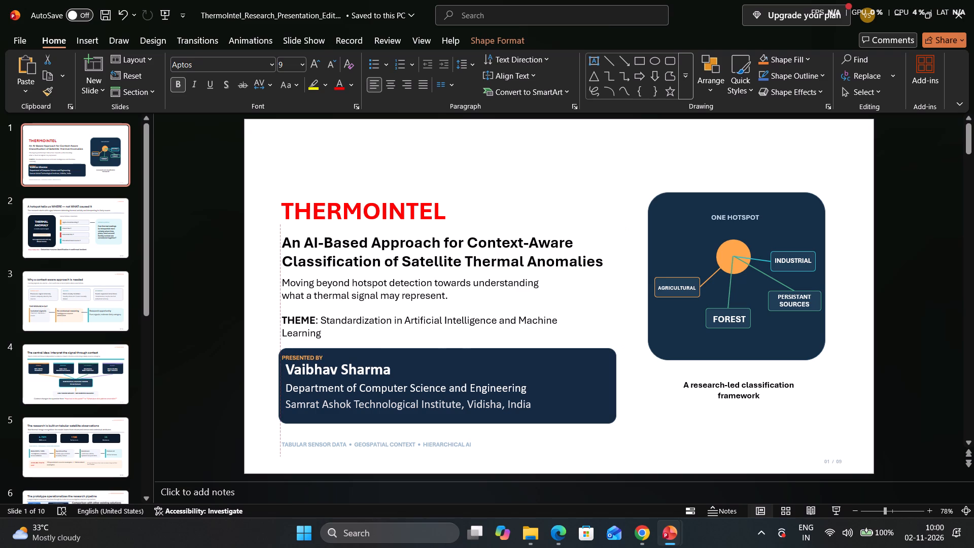
pyautogui.moveTo(341, 359); pyautogui.dragTo(343, 359)
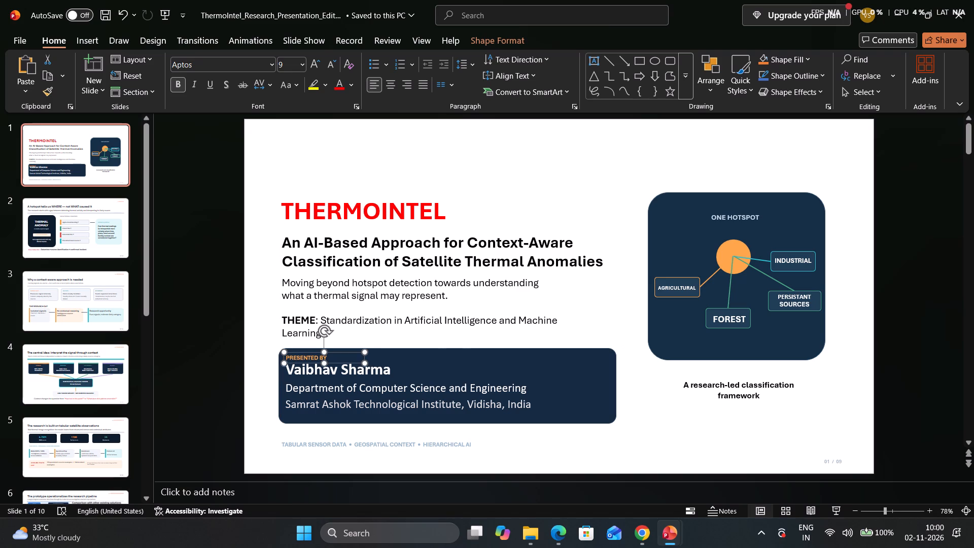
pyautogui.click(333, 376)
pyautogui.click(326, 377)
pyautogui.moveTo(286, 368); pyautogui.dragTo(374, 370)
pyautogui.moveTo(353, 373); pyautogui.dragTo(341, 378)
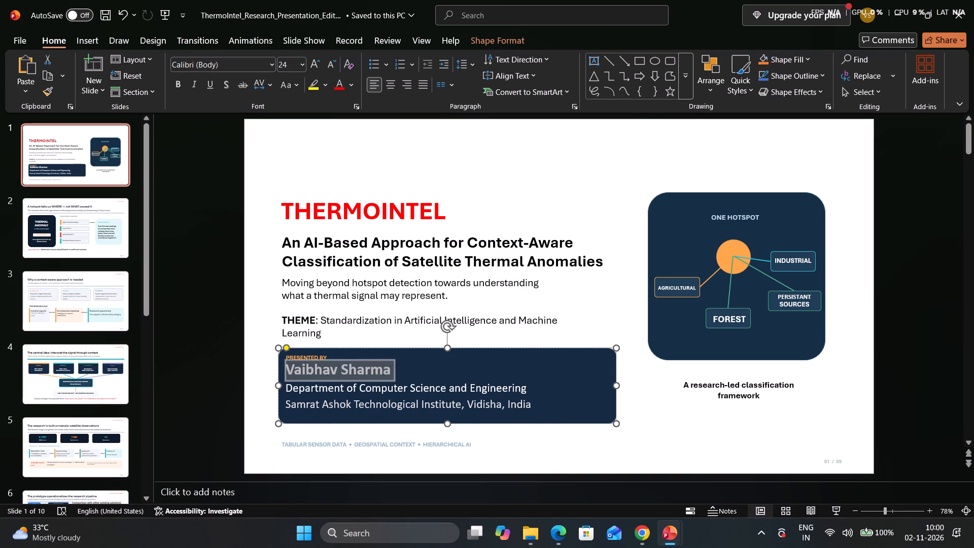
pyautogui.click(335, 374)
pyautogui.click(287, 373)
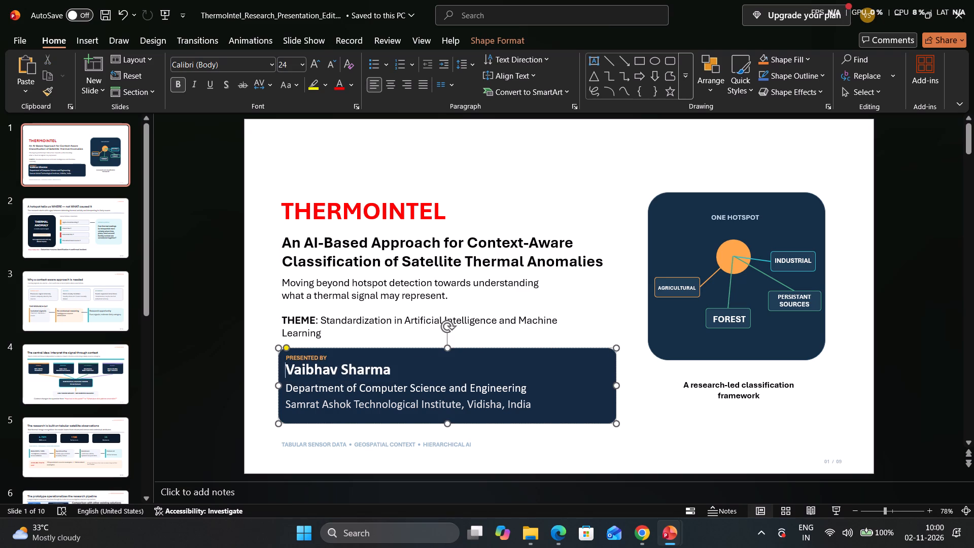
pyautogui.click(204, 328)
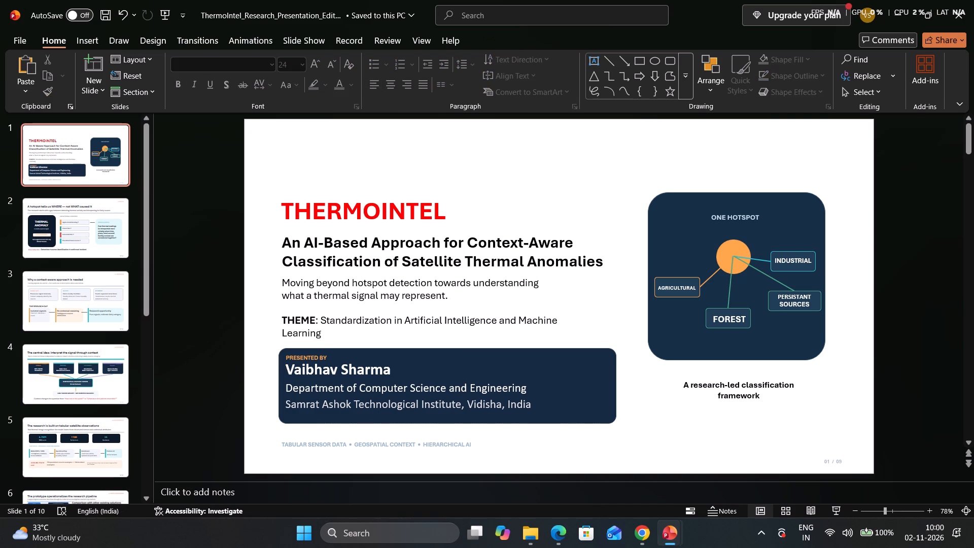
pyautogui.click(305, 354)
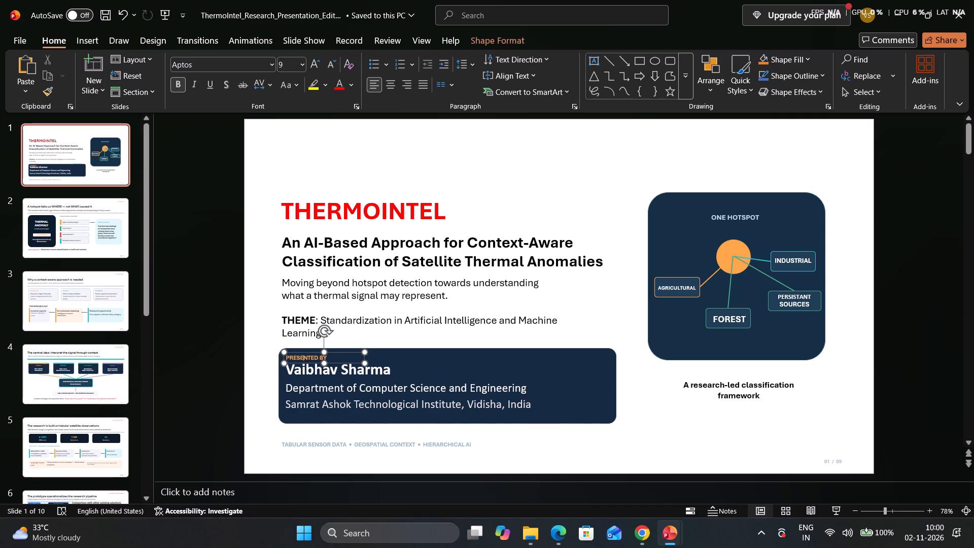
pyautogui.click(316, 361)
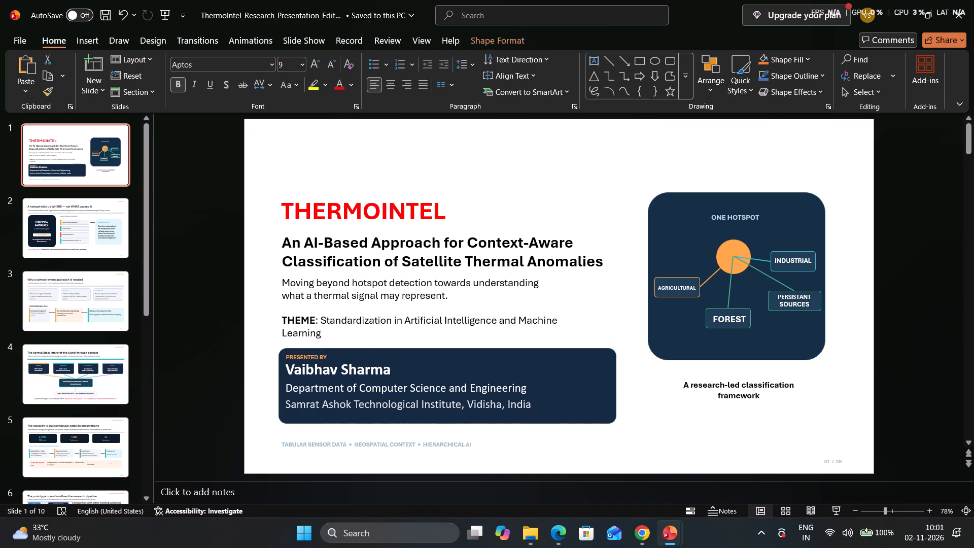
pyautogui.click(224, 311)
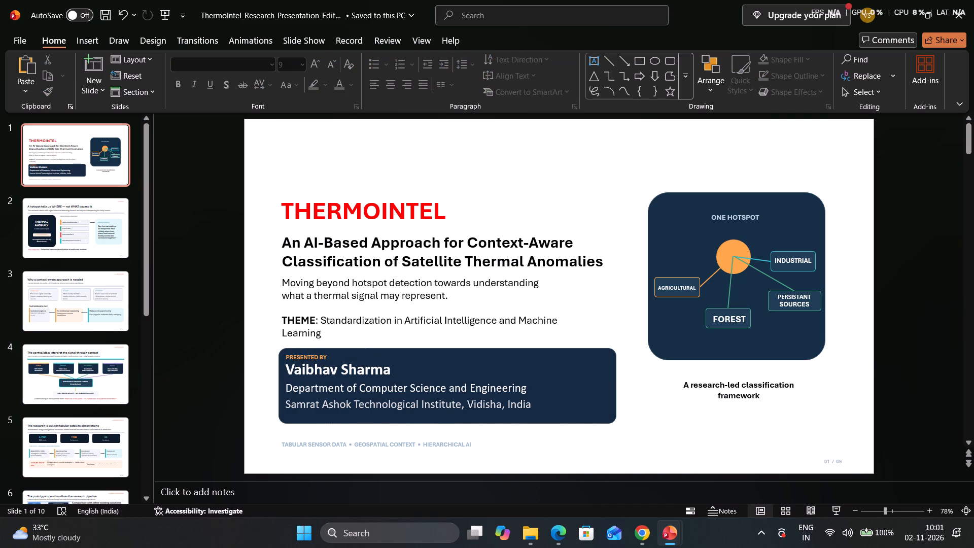
# Insert "Student of" before "Department of Computer Science and Engineering" in the navy banner.
pyautogui.click(287, 388)
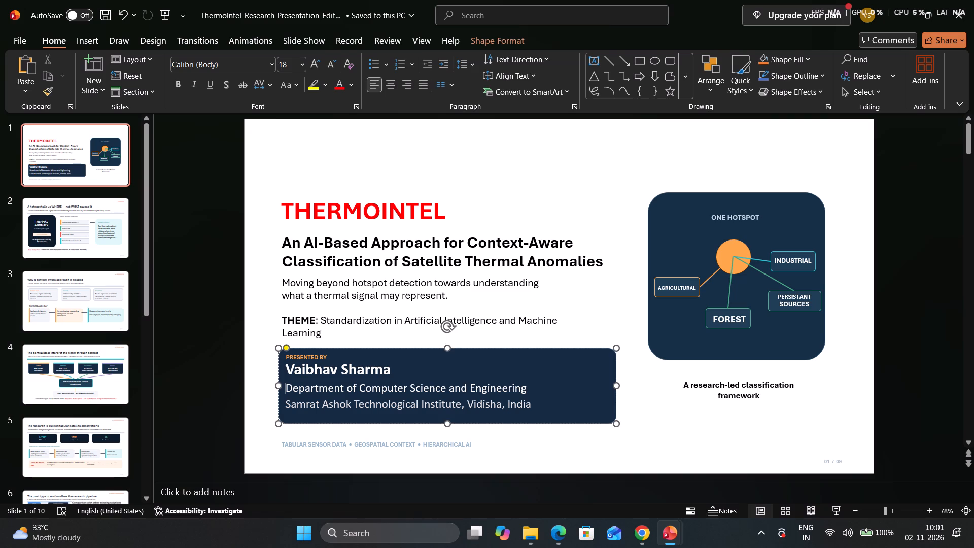
pyautogui.write('sst')
pyautogui.press('BackSpace')
pyautogui.press('BackSpace')
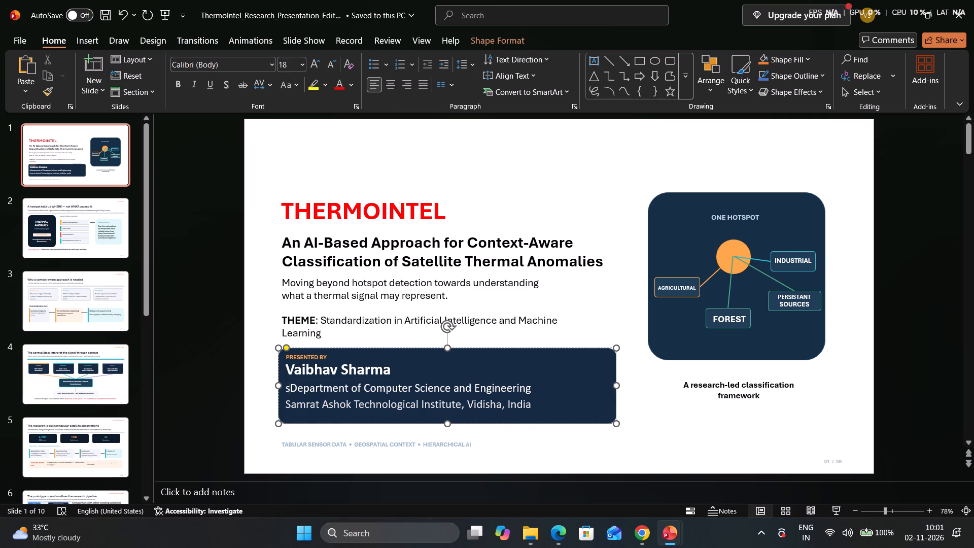
pyautogui.press('BackSpace')
pyautogui.hotkey('shift', 's')
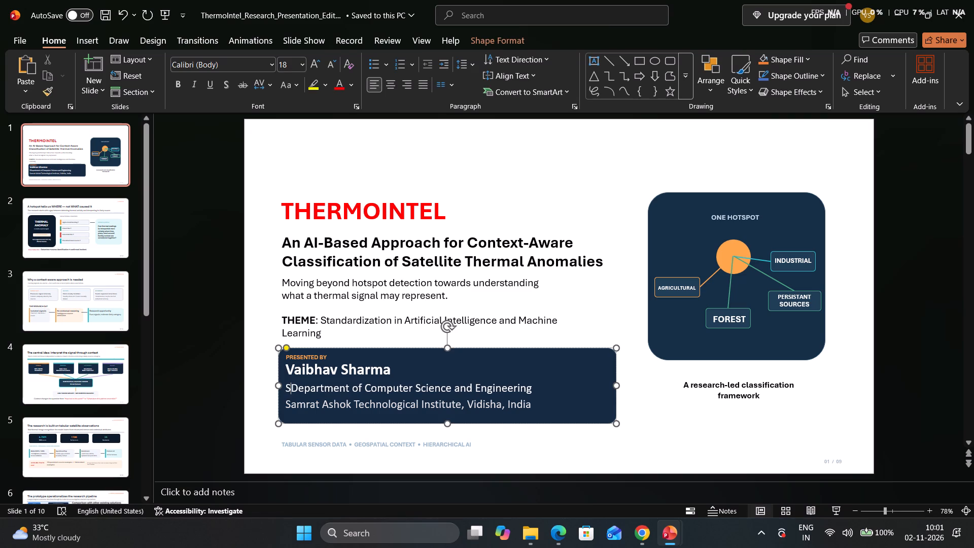
# Complete the insertion of "Student of" before "Department of Computer Science and Engineering" in the navy presenter banner.
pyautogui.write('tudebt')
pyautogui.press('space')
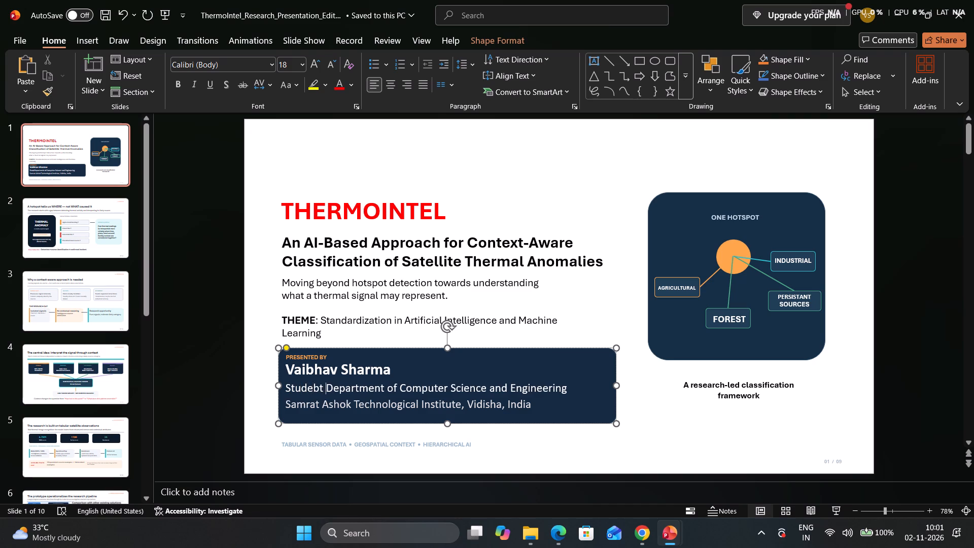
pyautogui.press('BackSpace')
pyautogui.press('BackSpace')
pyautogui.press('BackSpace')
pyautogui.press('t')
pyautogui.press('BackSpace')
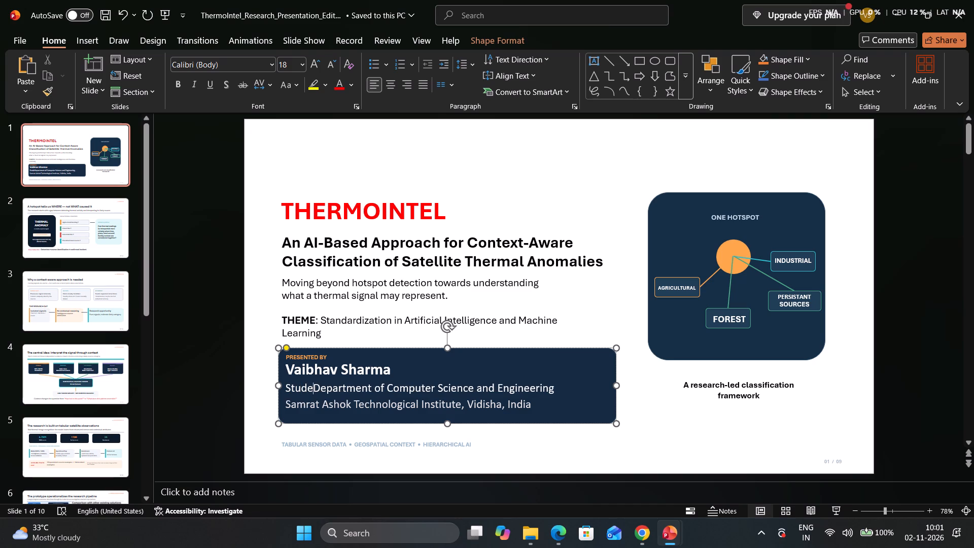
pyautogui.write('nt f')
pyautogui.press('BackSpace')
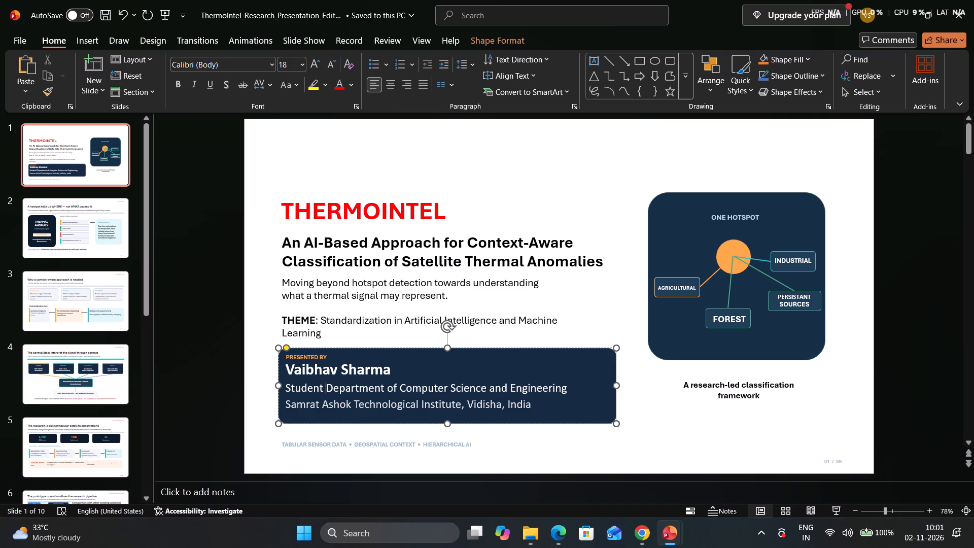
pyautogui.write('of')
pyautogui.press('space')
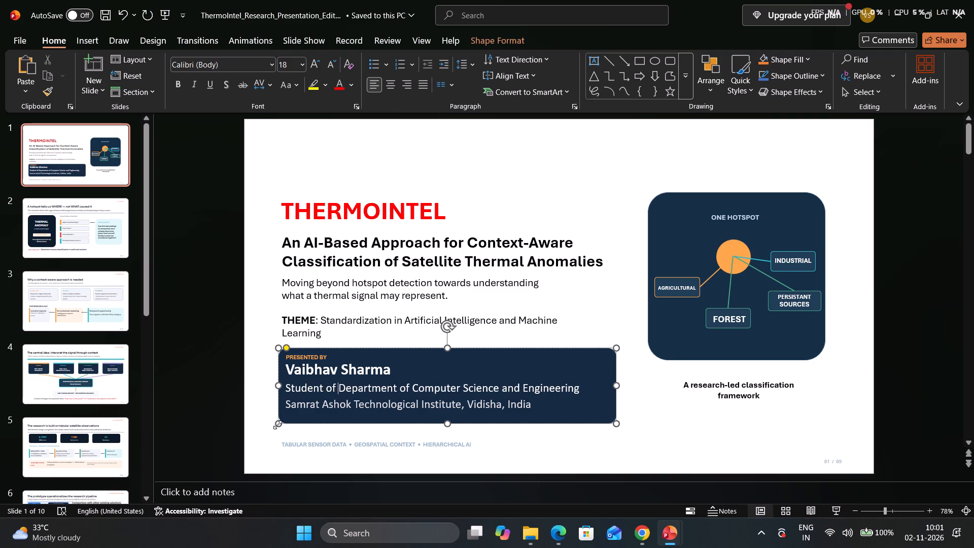
# Delete ", India" from the end of the institute line in the presenter banner, leaving it ending with "Vidisha".
pyautogui.click(346, 397)
pyautogui.click(478, 404)
pyautogui.click(530, 406)
pyautogui.press('BackSpace')
pyautogui.press('BackSpace')
pyautogui.press('BackSpace')
pyautogui.press('BackSpace')
pyautogui.press('BackSpace')
pyautogui.press('BackSpace')
pyautogui.press('BackSpace')
pyautogui.click(234, 327)
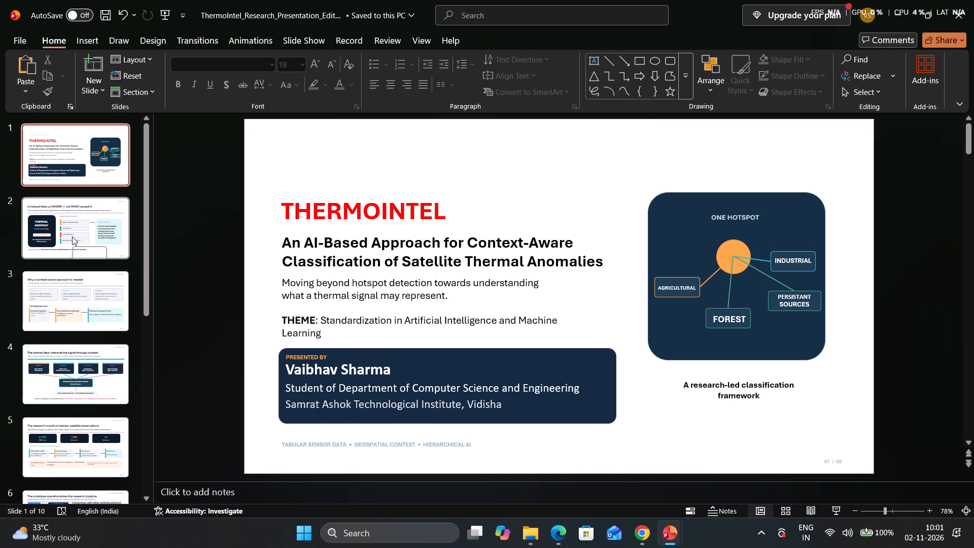
# Change the font colour of the ONE HOTSPOT heading in the navy diagram panel on slide 1.
pyautogui.click(722, 385)
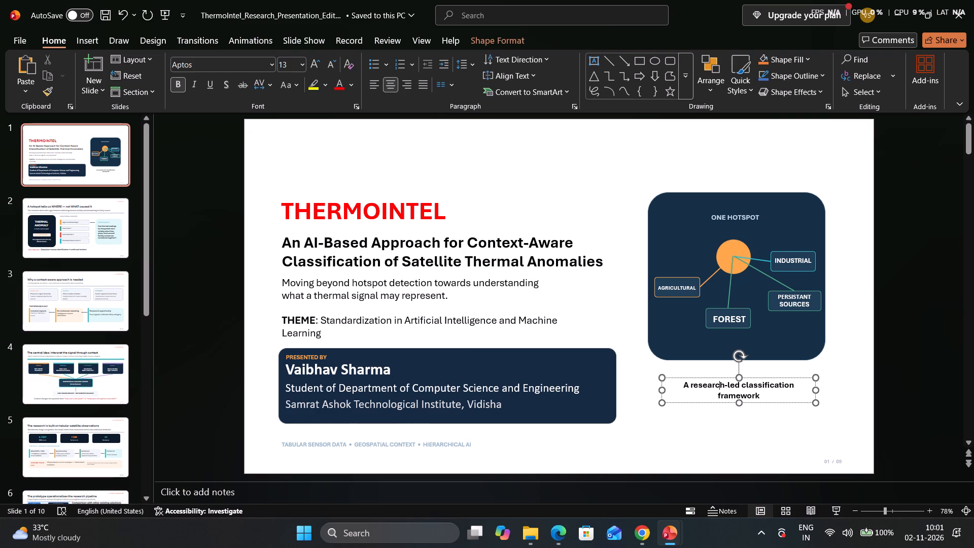
pyautogui.click(746, 216)
pyautogui.click(755, 216)
pyautogui.click(761, 216)
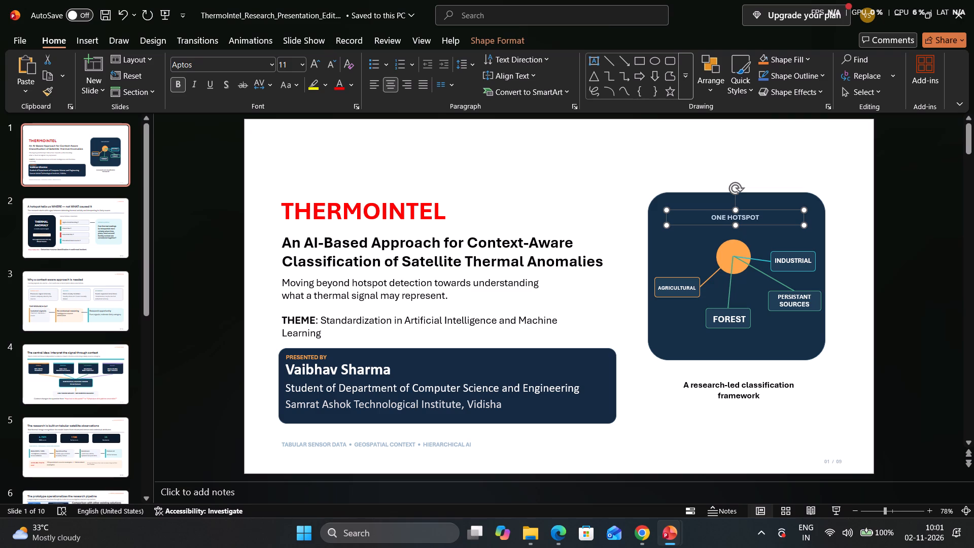
pyautogui.click(759, 214)
pyautogui.moveTo(713, 216); pyautogui.dragTo(755, 216)
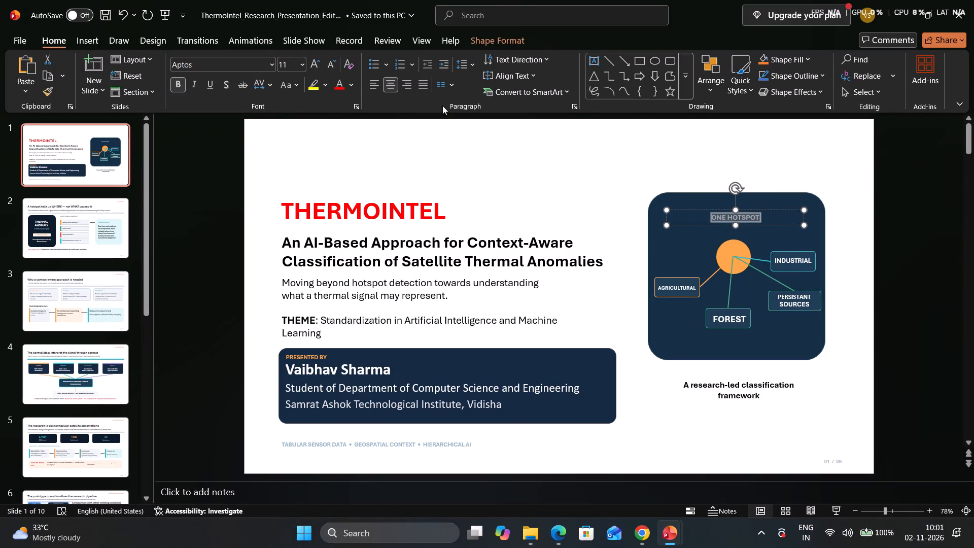
pyautogui.click(350, 82)
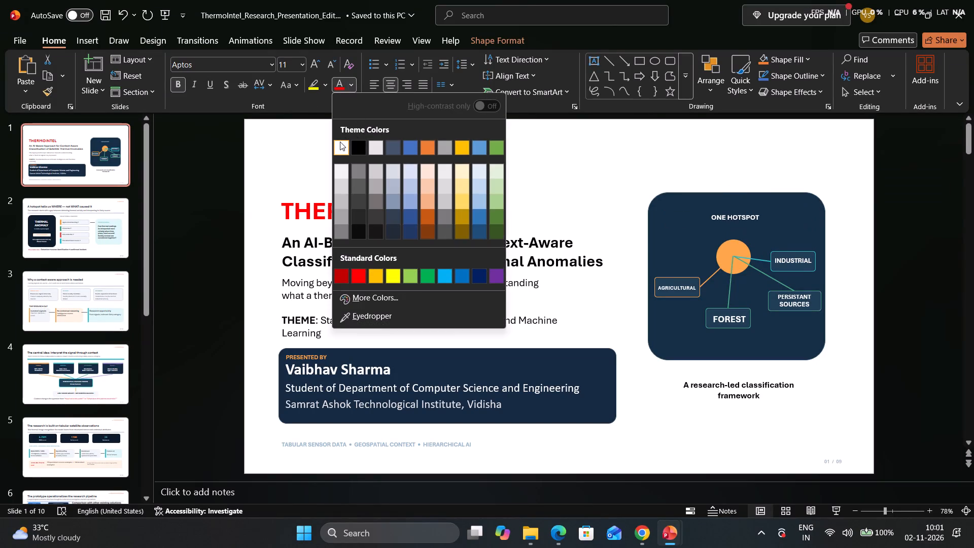
# Recolour the ONE HOTSPOT label above the diagram with the white theme colour.
pyautogui.click(340, 142)
pyautogui.click(170, 185)
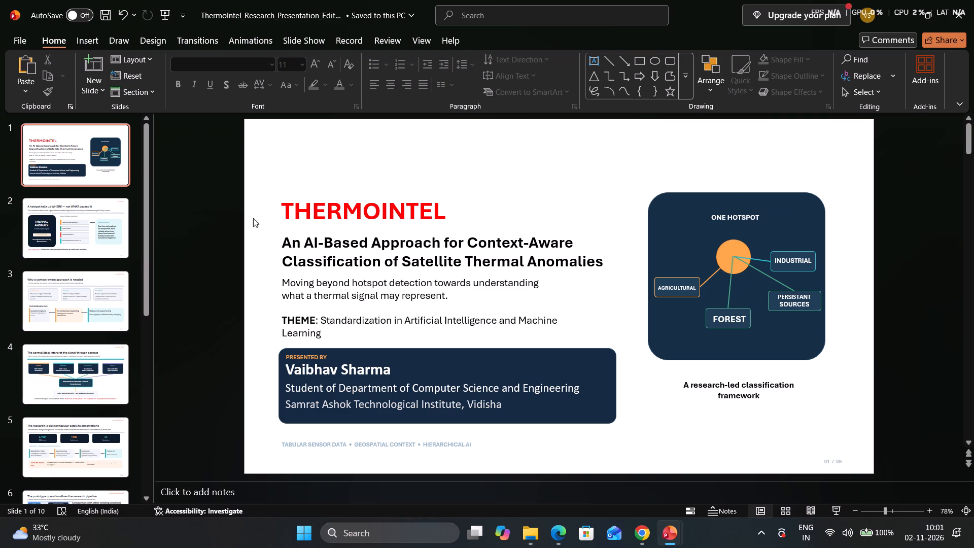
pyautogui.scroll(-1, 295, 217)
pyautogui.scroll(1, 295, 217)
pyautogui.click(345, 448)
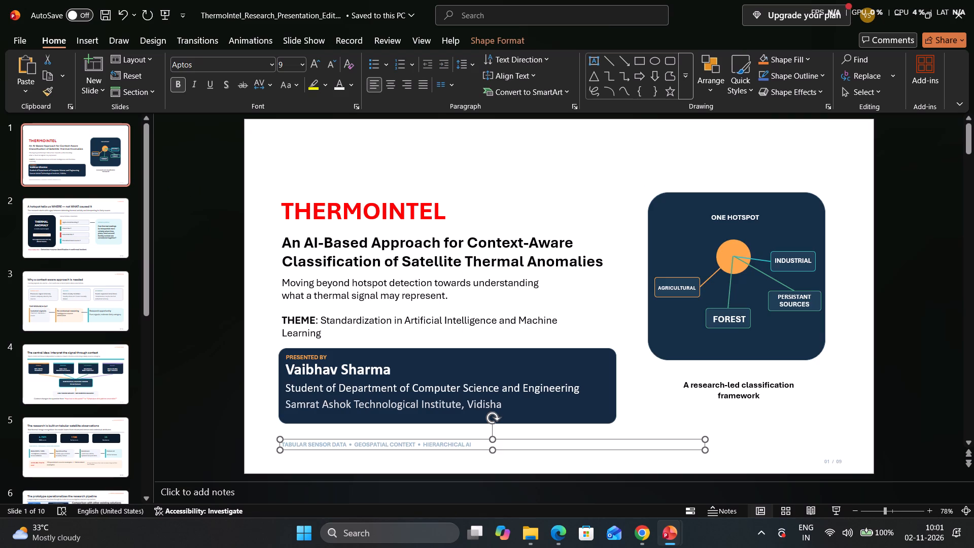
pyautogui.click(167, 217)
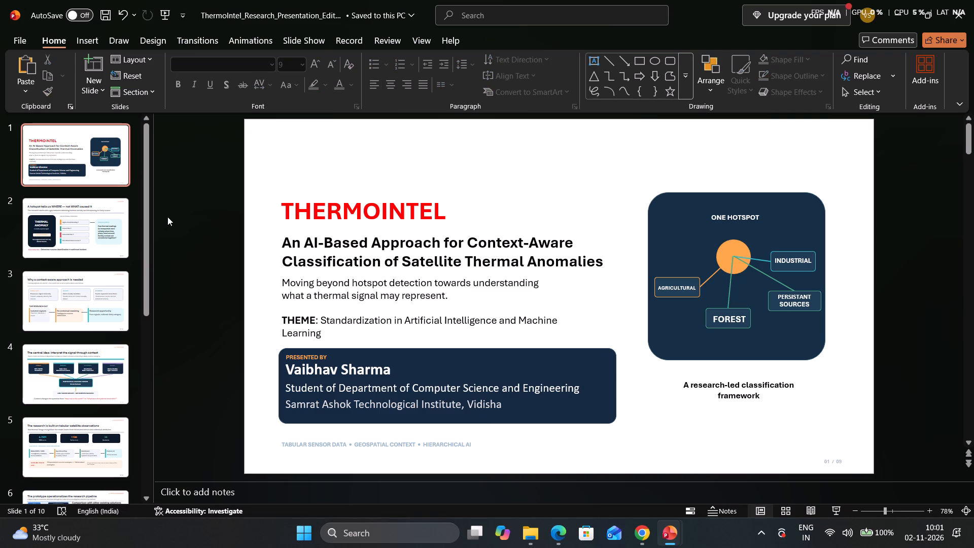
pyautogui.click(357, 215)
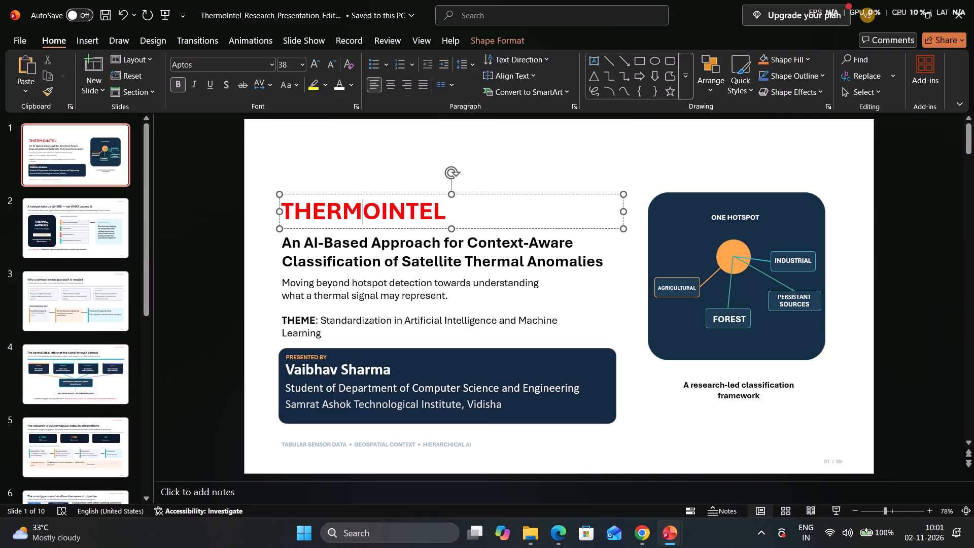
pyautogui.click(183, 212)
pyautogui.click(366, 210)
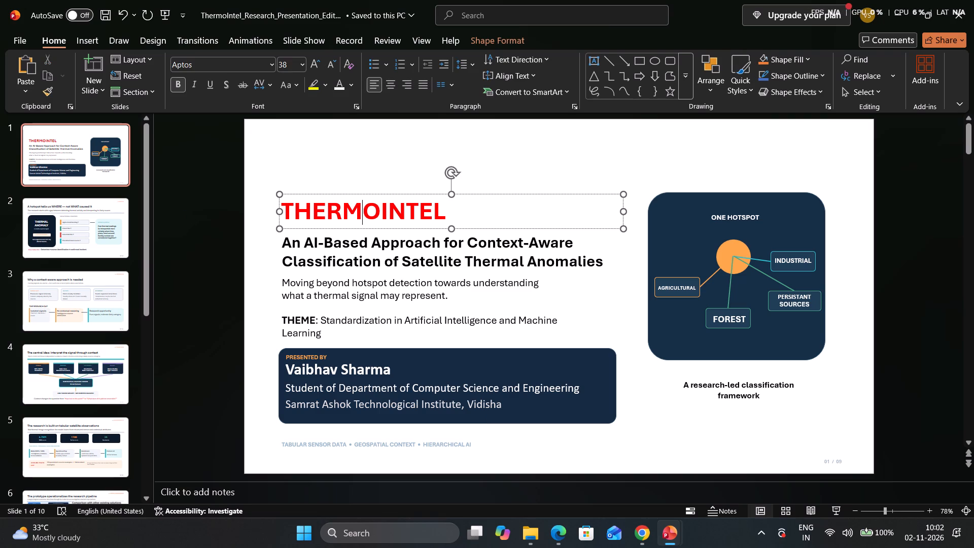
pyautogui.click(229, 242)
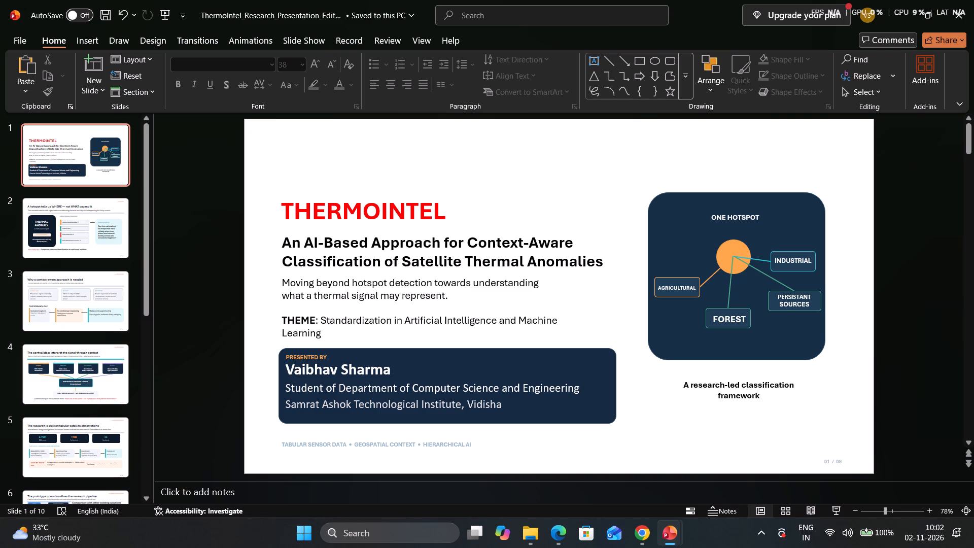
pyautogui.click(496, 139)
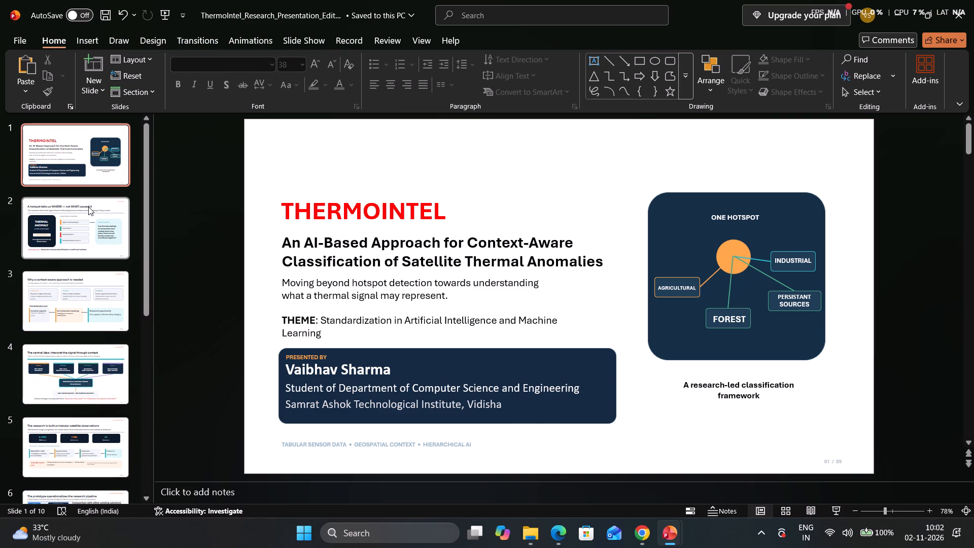
# Review slide 2, checking the four similar thermal signature labels and the core distinction statement, before moving on to slide 3.
pyautogui.click(88, 207)
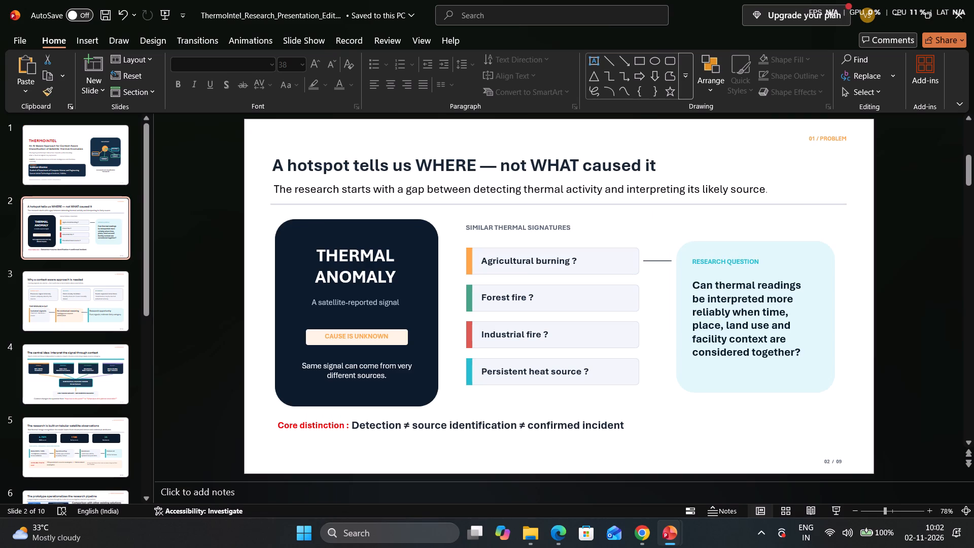
pyautogui.moveTo(481, 261); pyautogui.dragTo(599, 264)
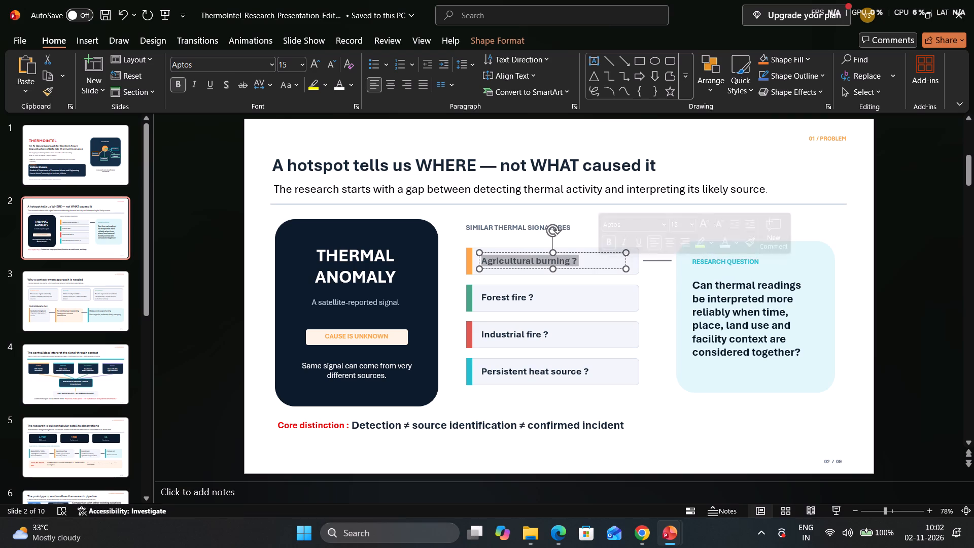
pyautogui.click(585, 302)
pyautogui.moveTo(483, 295); pyautogui.dragTo(544, 296)
pyautogui.click(544, 296)
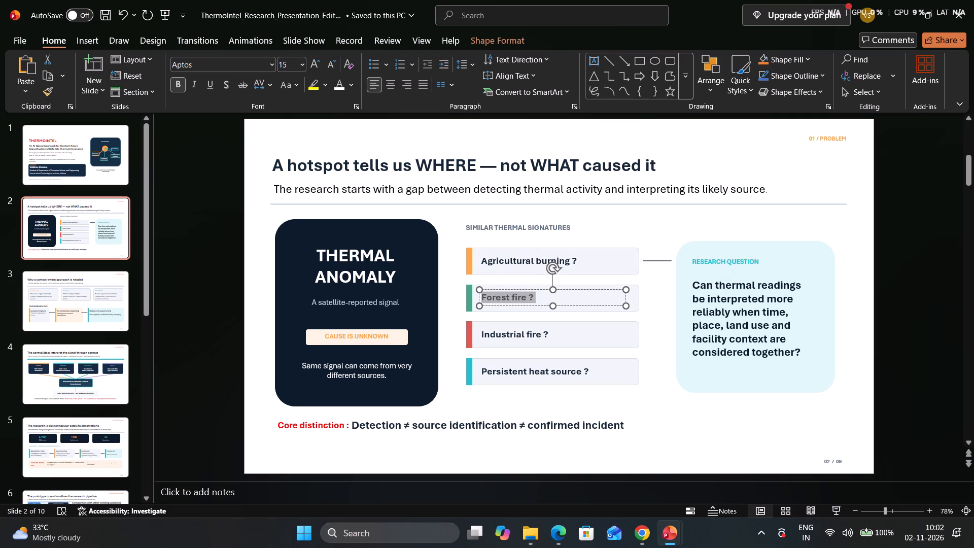
pyautogui.click(483, 335)
pyautogui.moveTo(483, 335); pyautogui.dragTo(556, 336)
pyautogui.click(556, 336)
pyautogui.click(479, 367)
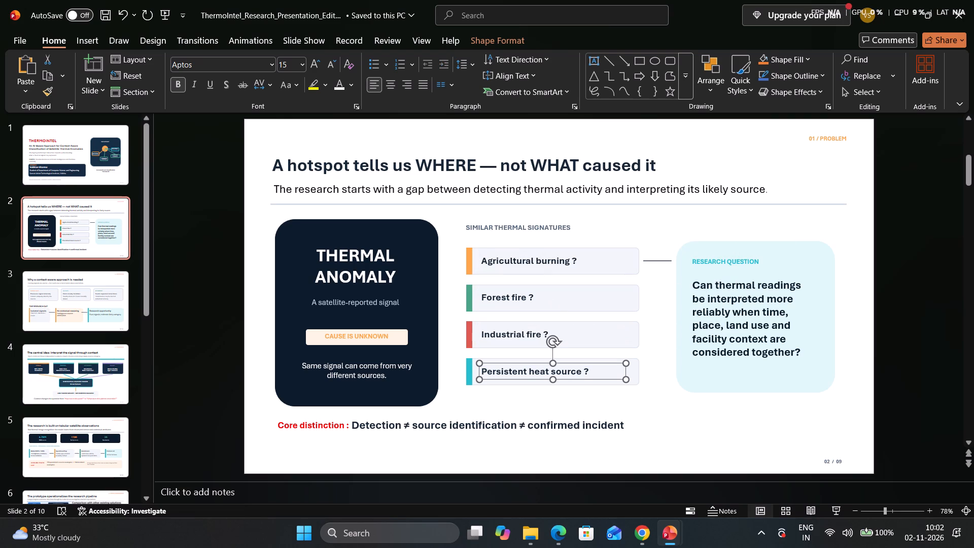
pyautogui.moveTo(483, 369); pyautogui.dragTo(607, 376)
pyautogui.click(634, 420)
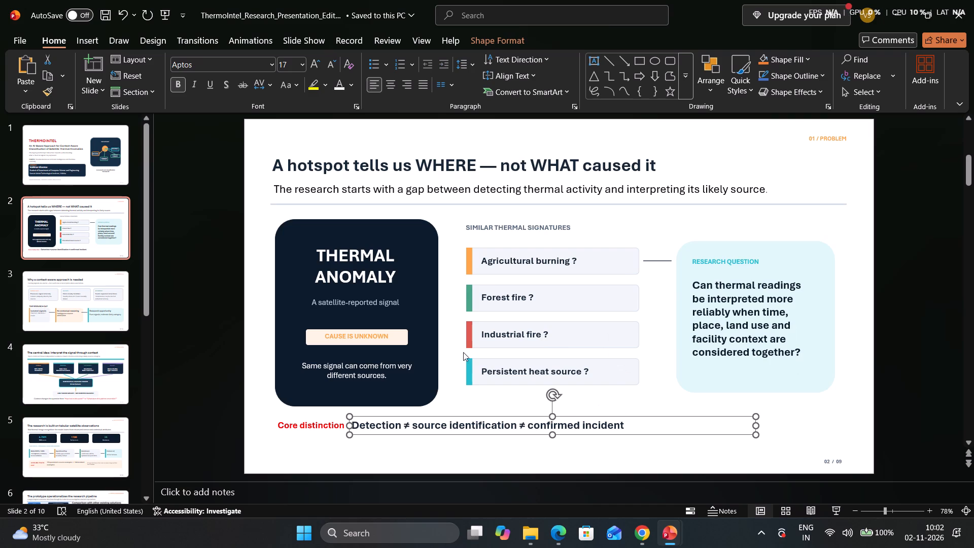
pyautogui.scroll(-1, 406, 329)
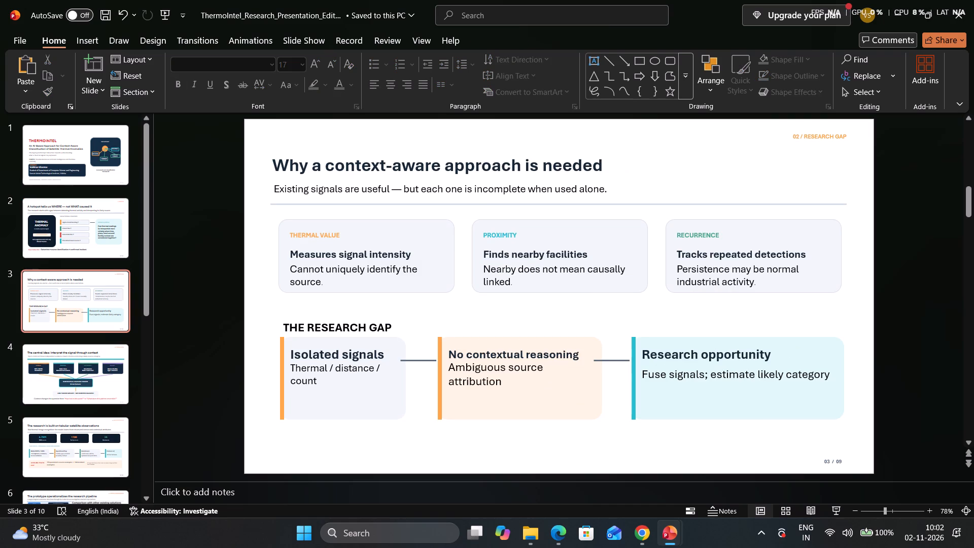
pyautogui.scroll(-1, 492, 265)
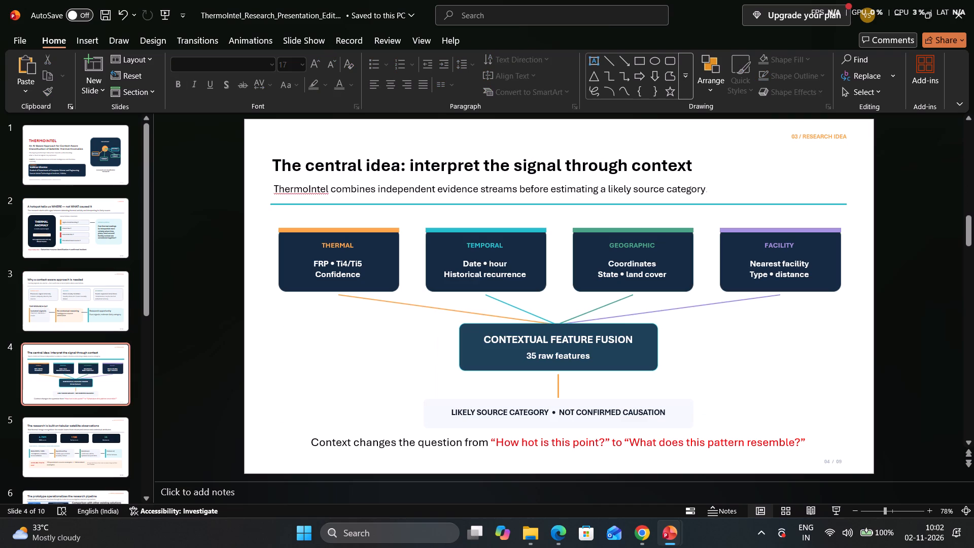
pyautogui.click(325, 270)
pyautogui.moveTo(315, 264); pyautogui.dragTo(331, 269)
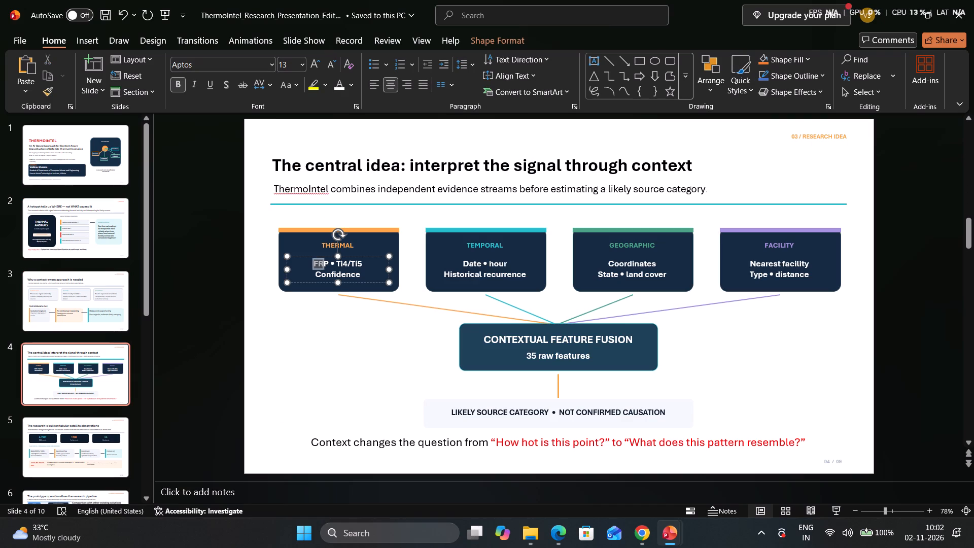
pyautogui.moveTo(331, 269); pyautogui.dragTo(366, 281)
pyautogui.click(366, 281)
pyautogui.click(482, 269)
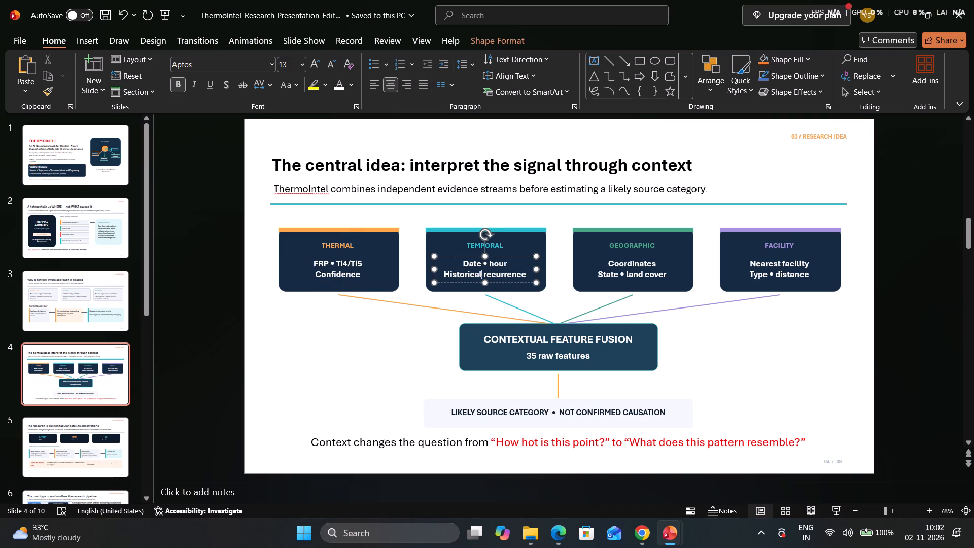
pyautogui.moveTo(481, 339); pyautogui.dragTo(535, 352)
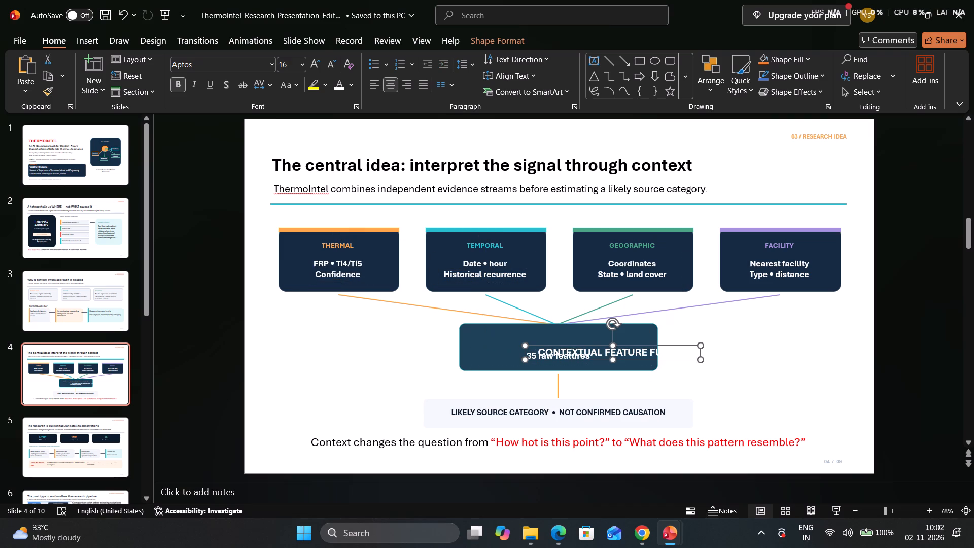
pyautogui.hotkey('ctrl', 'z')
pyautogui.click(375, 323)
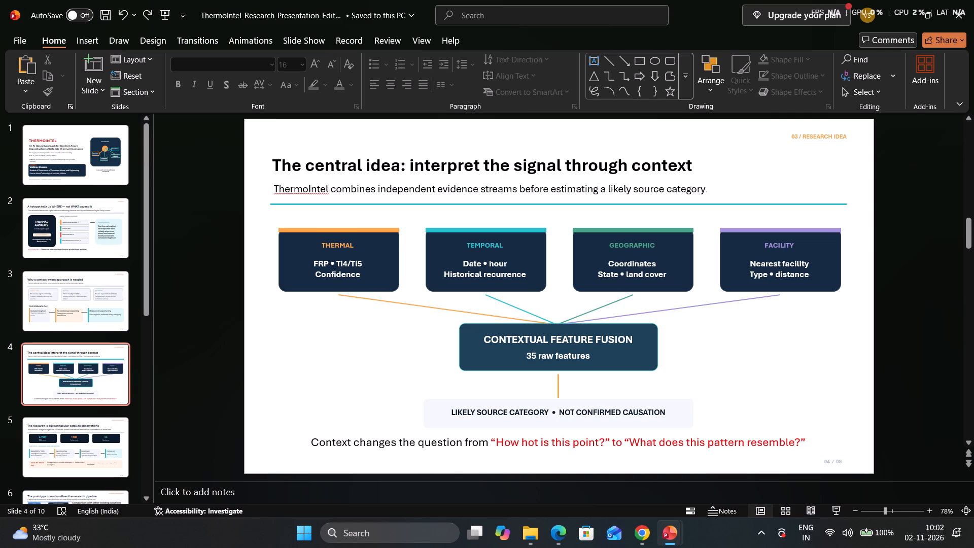
# Underline the red text from “How hot is this point?” to “What does this pattern resemble?” in slide 4's closing sentence.
pyautogui.moveTo(495, 442); pyautogui.dragTo(504, 443)
pyautogui.click(490, 443)
pyautogui.moveTo(490, 443); pyautogui.dragTo(535, 445)
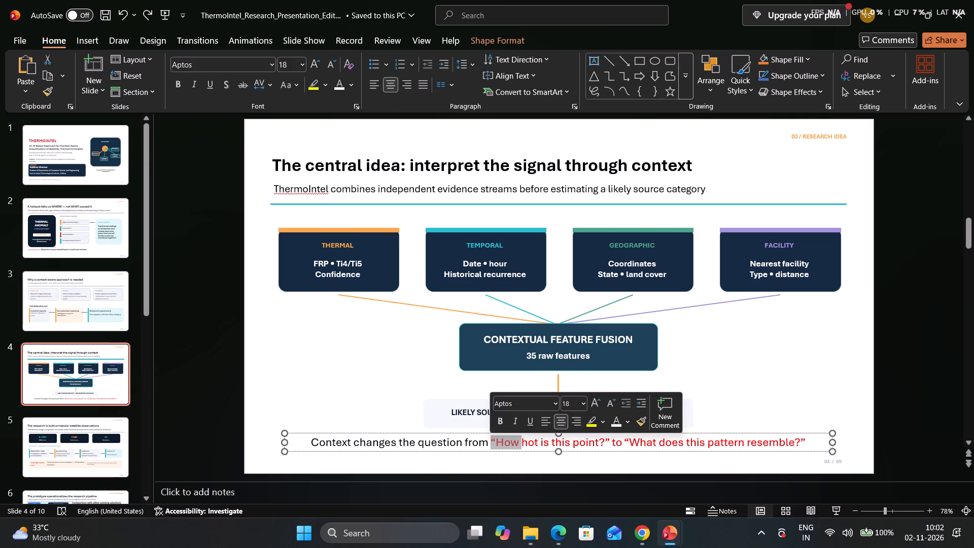
pyautogui.moveTo(535, 445); pyautogui.dragTo(807, 445)
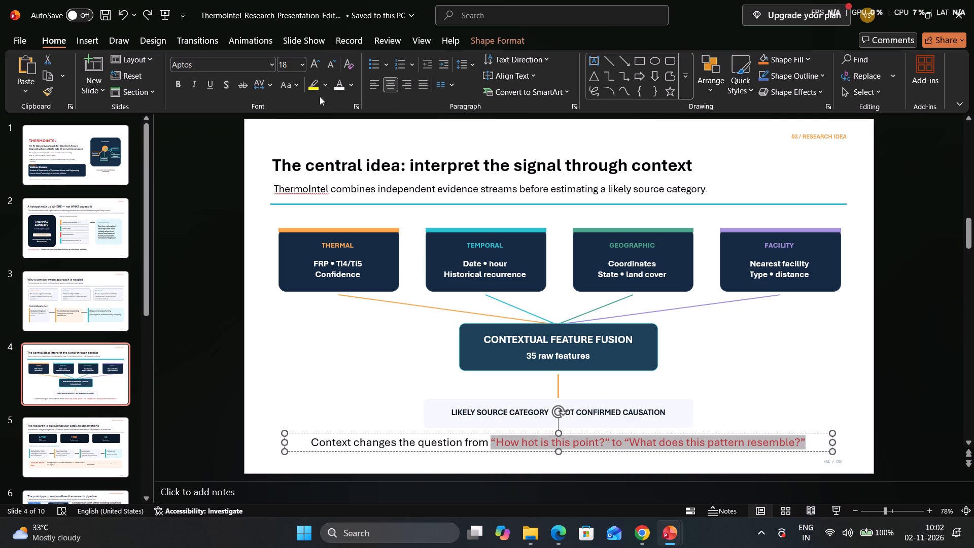
pyautogui.click(210, 87)
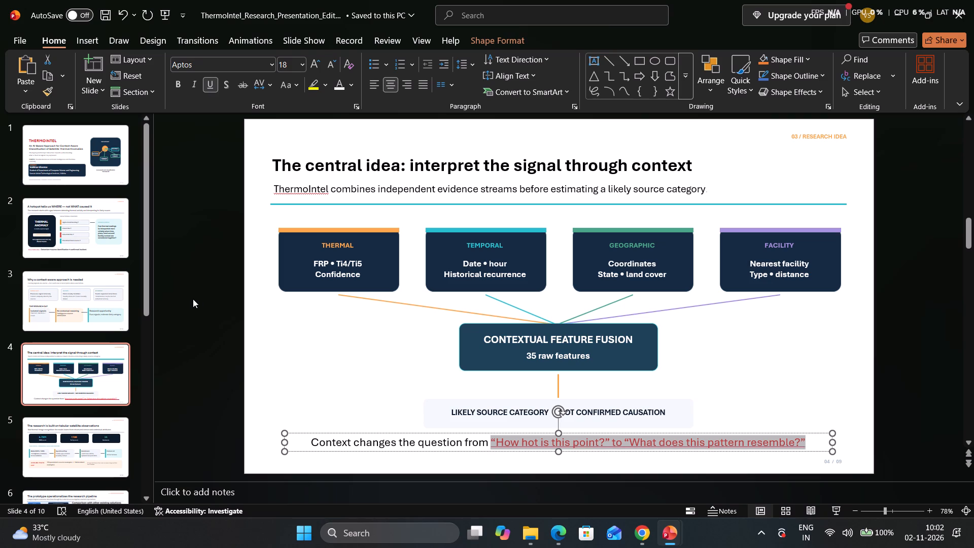
pyautogui.click(193, 299)
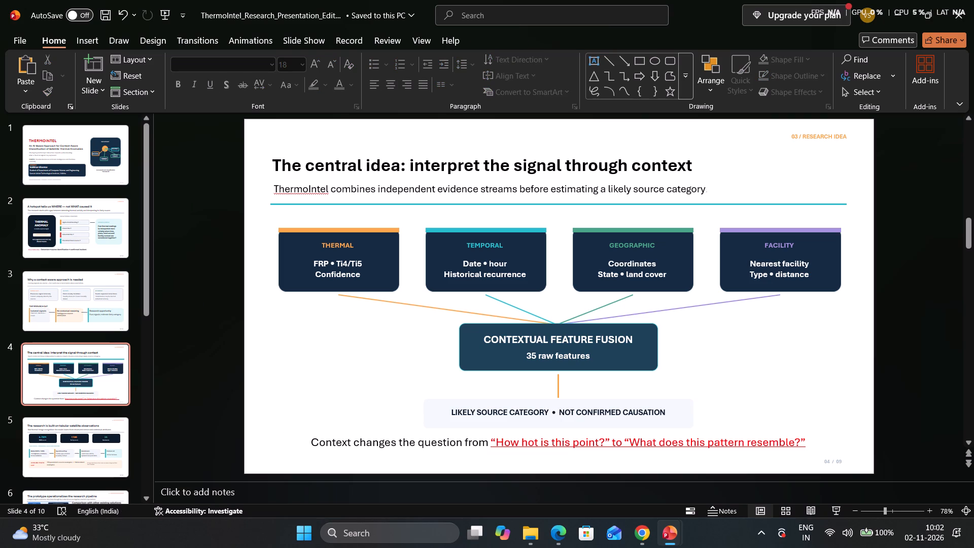
# Review slide 5 on tabular satellite observations, comparing it with neighbouring slides 4 and 6.
pyautogui.scroll(-1, 479, 346)
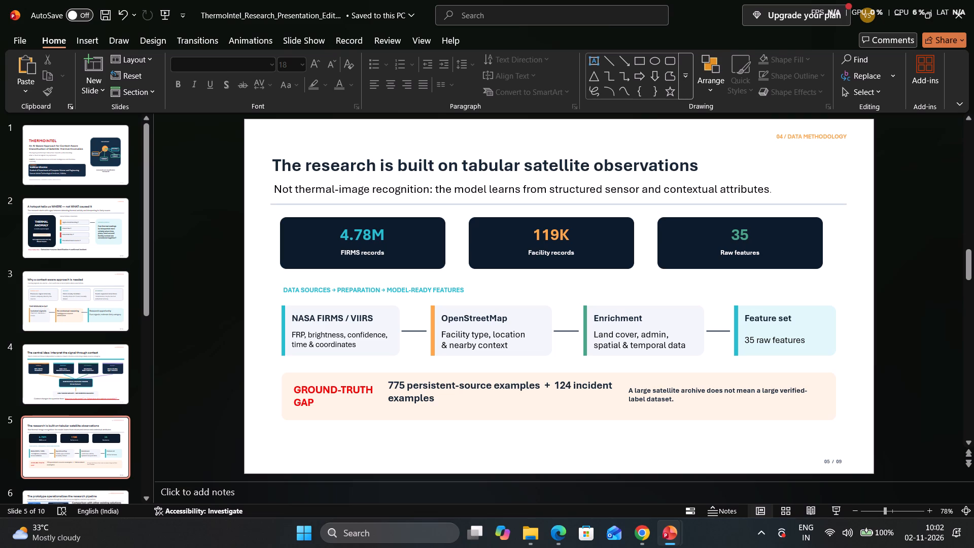
pyautogui.scroll(-1, 57, 379)
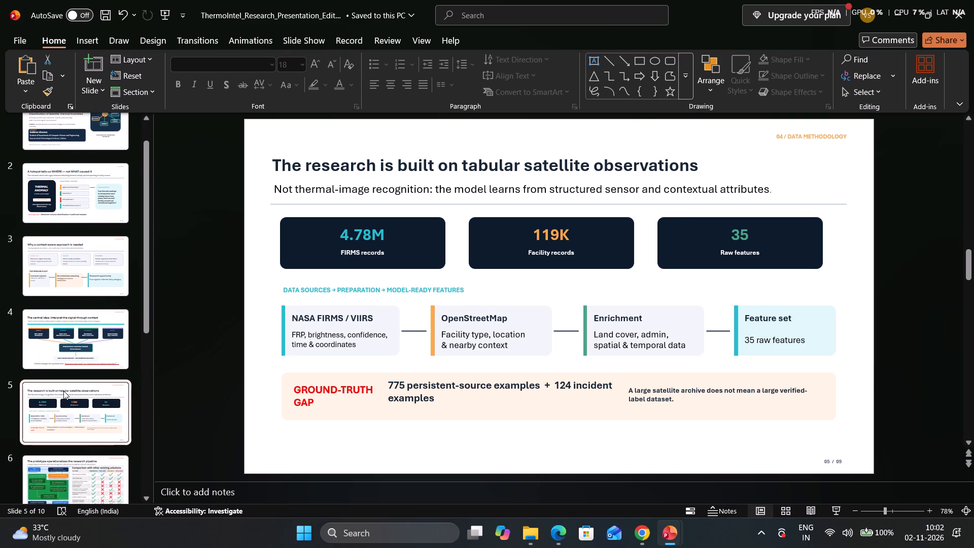
pyautogui.click(63, 391)
pyautogui.click(80, 348)
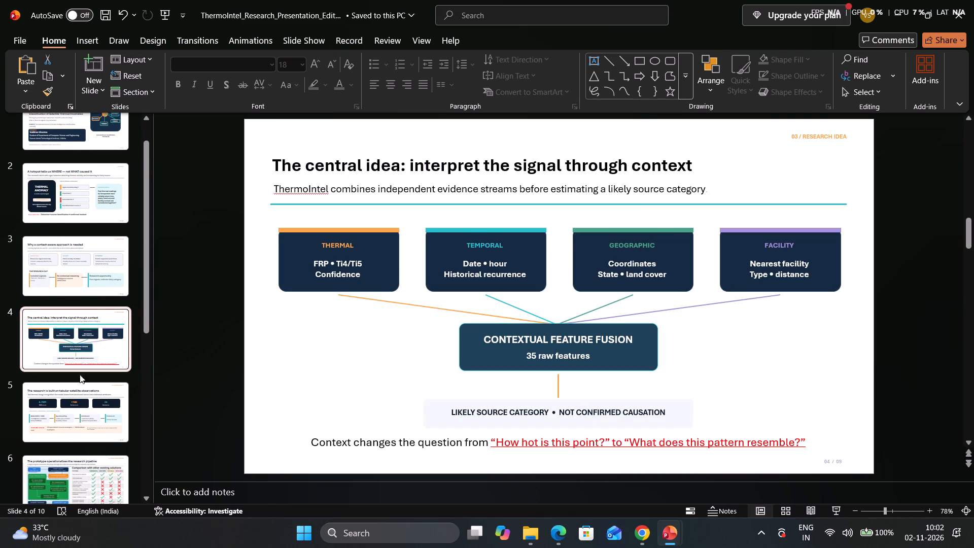
pyautogui.click(78, 401)
pyautogui.scroll(-1, 78, 401)
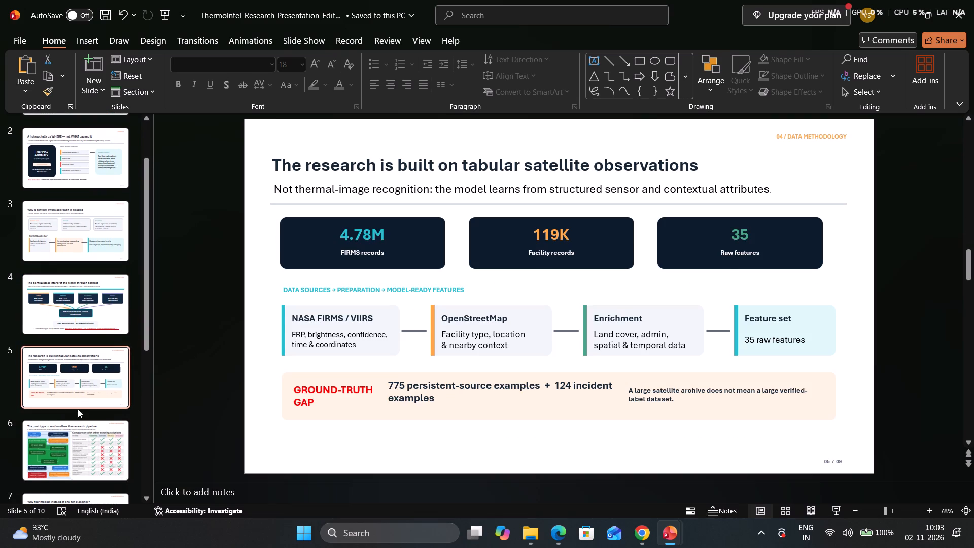
pyautogui.click(78, 432)
pyautogui.click(80, 381)
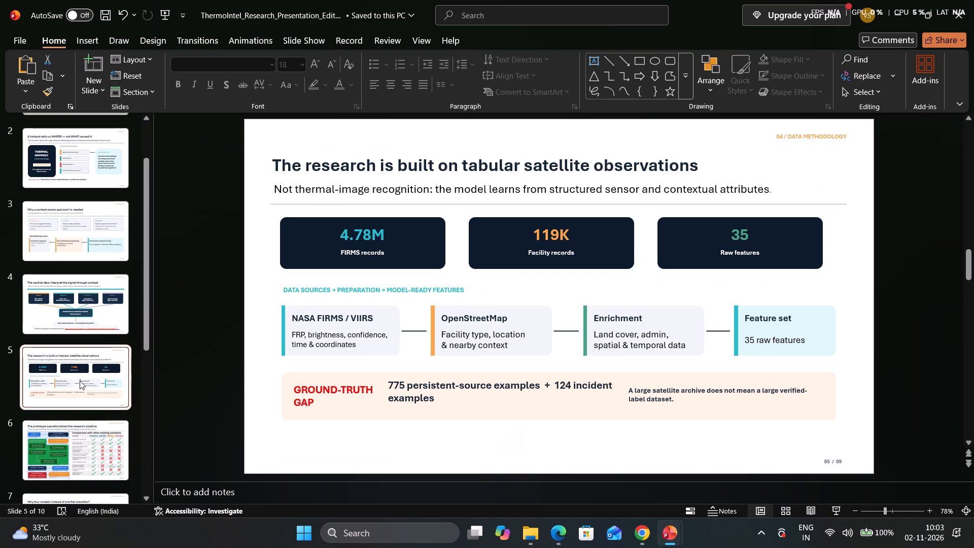
pyautogui.click(69, 306)
pyautogui.click(63, 374)
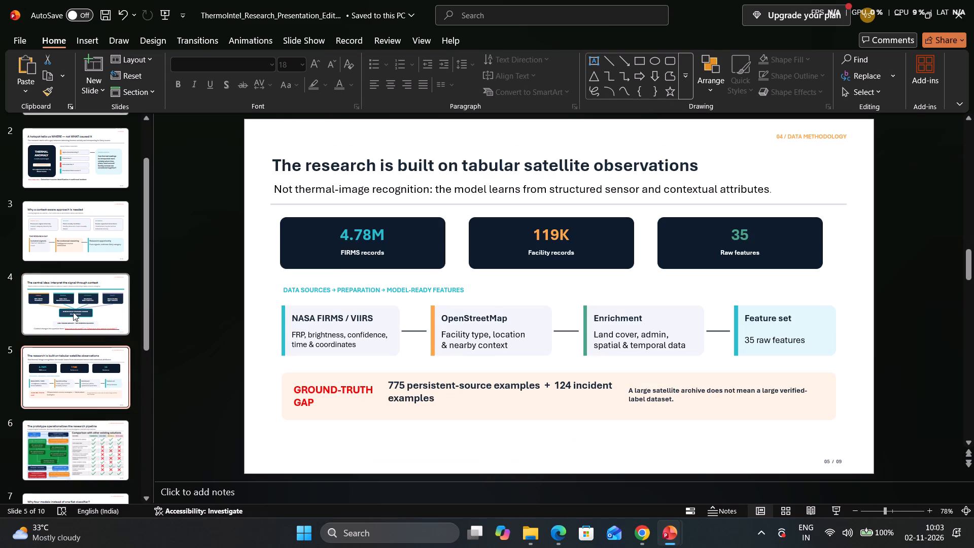
# Compare slide 4 on the central idea with slide 5 on tabular satellite observations, also checking slide 3.
pyautogui.click(73, 307)
pyautogui.click(71, 361)
pyautogui.click(60, 292)
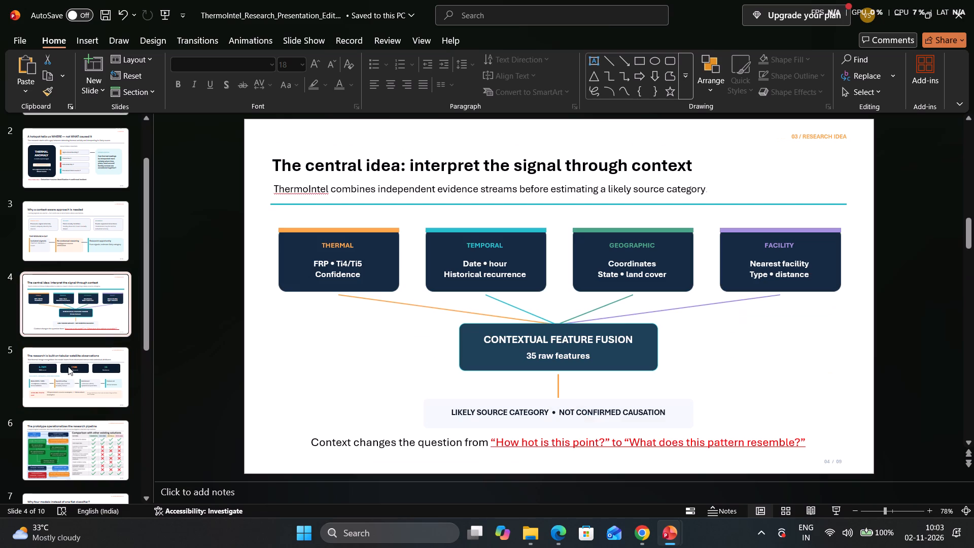
pyautogui.click(67, 374)
pyautogui.click(87, 303)
pyautogui.click(85, 350)
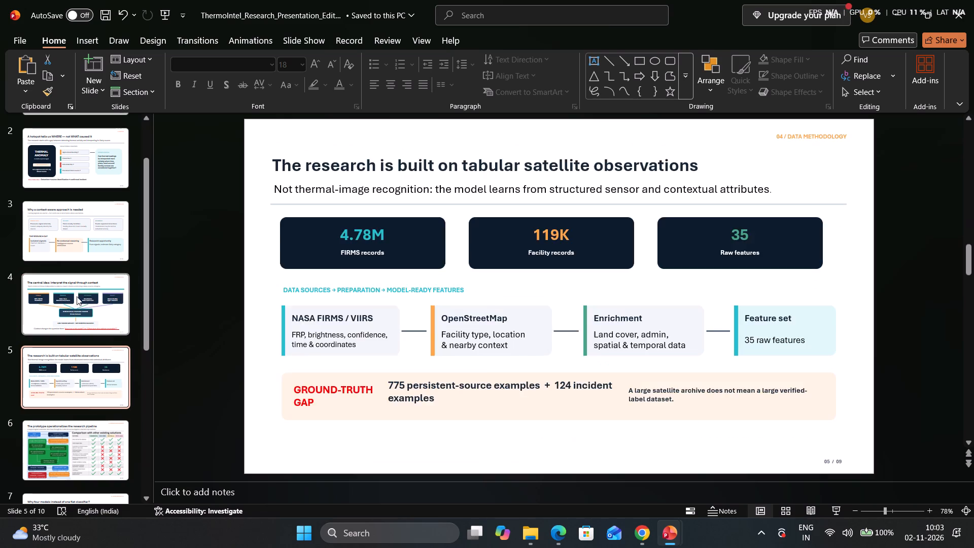
pyautogui.click(75, 288)
pyautogui.click(78, 233)
pyautogui.click(67, 298)
pyautogui.click(72, 338)
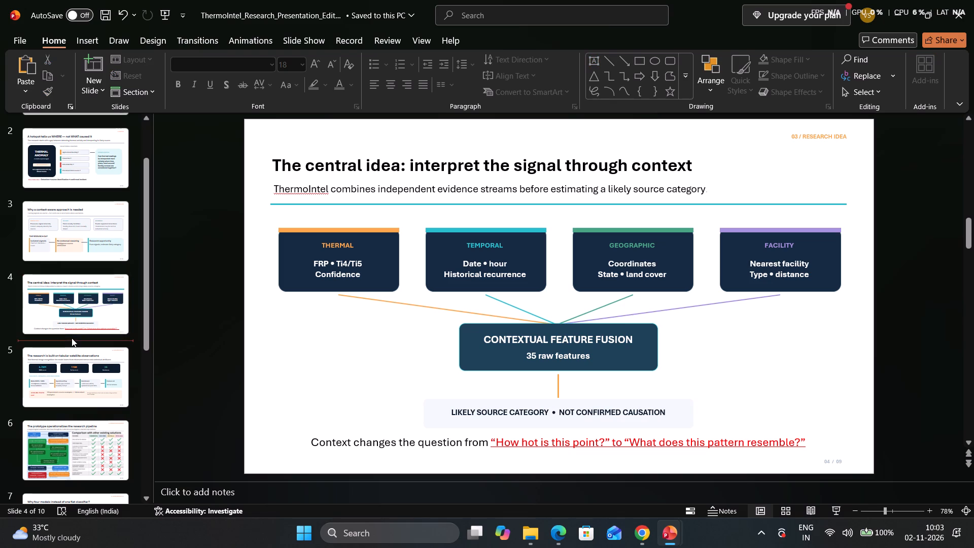
# Switch to Canva in Chrome and open the "updated ppt" design from the recent projects.
pyautogui.click(644, 541)
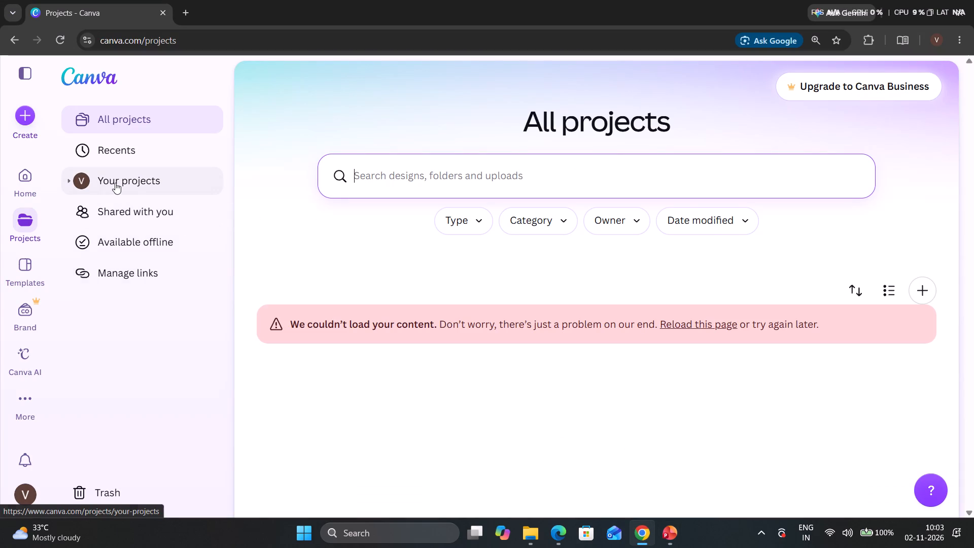
pyautogui.click(118, 142)
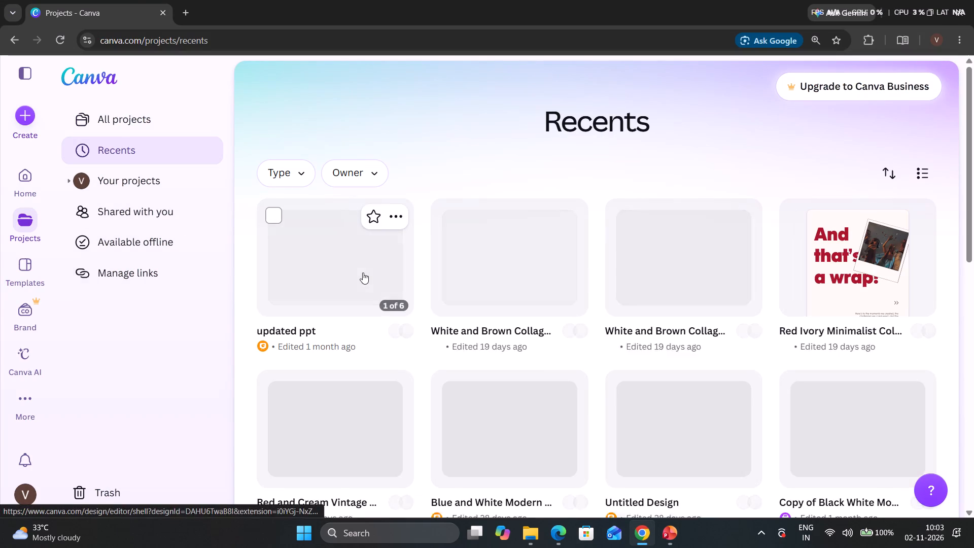
pyautogui.click(363, 272)
pyautogui.click(129, 10)
pyautogui.click(281, 0)
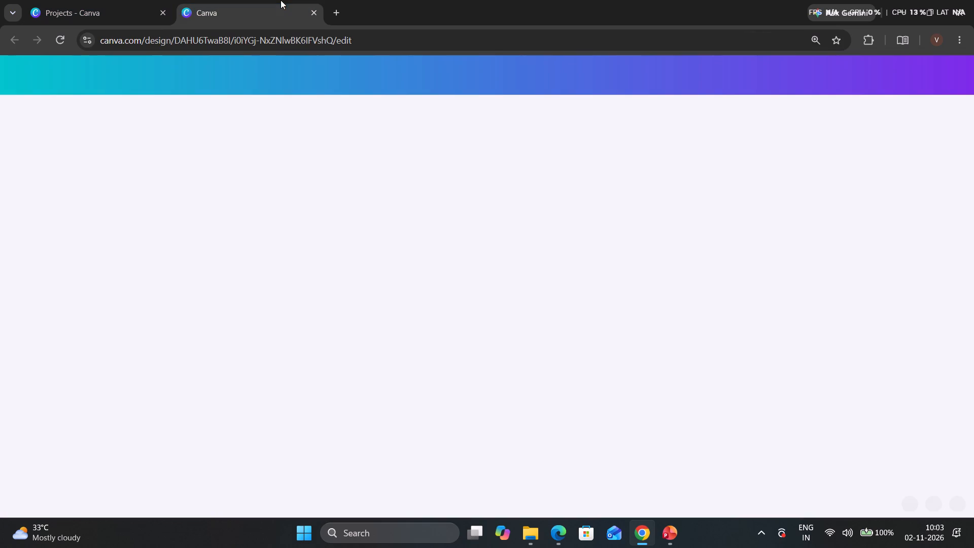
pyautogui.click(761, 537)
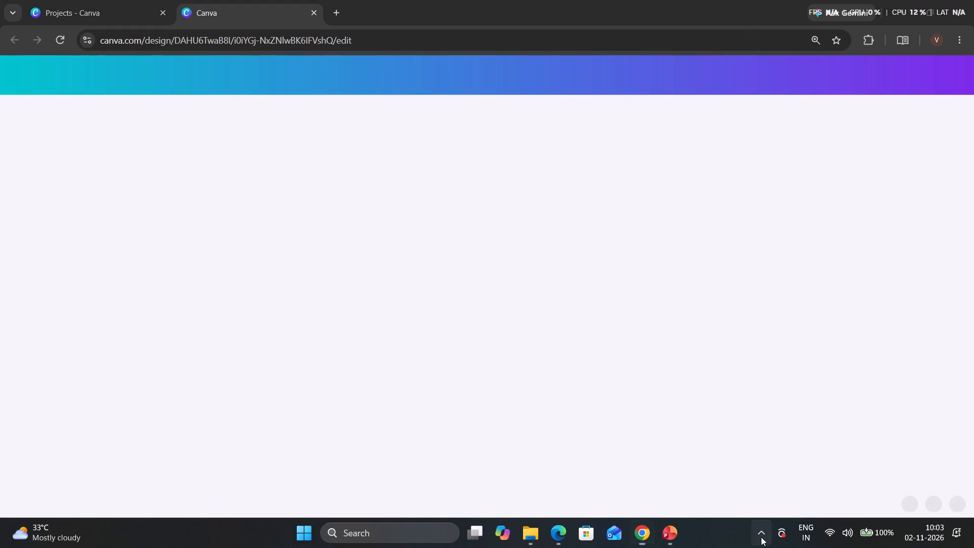
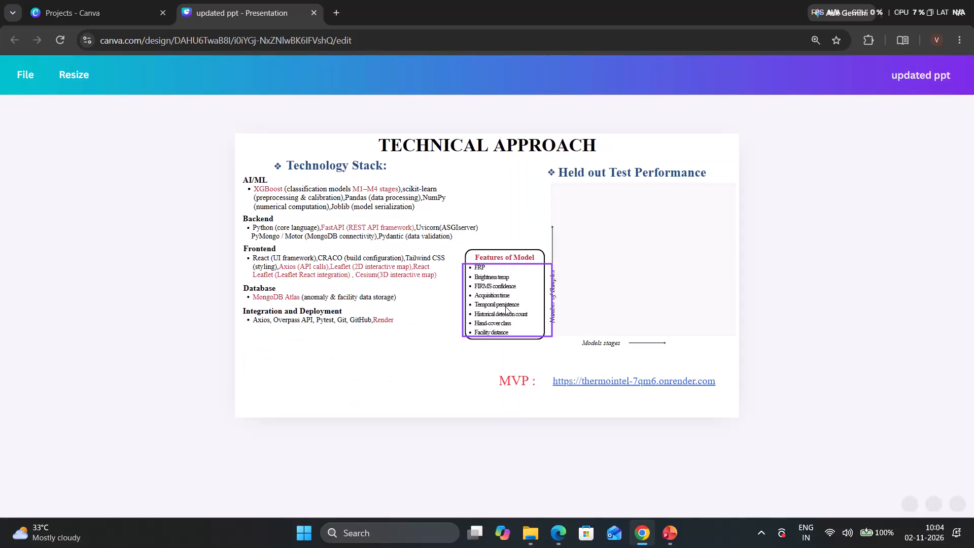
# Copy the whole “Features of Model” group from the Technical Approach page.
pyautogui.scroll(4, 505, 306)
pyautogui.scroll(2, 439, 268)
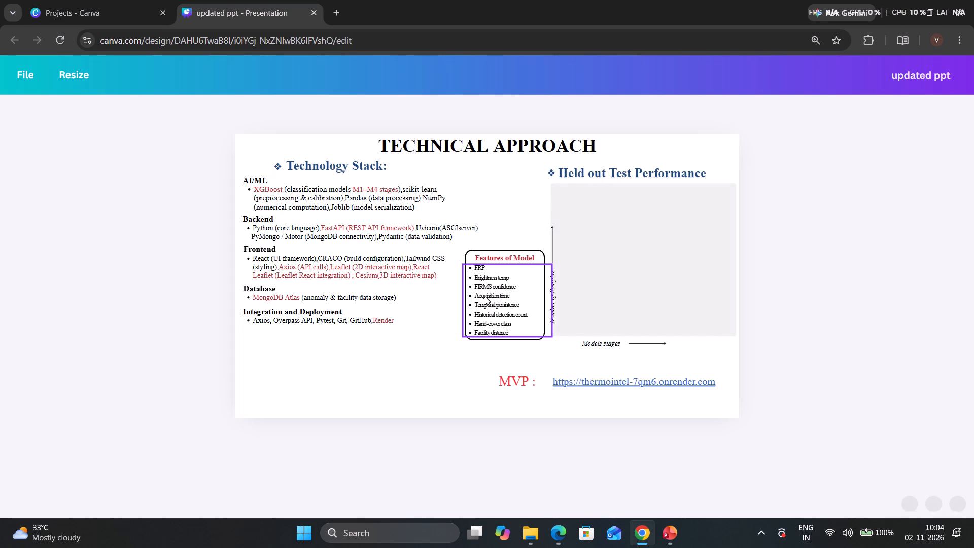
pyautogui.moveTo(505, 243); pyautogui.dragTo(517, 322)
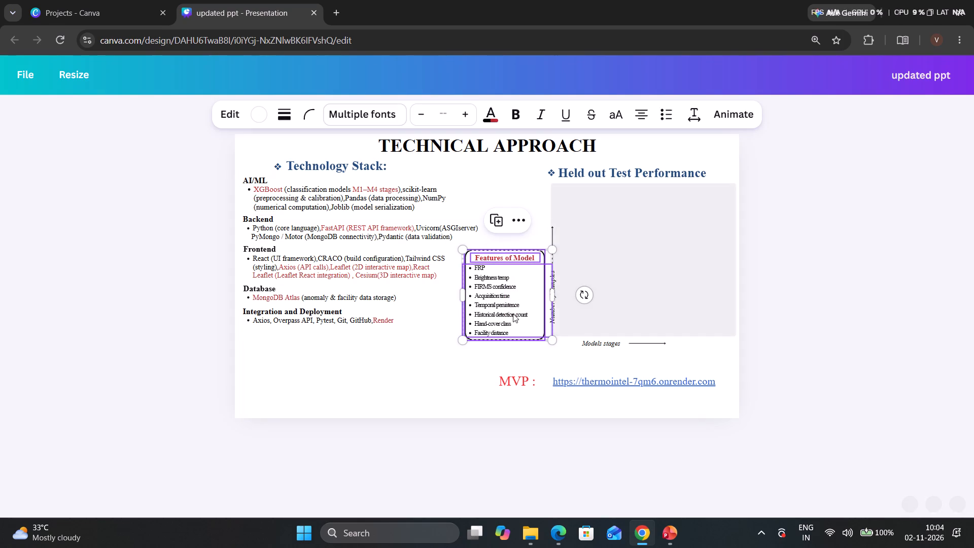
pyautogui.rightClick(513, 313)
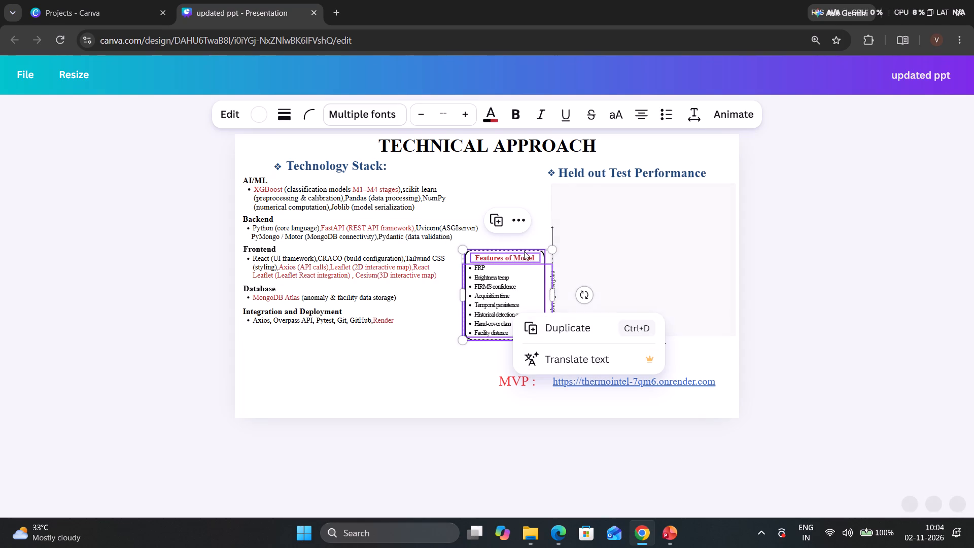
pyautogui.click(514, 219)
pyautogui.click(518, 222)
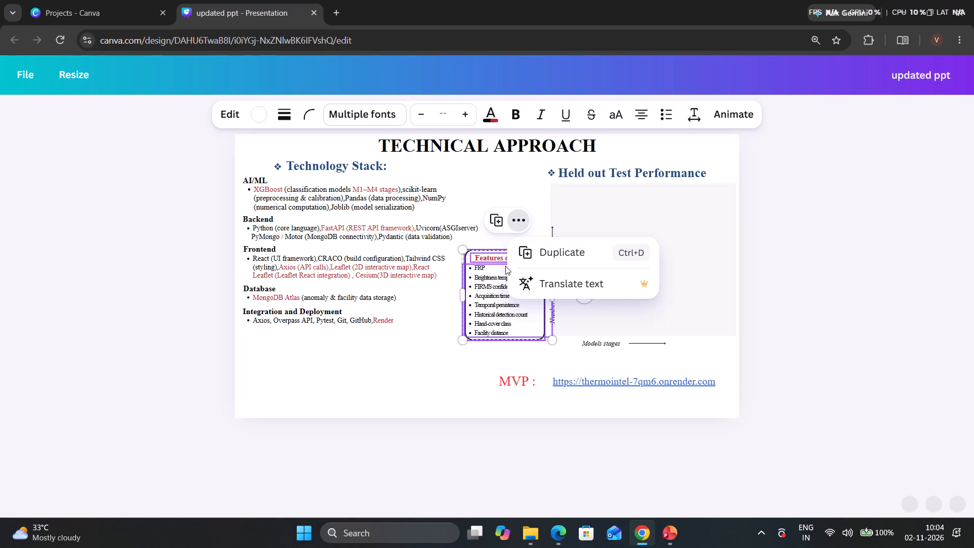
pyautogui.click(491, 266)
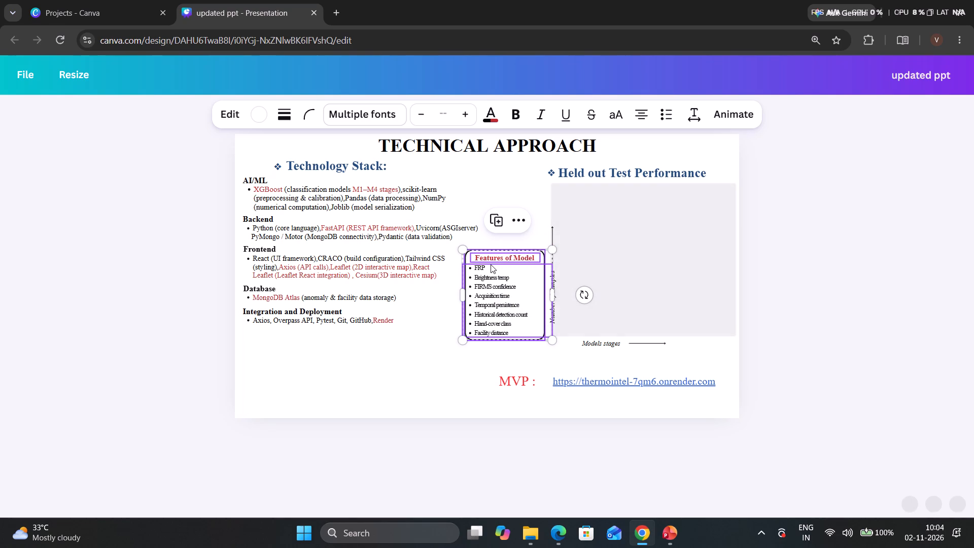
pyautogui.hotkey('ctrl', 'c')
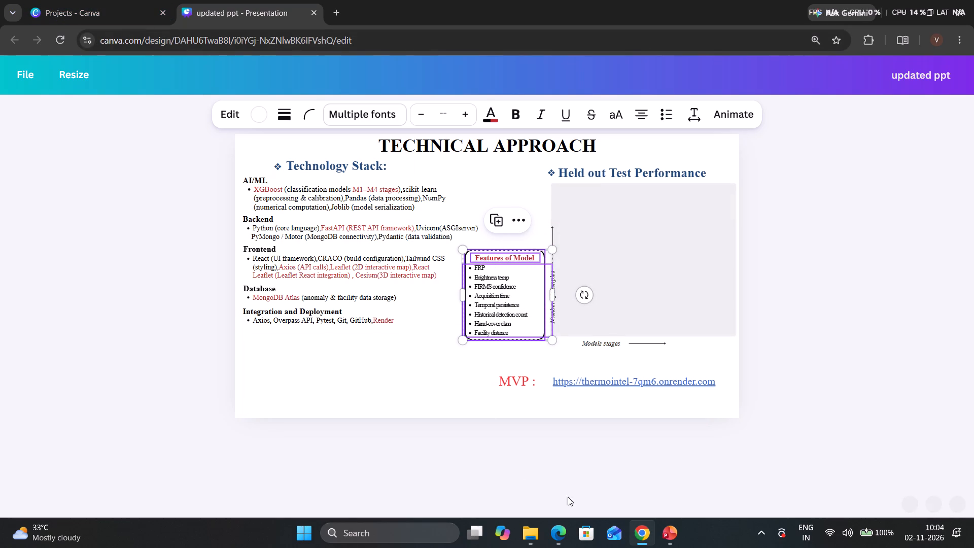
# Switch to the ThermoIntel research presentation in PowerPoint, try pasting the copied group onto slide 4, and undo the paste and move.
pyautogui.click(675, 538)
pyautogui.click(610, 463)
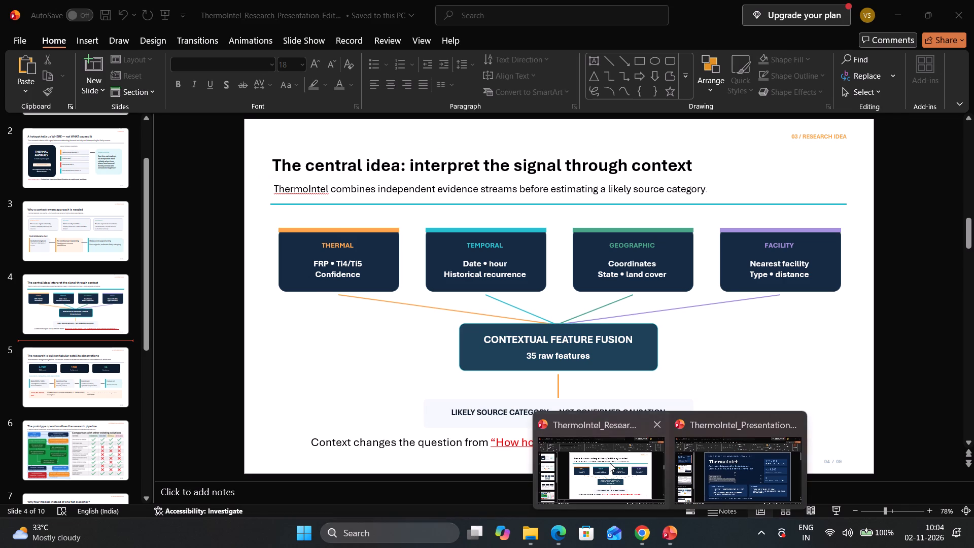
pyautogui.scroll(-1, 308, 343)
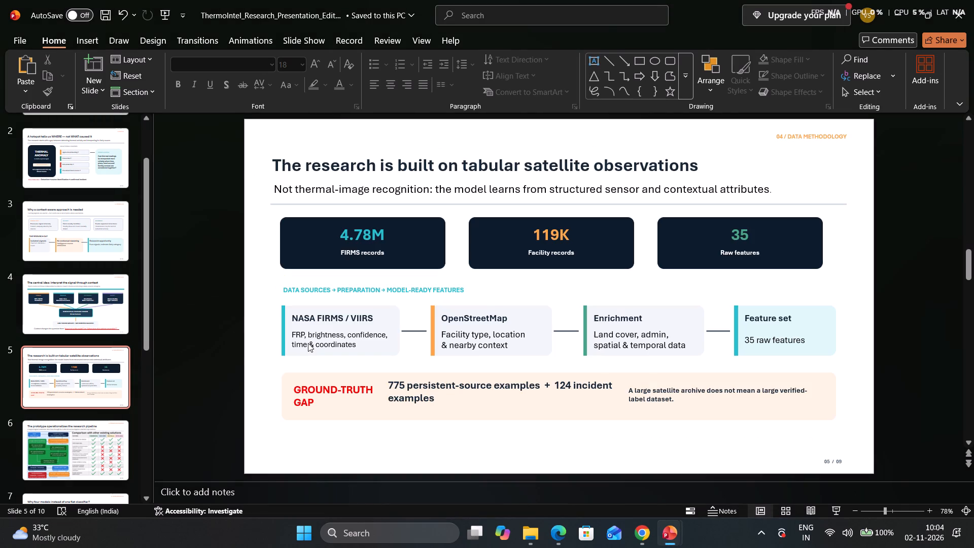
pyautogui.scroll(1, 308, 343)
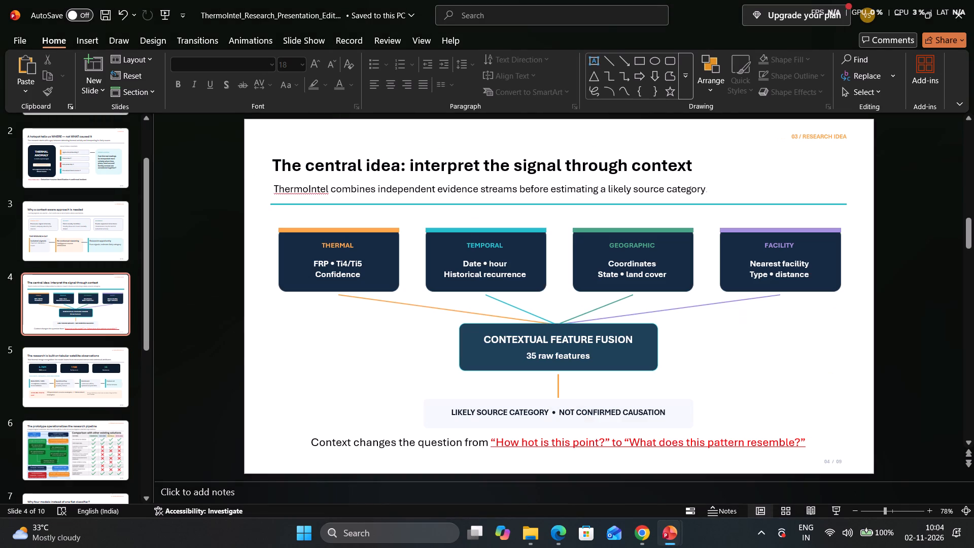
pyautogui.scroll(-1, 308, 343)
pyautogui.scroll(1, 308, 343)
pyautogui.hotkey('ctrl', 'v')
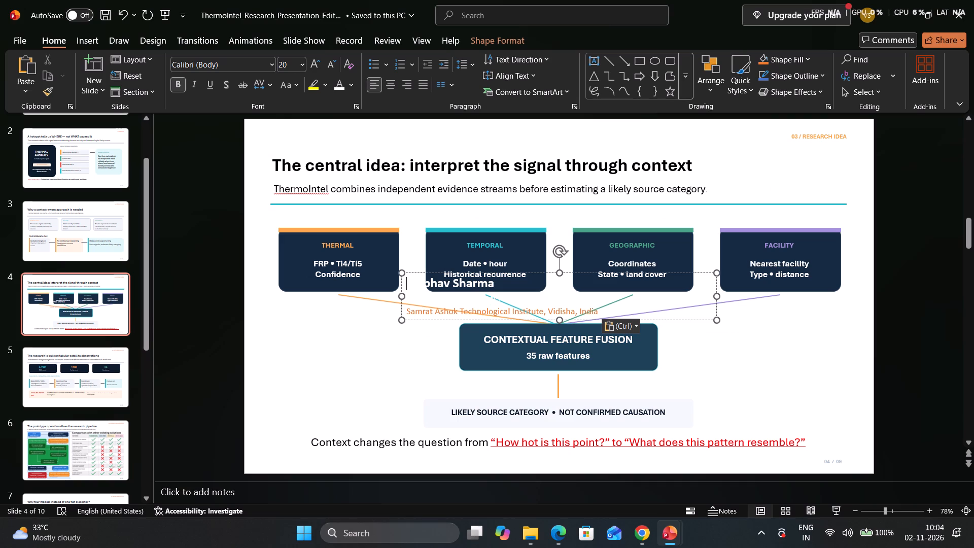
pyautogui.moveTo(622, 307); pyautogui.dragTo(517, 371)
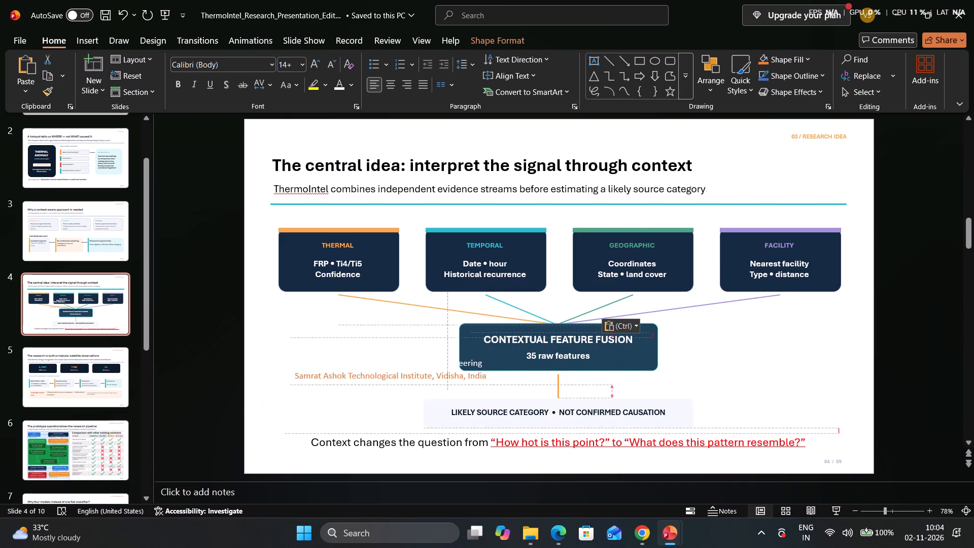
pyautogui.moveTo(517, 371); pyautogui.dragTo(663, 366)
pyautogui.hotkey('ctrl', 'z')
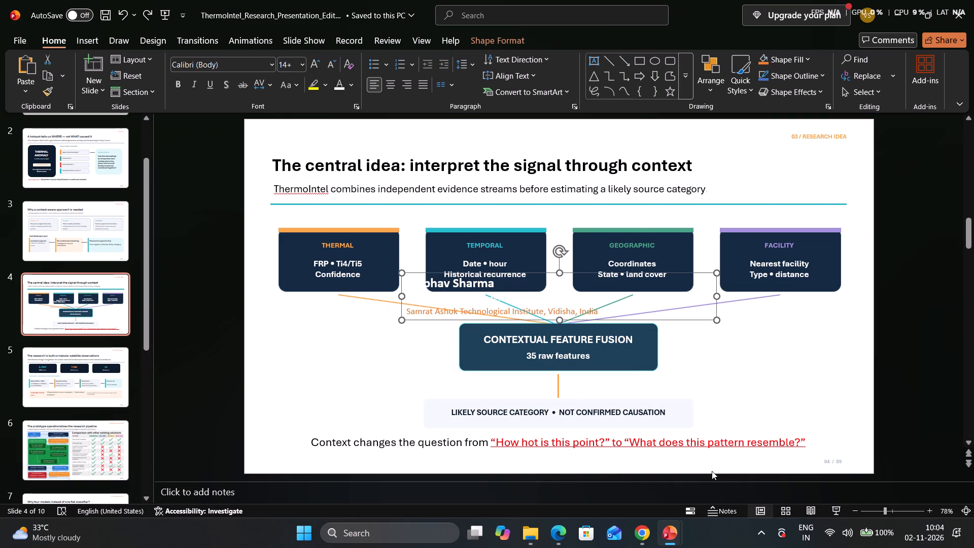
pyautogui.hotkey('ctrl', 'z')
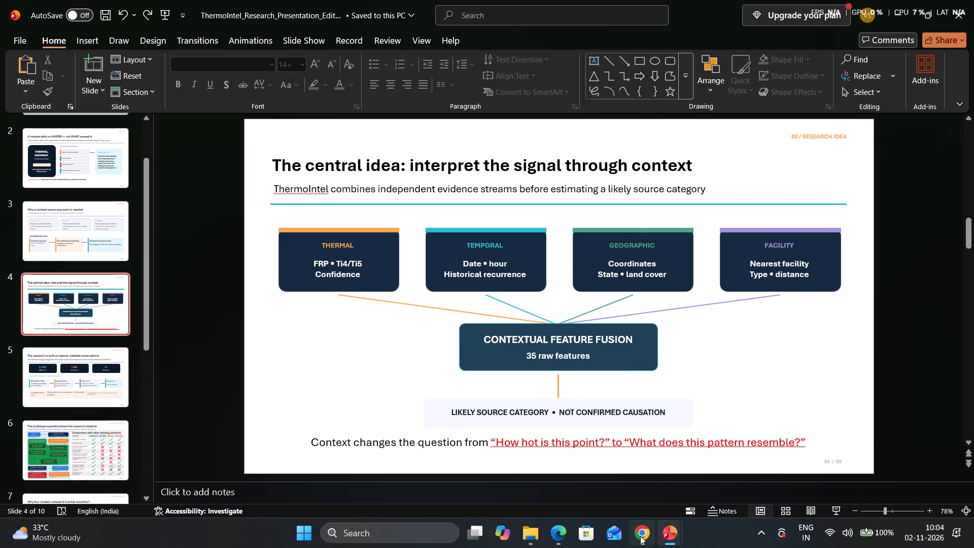
# Switch back to Canva and shift the “Features of Model” group slightly down and right on the page, undoing the extra moves.
pyautogui.click(619, 485)
pyautogui.click(507, 321)
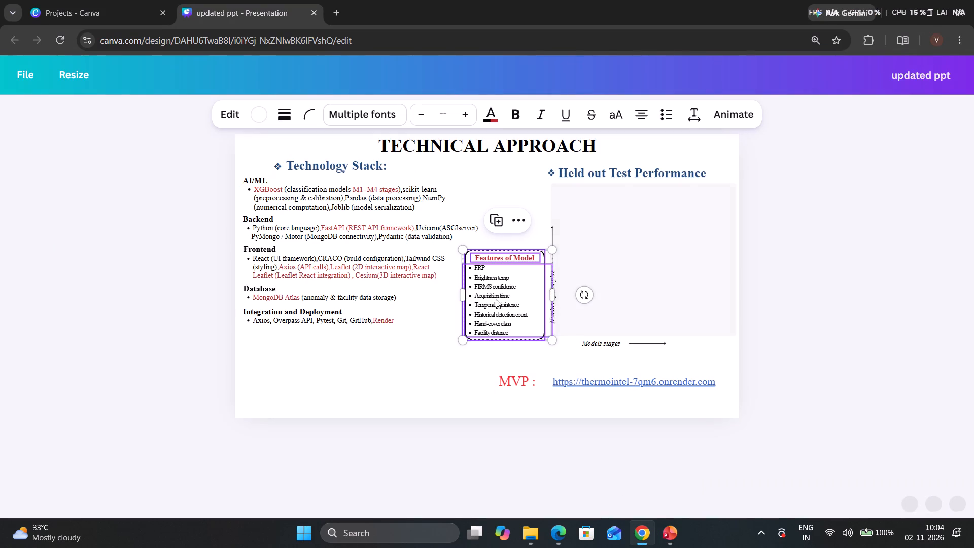
pyautogui.click(477, 266)
pyautogui.moveTo(477, 266); pyautogui.dragTo(483, 281)
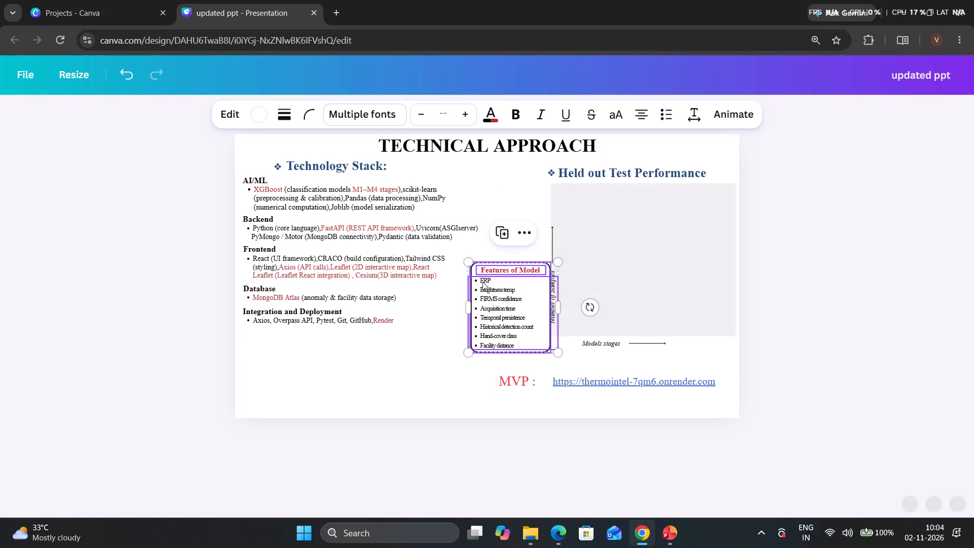
pyautogui.moveTo(482, 282); pyautogui.dragTo(454, 282)
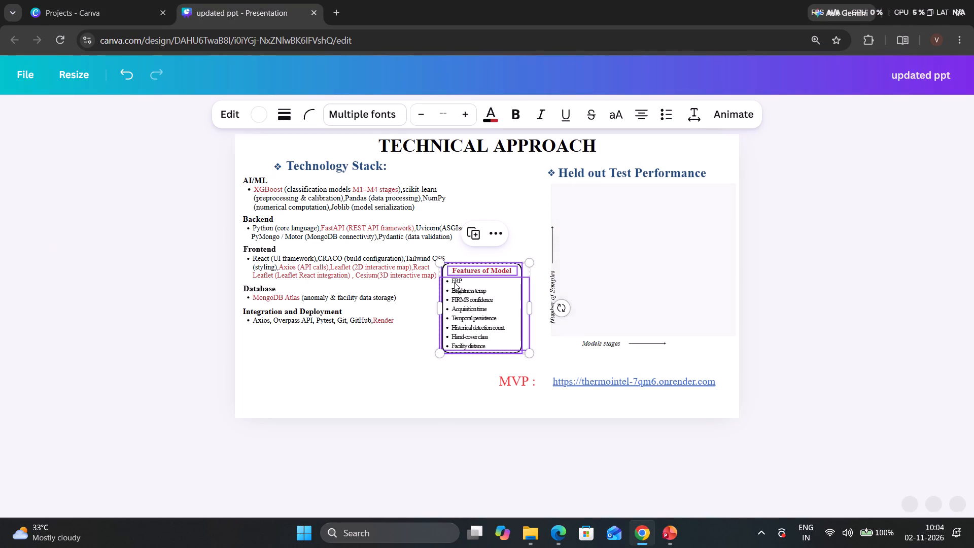
pyautogui.hotkey('ctrl', 'z')
pyautogui.moveTo(478, 280); pyautogui.dragTo(482, 295)
pyautogui.hotkey('ctrl', 'z')
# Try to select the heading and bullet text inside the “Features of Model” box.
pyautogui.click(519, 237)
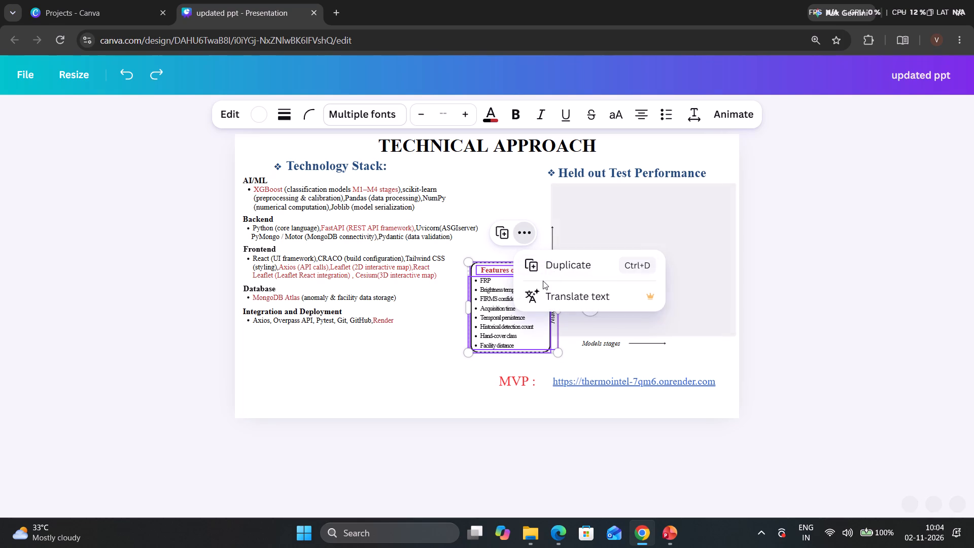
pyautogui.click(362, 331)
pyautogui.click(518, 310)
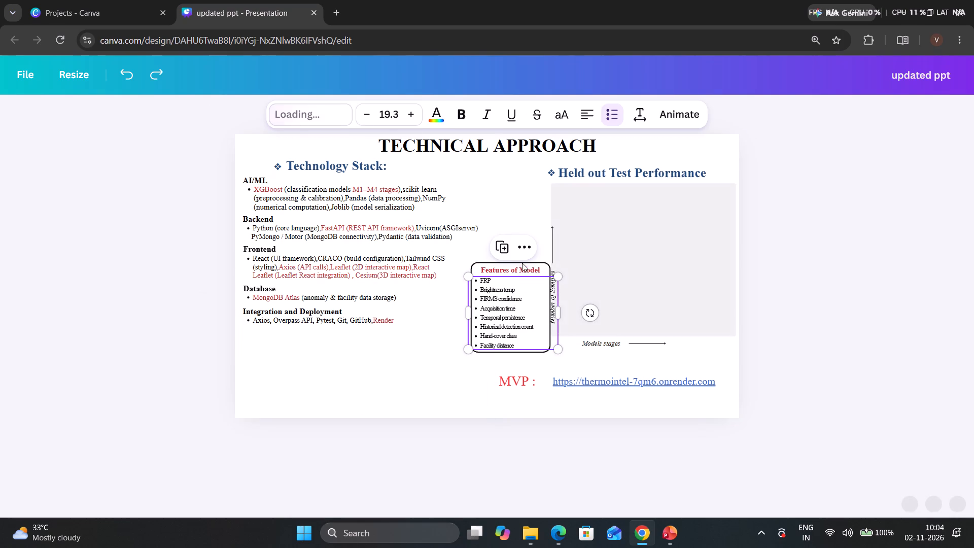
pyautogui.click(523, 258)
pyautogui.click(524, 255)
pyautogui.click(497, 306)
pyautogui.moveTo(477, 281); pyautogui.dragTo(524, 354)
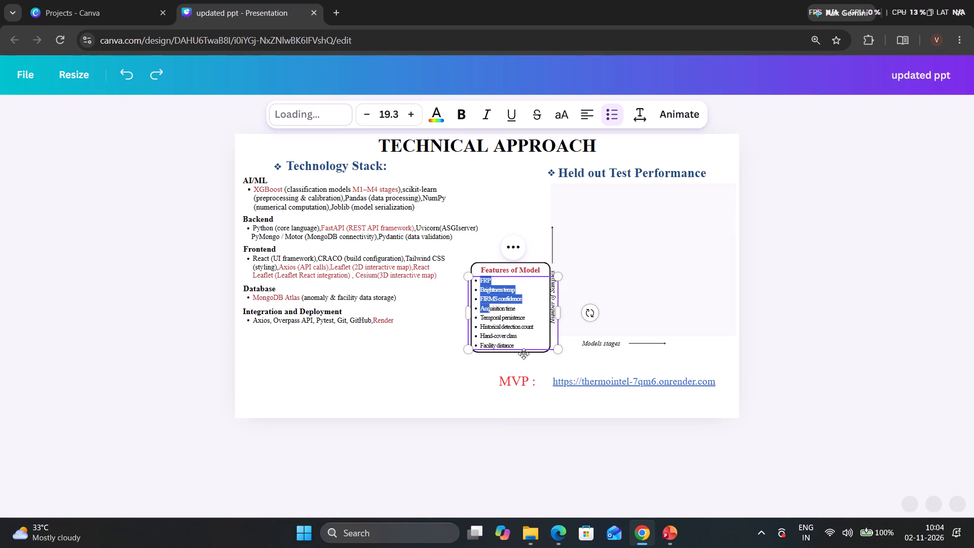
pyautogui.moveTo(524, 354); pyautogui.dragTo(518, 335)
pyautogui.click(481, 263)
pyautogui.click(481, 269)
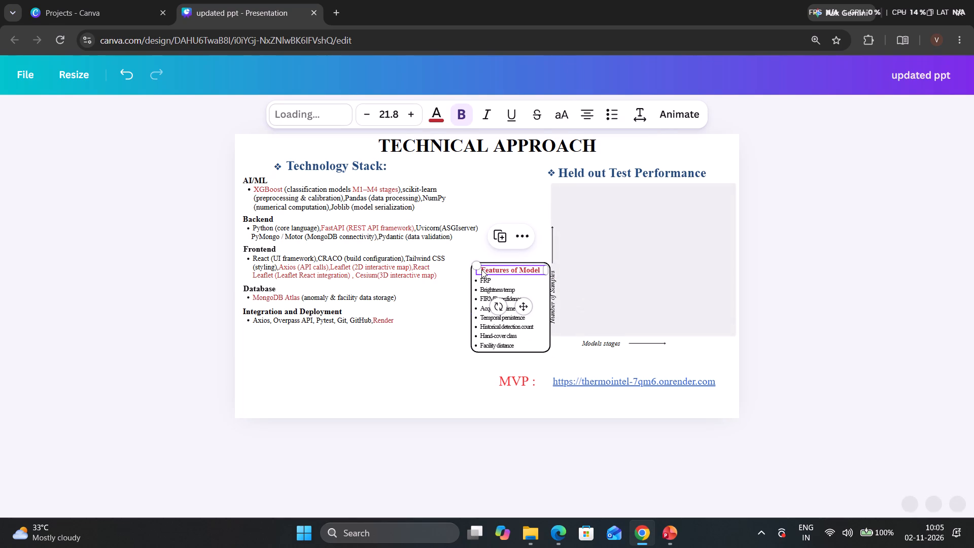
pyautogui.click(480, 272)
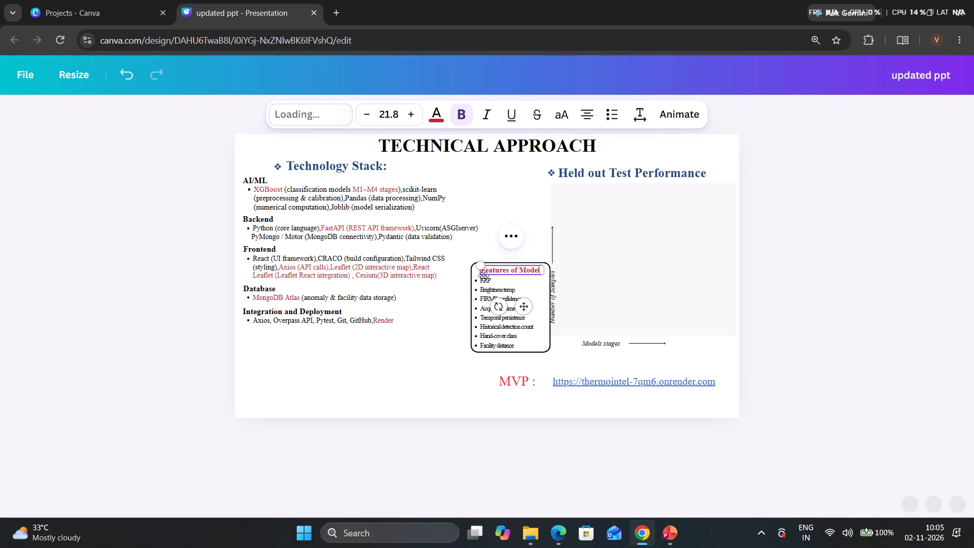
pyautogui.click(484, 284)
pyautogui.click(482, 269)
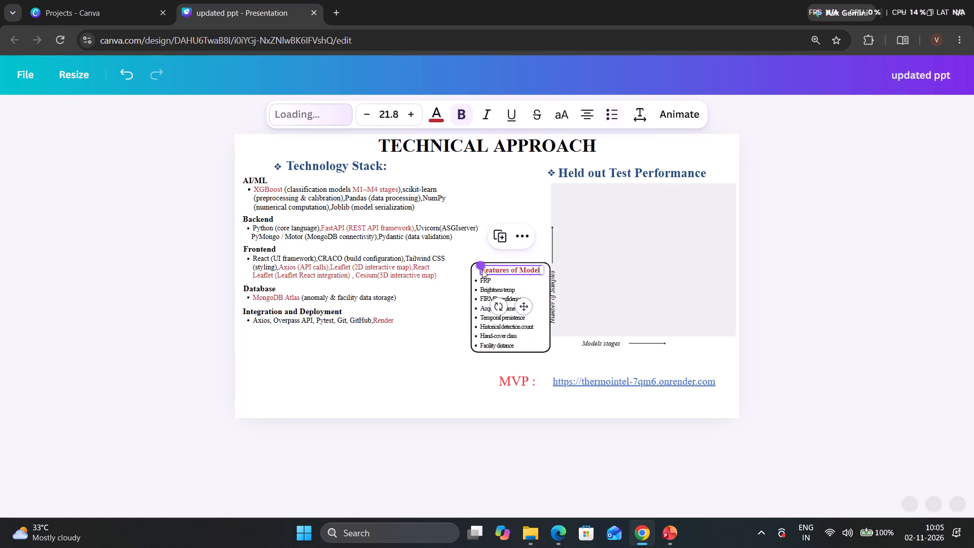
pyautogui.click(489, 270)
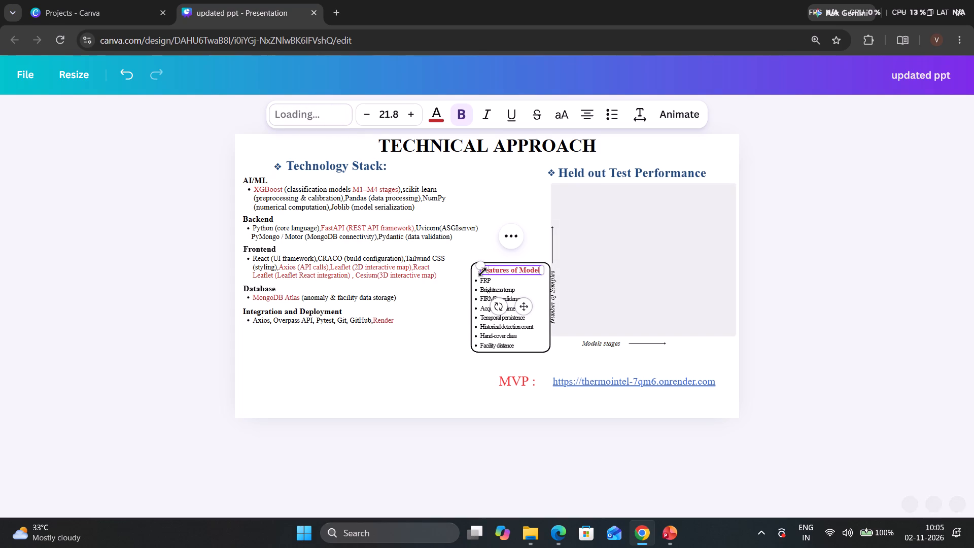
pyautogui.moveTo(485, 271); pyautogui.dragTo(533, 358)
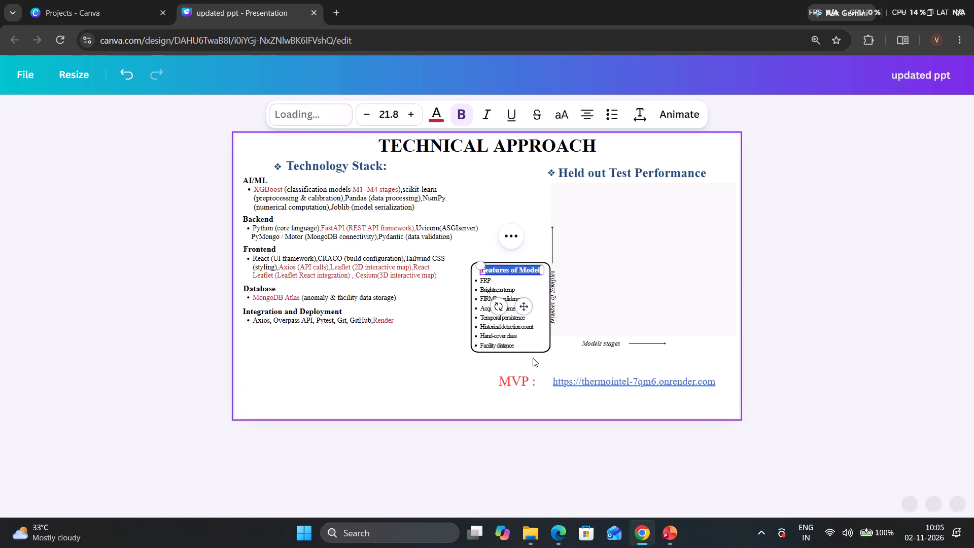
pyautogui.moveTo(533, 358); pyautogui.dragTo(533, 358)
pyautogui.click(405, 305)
# Copy the text of the bullet list from “FRP” to “Facility distance” in the “Features of Model” box.
pyautogui.click(482, 281)
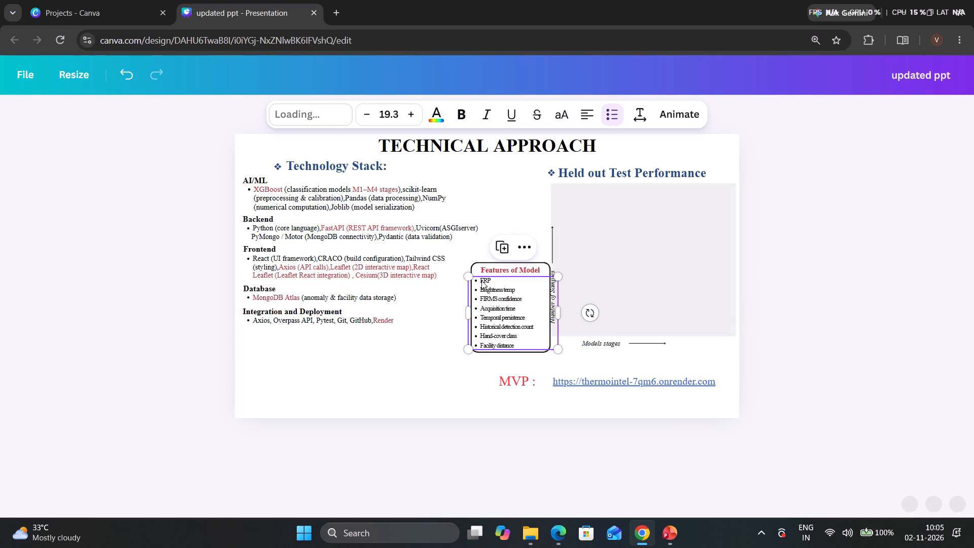
pyautogui.click(481, 281)
pyautogui.moveTo(481, 281); pyautogui.dragTo(519, 345)
pyautogui.rightClick(501, 313)
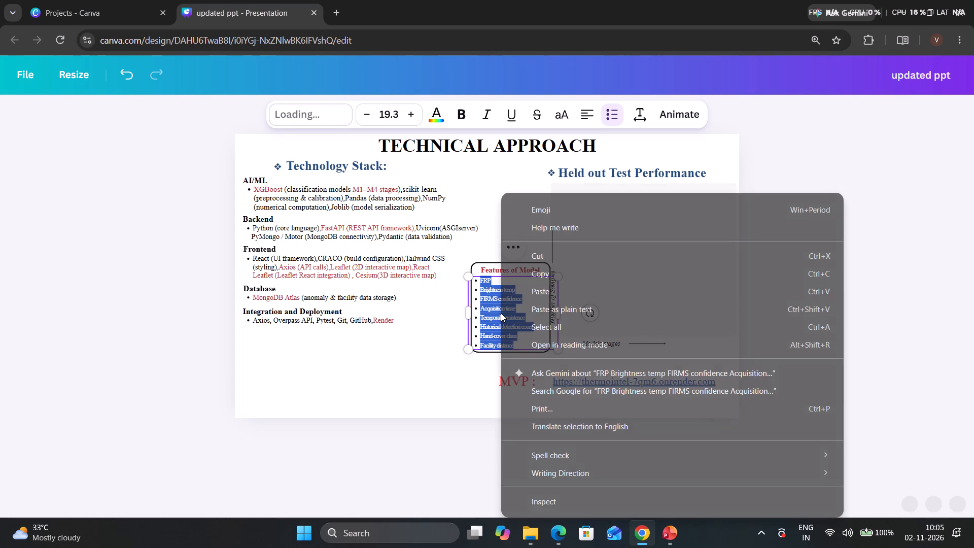
pyautogui.click(540, 272)
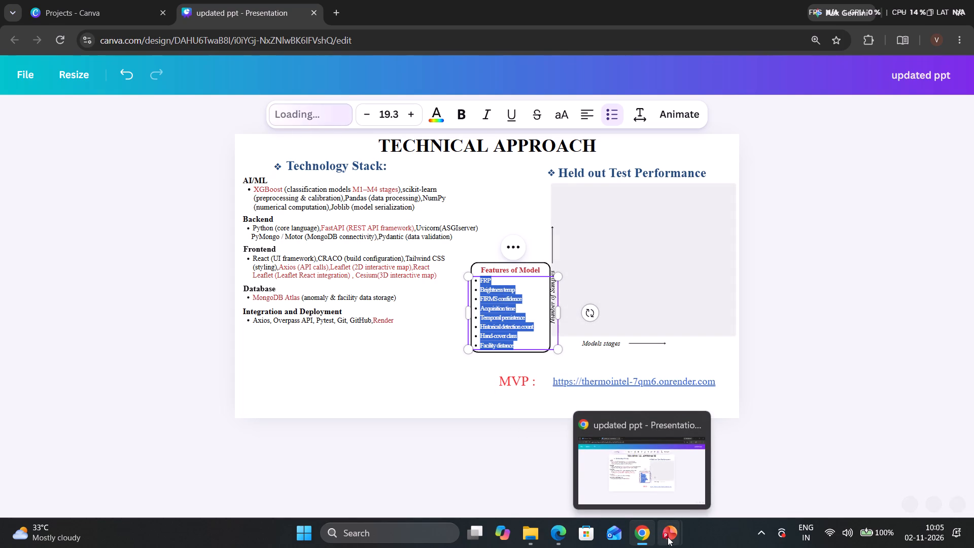
# Switch to PowerPoint, paste the feature list onto slide 4, and narrow its text box to fit the “Historical detection count” line.
pyautogui.click(643, 471)
pyautogui.hotkey('ctrl', 'v')
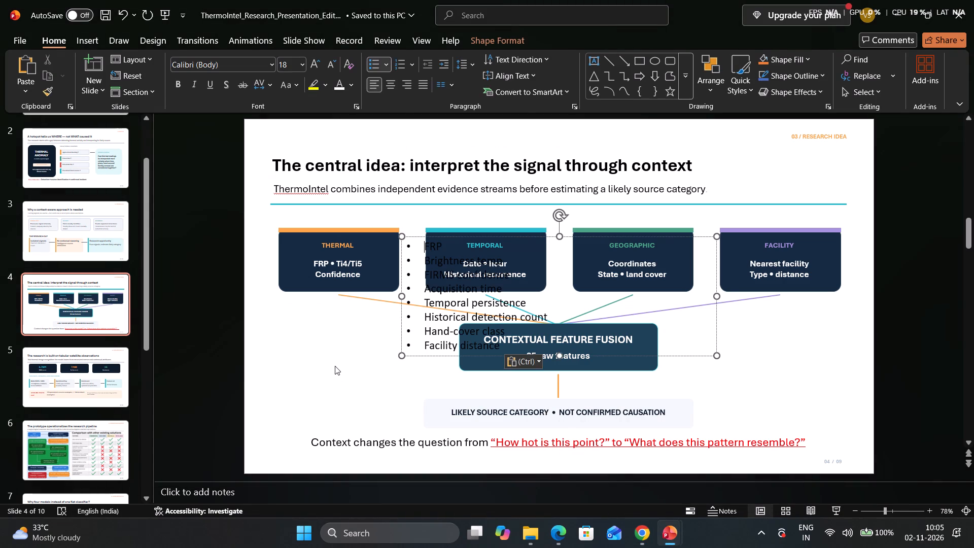
pyautogui.moveTo(715, 297); pyautogui.dragTo(591, 310)
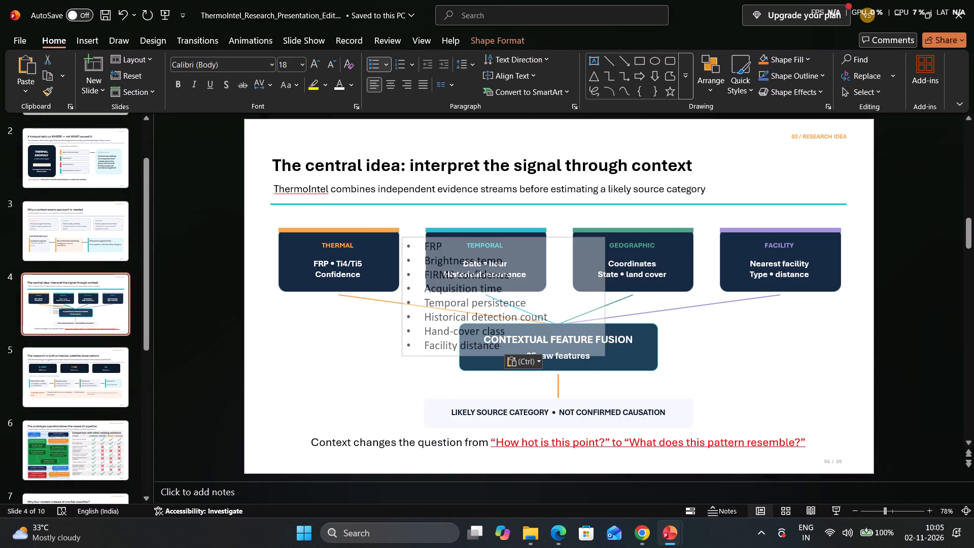
pyautogui.moveTo(591, 310); pyautogui.dragTo(545, 313)
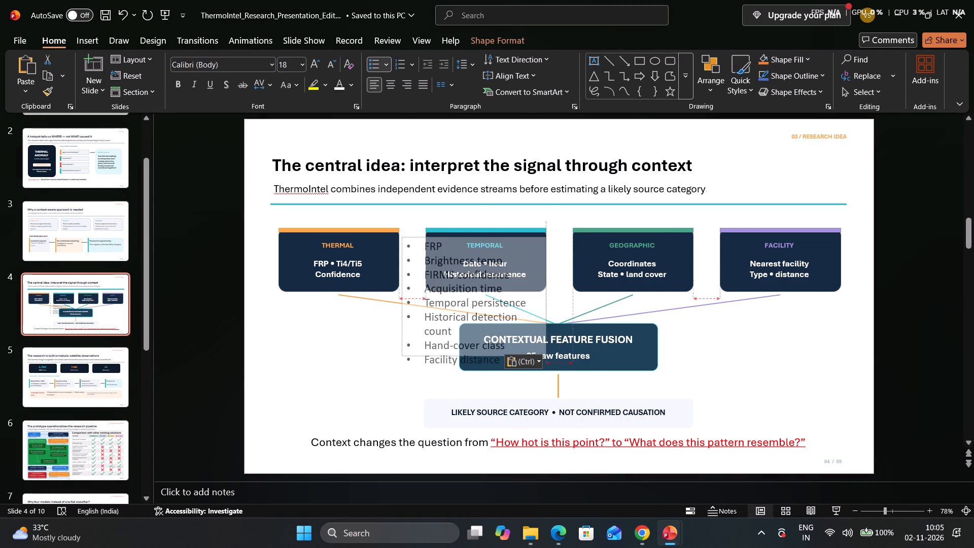
pyautogui.moveTo(545, 313); pyautogui.dragTo(554, 318)
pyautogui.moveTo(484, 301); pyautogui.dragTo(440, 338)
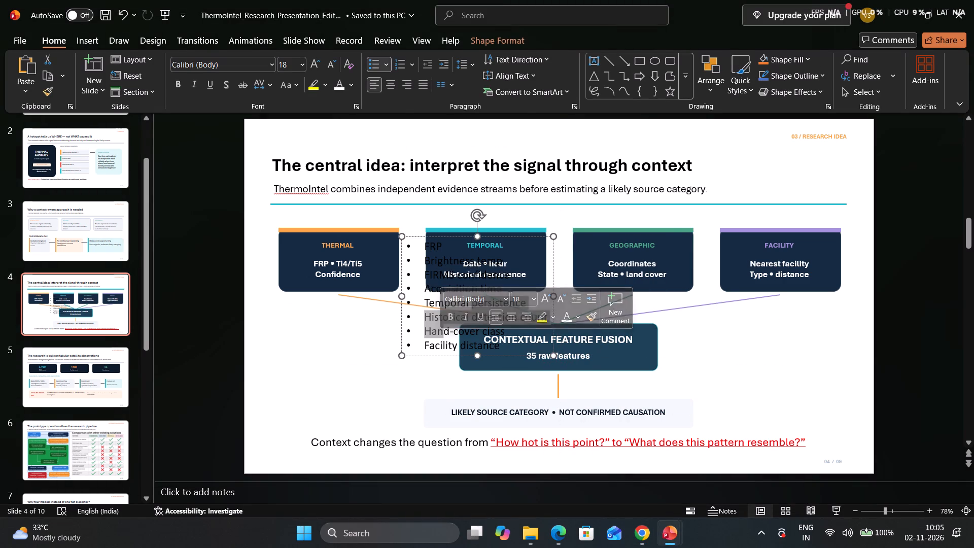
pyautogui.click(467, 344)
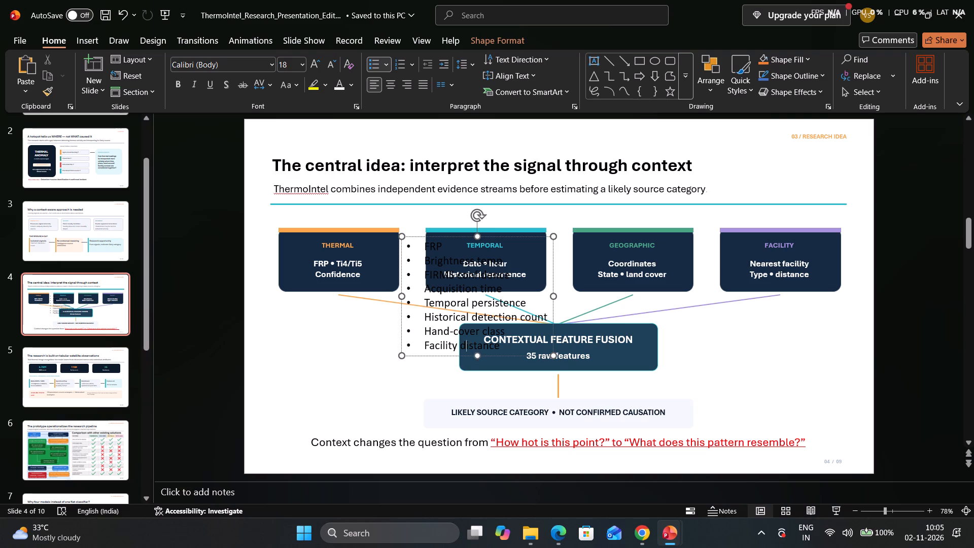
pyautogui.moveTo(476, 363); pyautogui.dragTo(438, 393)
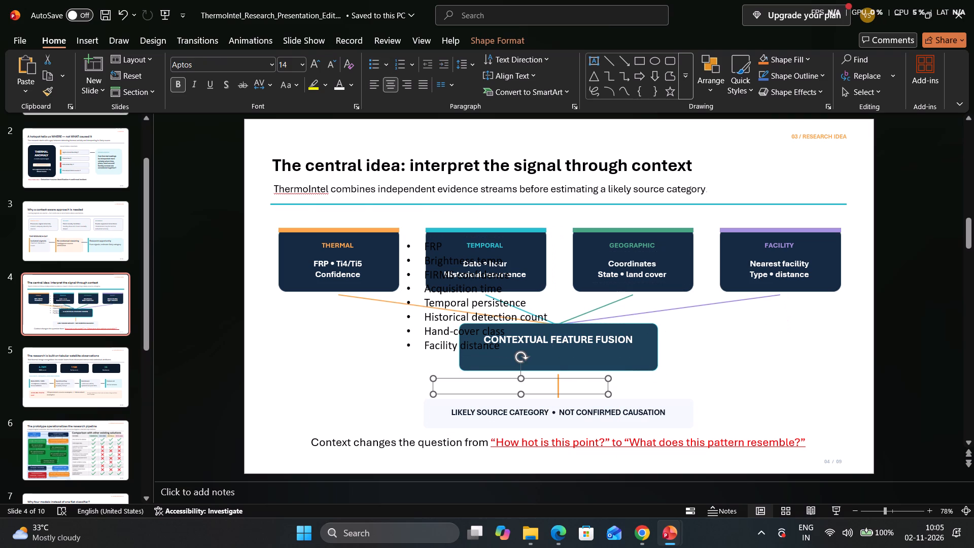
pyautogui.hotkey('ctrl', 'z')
# Move the pasted feature list into the empty area below the THERMAL card, beside the contextual feature fusion box.
pyautogui.click(460, 281)
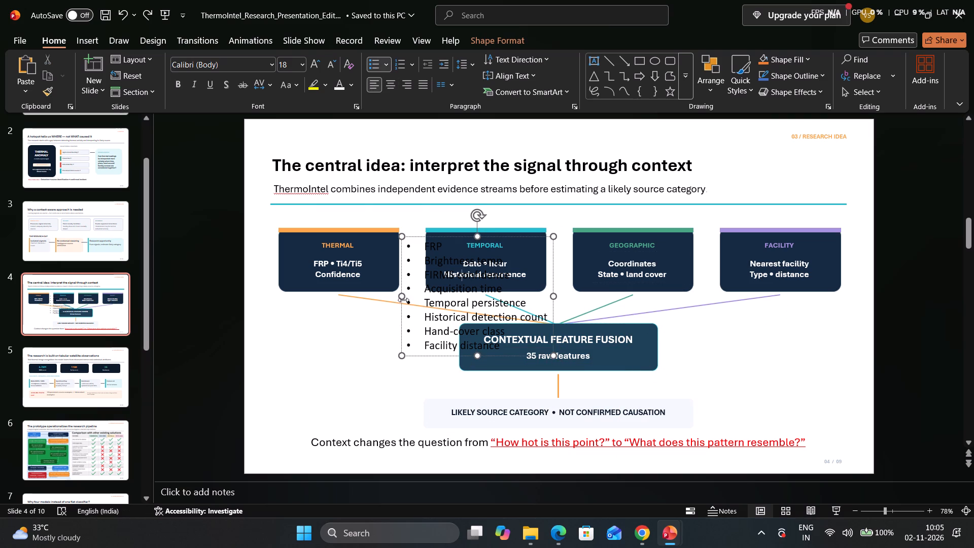
pyautogui.moveTo(404, 313); pyautogui.dragTo(292, 381)
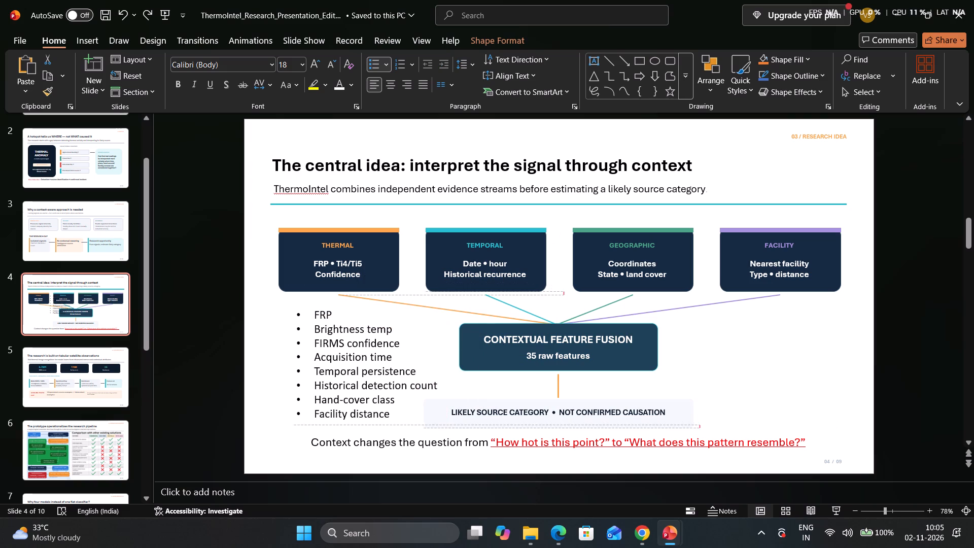
pyautogui.moveTo(292, 381); pyautogui.dragTo(270, 385)
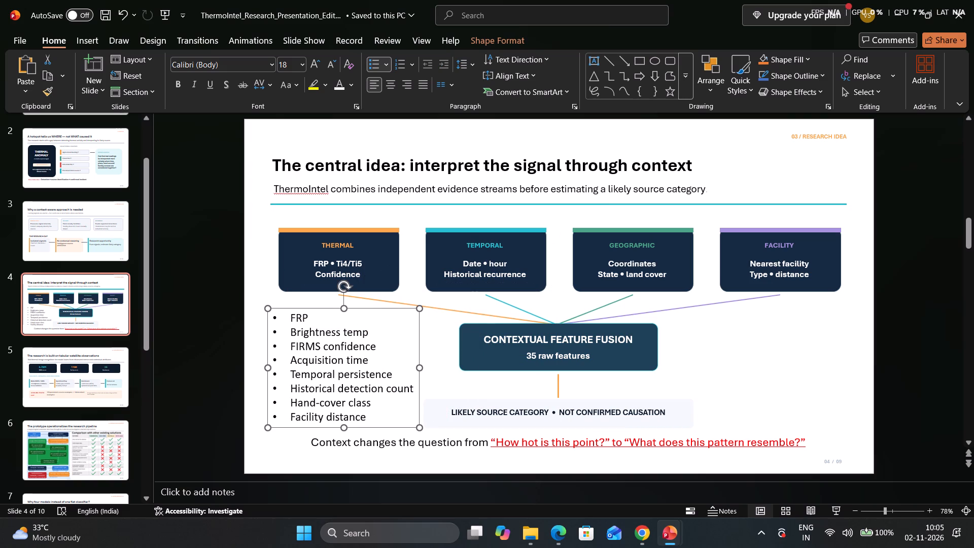
# Narrow the feature list's text box to slightly wider than the THERMAL card and lower its top edge level with the CONTEXTUAL FEATURE FUSION box.
pyautogui.moveTo(421, 429); pyautogui.dragTo(406, 419)
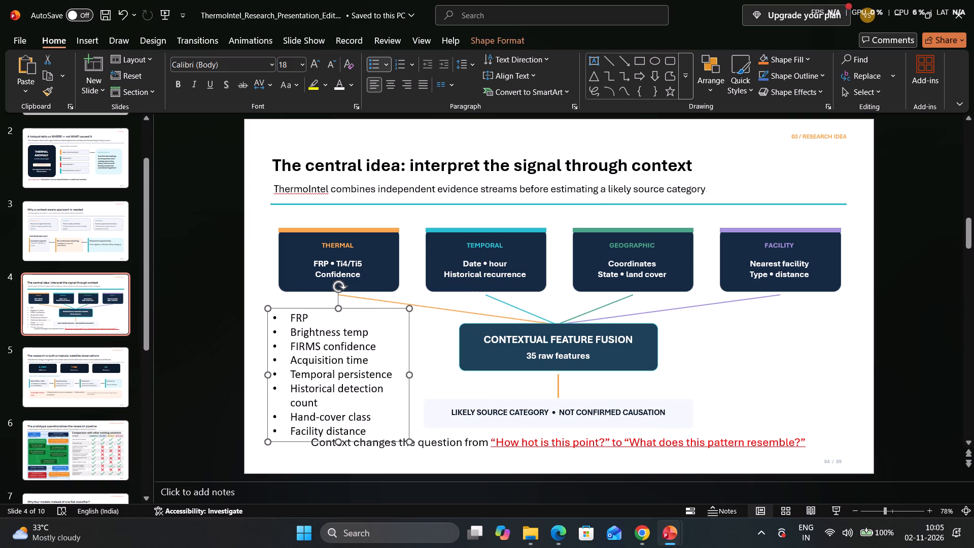
pyautogui.moveTo(410, 306); pyautogui.dragTo(391, 325)
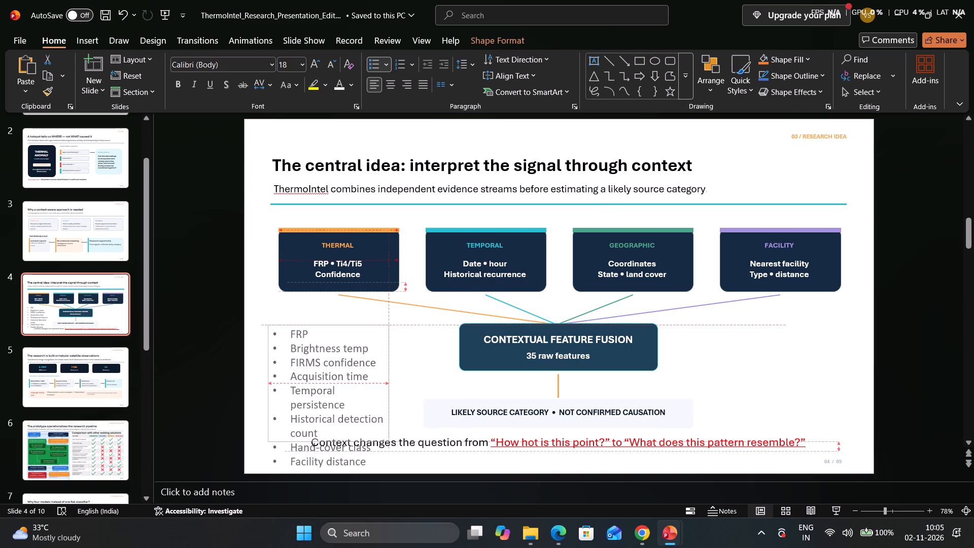
pyautogui.moveTo(391, 325); pyautogui.dragTo(389, 325)
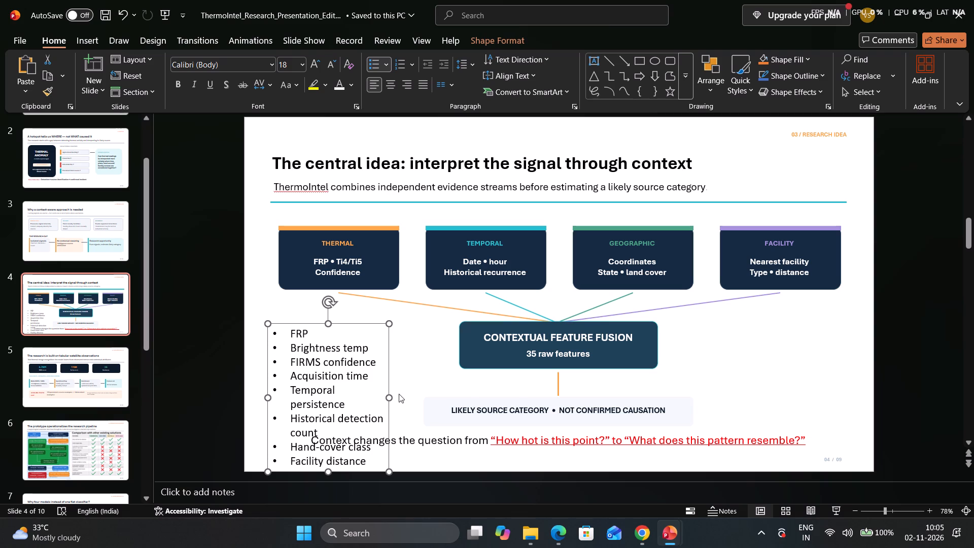
pyautogui.moveTo(389, 396); pyautogui.dragTo(408, 377)
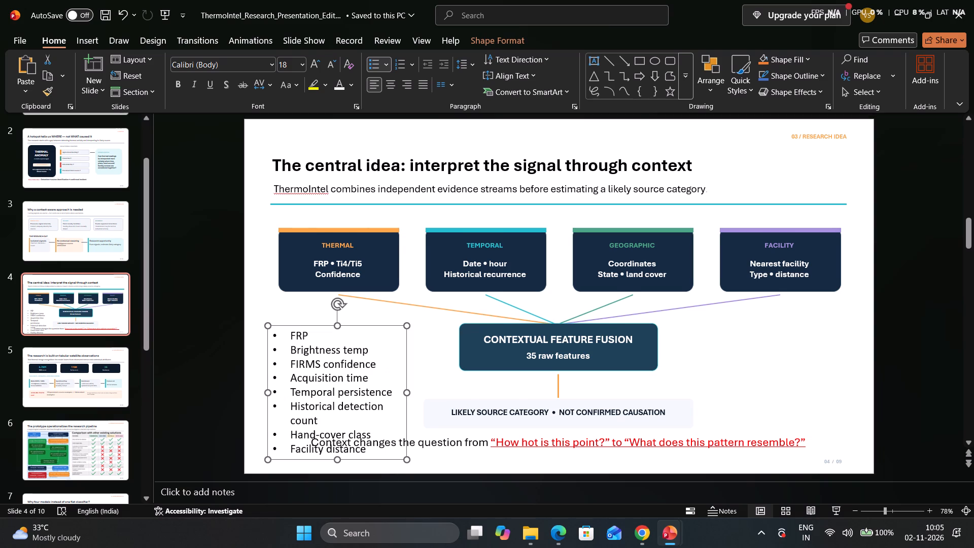
# Set the feature list's font size to 16 and deselect the text box.
pyautogui.click(301, 61)
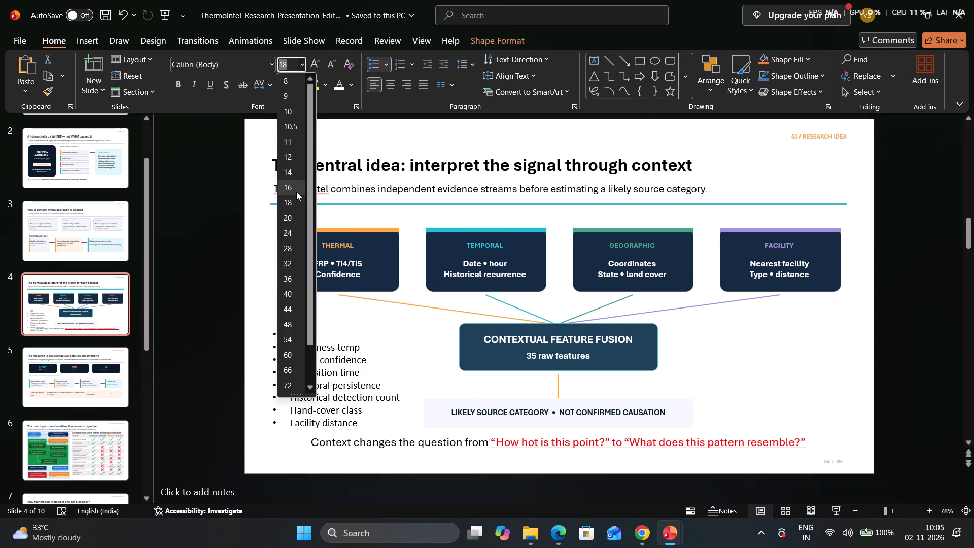
pyautogui.click(296, 192)
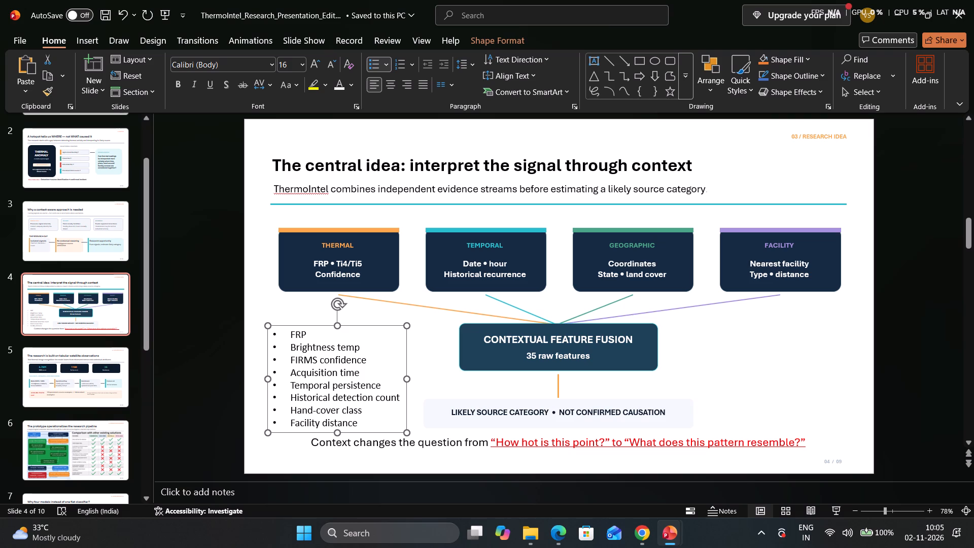
pyautogui.click(404, 377)
pyautogui.click(253, 277)
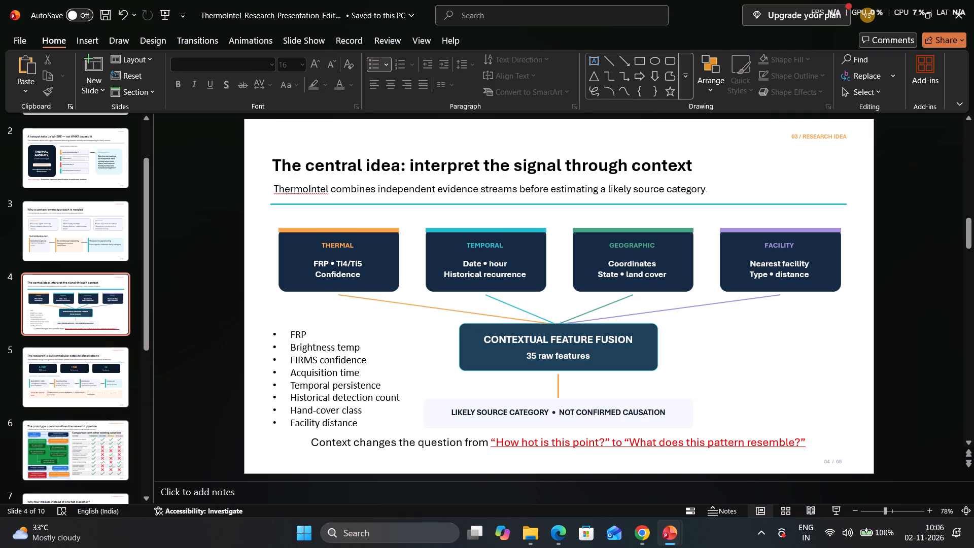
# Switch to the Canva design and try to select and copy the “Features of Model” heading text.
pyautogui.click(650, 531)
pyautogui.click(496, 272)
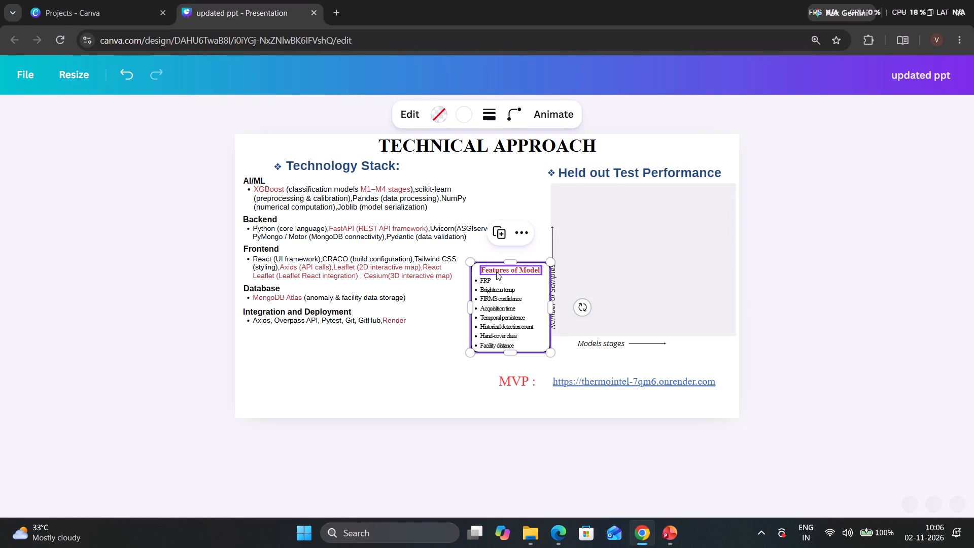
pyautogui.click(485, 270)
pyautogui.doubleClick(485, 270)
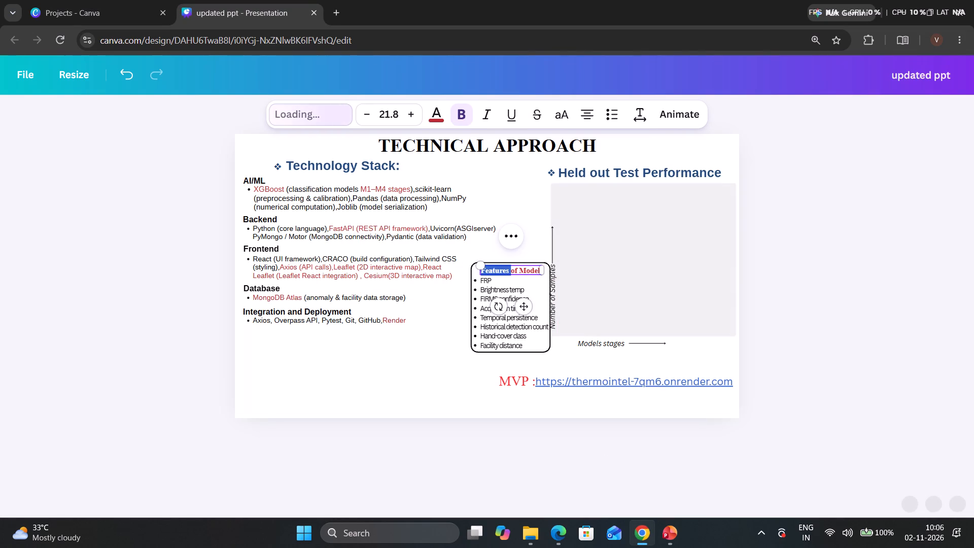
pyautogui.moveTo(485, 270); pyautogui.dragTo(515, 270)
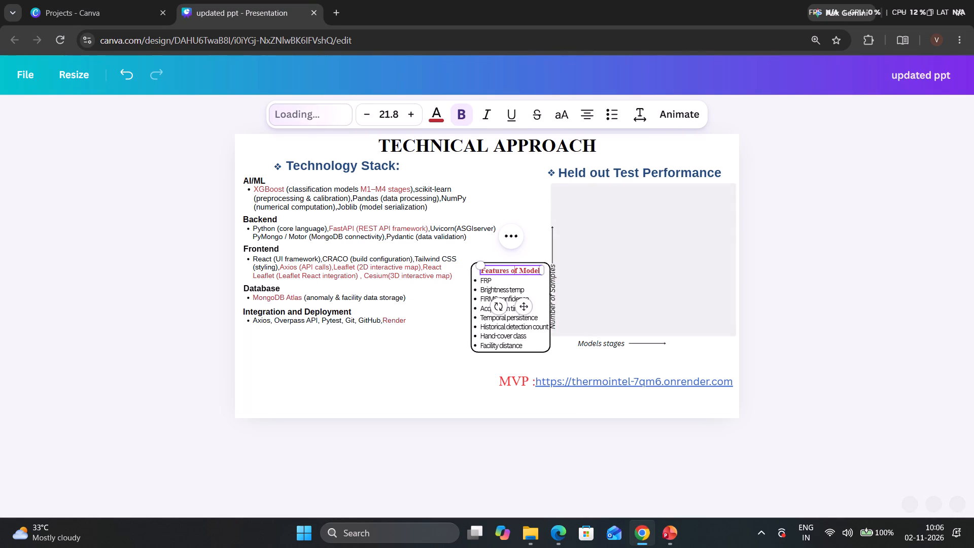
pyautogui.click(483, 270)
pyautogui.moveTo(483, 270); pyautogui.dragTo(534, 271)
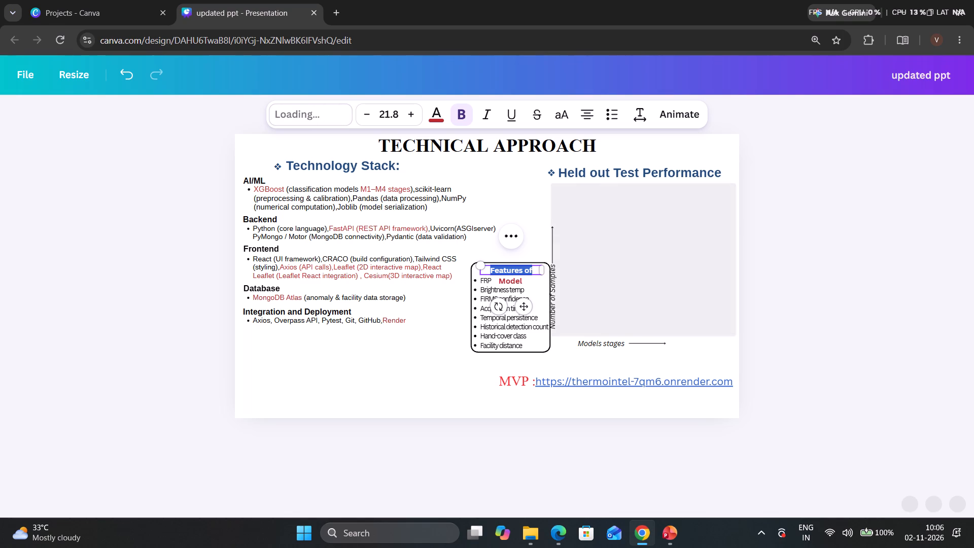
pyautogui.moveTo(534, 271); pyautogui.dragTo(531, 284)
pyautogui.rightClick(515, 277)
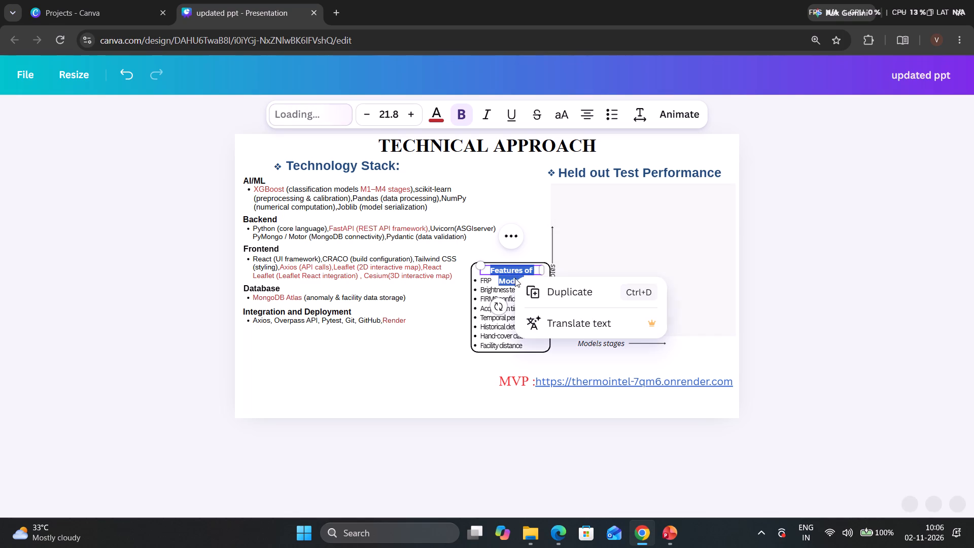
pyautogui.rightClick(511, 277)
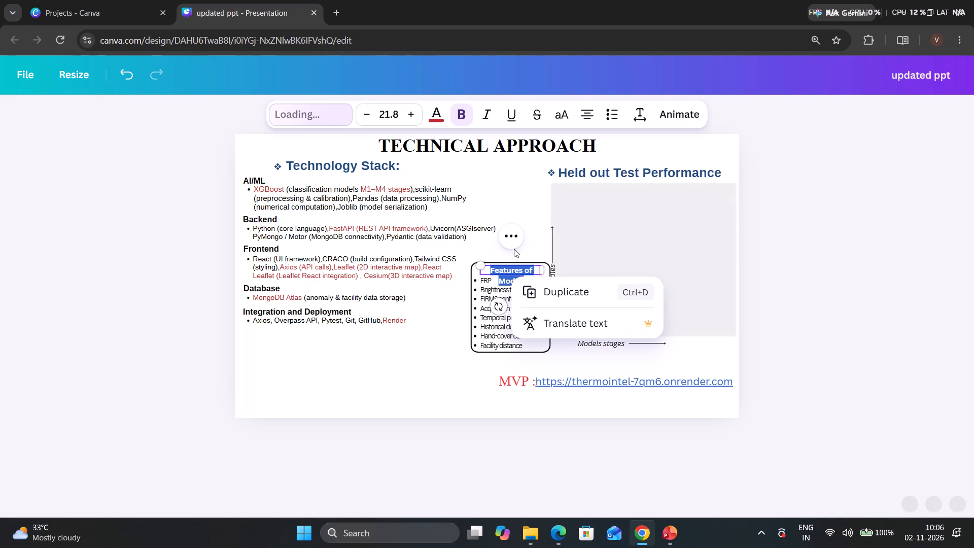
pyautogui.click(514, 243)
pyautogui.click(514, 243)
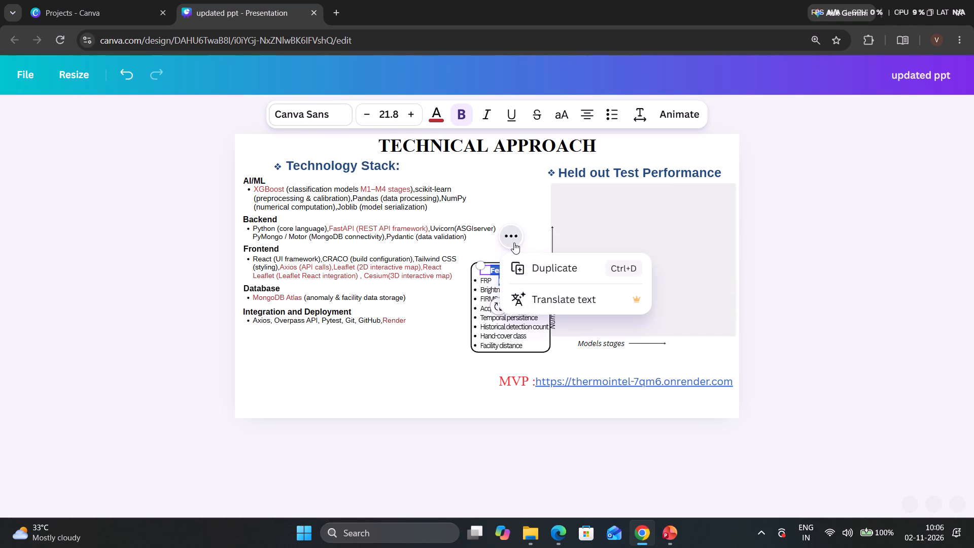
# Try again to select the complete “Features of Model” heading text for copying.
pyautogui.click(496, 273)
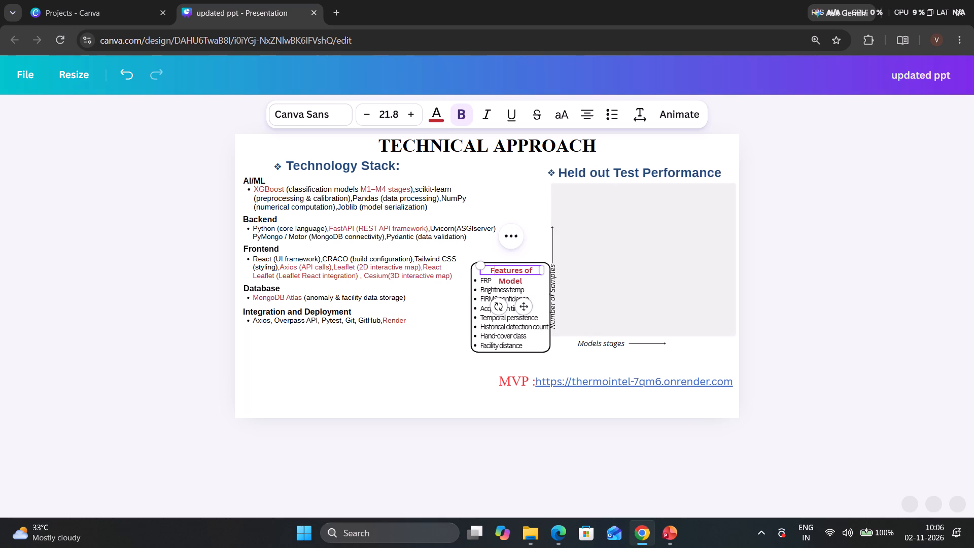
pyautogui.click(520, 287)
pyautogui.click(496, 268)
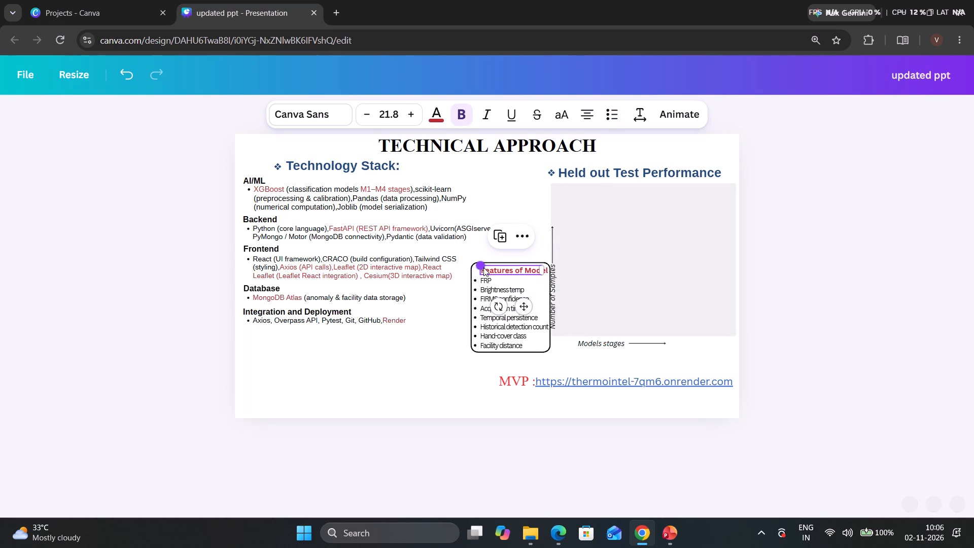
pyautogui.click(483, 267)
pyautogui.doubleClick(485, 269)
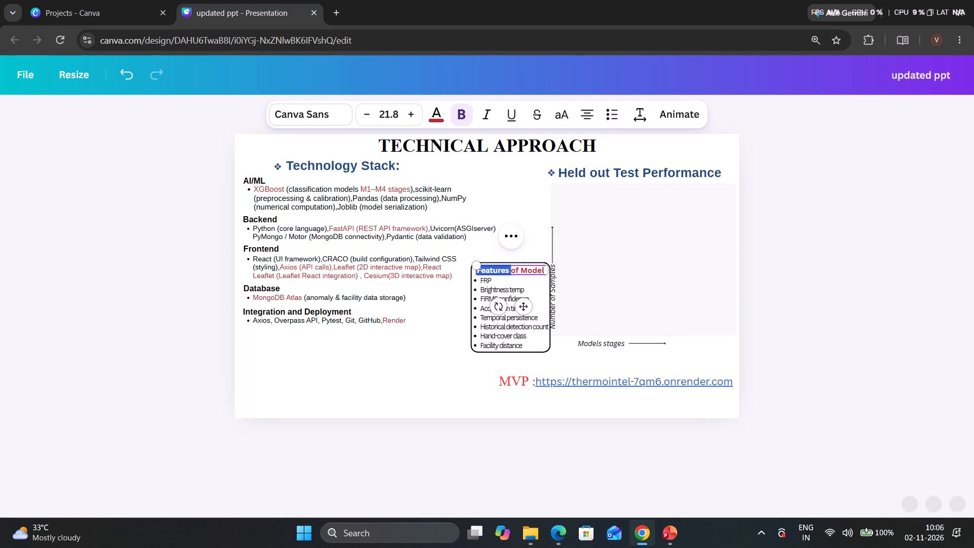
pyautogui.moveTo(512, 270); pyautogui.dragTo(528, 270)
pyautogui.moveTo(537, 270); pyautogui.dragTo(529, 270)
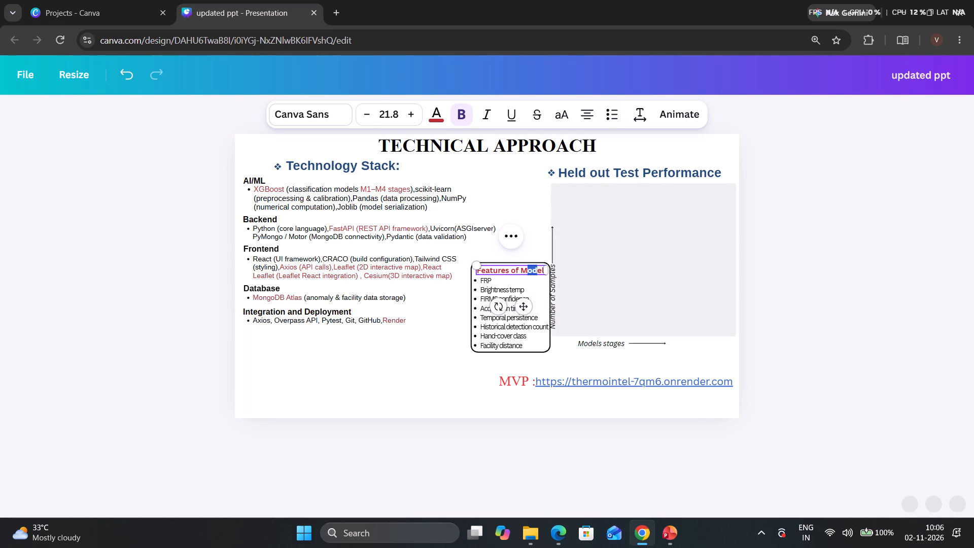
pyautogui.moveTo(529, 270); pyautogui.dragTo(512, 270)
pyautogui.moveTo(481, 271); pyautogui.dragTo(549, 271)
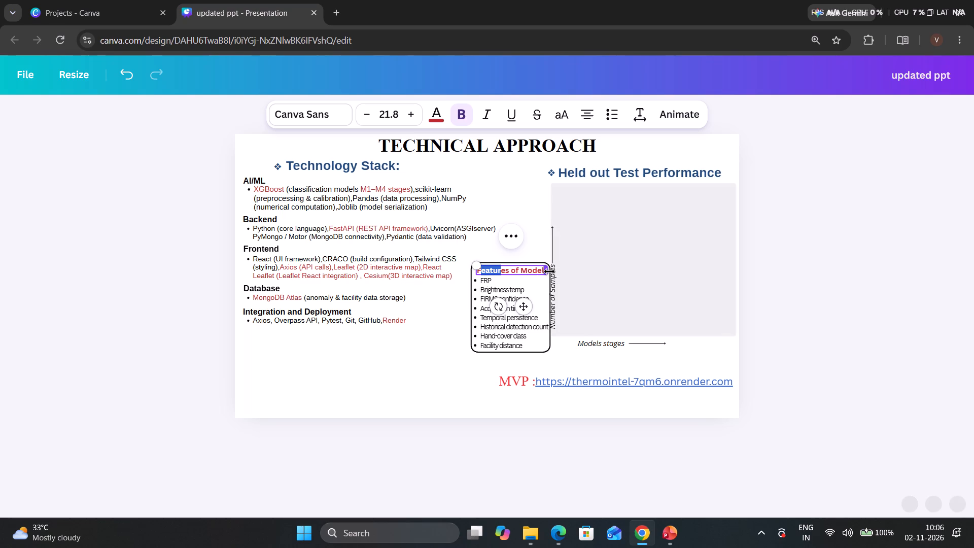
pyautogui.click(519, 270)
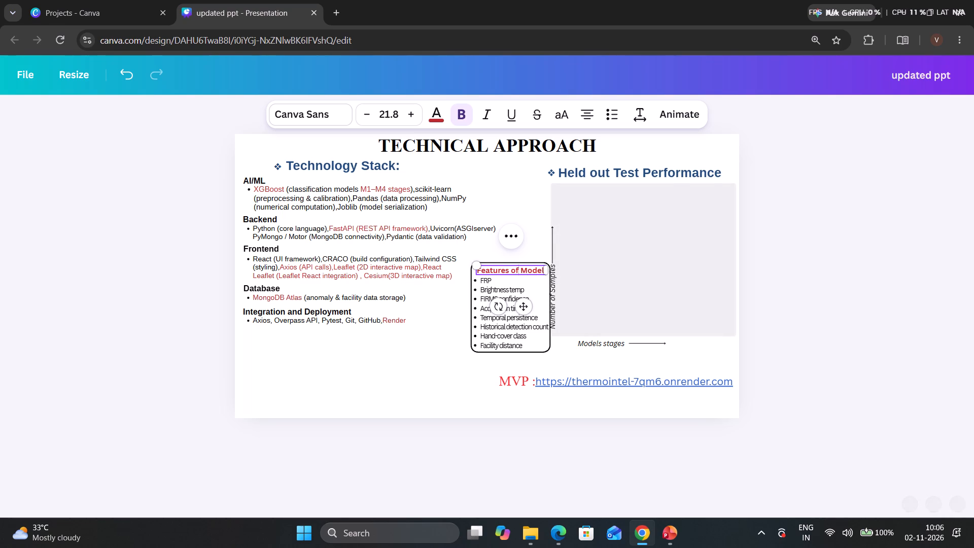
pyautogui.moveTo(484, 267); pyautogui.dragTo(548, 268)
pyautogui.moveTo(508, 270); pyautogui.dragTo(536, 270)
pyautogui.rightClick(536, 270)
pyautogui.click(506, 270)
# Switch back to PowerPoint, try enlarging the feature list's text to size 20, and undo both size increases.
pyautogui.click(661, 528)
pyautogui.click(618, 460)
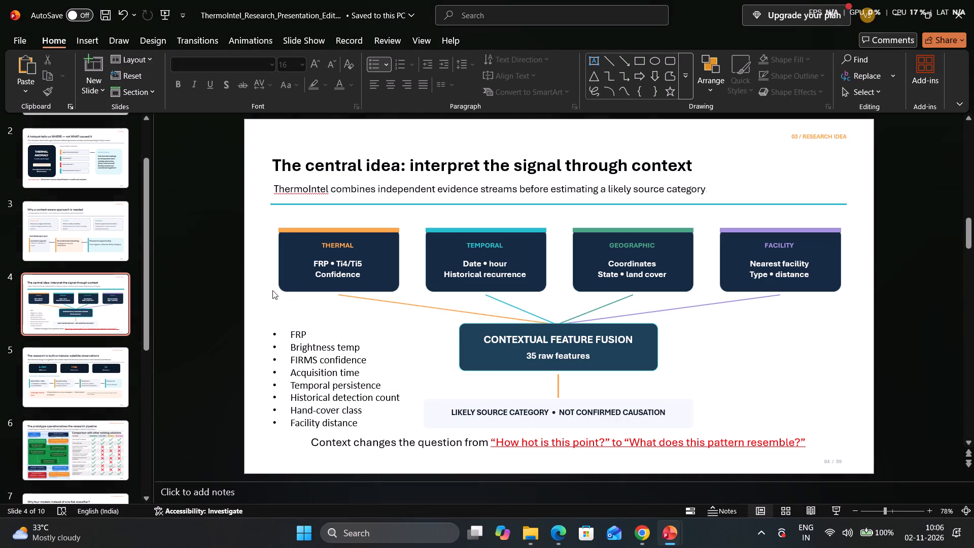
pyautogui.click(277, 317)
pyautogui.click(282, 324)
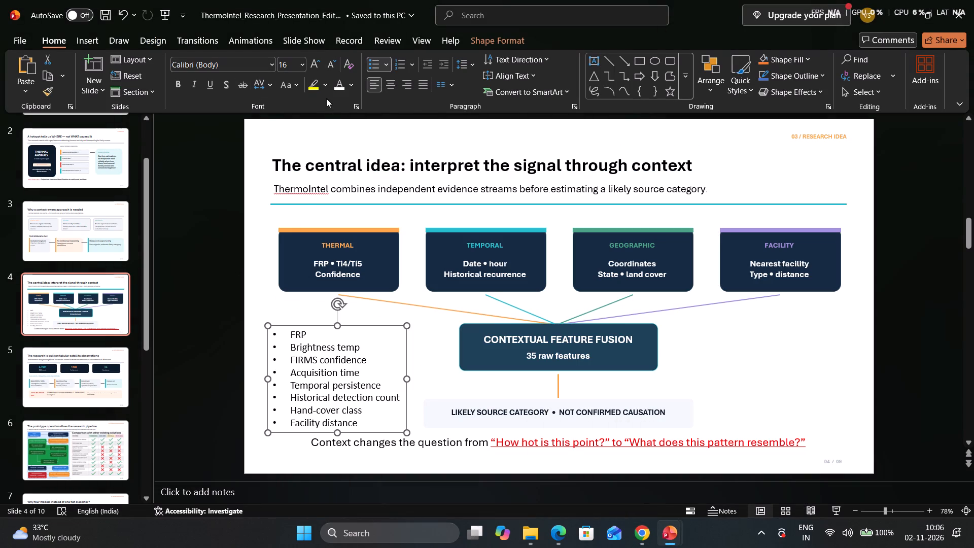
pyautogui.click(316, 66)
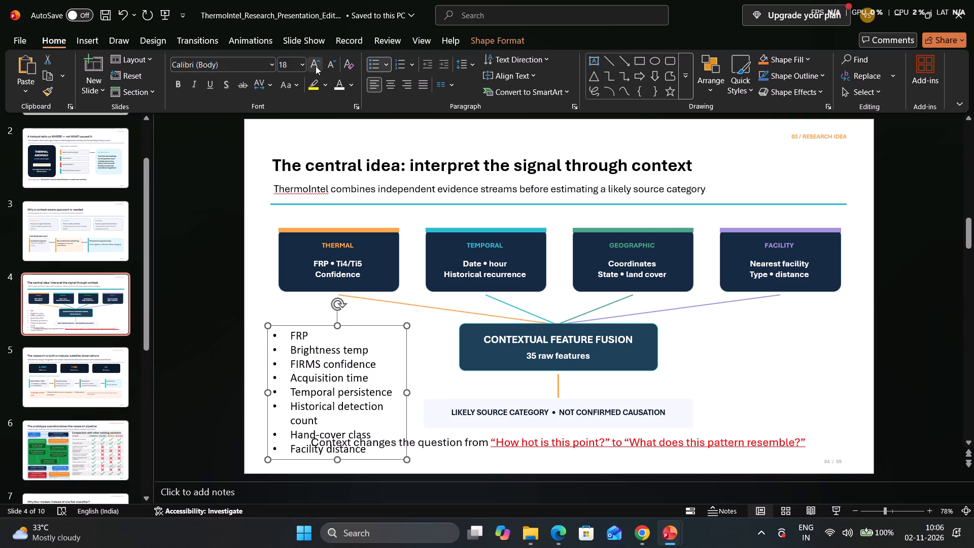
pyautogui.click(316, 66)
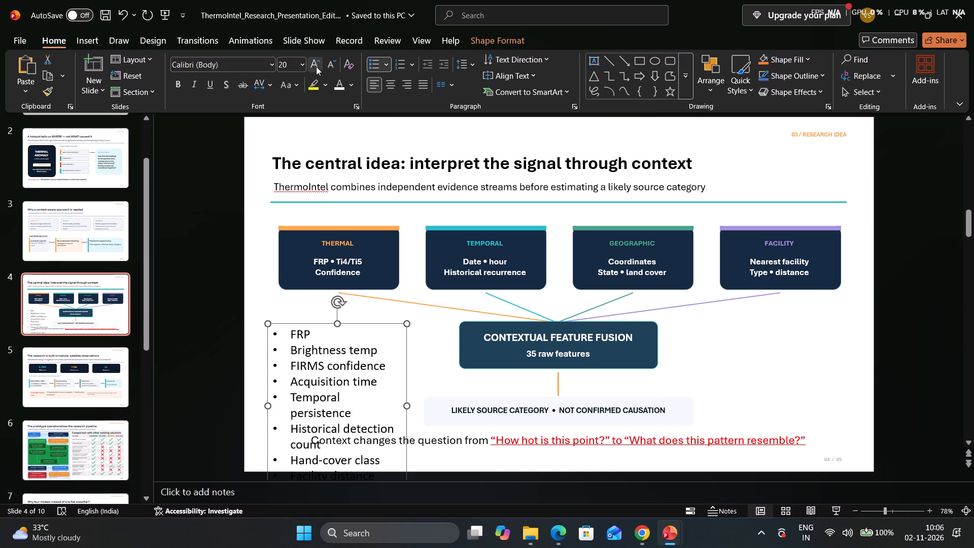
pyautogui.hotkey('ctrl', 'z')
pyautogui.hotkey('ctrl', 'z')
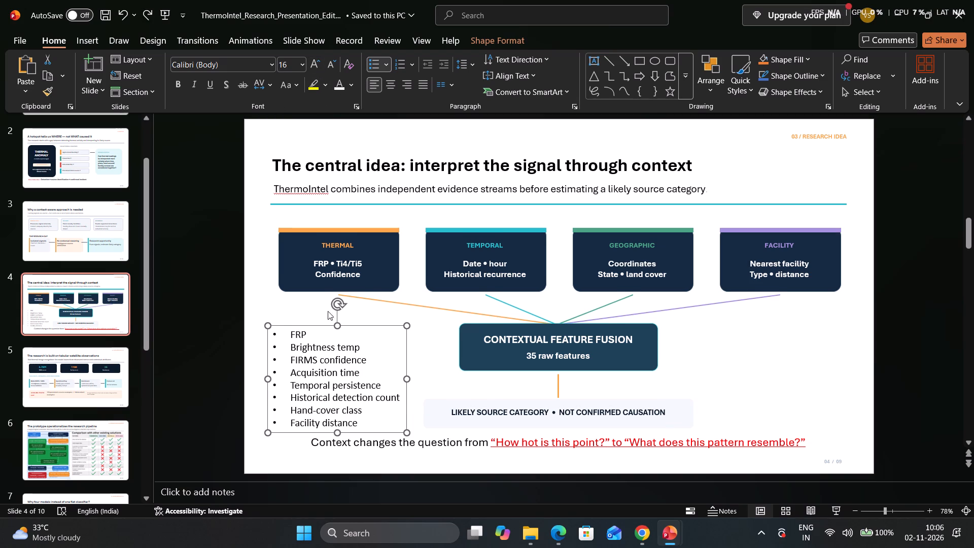
# Make all the text in the feature list bold and italic.
pyautogui.moveTo(290, 335); pyautogui.dragTo(360, 433)
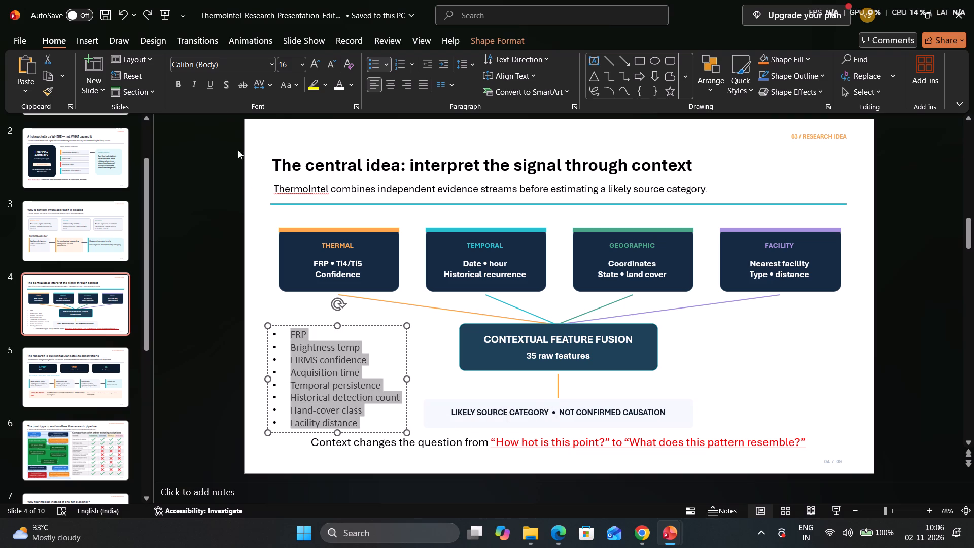
pyautogui.click(195, 90)
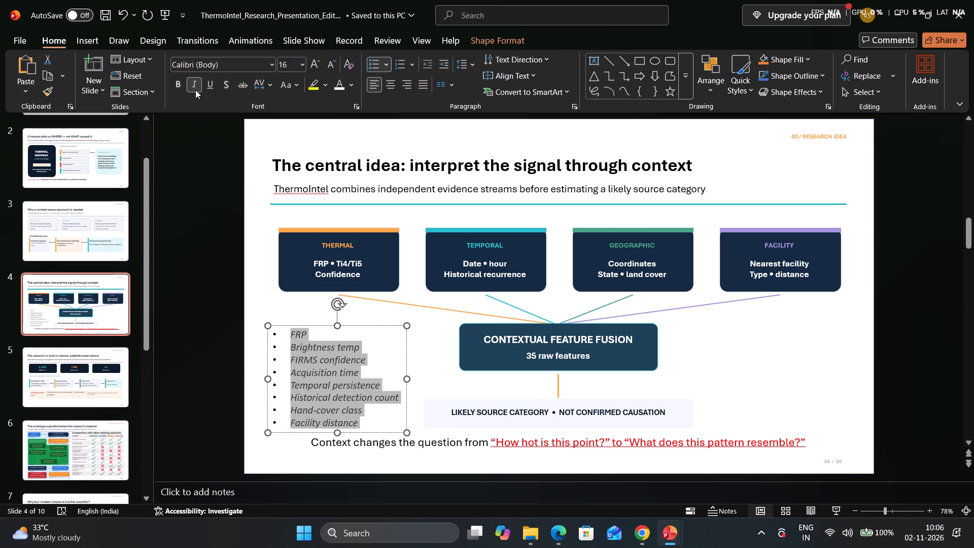
pyautogui.click(175, 84)
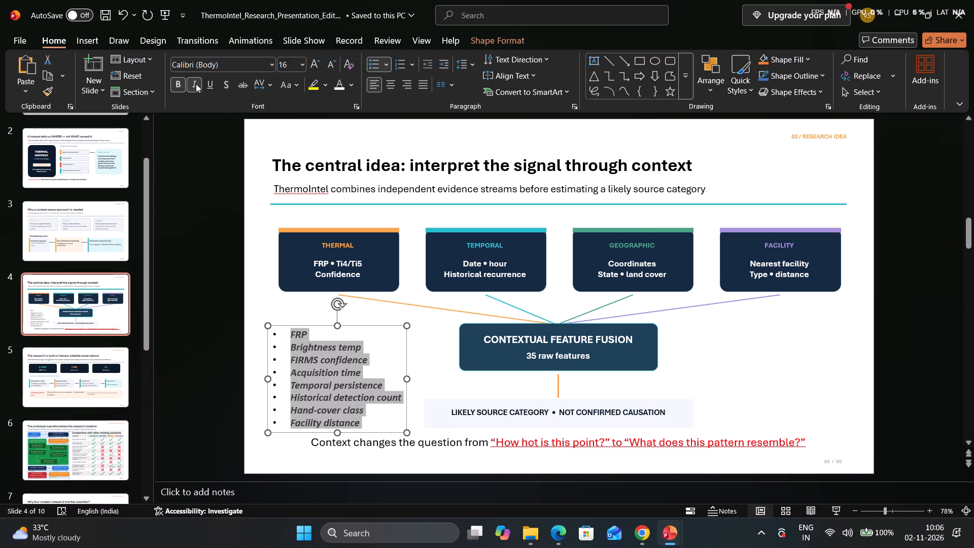
pyautogui.click(203, 181)
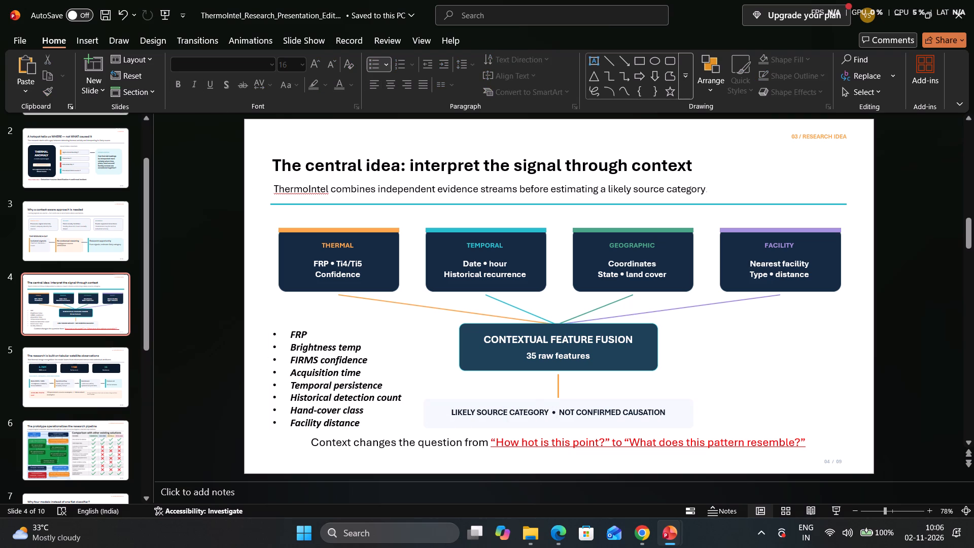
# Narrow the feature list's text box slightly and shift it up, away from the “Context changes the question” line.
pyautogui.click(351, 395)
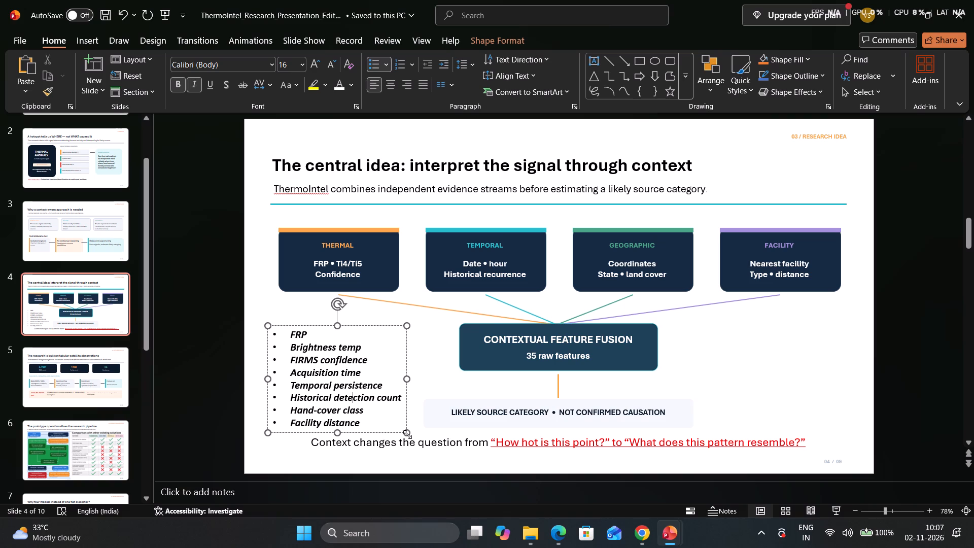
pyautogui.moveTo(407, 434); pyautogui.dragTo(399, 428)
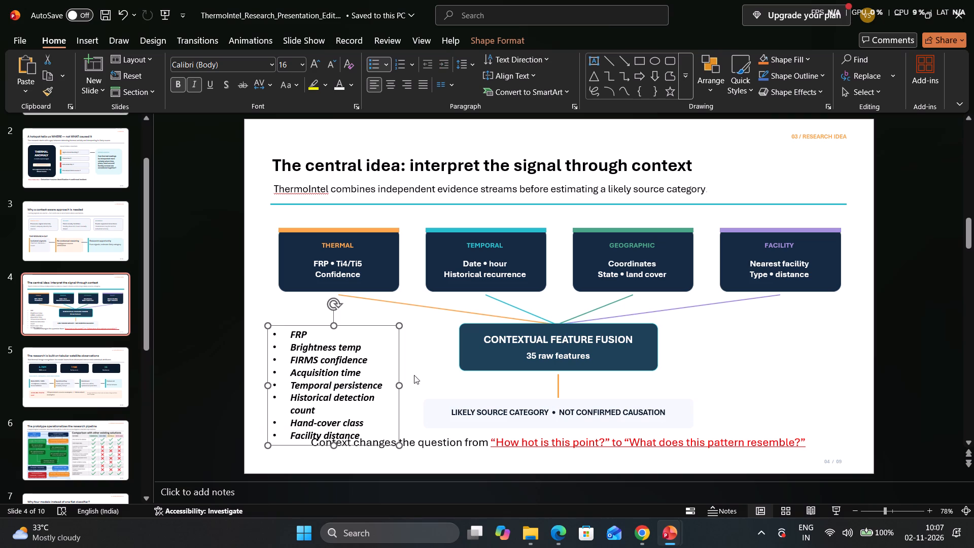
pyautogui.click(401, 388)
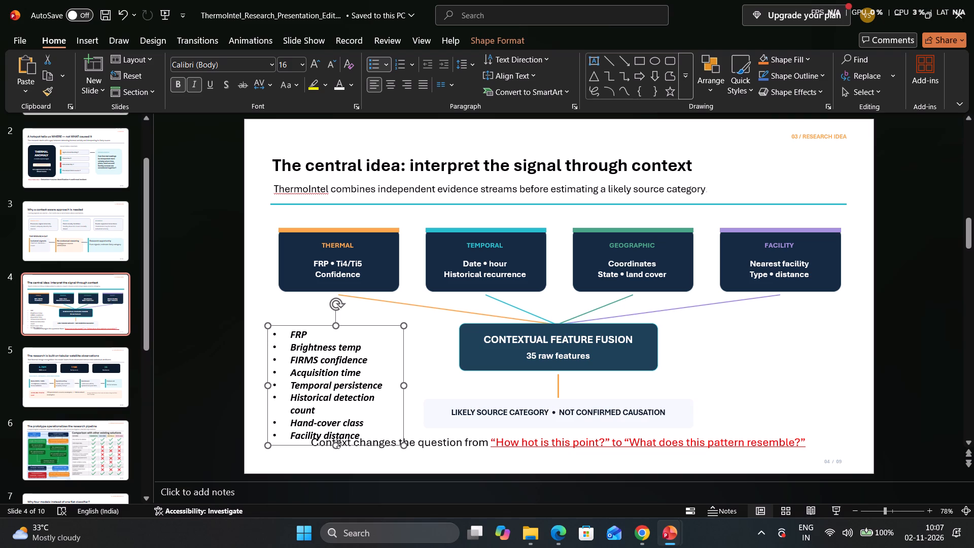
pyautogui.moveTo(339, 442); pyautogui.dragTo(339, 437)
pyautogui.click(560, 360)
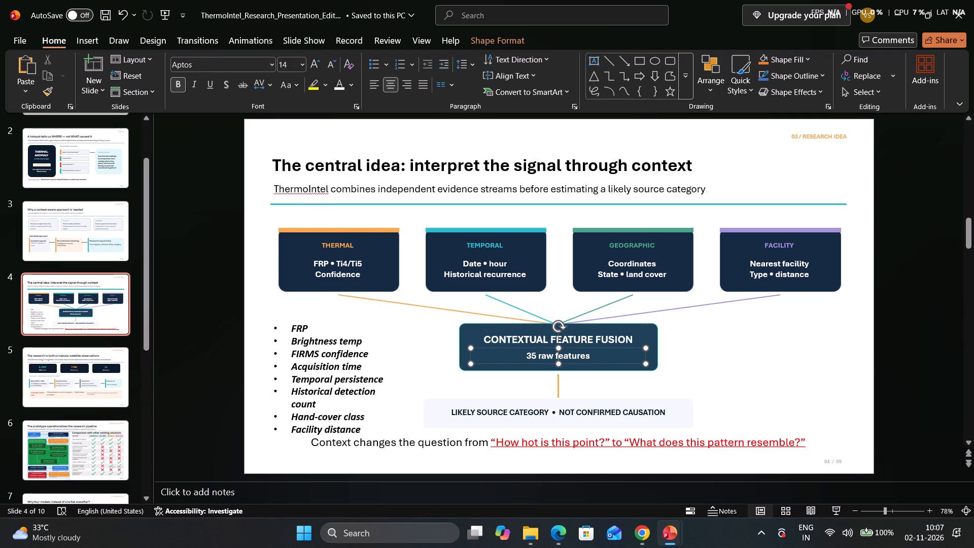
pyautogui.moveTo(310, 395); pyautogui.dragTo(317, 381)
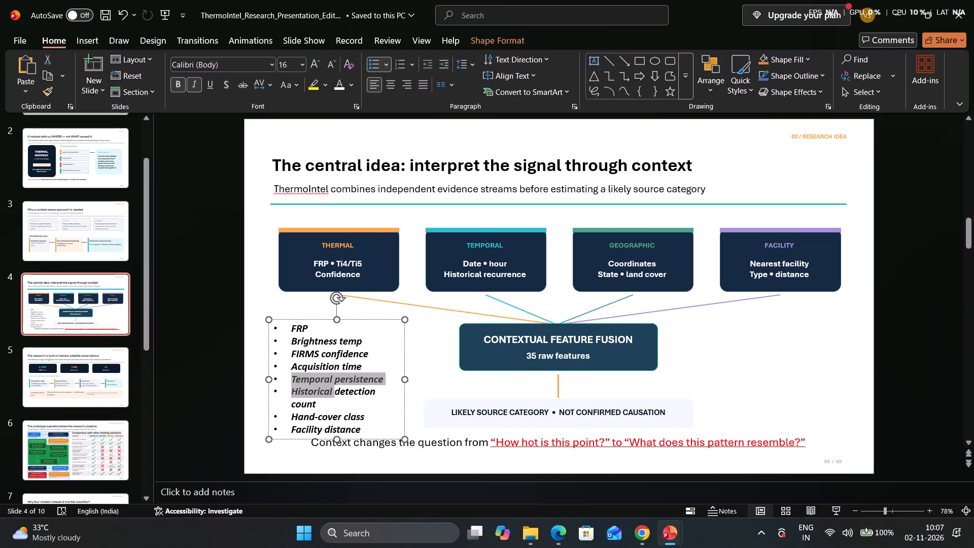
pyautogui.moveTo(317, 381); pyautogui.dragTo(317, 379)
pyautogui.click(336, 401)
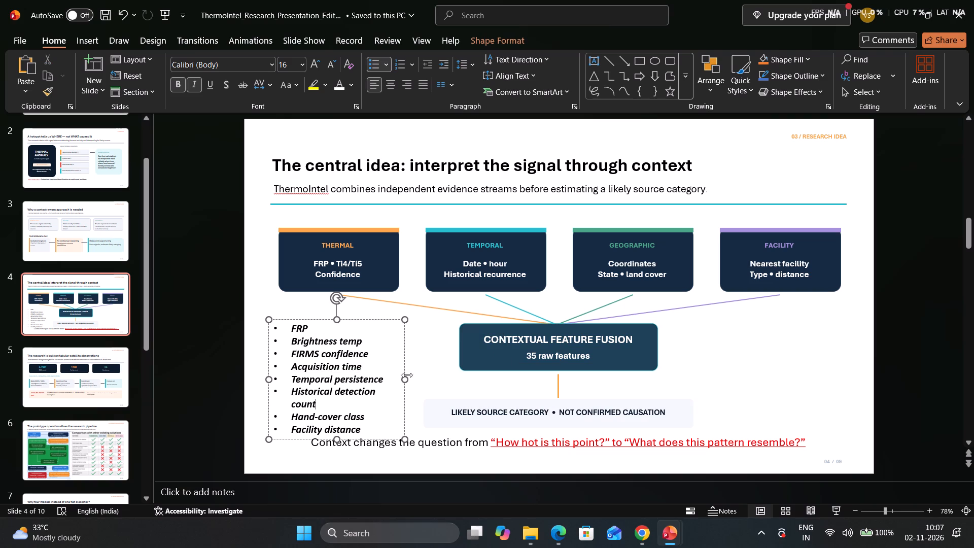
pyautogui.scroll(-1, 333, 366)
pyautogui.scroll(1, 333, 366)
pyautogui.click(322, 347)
# Move the “Context changes the question…” line down a little, clear of the end of the feature list.
pyautogui.click(449, 448)
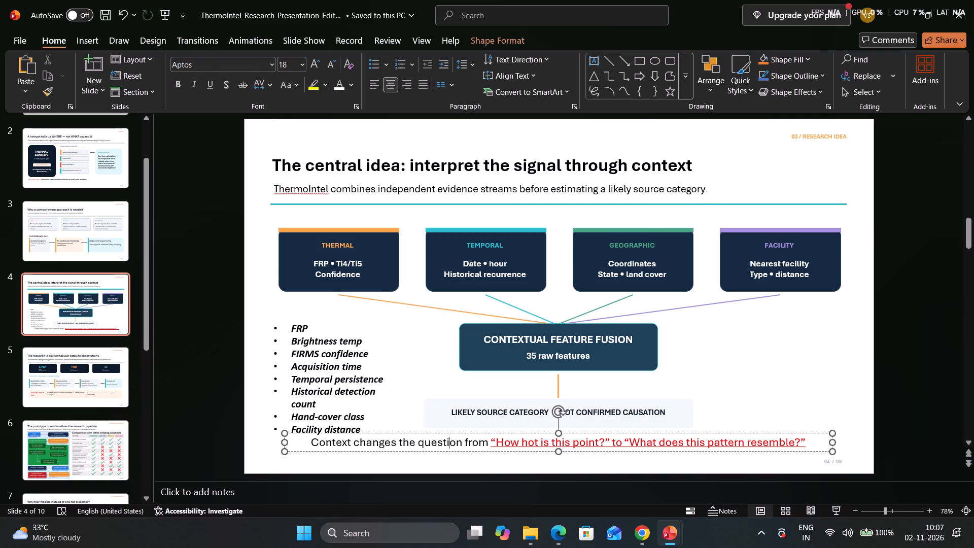
pyautogui.scroll(-1, 450, 448)
pyautogui.scroll(1, 460, 406)
pyautogui.click(457, 439)
pyautogui.moveTo(467, 454); pyautogui.dragTo(466, 466)
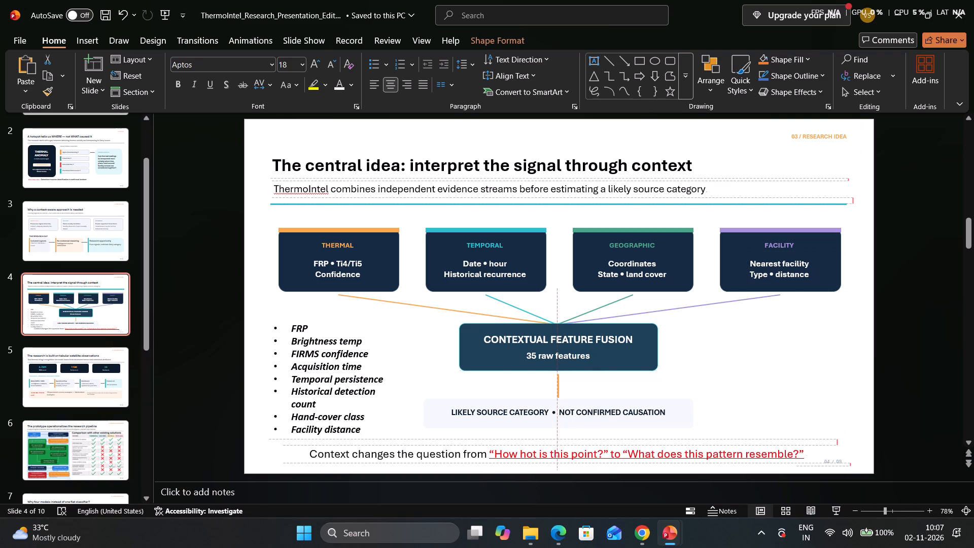
pyautogui.moveTo(466, 466); pyautogui.dragTo(468, 464)
# Lower the pale box and its “LIKELY SOURCE CATEGORY • NOT CONFIRMED CAUSATION” text together, just above the bottom sentence.
pyautogui.click(478, 416)
pyautogui.moveTo(489, 423); pyautogui.dragTo(489, 434)
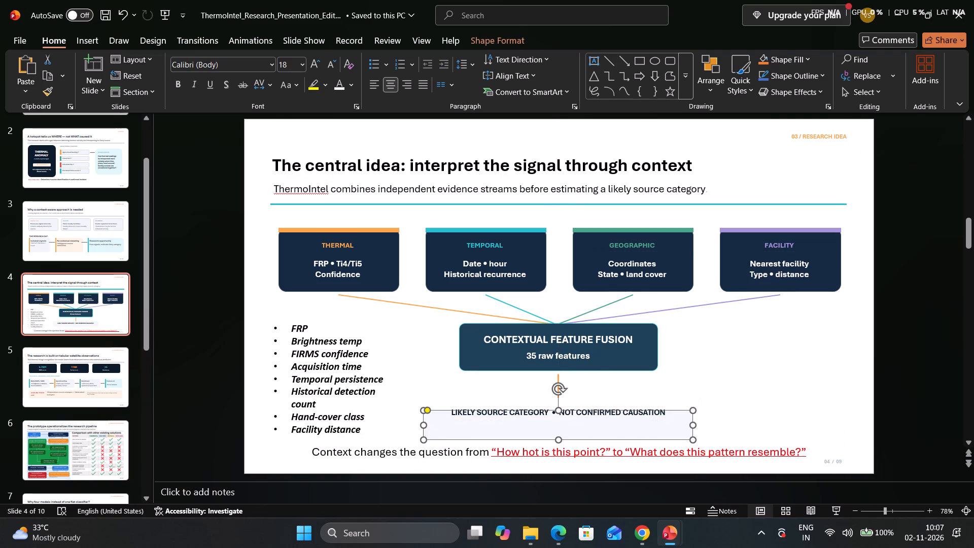
pyautogui.click(502, 416)
pyautogui.moveTo(505, 419); pyautogui.dragTo(505, 427)
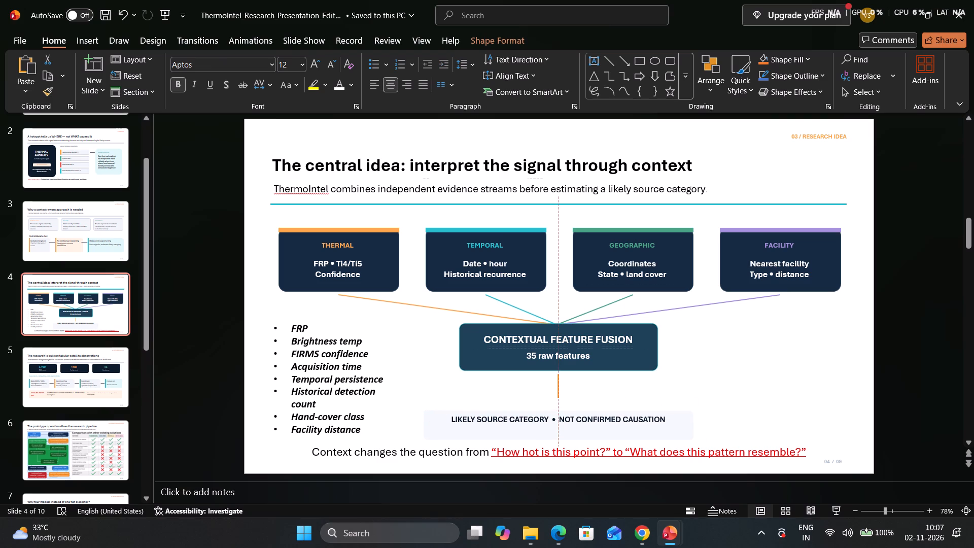
pyautogui.moveTo(505, 427); pyautogui.dragTo(505, 433)
# Extend the orange connector beneath the feature fusion box down to the top edge of the lowered pale box.
pyautogui.click(556, 385)
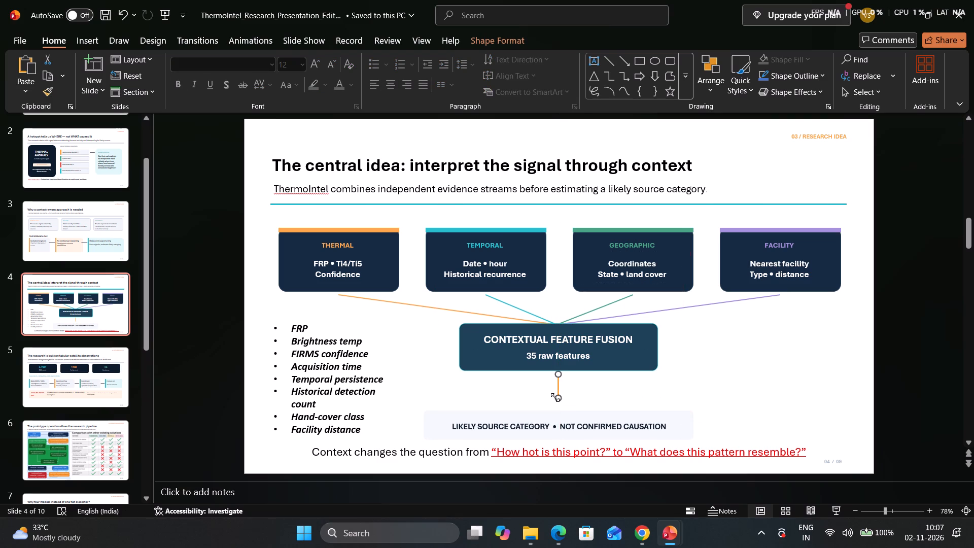
pyautogui.moveTo(560, 401); pyautogui.dragTo(560, 412)
# Resize the feature list's text box so “Historical detection count” fits on one line, and place it beneath the THERMAL card.
pyautogui.click(358, 416)
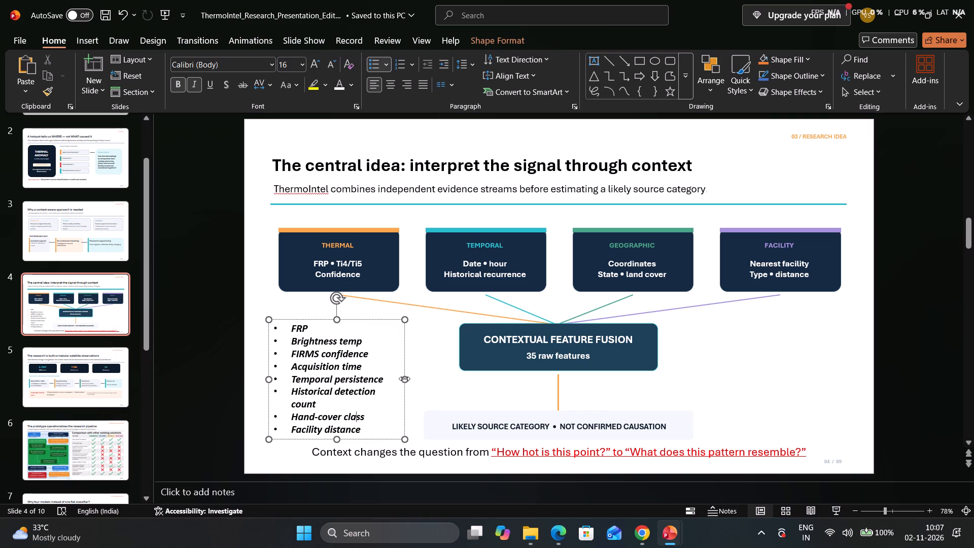
pyautogui.moveTo(406, 380); pyautogui.dragTo(388, 380)
pyautogui.moveTo(270, 379); pyautogui.dragTo(273, 379)
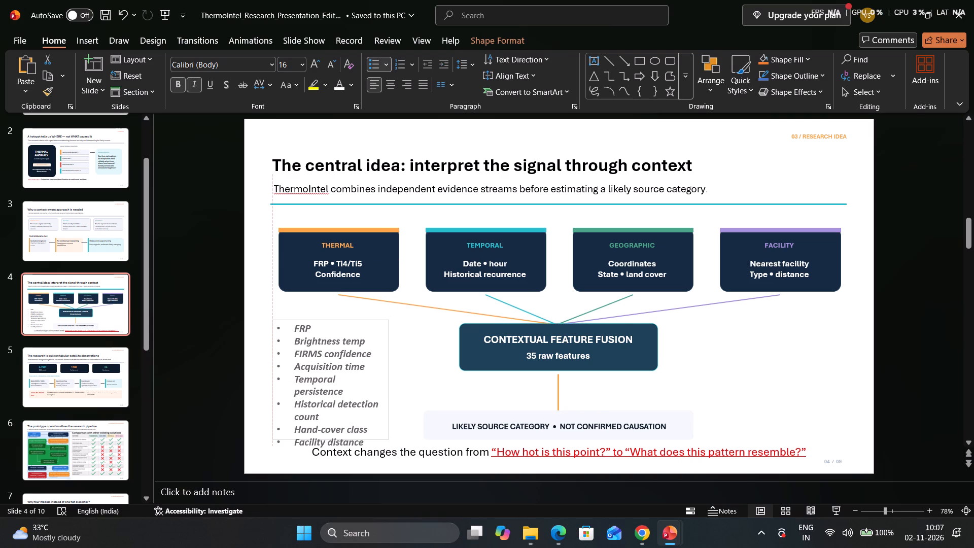
pyautogui.moveTo(273, 379); pyautogui.dragTo(283, 378)
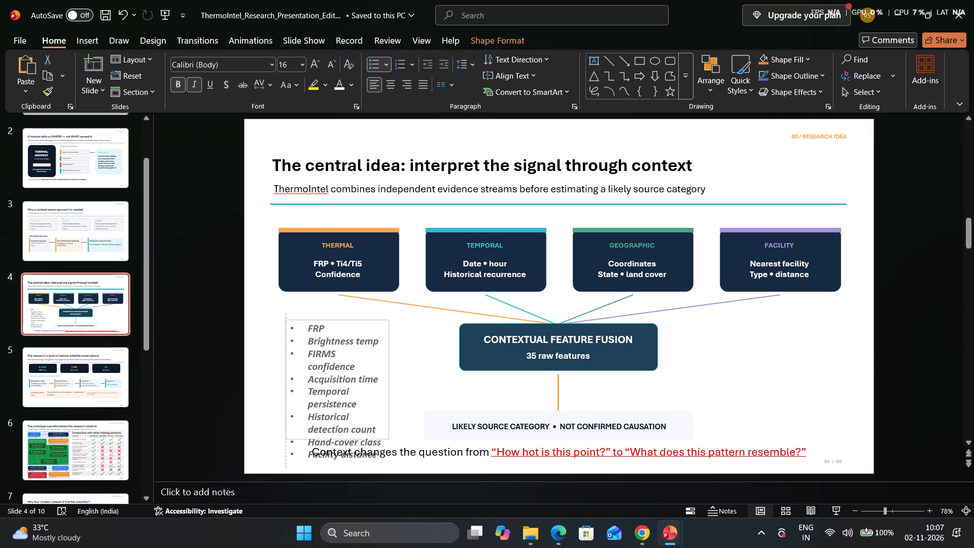
pyautogui.moveTo(283, 378); pyautogui.dragTo(277, 377)
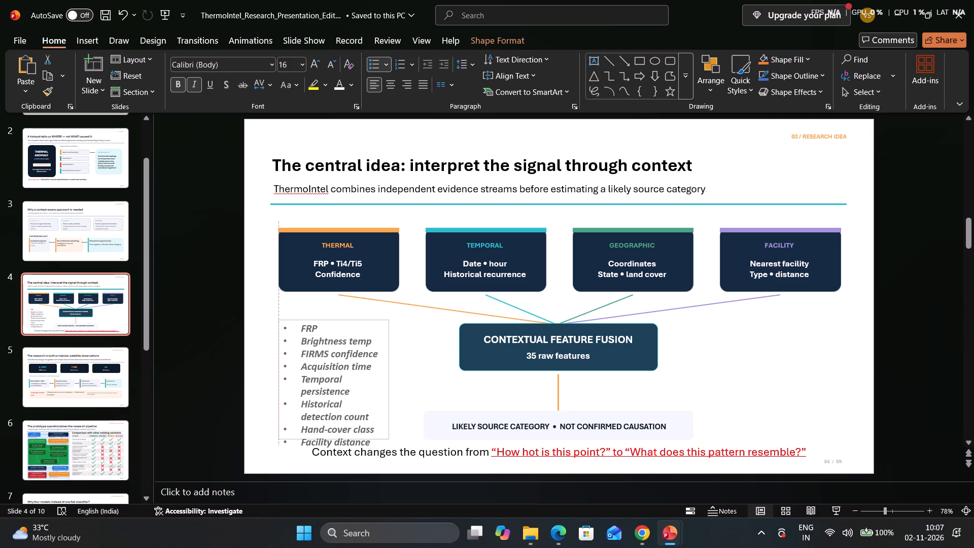
pyautogui.moveTo(277, 377); pyautogui.dragTo(259, 374)
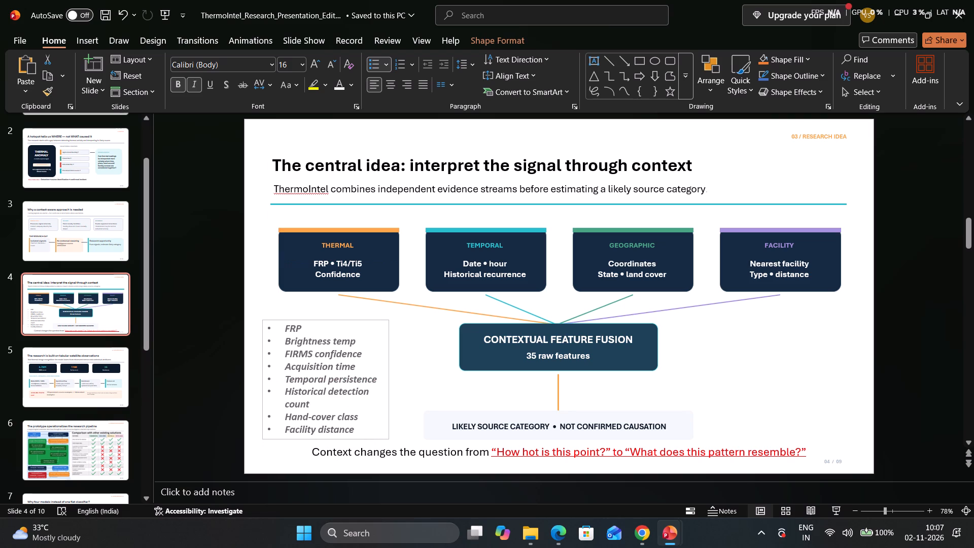
pyautogui.moveTo(259, 374); pyautogui.dragTo(248, 374)
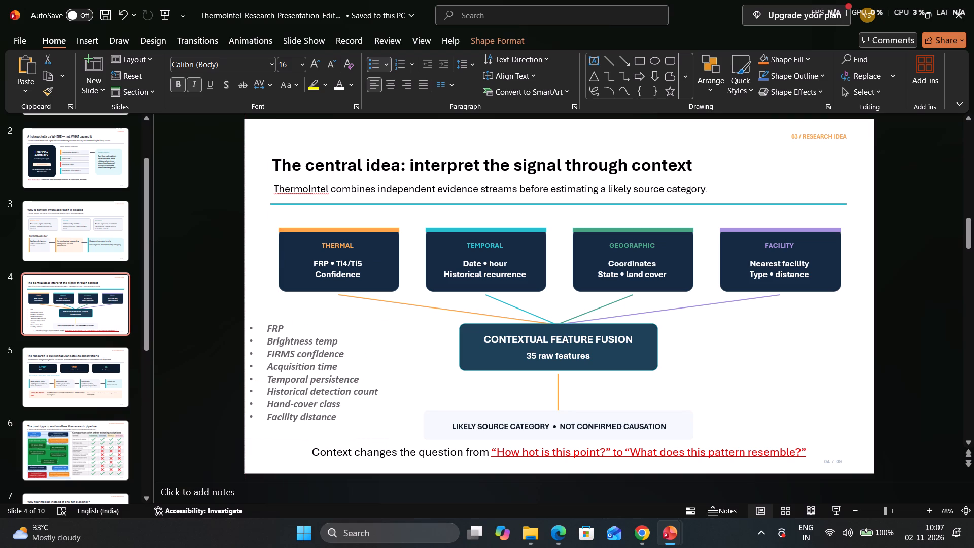
pyautogui.moveTo(248, 374); pyautogui.dragTo(246, 375)
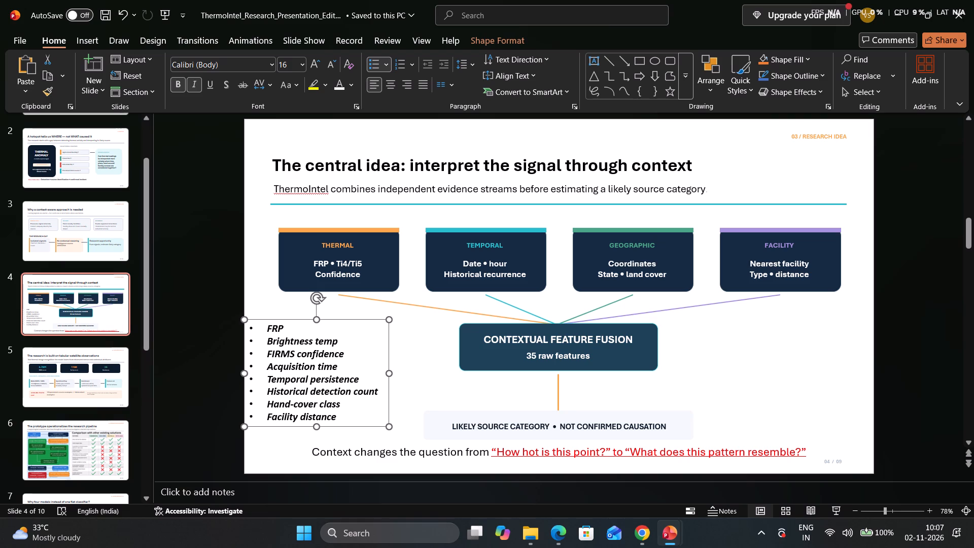
pyautogui.moveTo(384, 430); pyautogui.dragTo(396, 441)
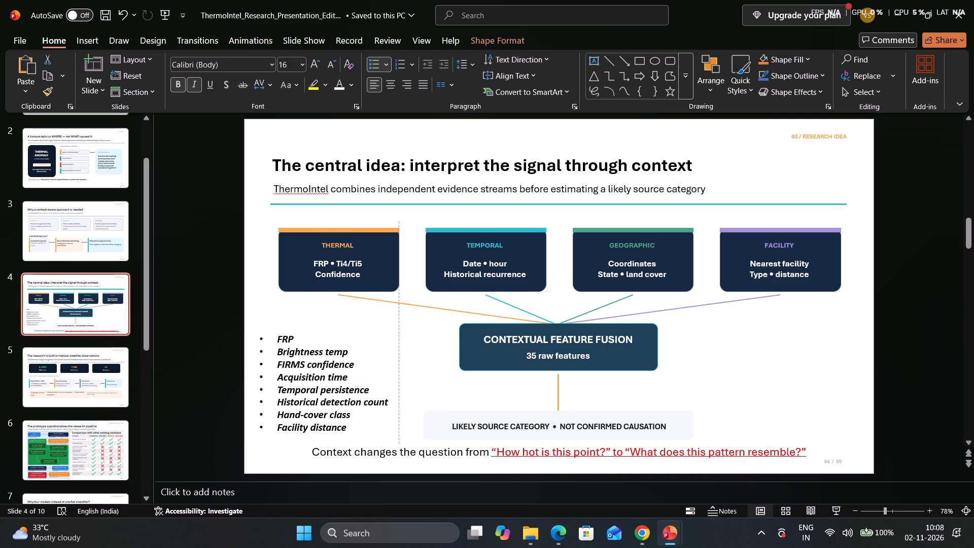
pyautogui.moveTo(396, 441); pyautogui.dragTo(401, 442)
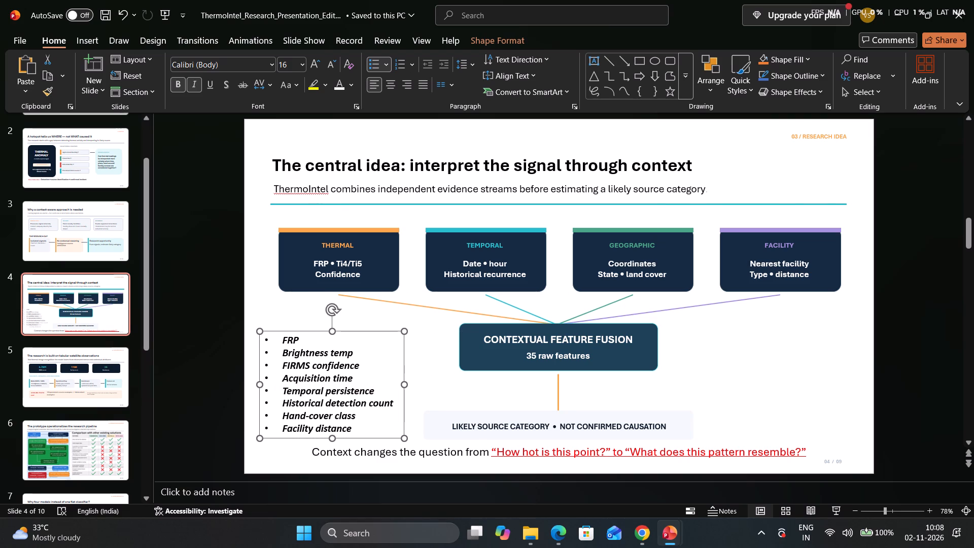
pyautogui.click(264, 301)
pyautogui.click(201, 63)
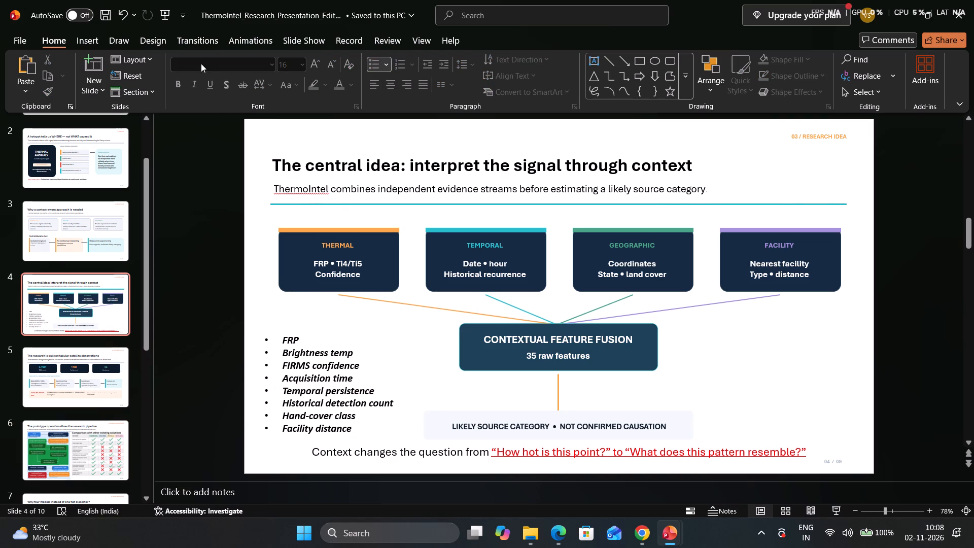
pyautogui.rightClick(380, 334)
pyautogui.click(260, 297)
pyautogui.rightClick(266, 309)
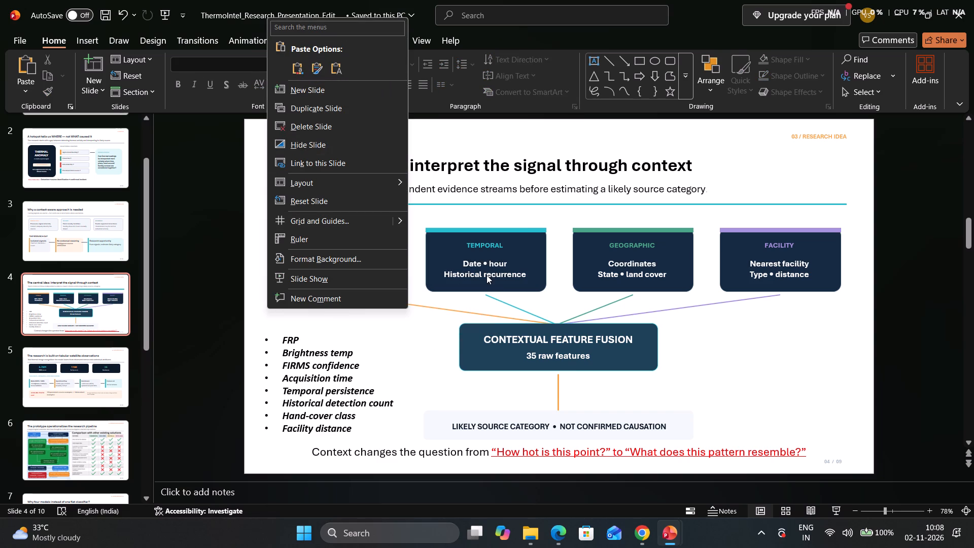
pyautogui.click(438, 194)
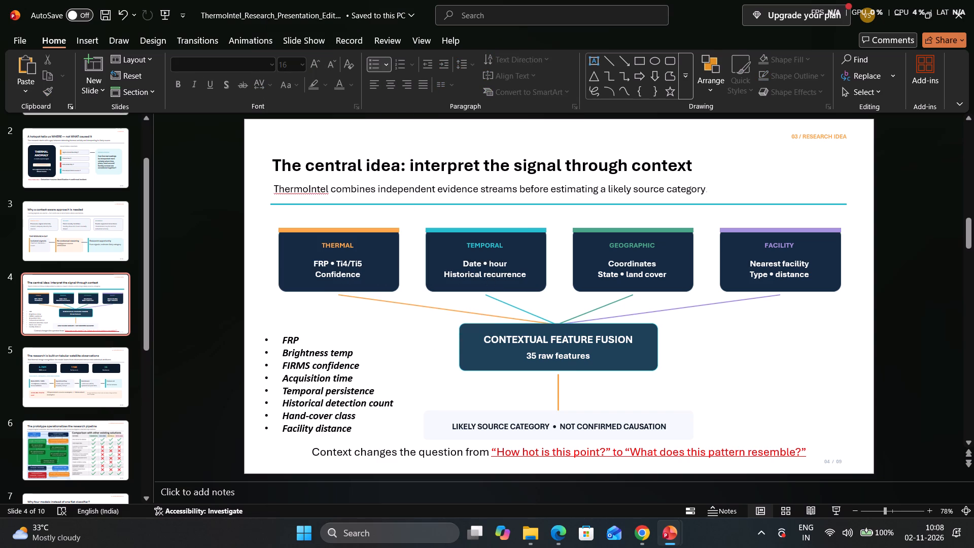
# Copy the orange “THERMAL” label text, paste it onto the slide and place the copy directly above the feature list.
pyautogui.click(324, 243)
pyautogui.moveTo(323, 243); pyautogui.dragTo(355, 246)
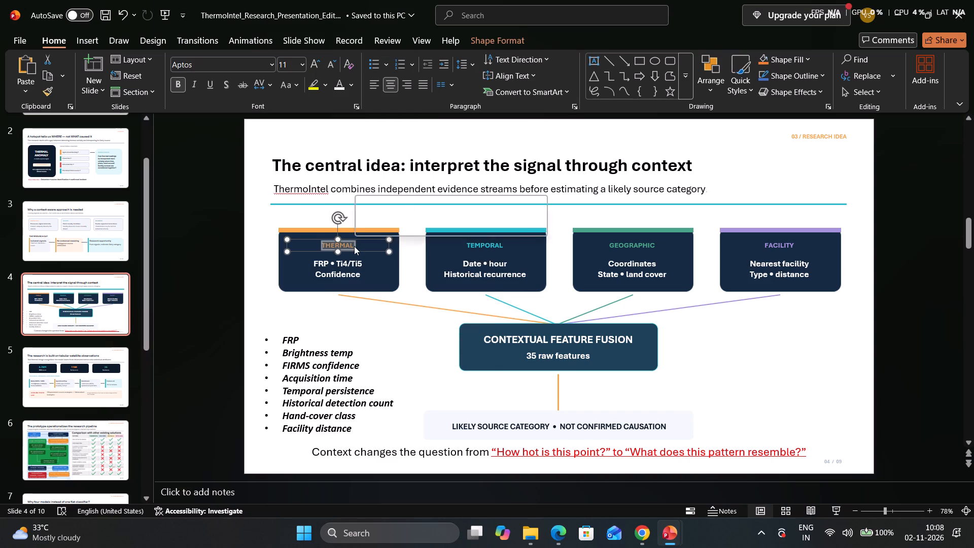
pyautogui.rightClick(354, 246)
pyautogui.click(395, 230)
pyautogui.click(322, 310)
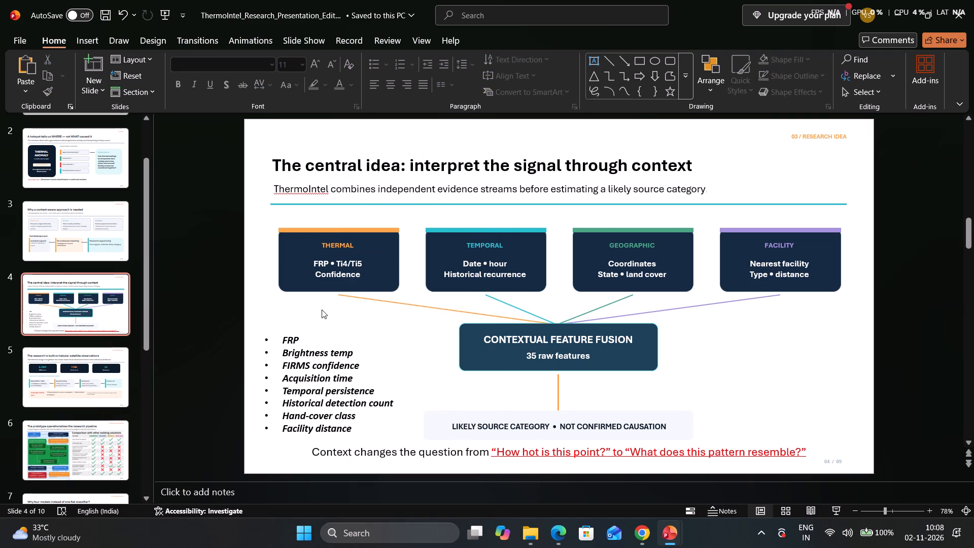
pyautogui.hotkey('ctrl', 'v')
pyautogui.keyDown('ctrl'); pyautogui.click(322, 305); pyautogui.keyUp('ctrl')
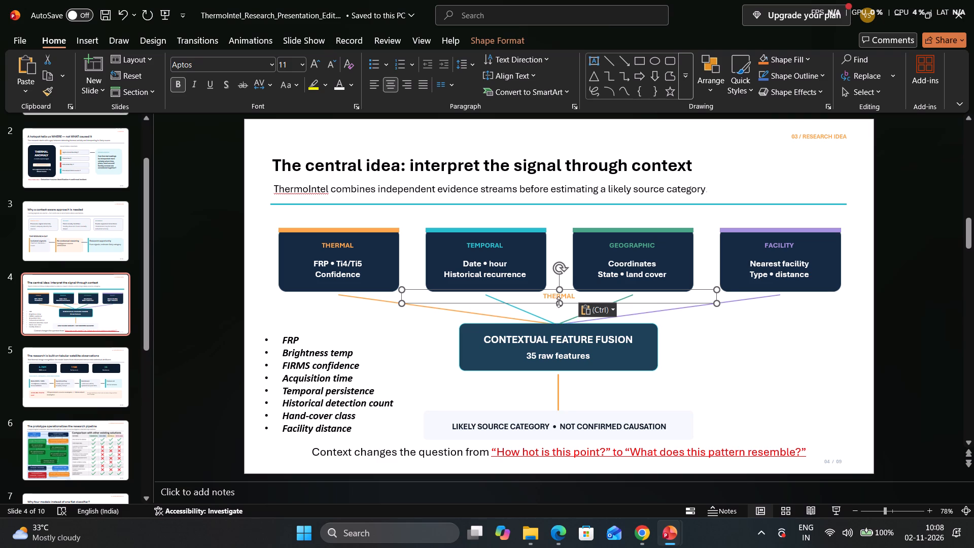
pyautogui.moveTo(533, 303); pyautogui.dragTo(295, 322)
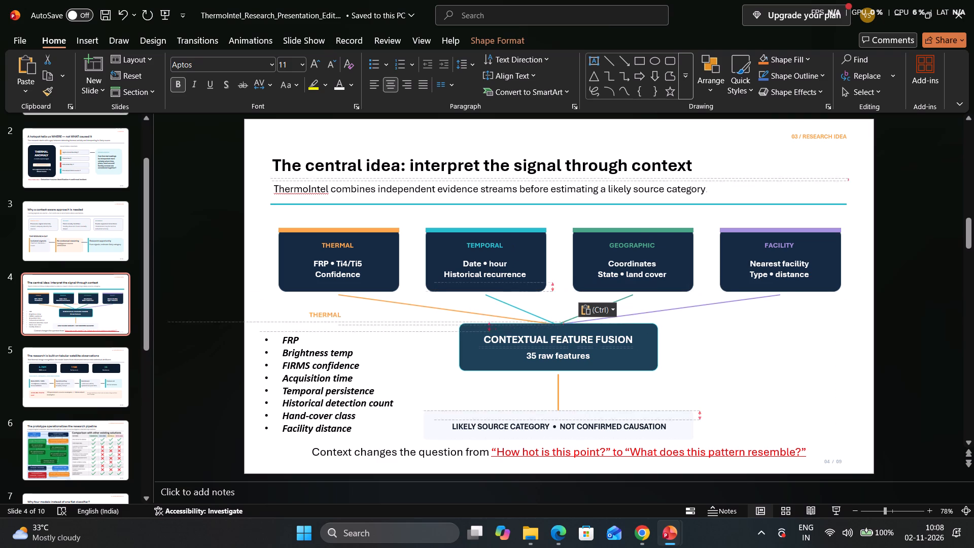
pyautogui.moveTo(295, 322); pyautogui.dragTo(278, 330)
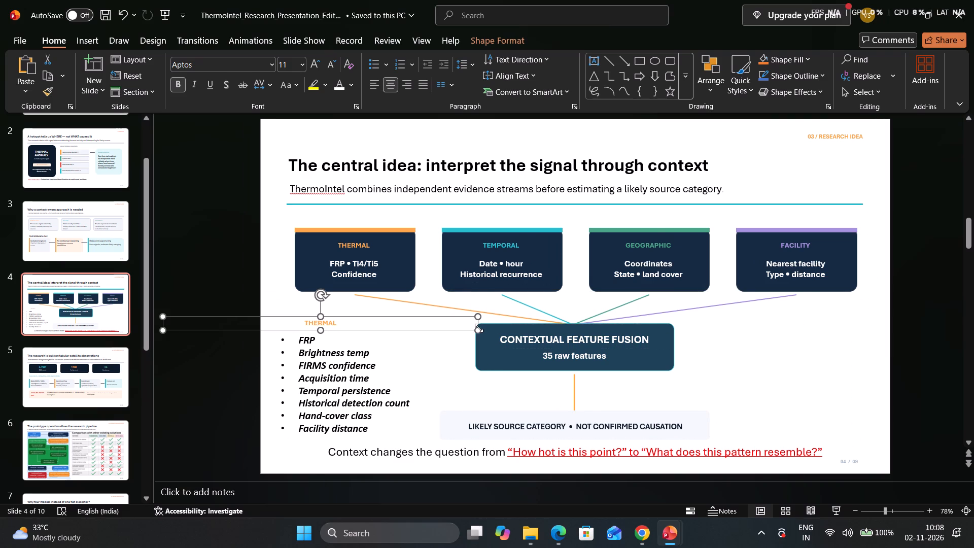
# Shrink the pasted “THERMAL” label's text box to fit closely around the word and place it directly above the feature list.
pyautogui.moveTo(479, 330); pyautogui.dragTo(459, 330)
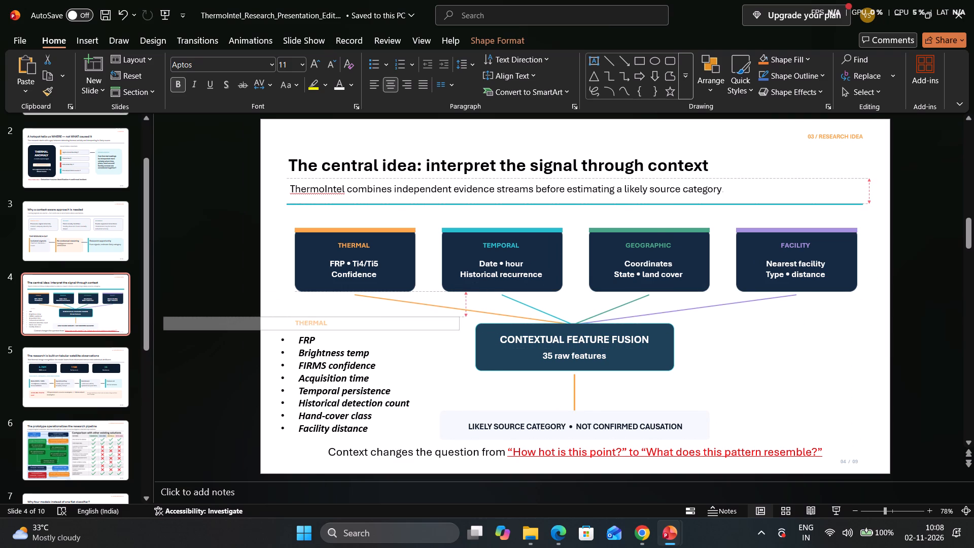
pyautogui.moveTo(459, 330); pyautogui.dragTo(248, 322)
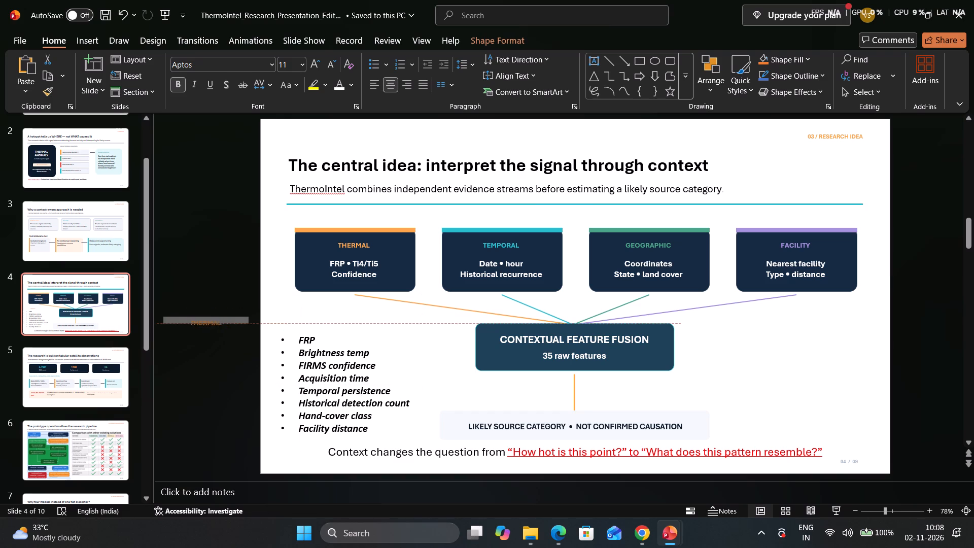
pyautogui.moveTo(248, 322); pyautogui.dragTo(238, 326)
pyautogui.moveTo(222, 327); pyautogui.dragTo(292, 329)
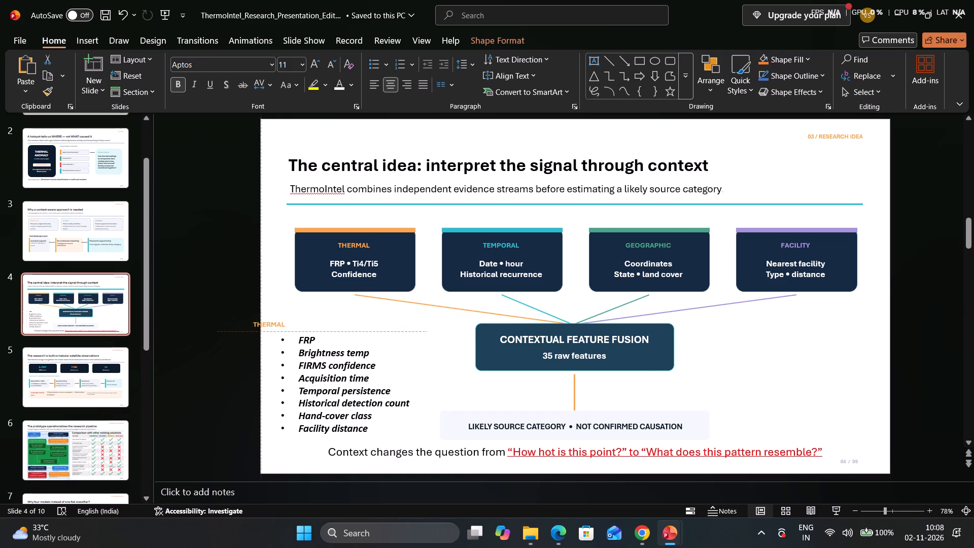
pyautogui.moveTo(292, 329); pyautogui.dragTo(325, 328)
# Replace the text of the copied “THERMAL” label above the feature list with “Some features names”.
pyautogui.click(304, 325)
pyautogui.click(304, 325)
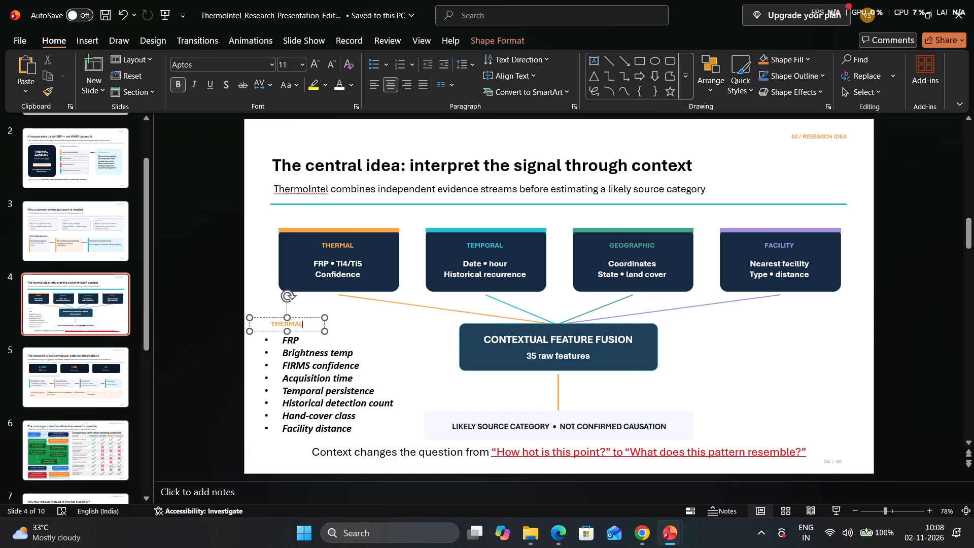
pyautogui.press('BackSpace')
pyautogui.press('BackSpace')
pyautogui.press('BackSpace')
pyautogui.press('BackSpace')
pyautogui.press('BackSpace')
pyautogui.press('BackSpace')
pyautogui.press('BackSpace')
pyautogui.press('BackSpace')
pyautogui.hotkey('shift', 'a')
pyautogui.press('BackSpace')
pyautogui.hotkey('shift', 'a')
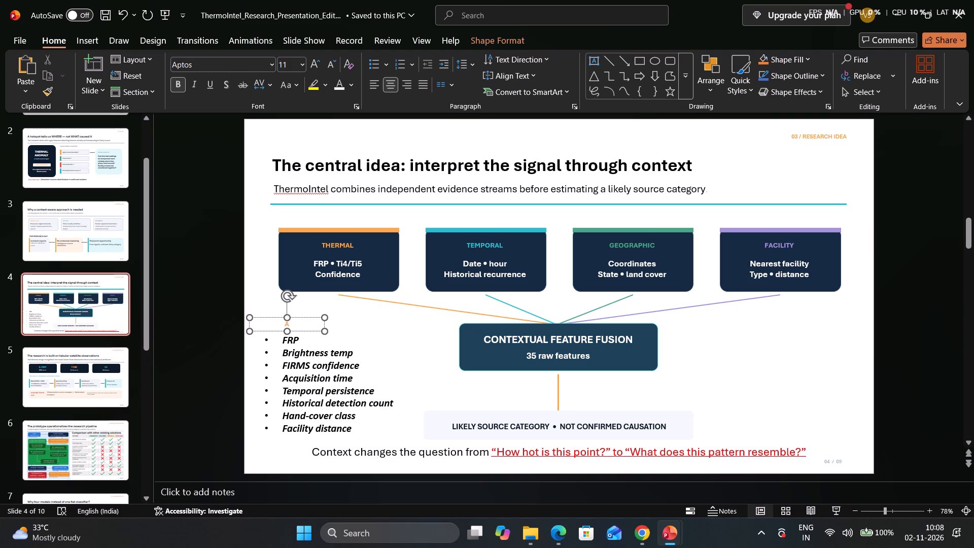
pyautogui.press('BackSpace')
pyautogui.write('Some featurs')
pyautogui.press('BackSpace')
pyautogui.write('es name ===')
pyautogui.press('BackSpace')
pyautogui.press('BackSpace')
pyautogui.press('BackSpace')
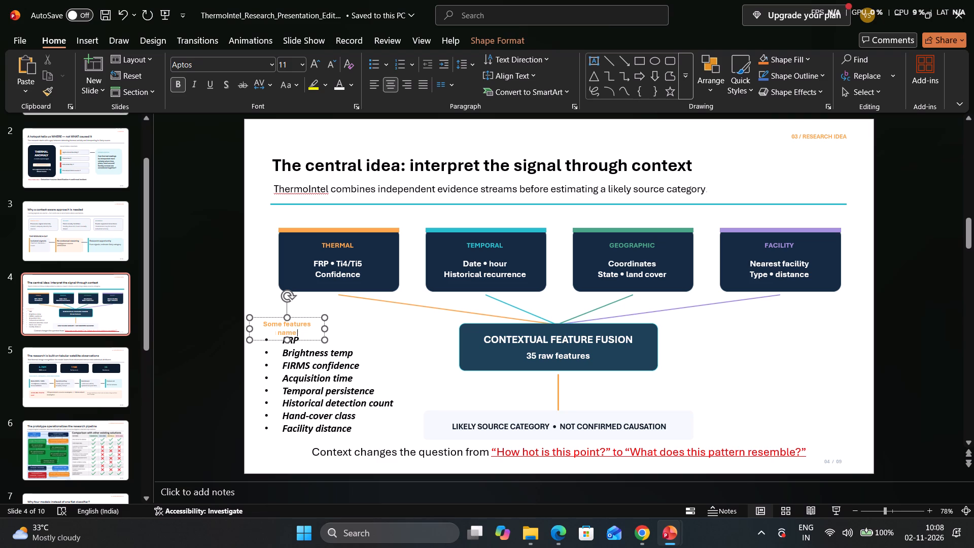
pyautogui.press('s')
# Reword the heading above the feature list to “Some of the features”.
pyautogui.press('BackSpace')
pyautogui.press('BackSpace')
pyautogui.press('BackSpace')
pyautogui.press('BackSpace')
pyautogui.press('BackSpace')
pyautogui.press('BackSpace')
pyautogui.press('BackSpace')
pyautogui.press('BackSpace')
pyautogui.press('BackSpace')
pyautogui.press('BackSpace')
pyautogui.press('BackSpace')
pyautogui.press('BackSpace')
pyautogui.press('BackSpace')
pyautogui.press('BackSpace')
pyautogui.press('BackSpace')
pyautogui.write('of the feature')
pyautogui.press('s')
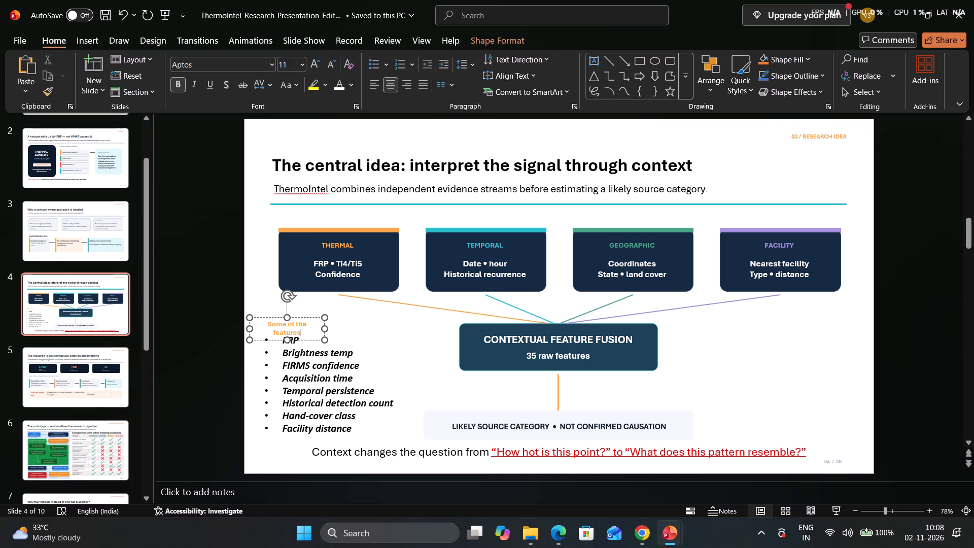
# Set the heading's font size to 16, widen its text box to fit one line, and align it just above the feature list.
pyautogui.moveTo(326, 329); pyautogui.dragTo(339, 326)
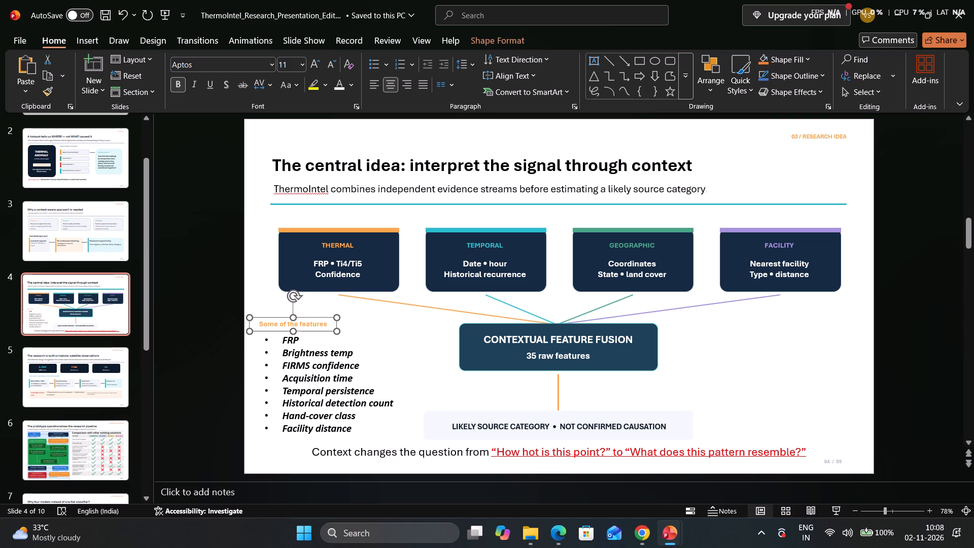
pyautogui.click(296, 65)
pyautogui.click(304, 68)
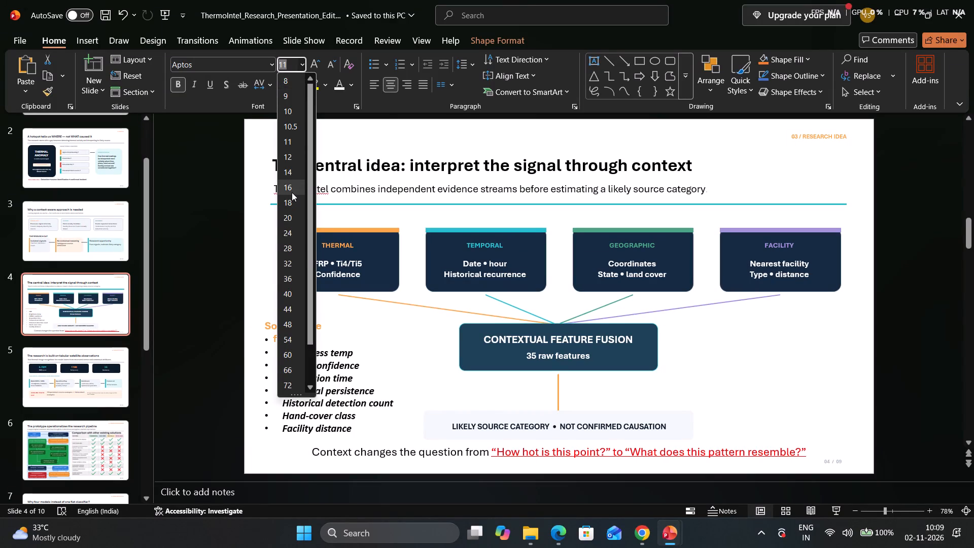
pyautogui.click(292, 192)
pyautogui.moveTo(339, 329); pyautogui.dragTo(346, 330)
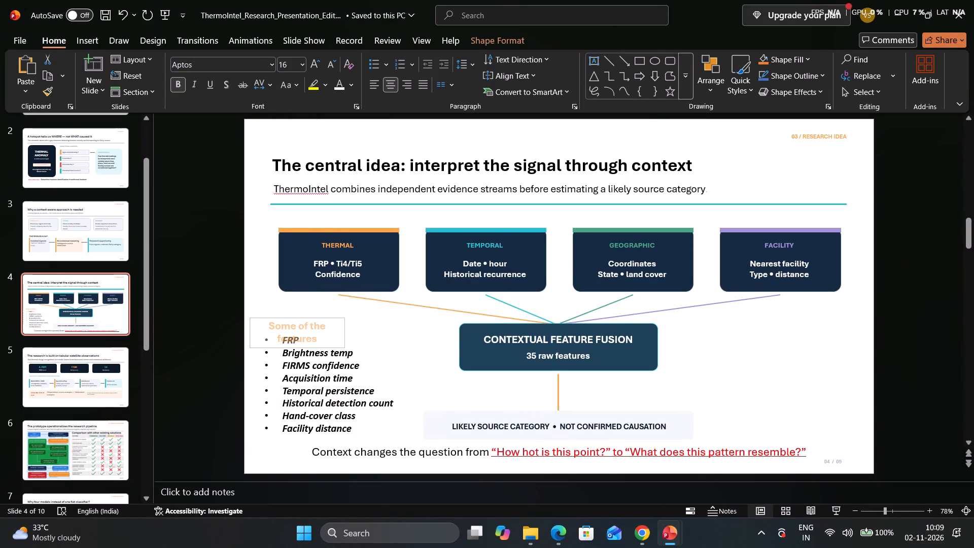
pyautogui.moveTo(346, 330); pyautogui.dragTo(362, 330)
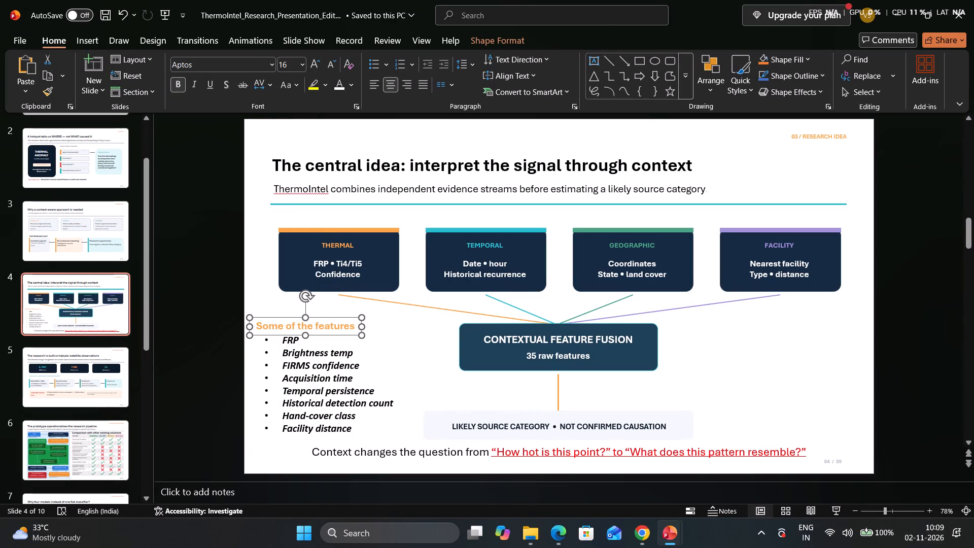
pyautogui.moveTo(329, 334); pyautogui.dragTo(333, 336)
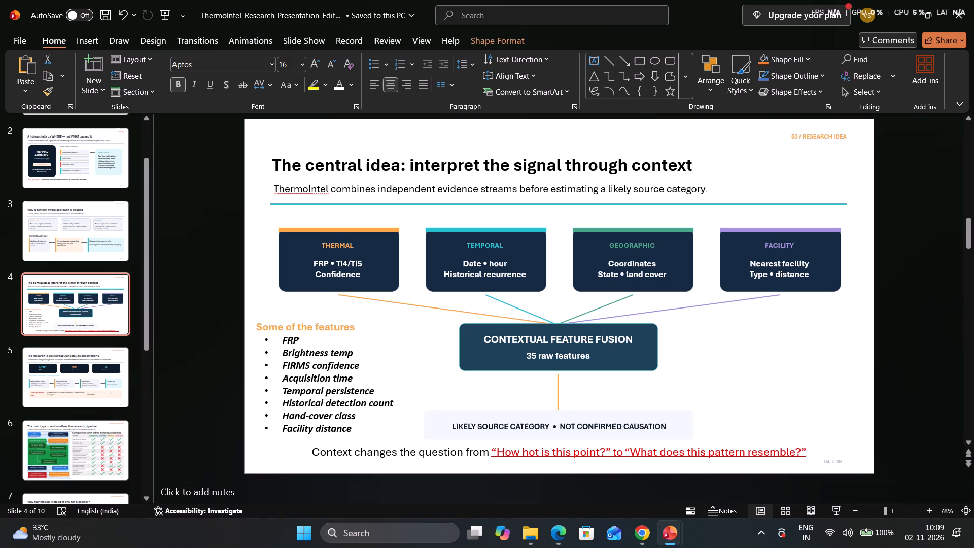
pyautogui.moveTo(333, 336); pyautogui.dragTo(337, 338)
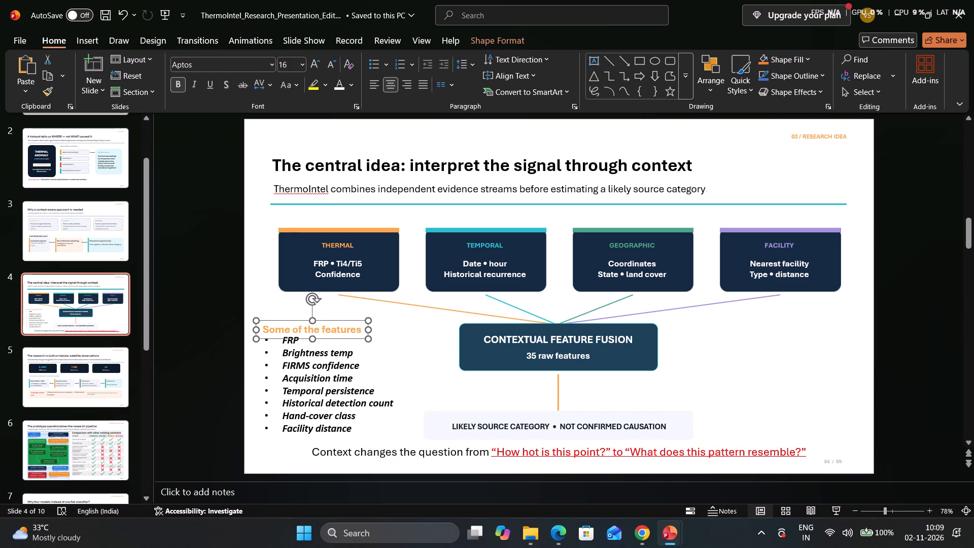
# Recolour the “Some of the features” heading text red and deselect it.
pyautogui.moveTo(265, 331); pyautogui.dragTo(360, 332)
pyautogui.click(349, 90)
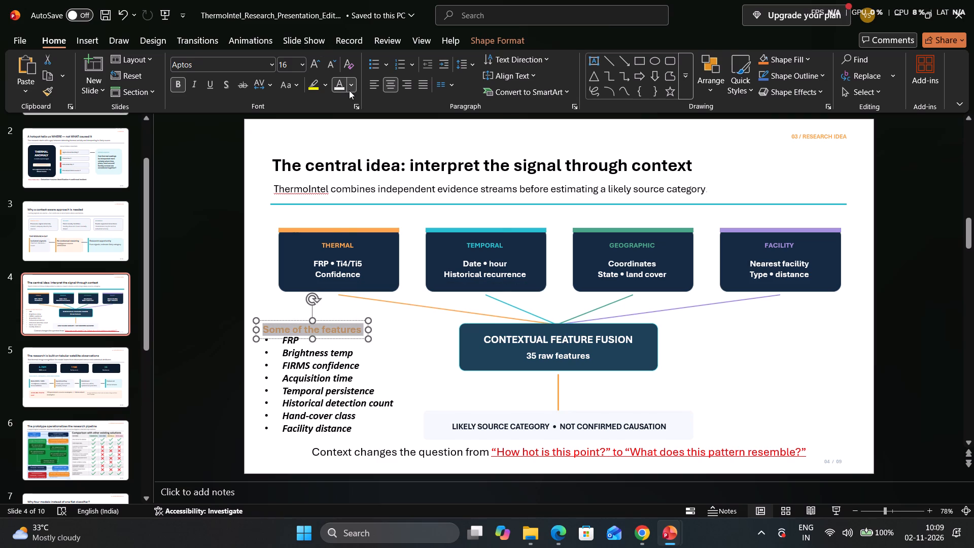
pyautogui.click(358, 272)
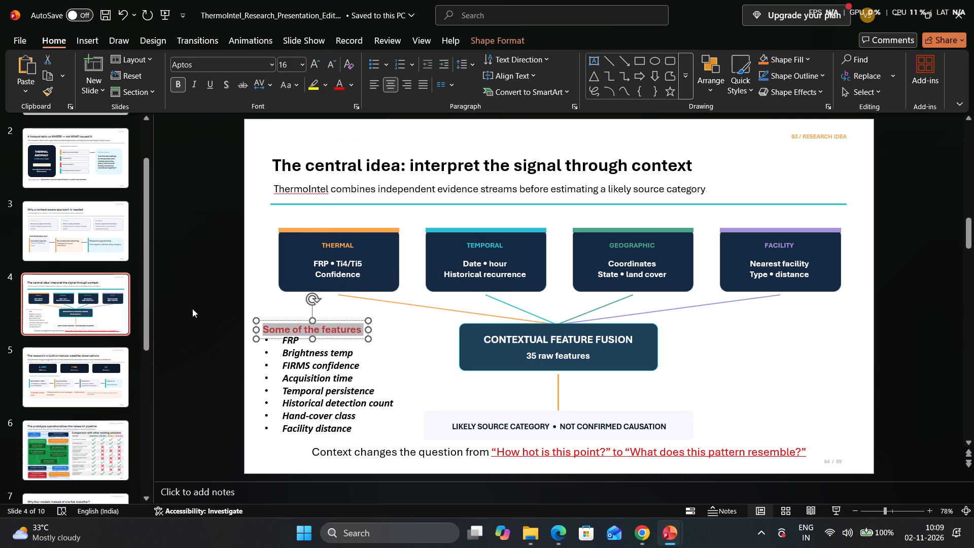
pyautogui.click(192, 309)
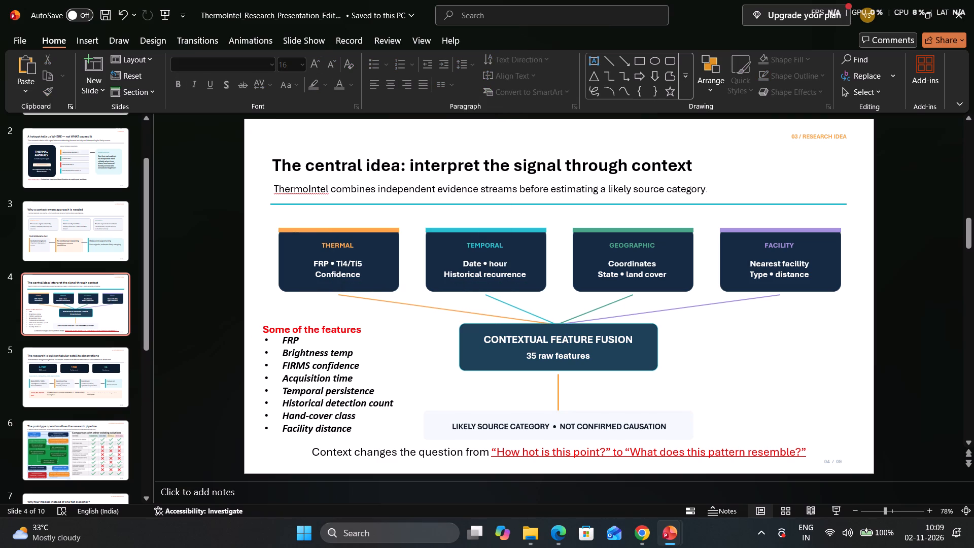
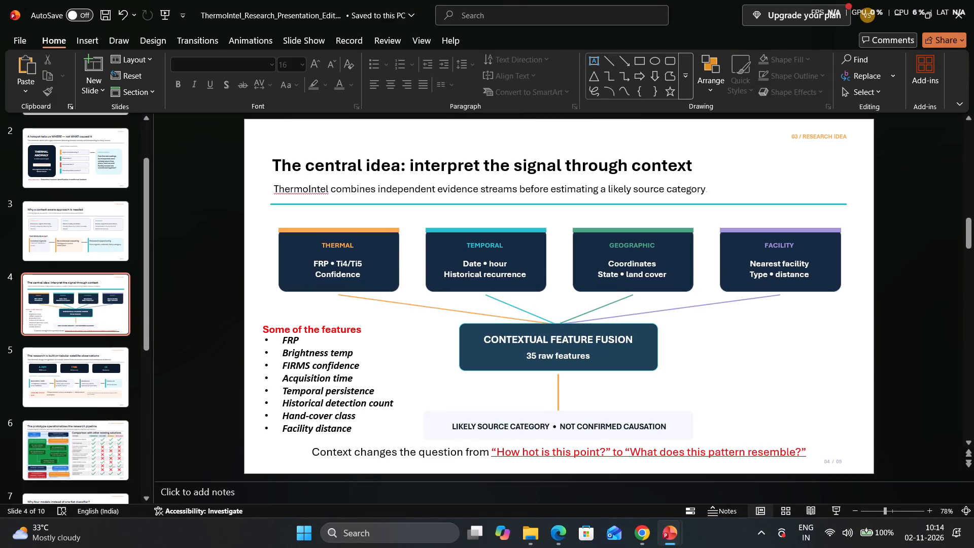
# Replace the “Temporal persistence” bullet in the feature list with “Longitude and latitude”.
pyautogui.click(375, 391)
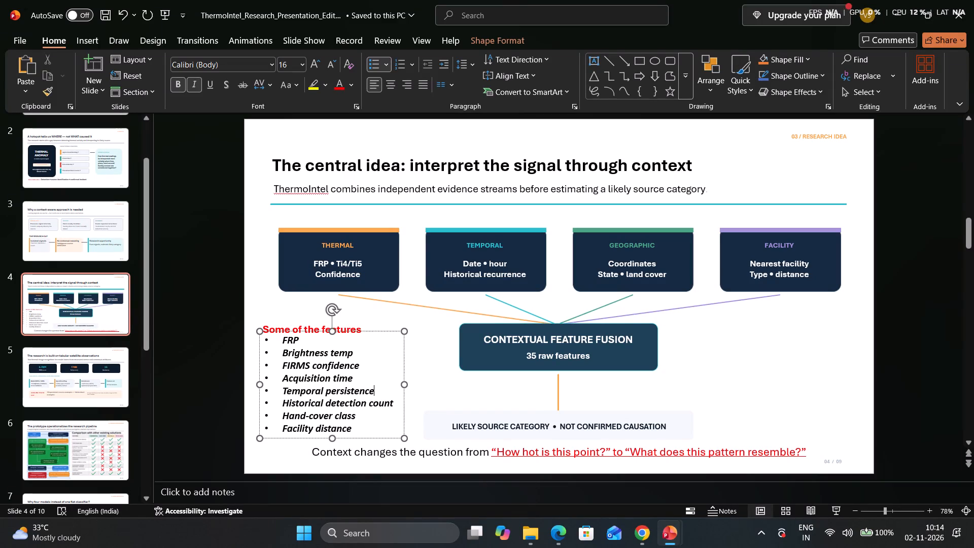
pyautogui.press('BackSpace')
pyautogui.press('BackSpace')
pyautogui.press('BackSpace')
pyautogui.press('BackSpace')
pyautogui.press('BackSpace')
pyautogui.press('BackSpace')
pyautogui.press('BackSpace')
pyautogui.press('BackSpace')
pyautogui.press('BackSpace')
pyautogui.press('BackSpace')
pyautogui.press('BackSpace')
pyautogui.press('BackSpace')
pyautogui.press('BackSpace')
pyautogui.press('BackSpace')
pyautogui.press('BackSpace')
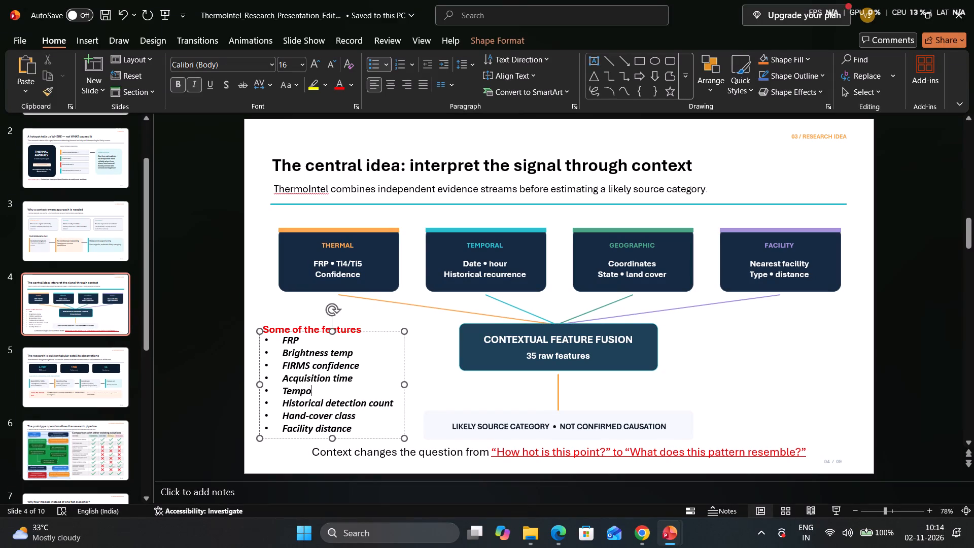
pyautogui.press('BackSpace')
pyautogui.press('BackSpace')
pyautogui.press('BackSpace')
pyautogui.press('BackSpace')
pyautogui.press('BackSpace')
pyautogui.write('lom')
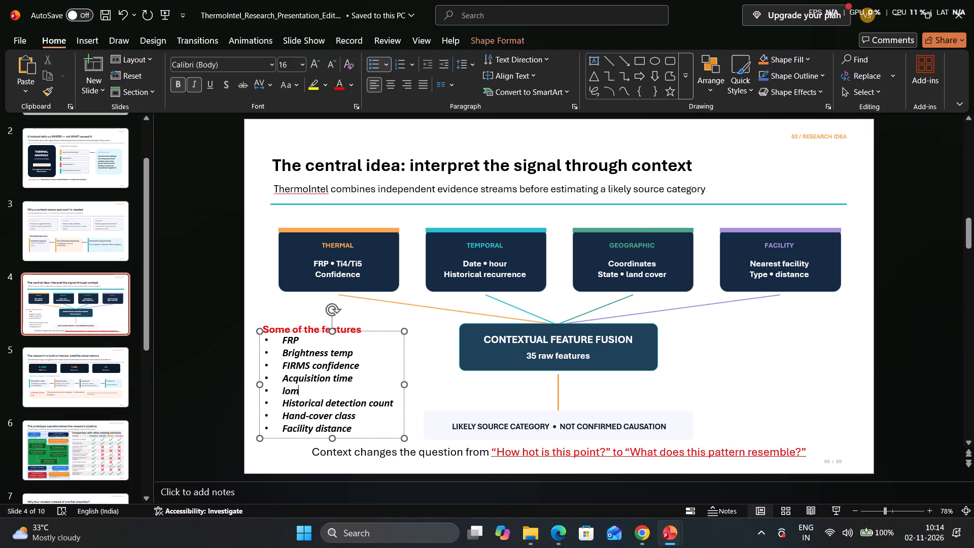
pyautogui.press('BackSpace')
pyautogui.write('ngitude')
pyautogui.press('space')
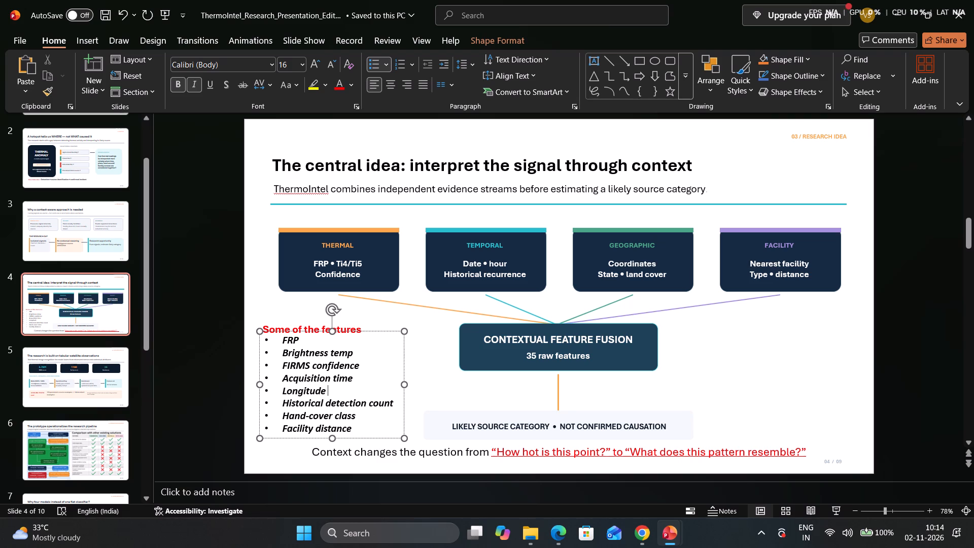
pyautogui.write('and latu=')
pyautogui.press('BackSpace')
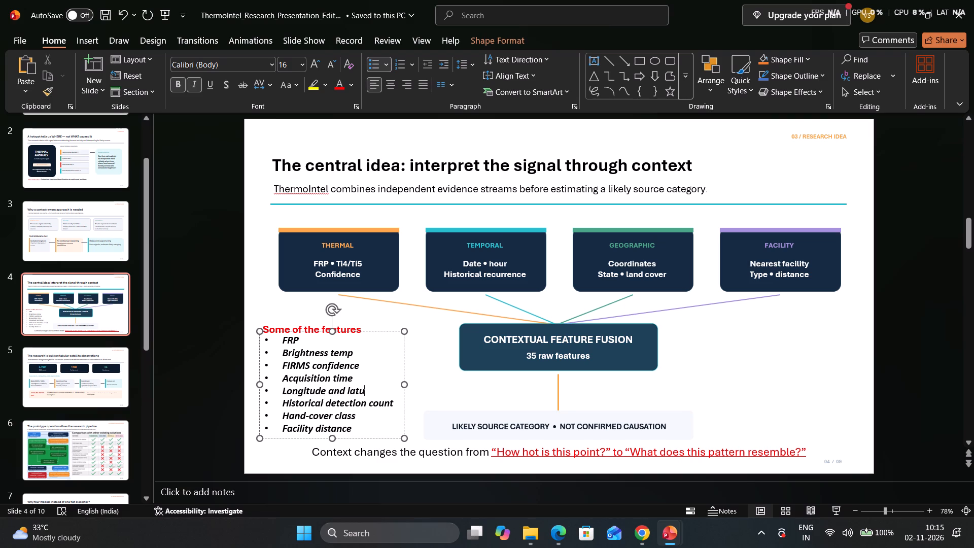
pyautogui.press('BackSpace')
pyautogui.write('itude')
# Replace the last feature bullet, “Facility distance”, with “Nearest facility km”.
pyautogui.click(367, 416)
pyautogui.press('Down')
pyautogui.press('BackSpace')
pyautogui.press('BackSpace')
pyautogui.press('BackSpace')
pyautogui.press('BackSpace')
pyautogui.press('BackSpace')
pyautogui.press('BackSpace')
pyautogui.press('BackSpace')
pyautogui.press('BackSpace')
pyautogui.press('BackSpace')
pyautogui.press('BackSpace')
pyautogui.press('BackSpace')
pyautogui.press('BackSpace')
pyautogui.press('BackSpace')
pyautogui.press('BackSpace')
pyautogui.press('BackSpace')
pyautogui.press('BackSpace')
pyautogui.press('BackSpace')
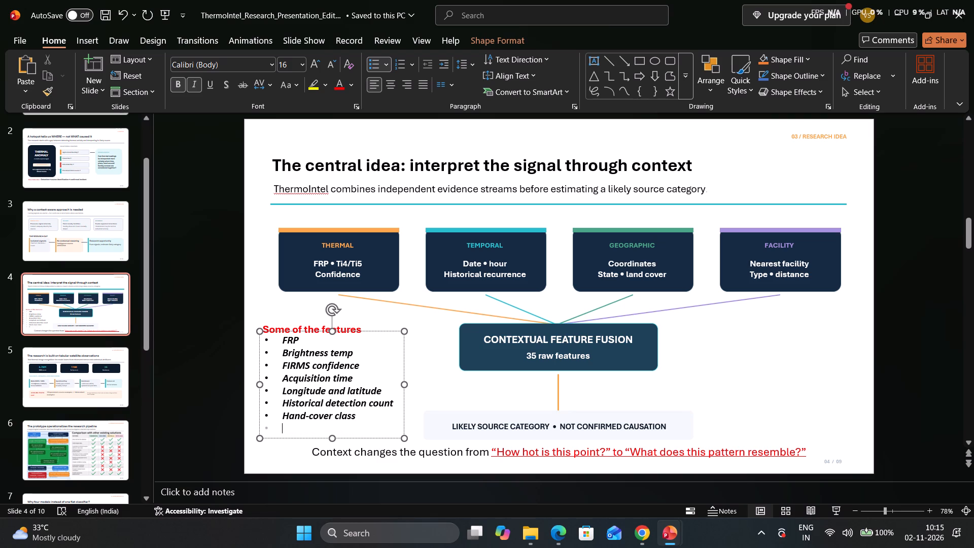
pyautogui.write('nearestfa')
pyautogui.press('BackSpace')
pyautogui.press('BackSpace')
pyautogui.press('space')
pyautogui.write('fac')
pyautogui.write('ility km')
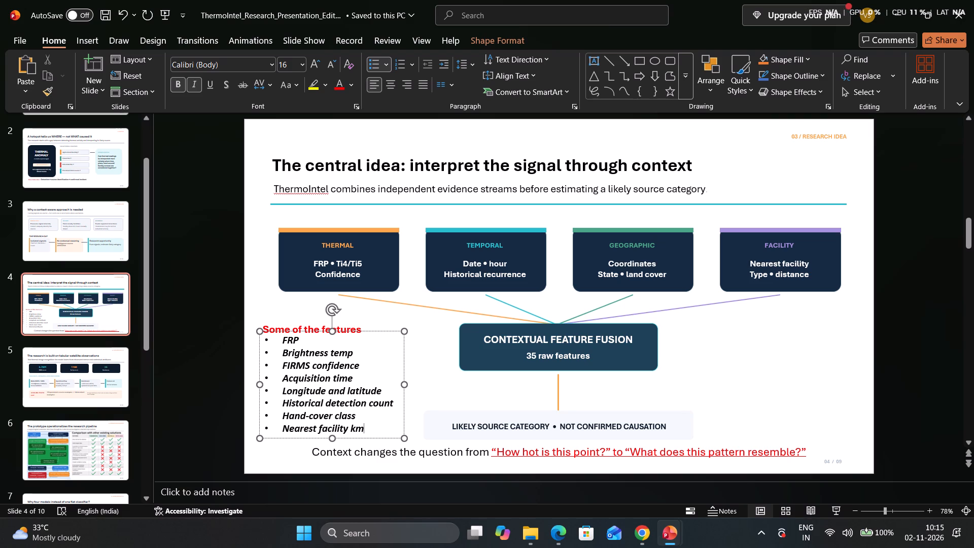
# Replace the “Hand-cover class” bullet in the feature list with “Nearest facility type”.
pyautogui.click(359, 416)
pyautogui.press('BackSpace')
pyautogui.press('BackSpace')
pyautogui.press('BackSpace')
pyautogui.press('BackSpace')
pyautogui.press('BackSpace')
pyautogui.press('BackSpace')
pyautogui.press('BackSpace')
pyautogui.press('BackSpace')
pyautogui.press('BackSpace')
pyautogui.press('BackSpace')
pyautogui.press('BackSpace')
pyautogui.press('BackSpace')
pyautogui.press('BackSpace')
pyautogui.press('BackSpace')
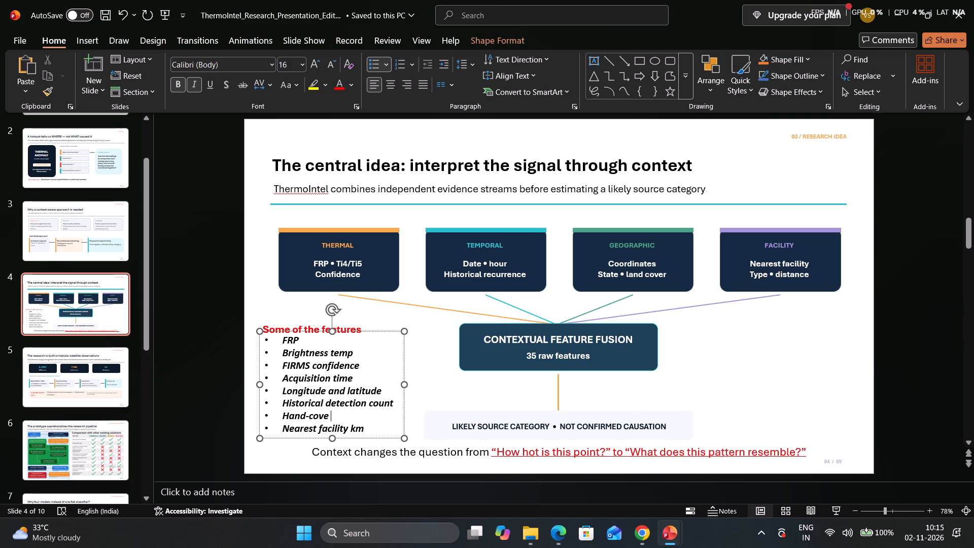
pyautogui.press('BackSpace')
pyautogui.press('BackSpace')
pyautogui.write('neare')
pyautogui.press('BackSpace')
pyautogui.press('BackSpace')
pyautogui.press('BackSpace')
pyautogui.press('BackSpace')
pyautogui.press('BackSpace')
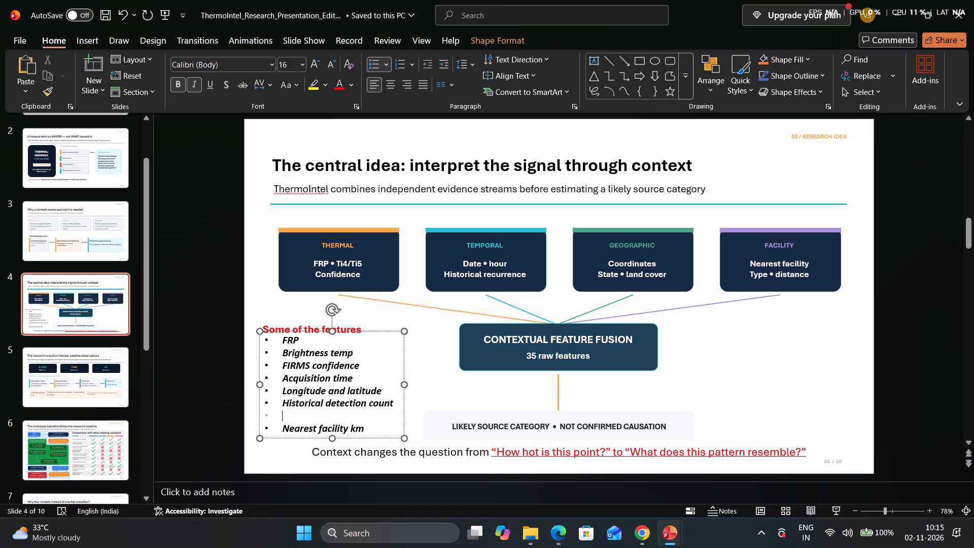
pyautogui.hotkey('shift', 'n')
pyautogui.write('earest facility tu')
pyautogui.press('BackSpace')
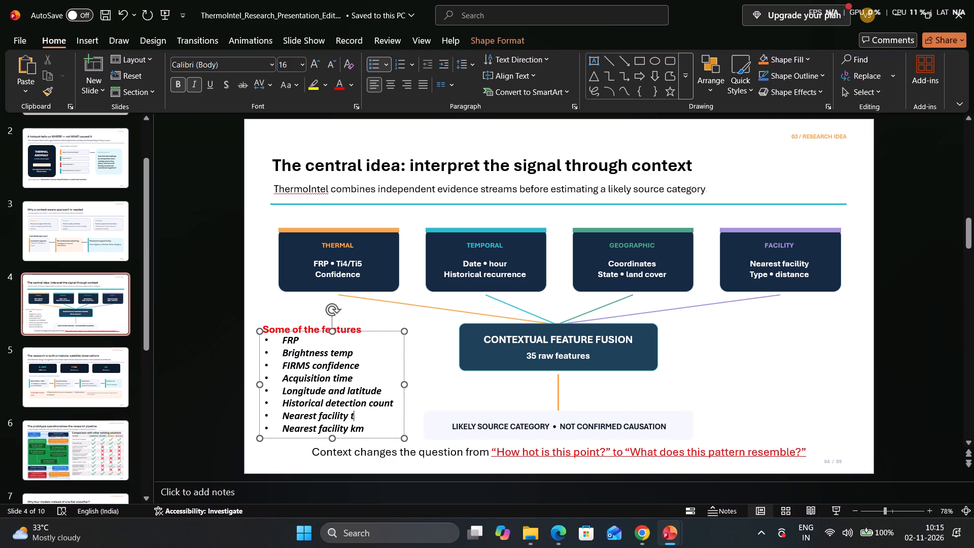
pyautogui.click(359, 416)
pyautogui.press('y')
pyautogui.write('pe')
pyautogui.press('space')
pyautogui.press('BackSpace')
pyautogui.press('BackSpace')
pyautogui.press('BackSpace')
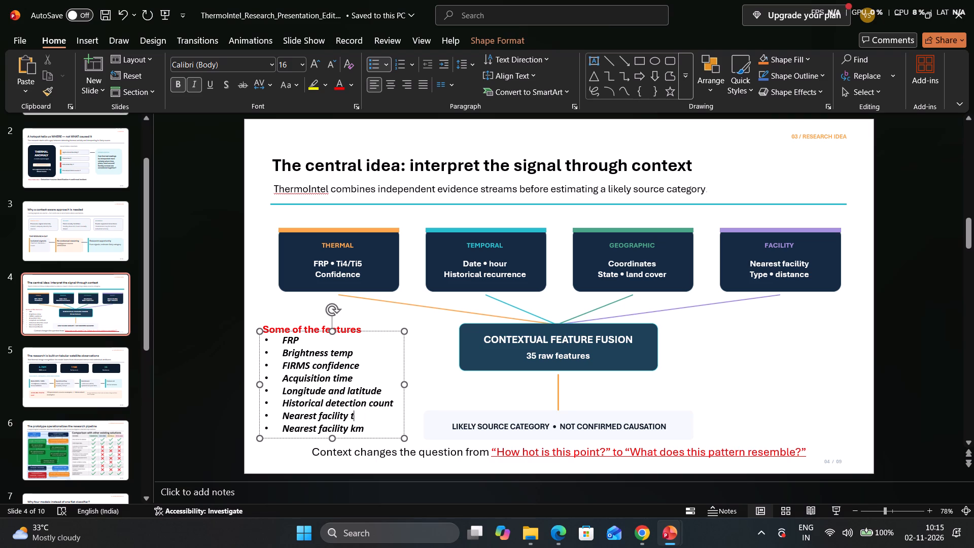
pyautogui.write('ype')
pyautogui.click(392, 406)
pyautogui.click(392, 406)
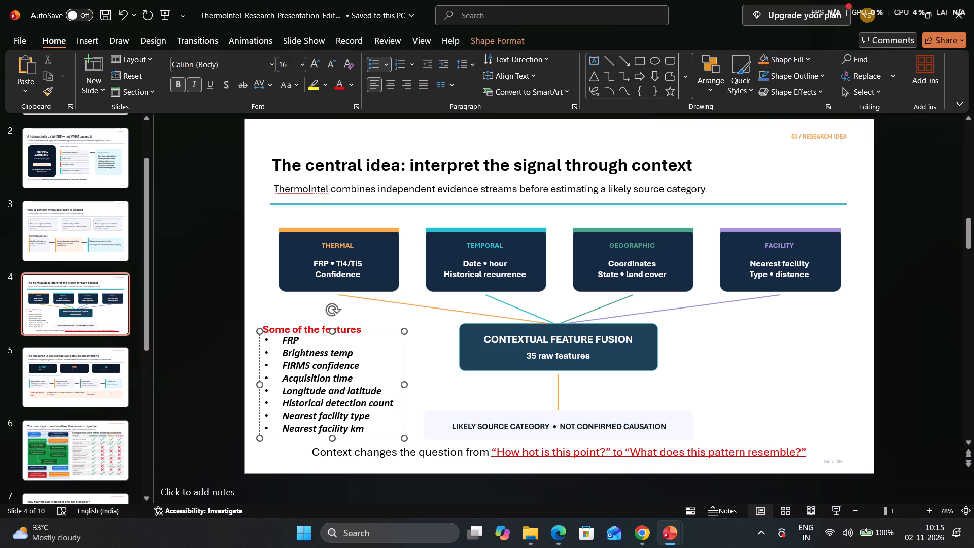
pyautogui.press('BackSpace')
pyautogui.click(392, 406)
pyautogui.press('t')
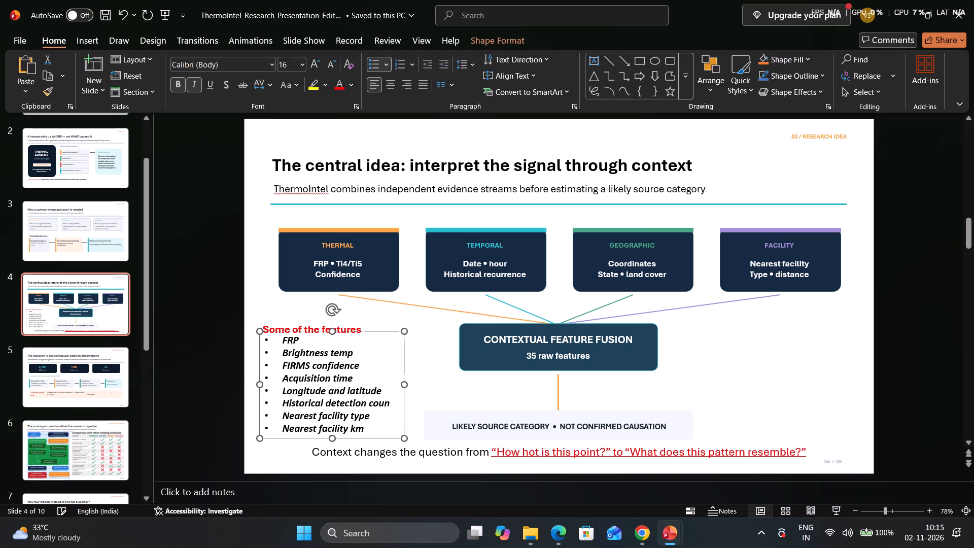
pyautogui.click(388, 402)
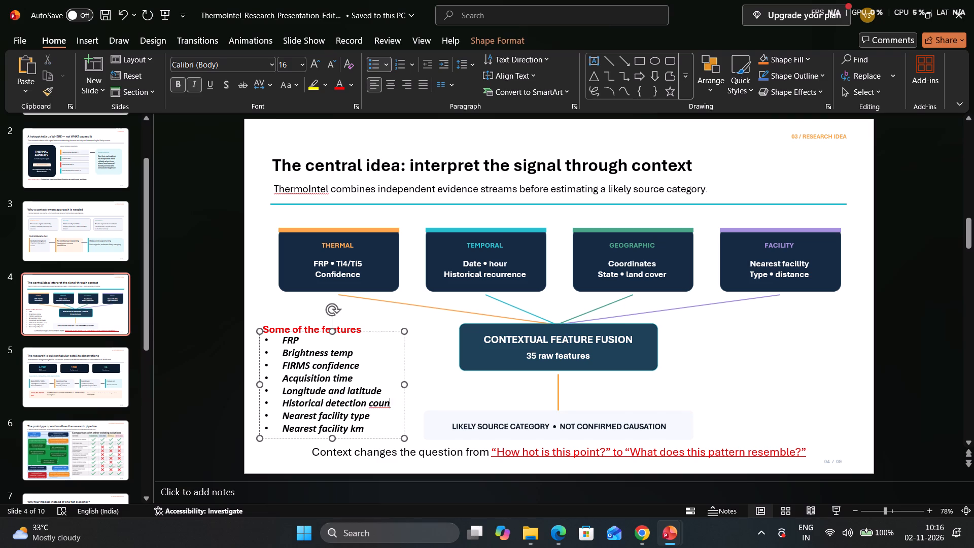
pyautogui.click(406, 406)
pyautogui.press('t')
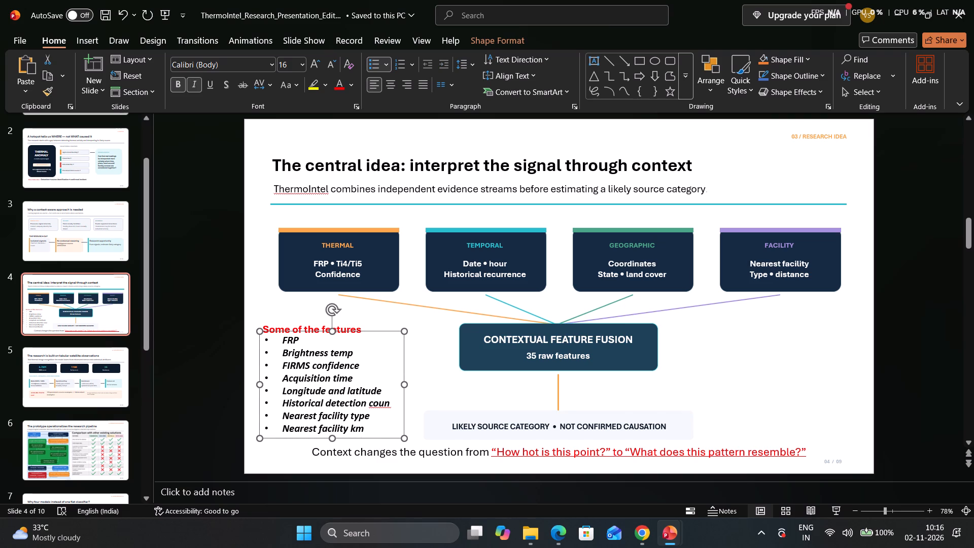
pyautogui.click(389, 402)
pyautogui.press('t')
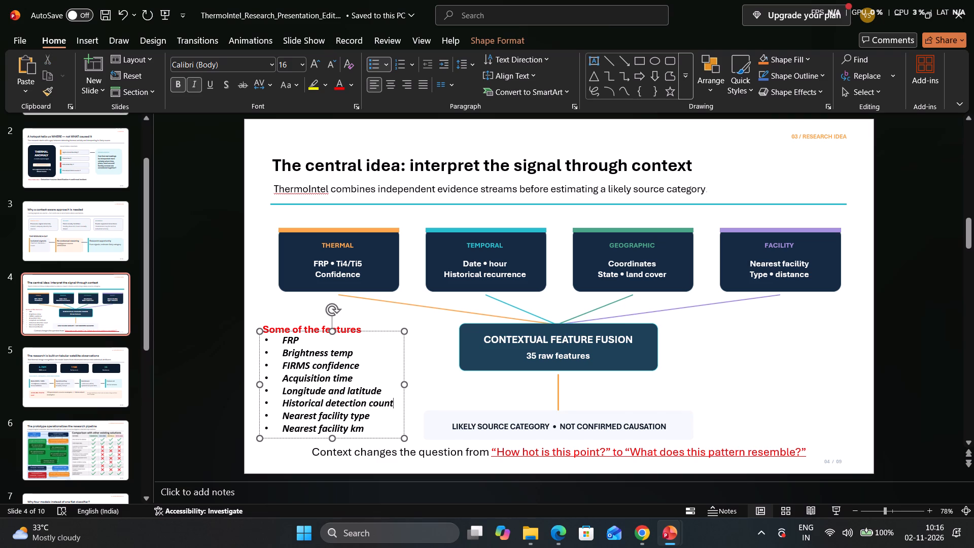
# Place the text cursor at the end of the “FIRMS confidence” bullet in the feature list.
pyautogui.click(361, 365)
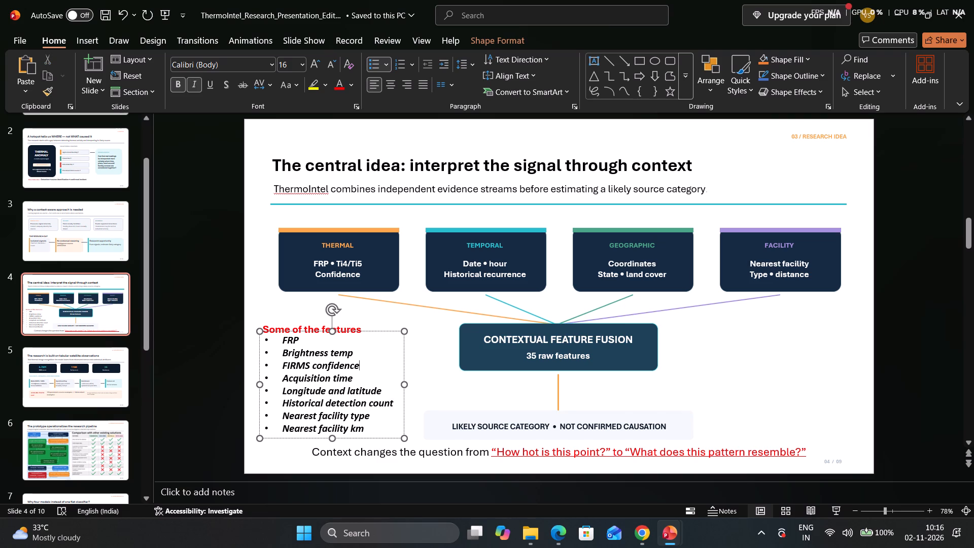
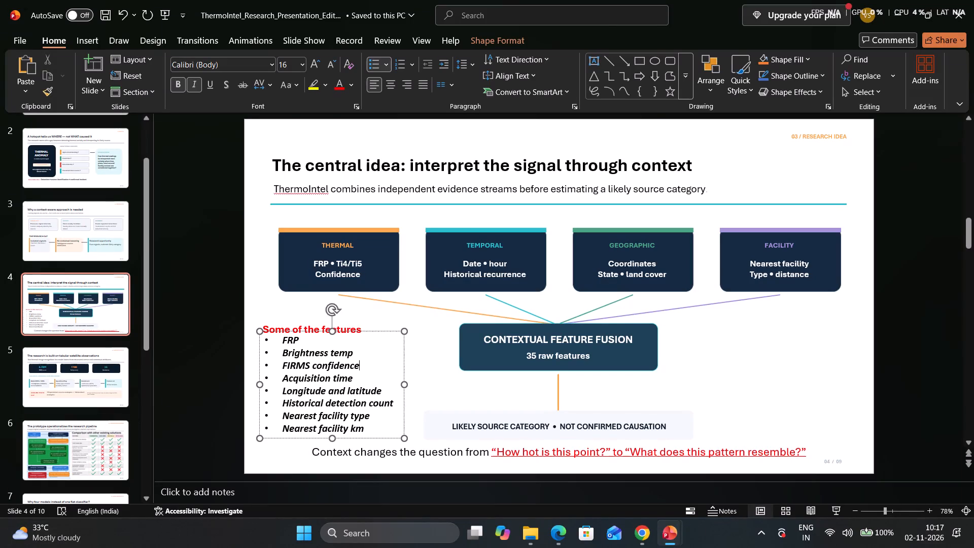
# Compare the feature list and feature fusion box on slide 4 with the data methodology on slide 5 and the pipeline diagram on slide 6.
pyautogui.click(426, 347)
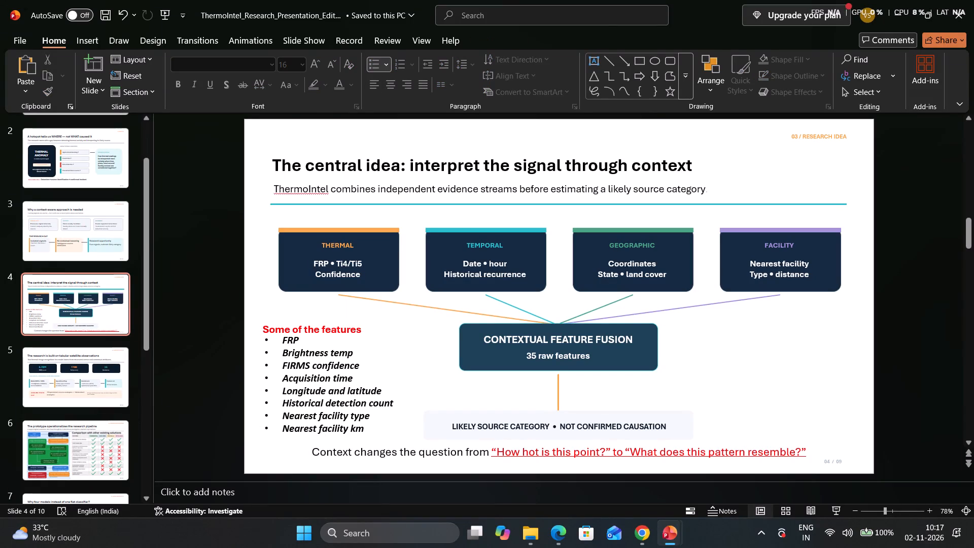
pyautogui.click(311, 341)
pyautogui.click(272, 314)
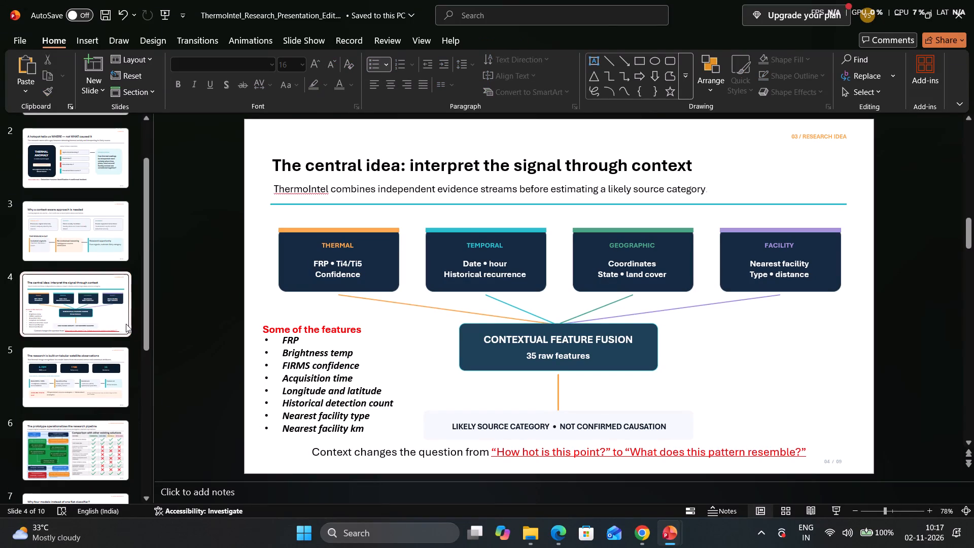
pyautogui.click(58, 378)
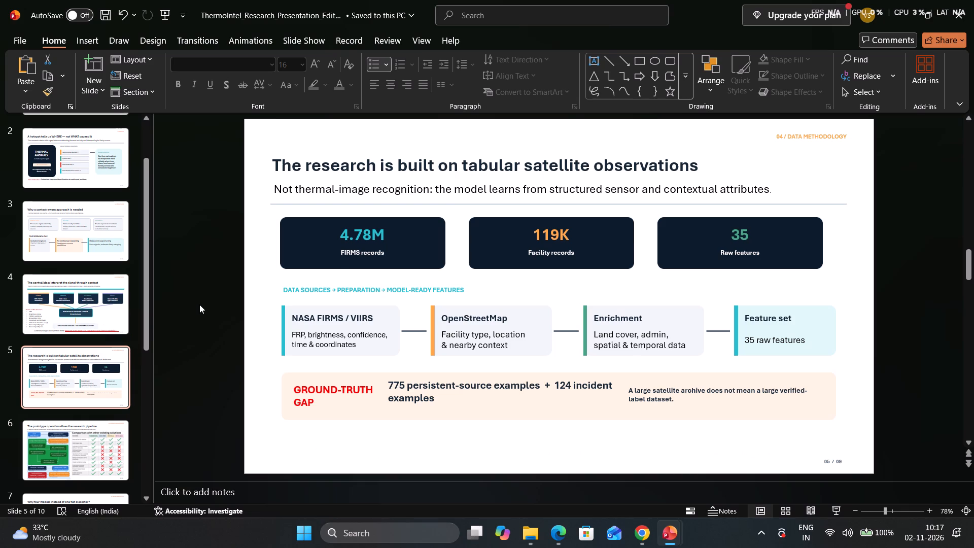
pyautogui.click(103, 428)
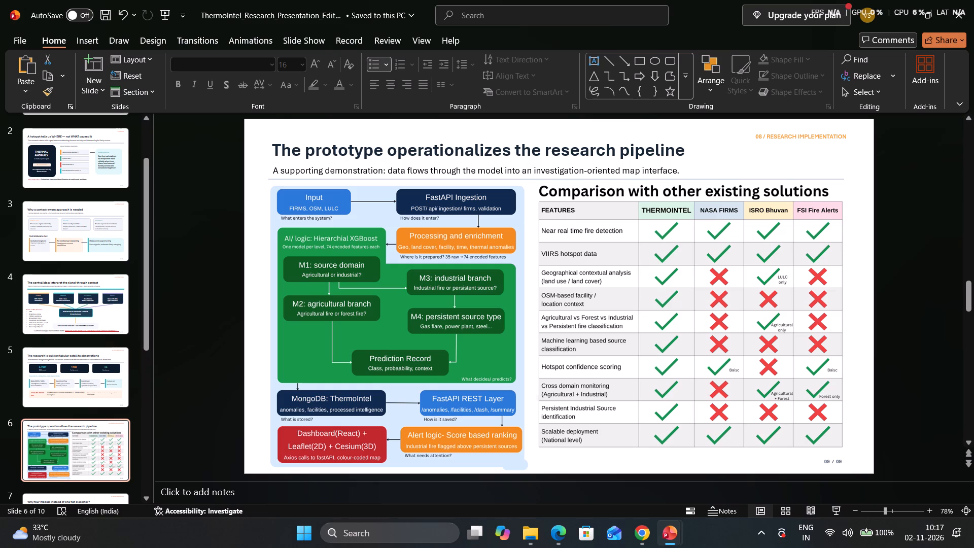
pyautogui.click(479, 435)
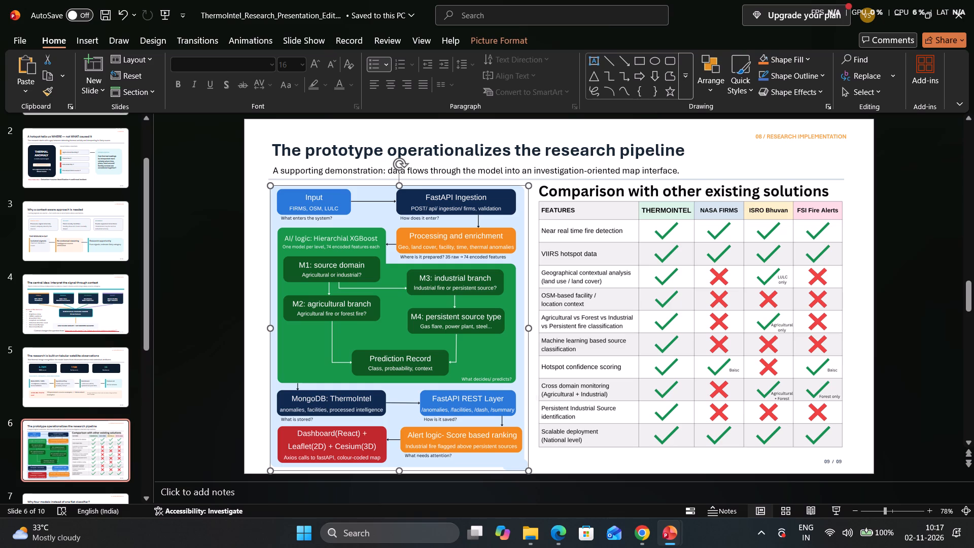
pyautogui.click(473, 435)
pyautogui.click(73, 316)
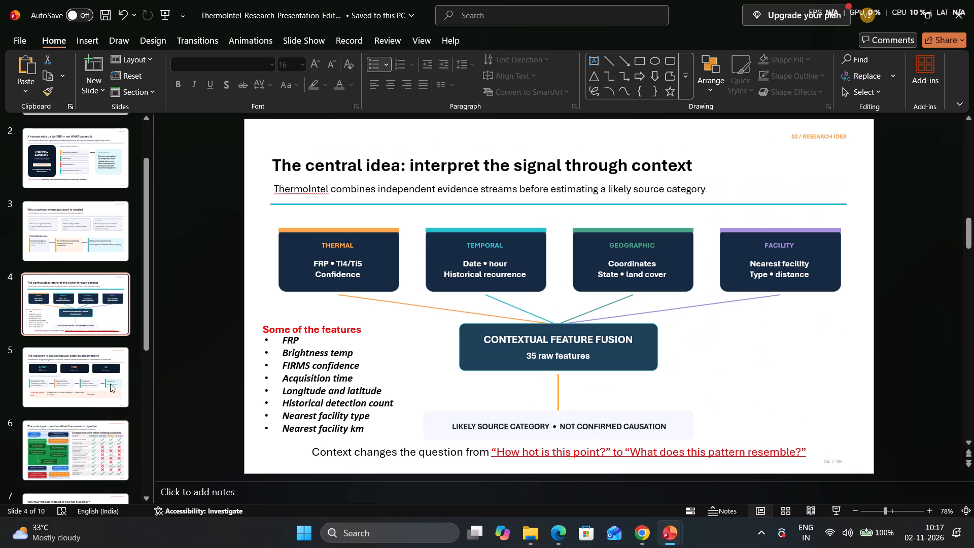
pyautogui.click(487, 341)
pyautogui.click(437, 360)
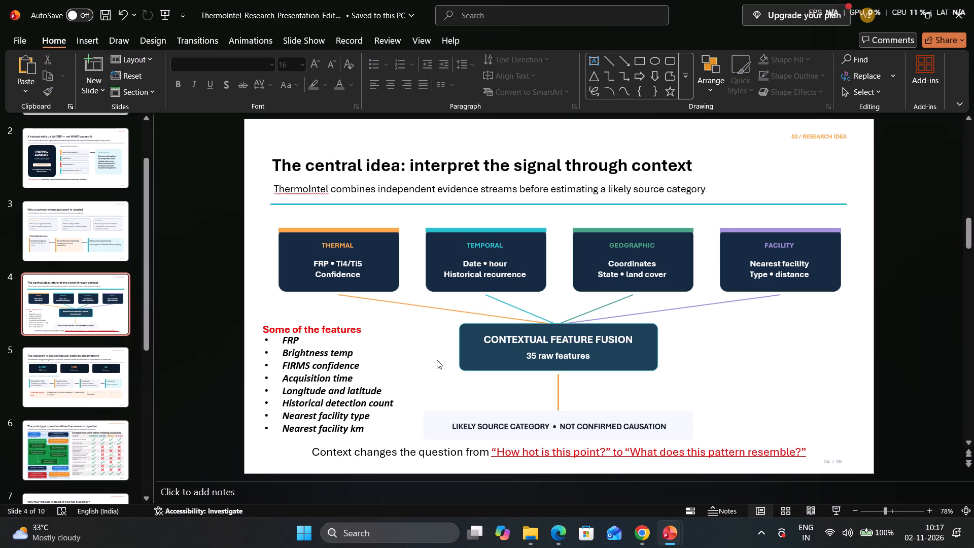
pyautogui.click(475, 360)
pyautogui.click(495, 340)
pyautogui.click(424, 338)
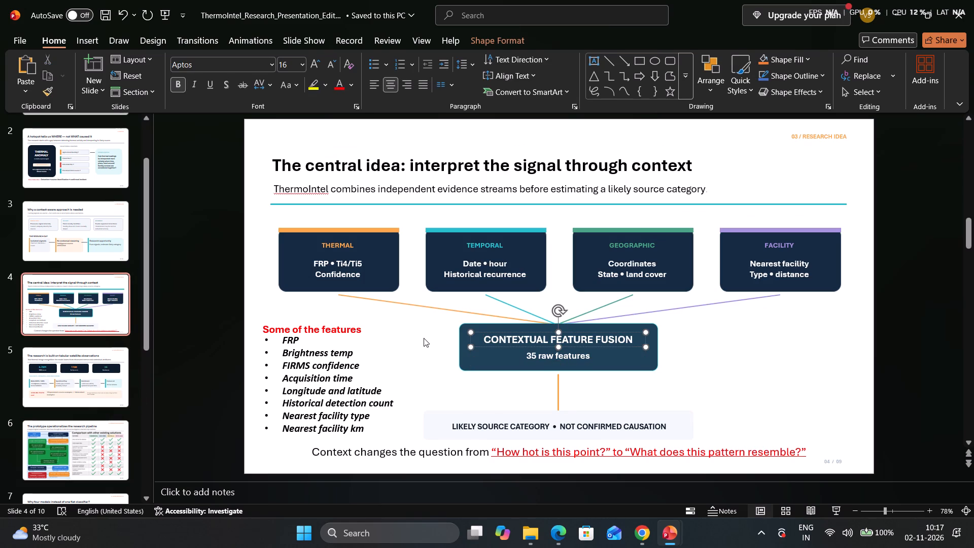
pyautogui.click(89, 453)
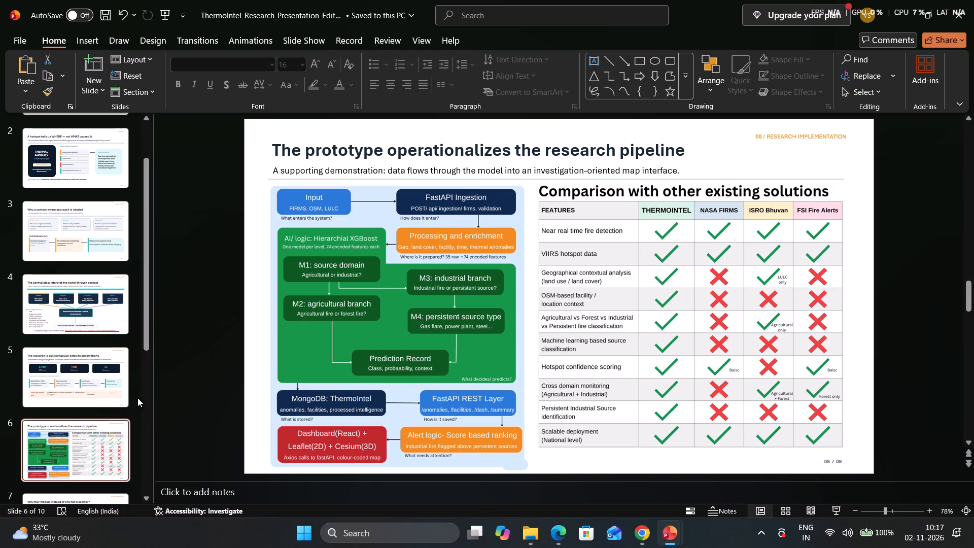
pyautogui.click(90, 379)
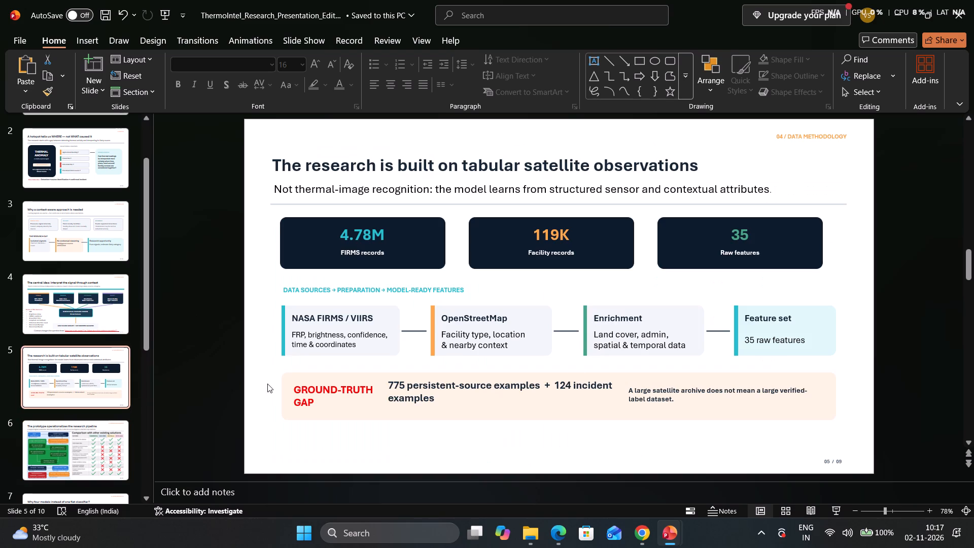
pyautogui.click(95, 444)
pyautogui.click(105, 310)
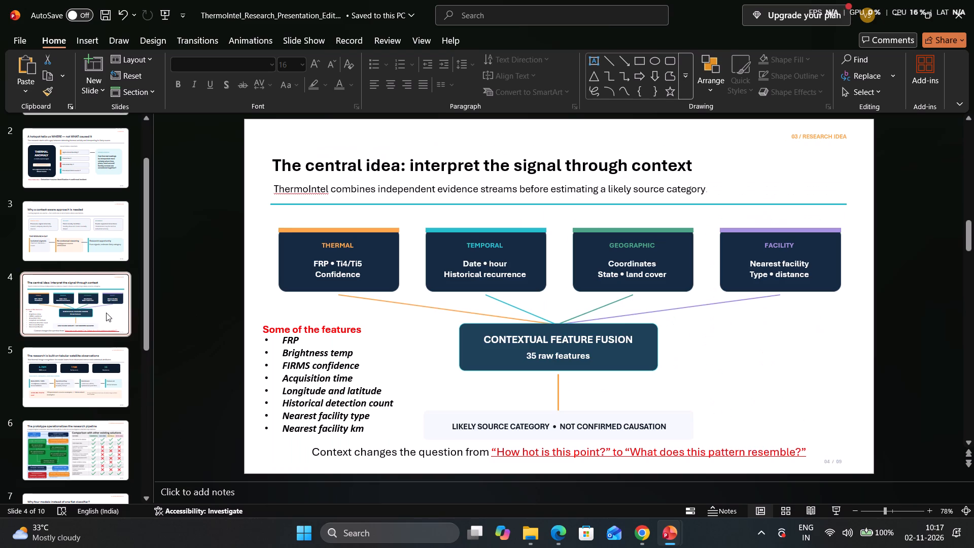
# Check the last feature bullets on slide 4 and read the Thermal, Temporal, Geographic and Facility boxes.
pyautogui.moveTo(351, 416); pyautogui.dragTo(366, 416)
pyautogui.click(361, 429)
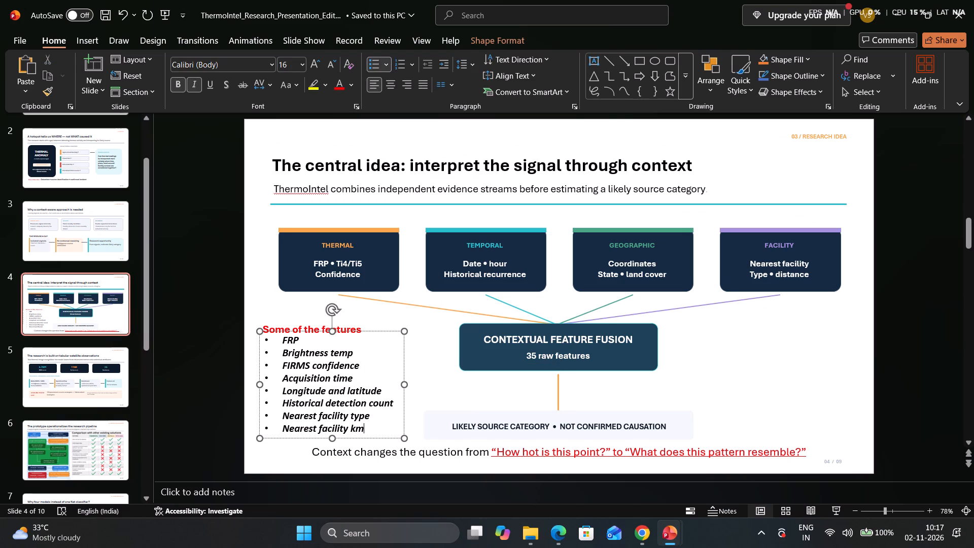
pyautogui.moveTo(349, 429); pyautogui.dragTo(361, 429)
pyautogui.click(361, 429)
pyautogui.moveTo(354, 429); pyautogui.dragTo(372, 429)
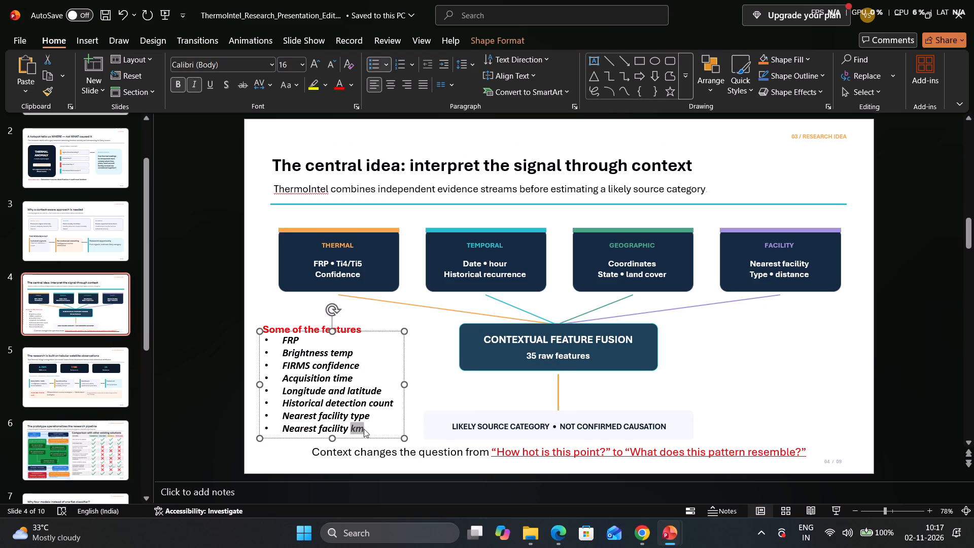
pyautogui.click(362, 429)
pyautogui.click(263, 296)
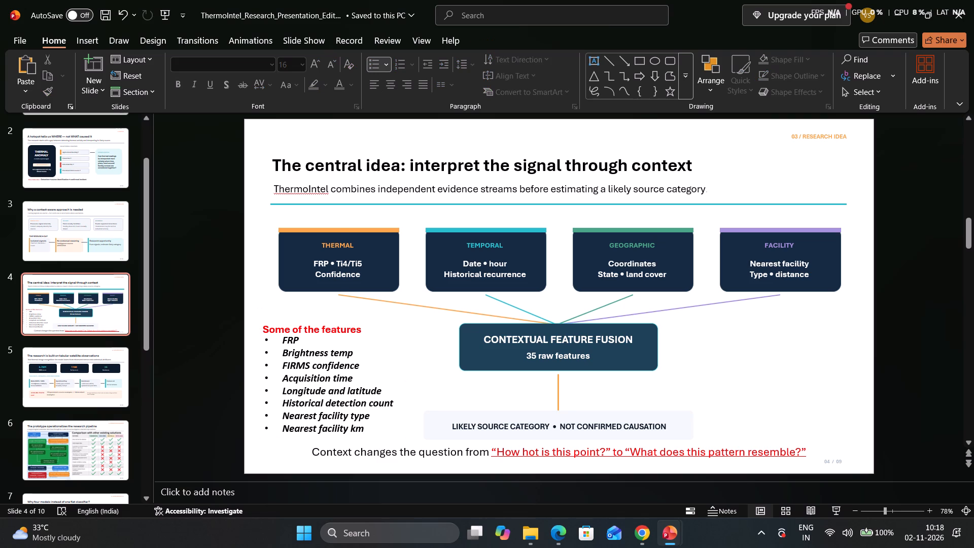
pyautogui.click(363, 265)
pyautogui.click(347, 261)
pyautogui.click(363, 261)
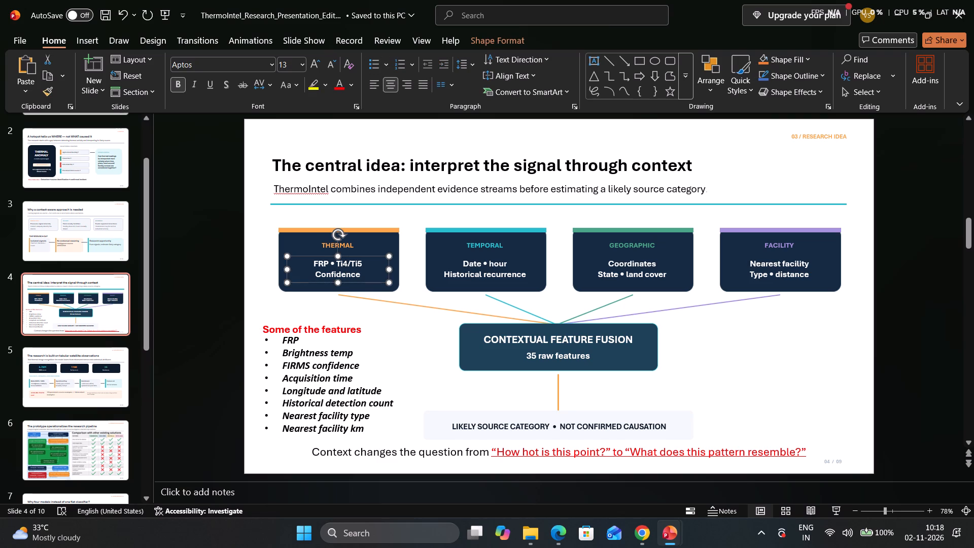
pyautogui.click(466, 264)
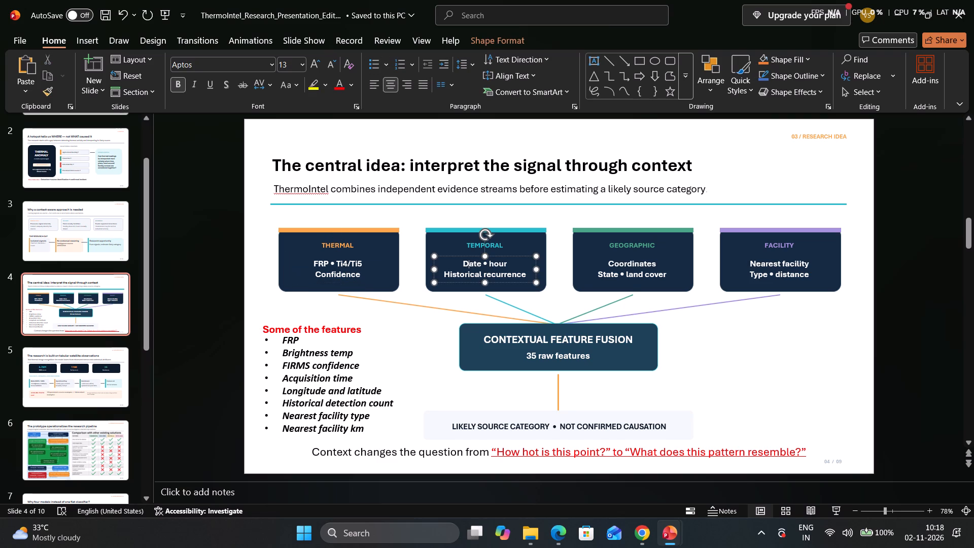
pyautogui.click(609, 271)
pyautogui.click(760, 269)
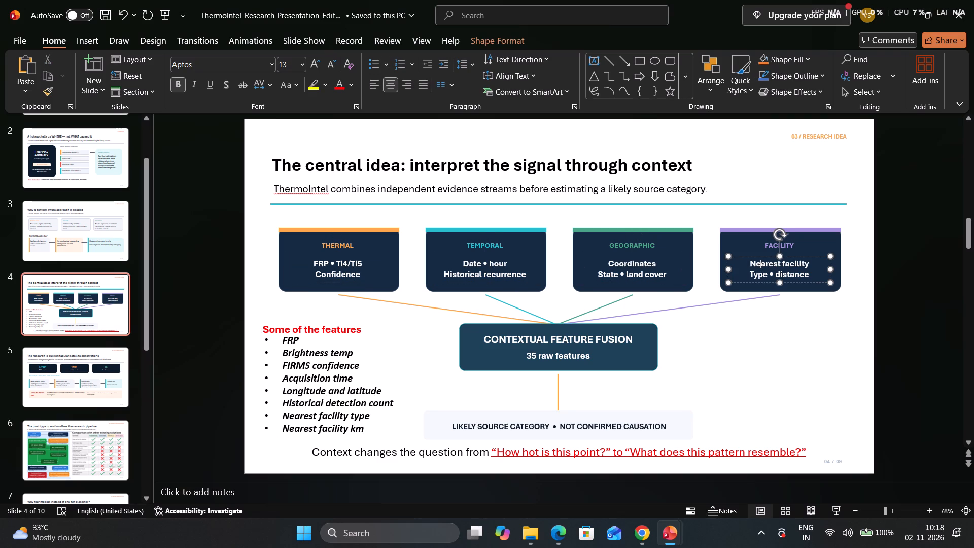
pyautogui.click(772, 271)
pyautogui.click(618, 283)
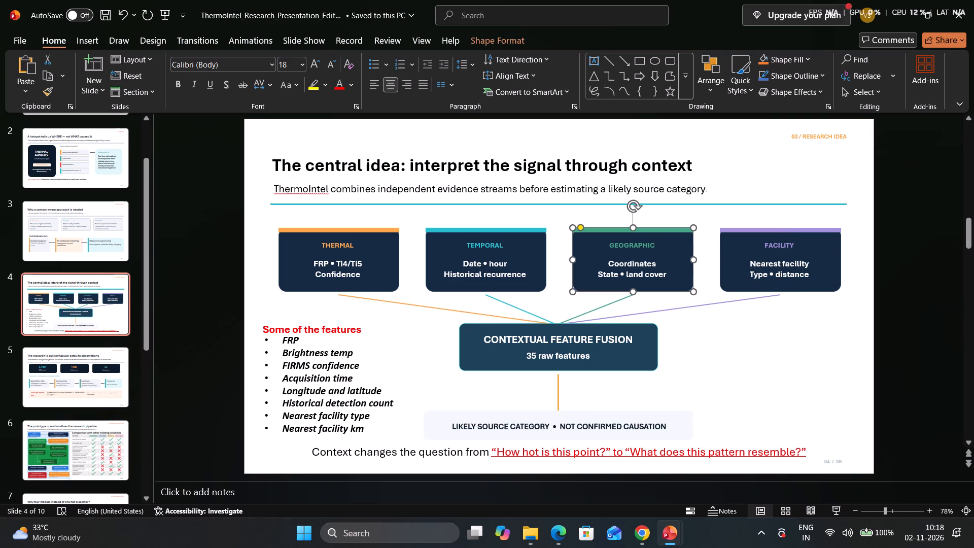
pyautogui.click(463, 277)
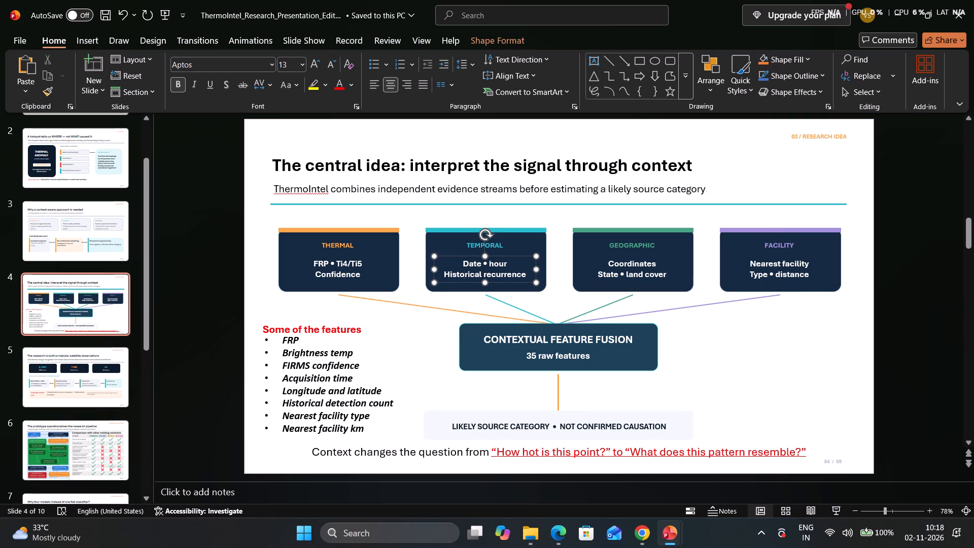
pyautogui.click(526, 275)
pyautogui.click(400, 330)
# Examine the data-source boxes, raw-feature entries and ground-truth gap statement on slide 5, cross-checking with slide 4.
pyautogui.scroll(-1, 472, 436)
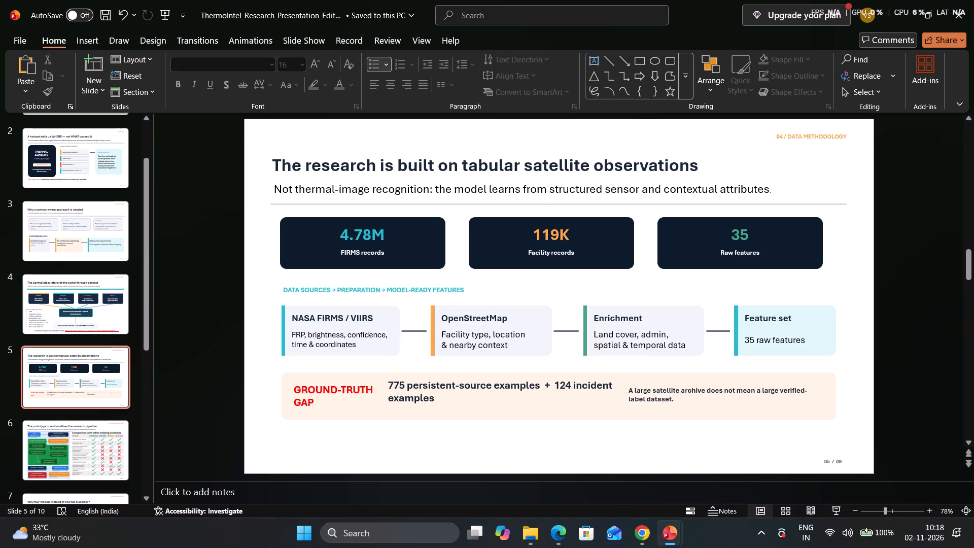
pyautogui.click(411, 386)
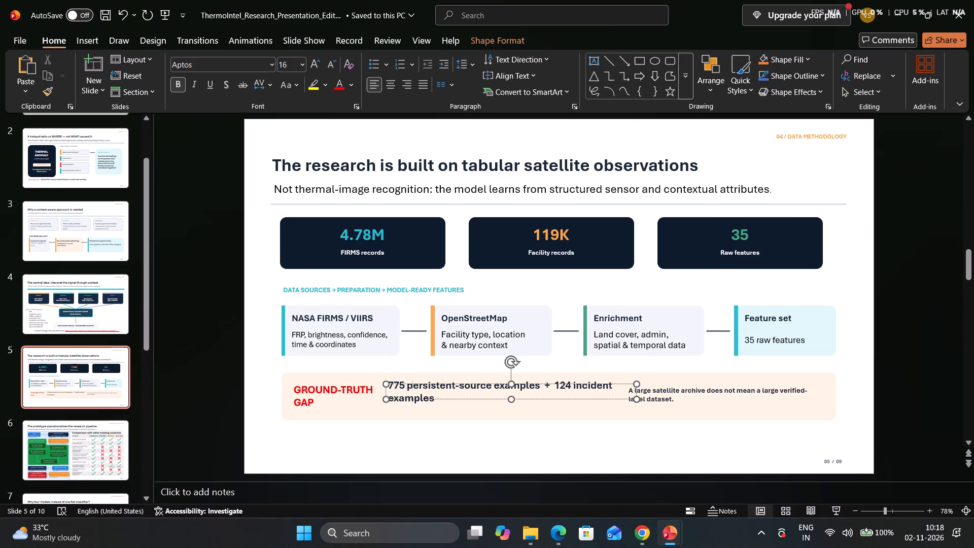
pyautogui.click(400, 399)
pyautogui.click(399, 406)
pyautogui.click(403, 396)
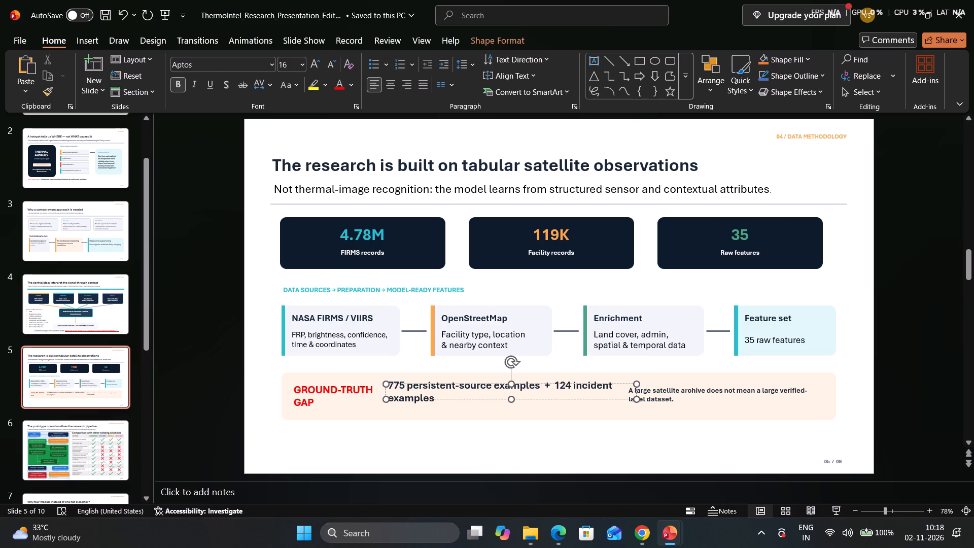
pyautogui.click(397, 385)
pyautogui.click(308, 329)
pyautogui.click(307, 318)
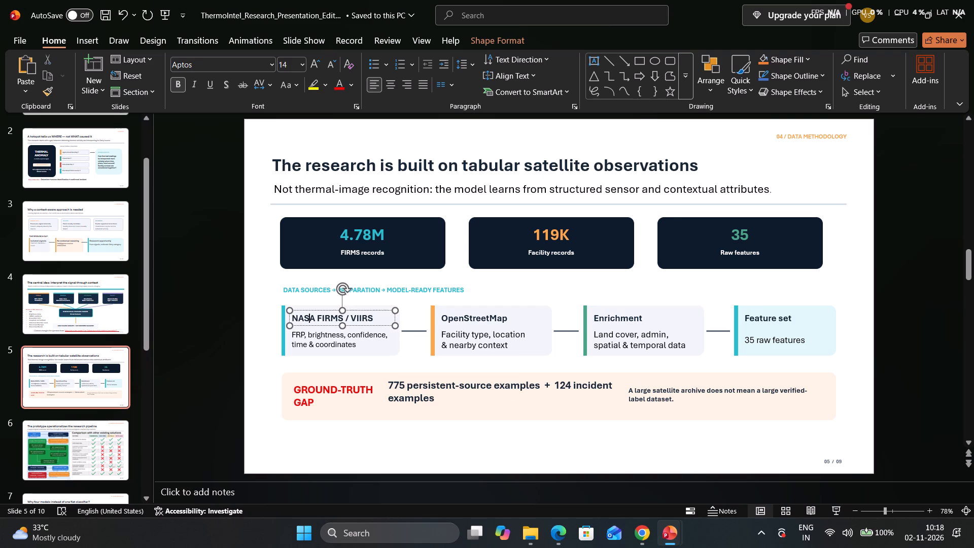
pyautogui.click(91, 314)
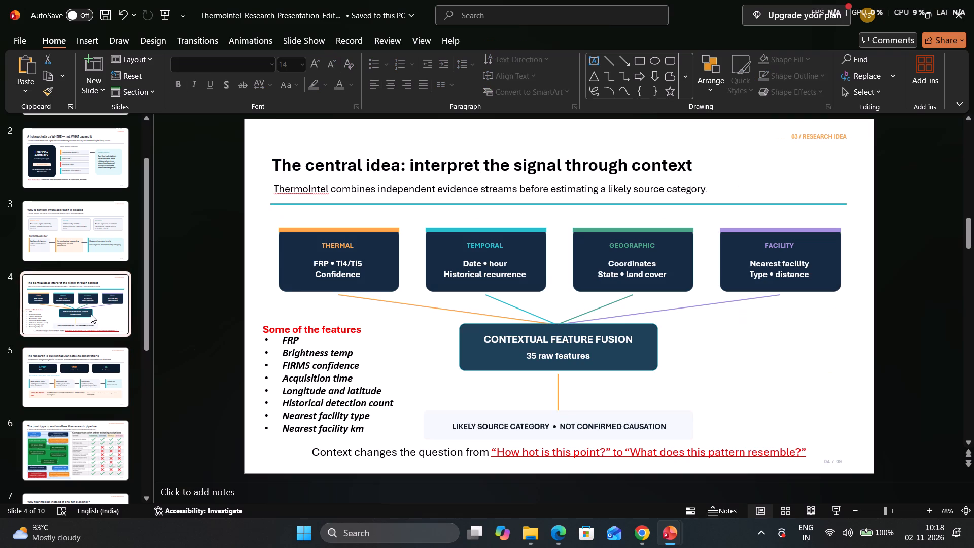
pyautogui.click(75, 370)
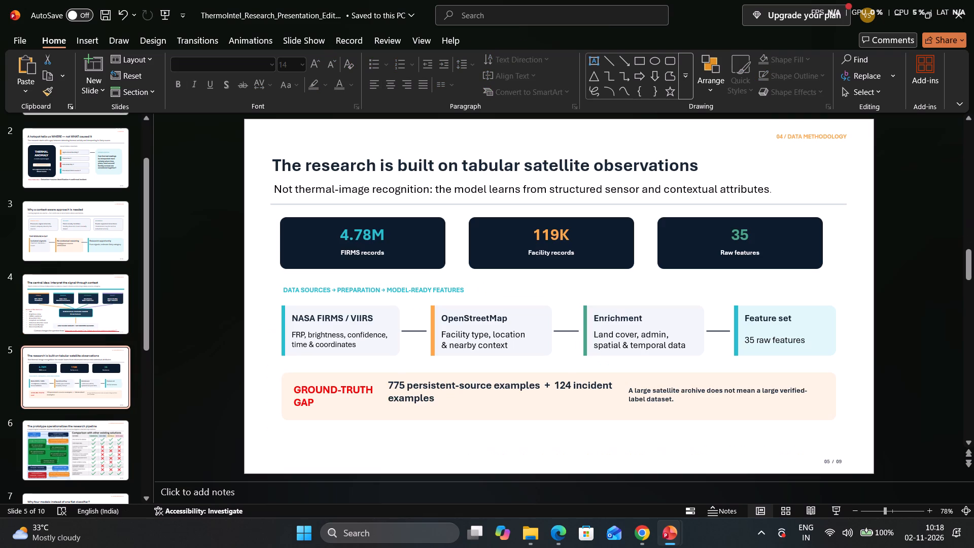
pyautogui.click(722, 247)
pyautogui.click(763, 340)
pyautogui.click(665, 334)
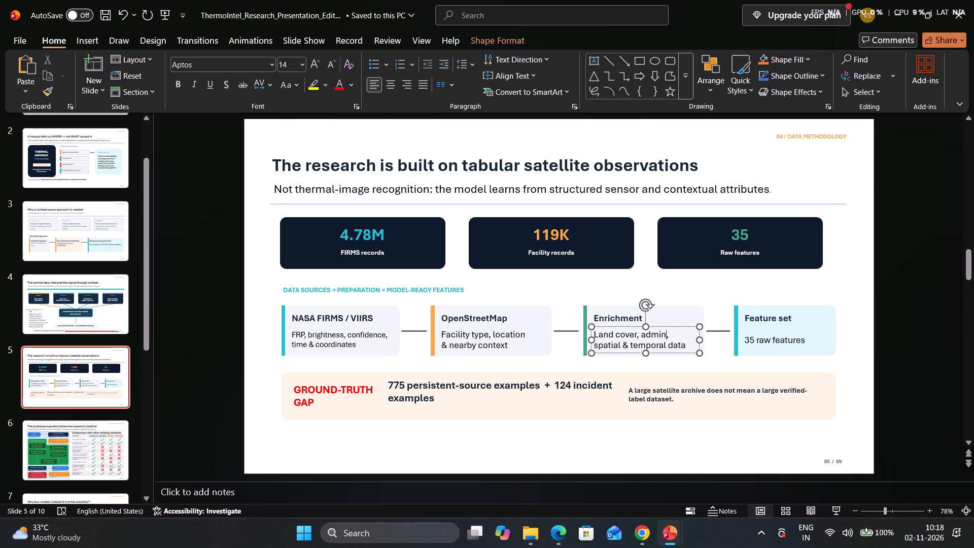
pyautogui.click(532, 330)
pyautogui.click(506, 373)
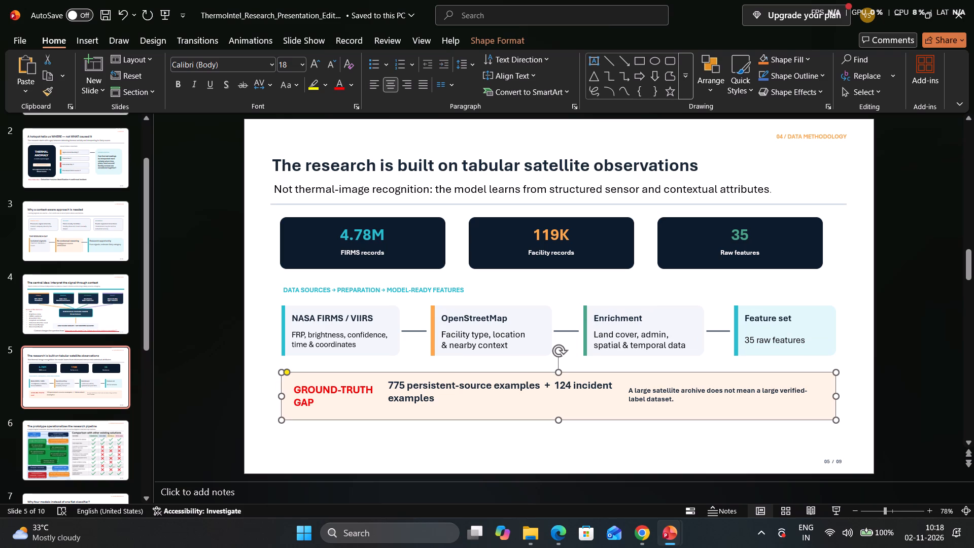
pyautogui.scroll(-1, 119, 354)
pyautogui.click(103, 396)
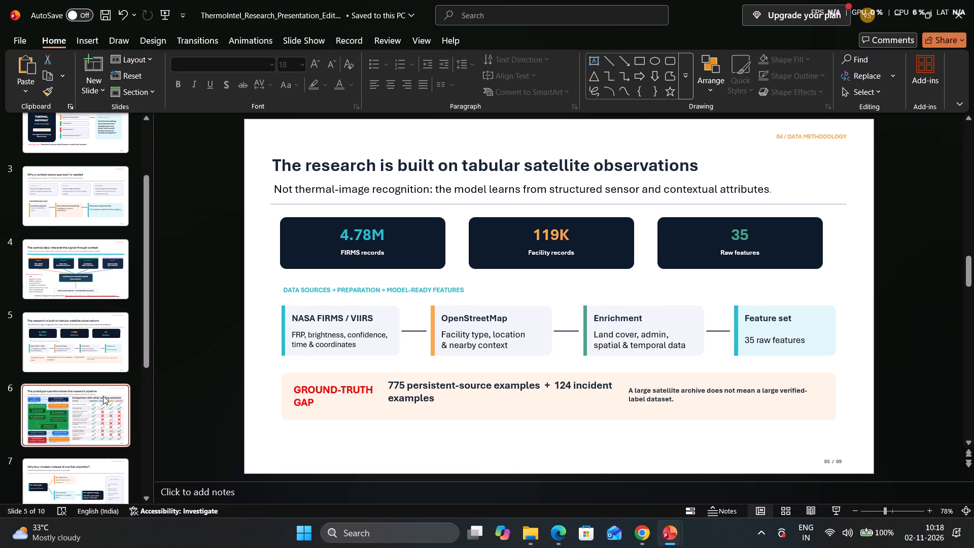
# Shift the dark background panel of the “One hotspot” diagram on slide 1 slightly up and to the left.
pyautogui.scroll(6, 81, 337)
pyautogui.click(101, 169)
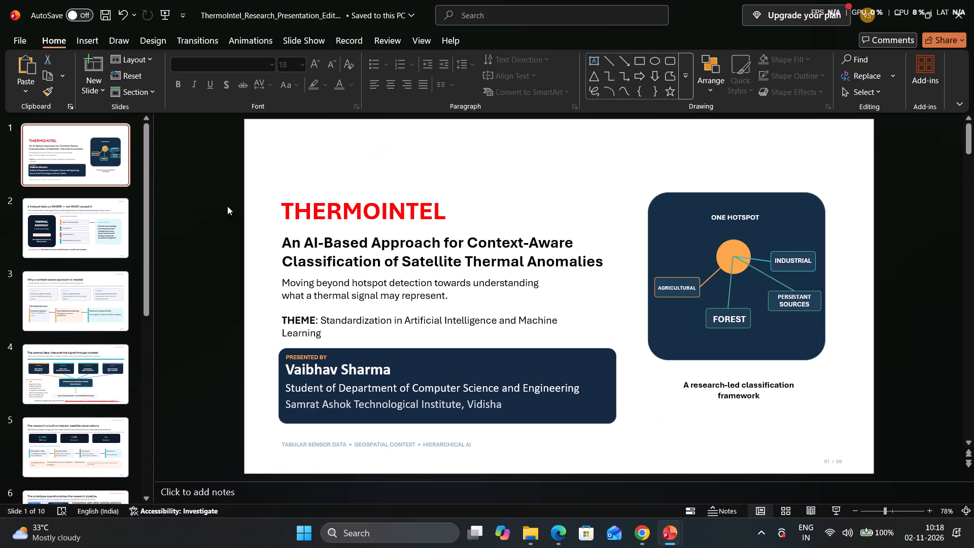
pyautogui.click(675, 336)
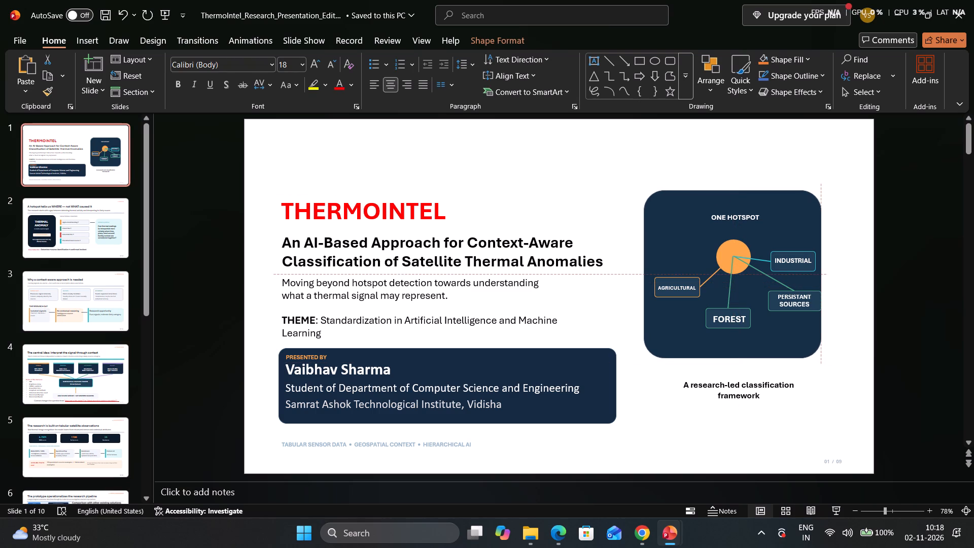
pyautogui.click(537, 151)
# Set the font size of the “A research-led classification framework” caption on slide 1 to 16.
pyautogui.click(714, 388)
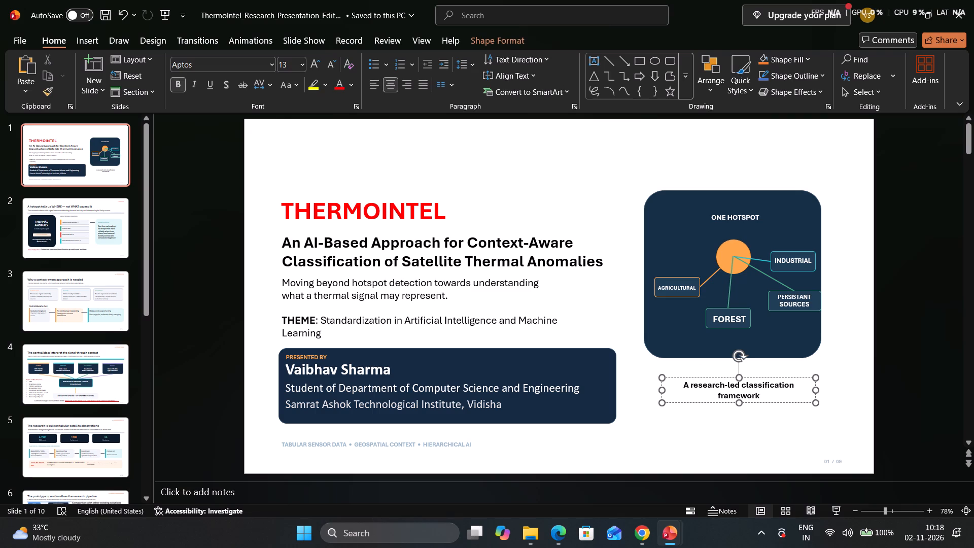
pyautogui.moveTo(685, 384); pyautogui.dragTo(764, 396)
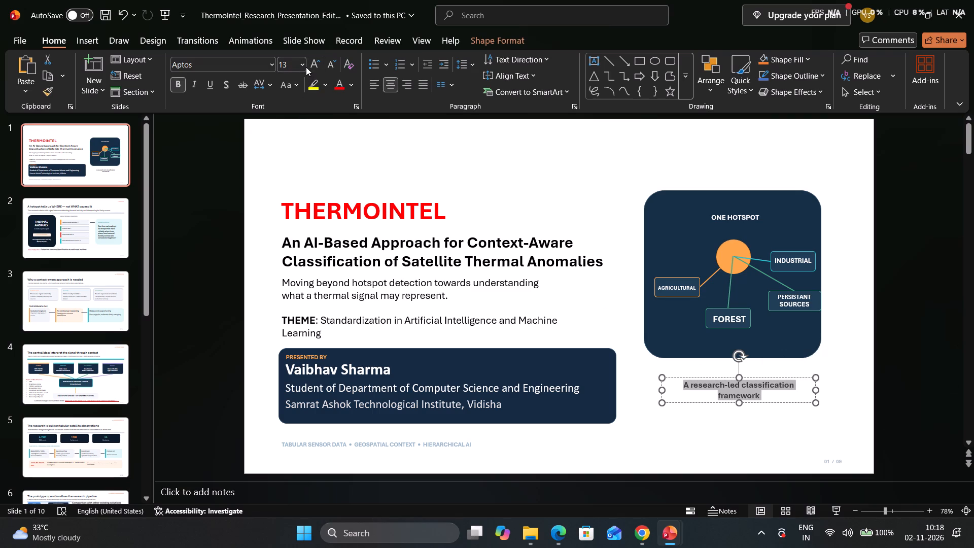
pyautogui.click(306, 67)
pyautogui.click(303, 67)
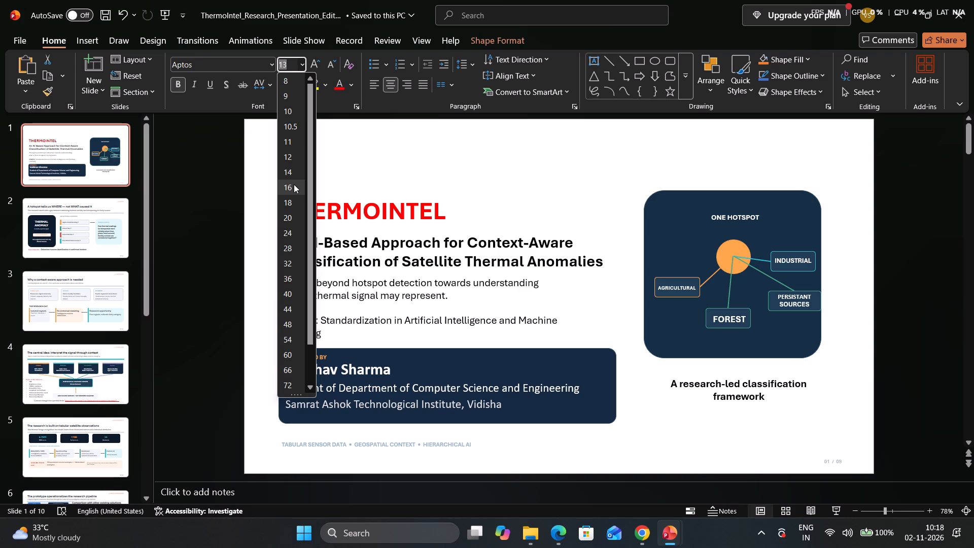
pyautogui.click(294, 184)
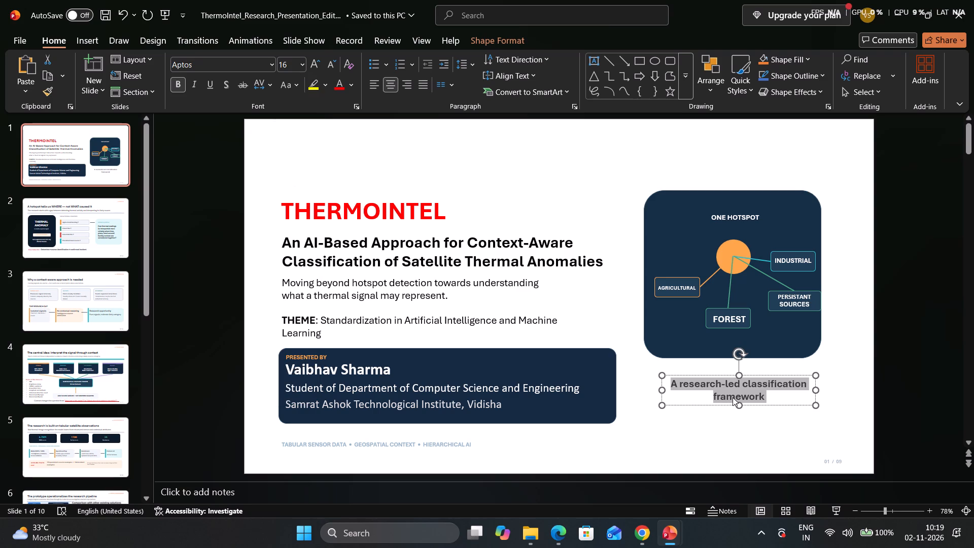
# Move the “A research-led classification framework” caption on slide 1 up to sit just beneath the dark diagram panel.
pyautogui.moveTo(699, 374); pyautogui.dragTo(697, 360)
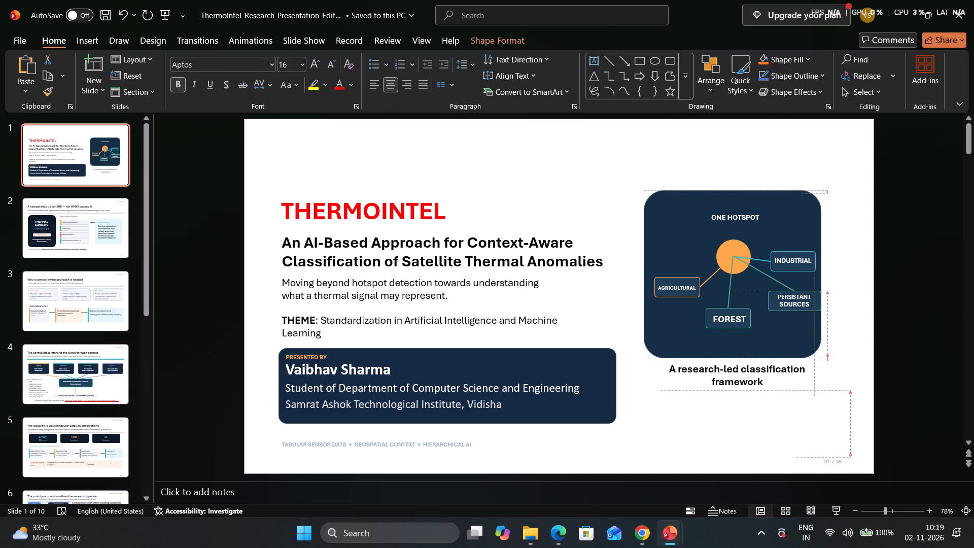
pyautogui.moveTo(697, 360); pyautogui.dragTo(695, 362)
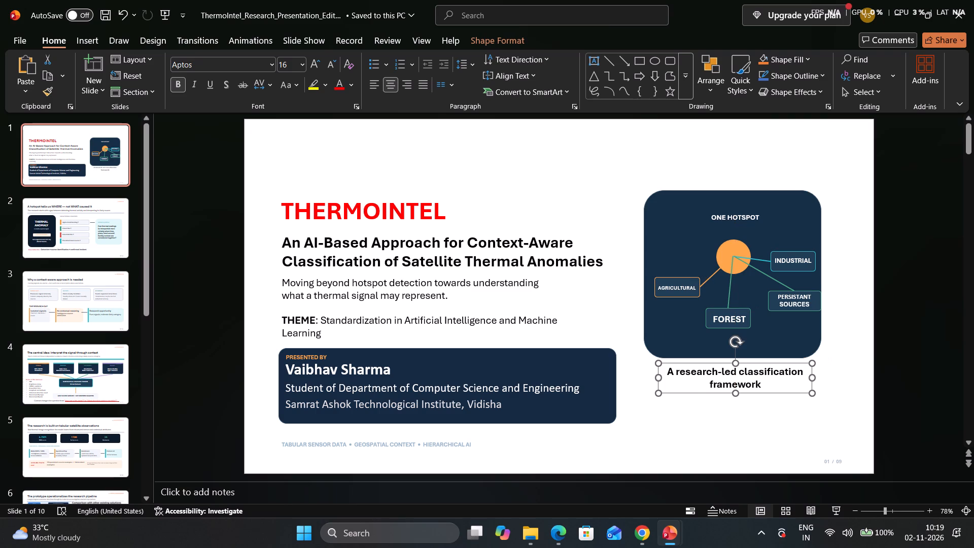
pyautogui.click(700, 402)
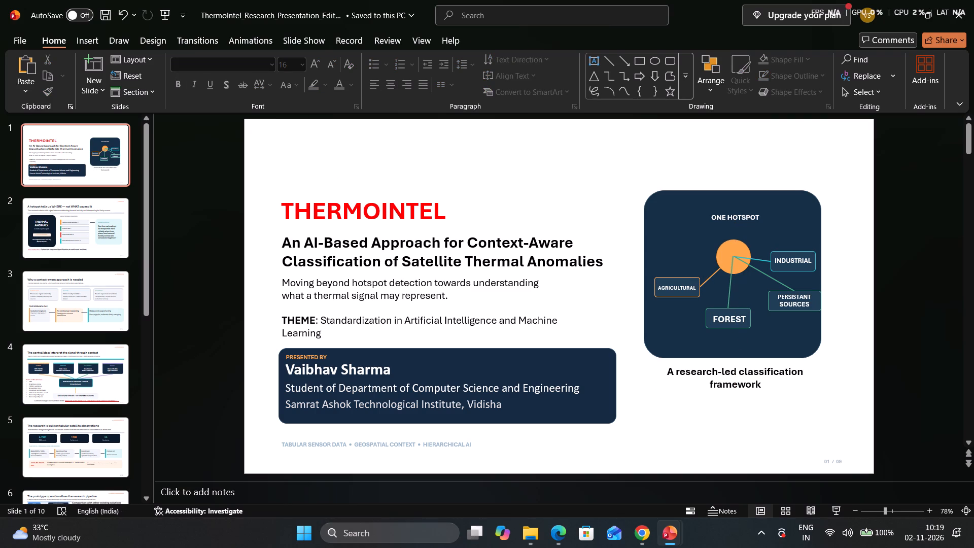
# Narrow the dark “Presented by” box on slide 1 from its right edge to end just past the department line.
pyautogui.click(317, 205)
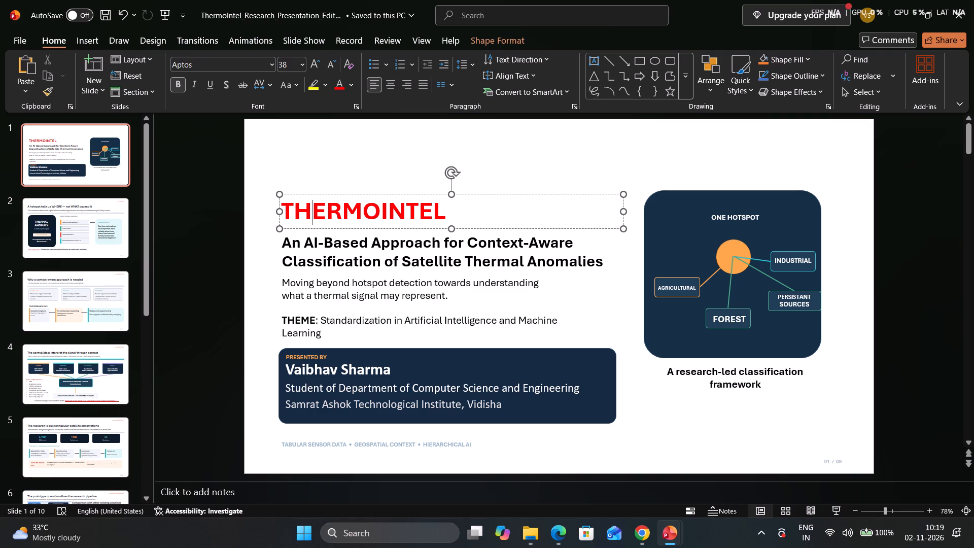
pyautogui.click(603, 379)
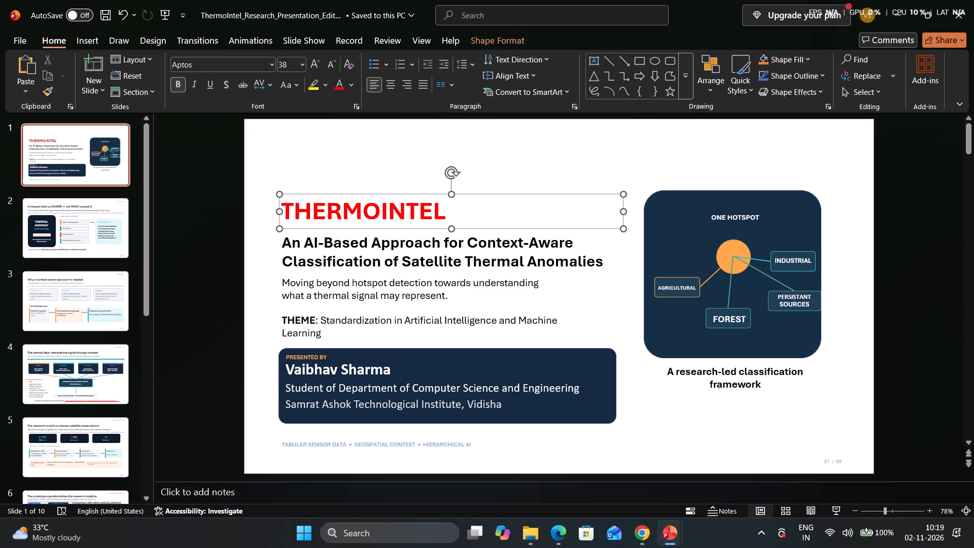
pyautogui.moveTo(613, 384); pyautogui.dragTo(600, 383)
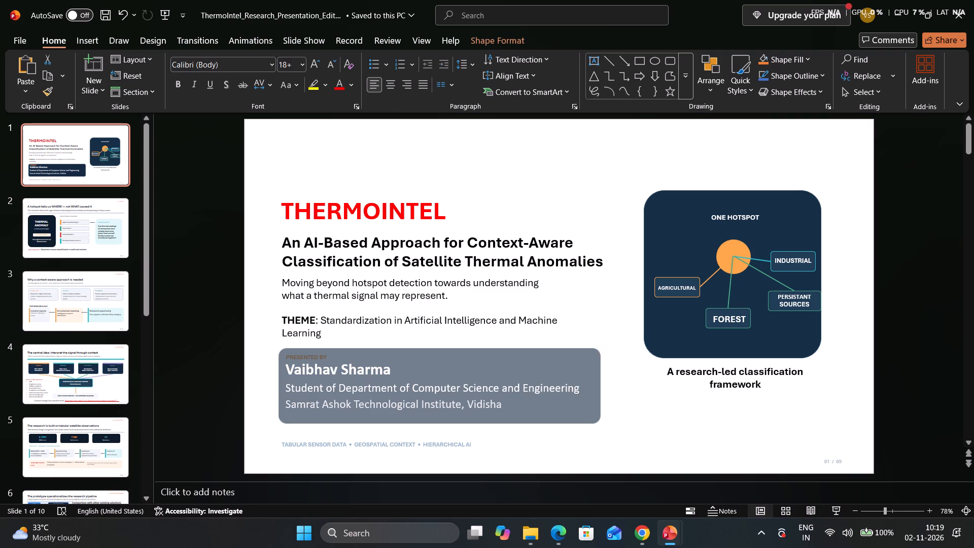
pyautogui.moveTo(600, 383); pyautogui.dragTo(594, 383)
pyautogui.click(630, 381)
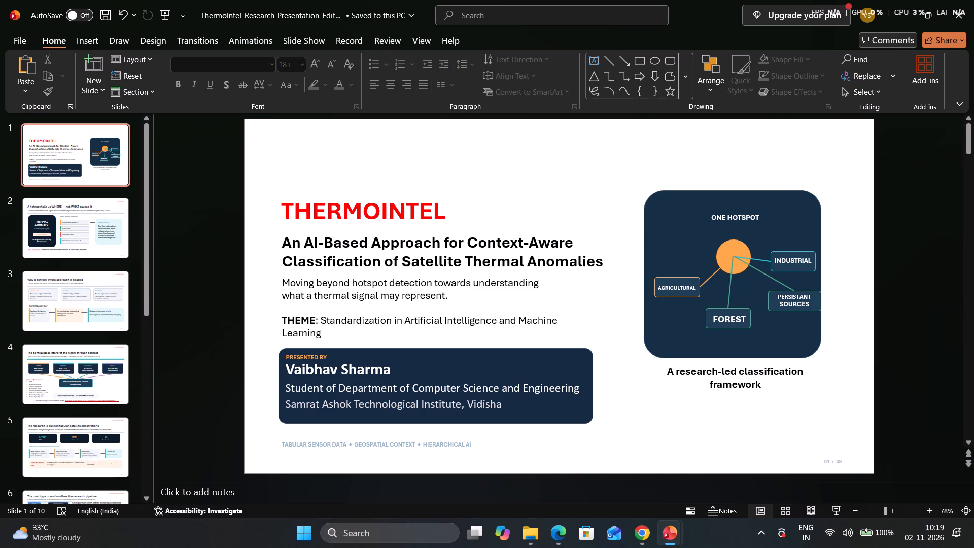
# Narrow the “An AI-Based Approach” subtitle text box from its right edge to fit its two lines closely.
pyautogui.click(555, 246)
pyautogui.moveTo(620, 252); pyautogui.dragTo(598, 251)
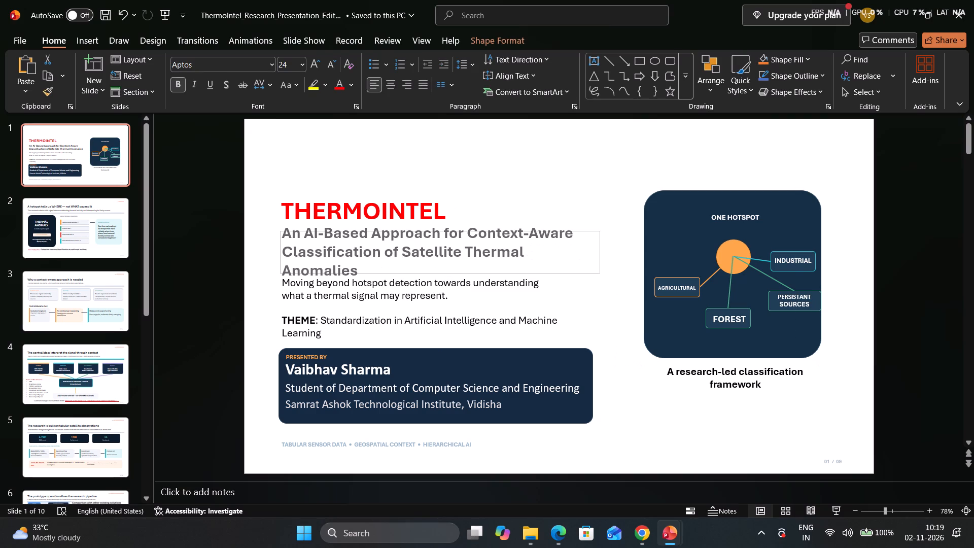
pyautogui.moveTo(598, 251); pyautogui.dragTo(607, 254)
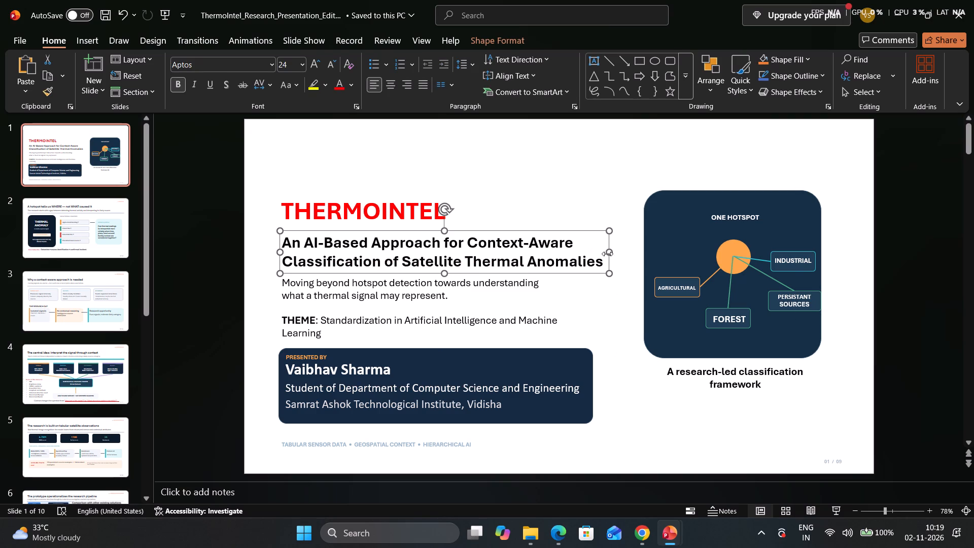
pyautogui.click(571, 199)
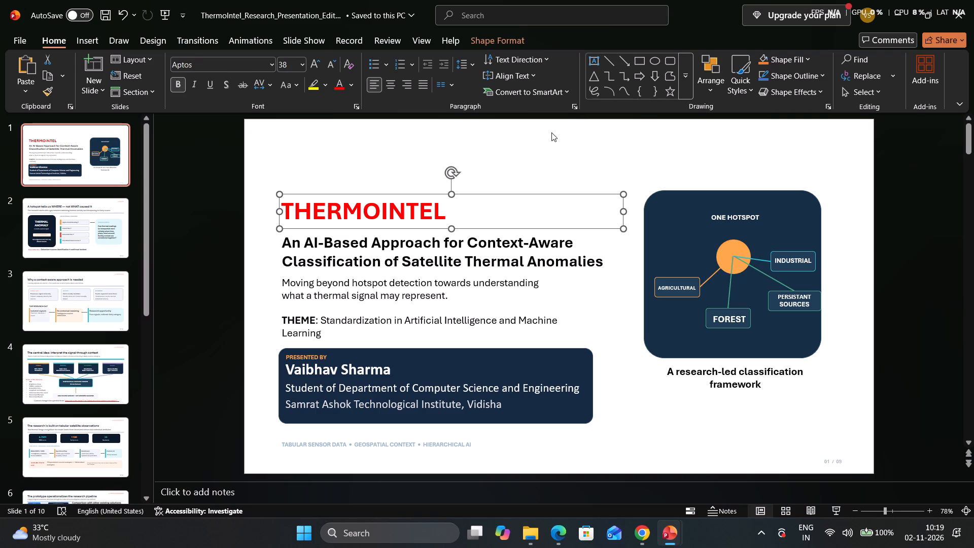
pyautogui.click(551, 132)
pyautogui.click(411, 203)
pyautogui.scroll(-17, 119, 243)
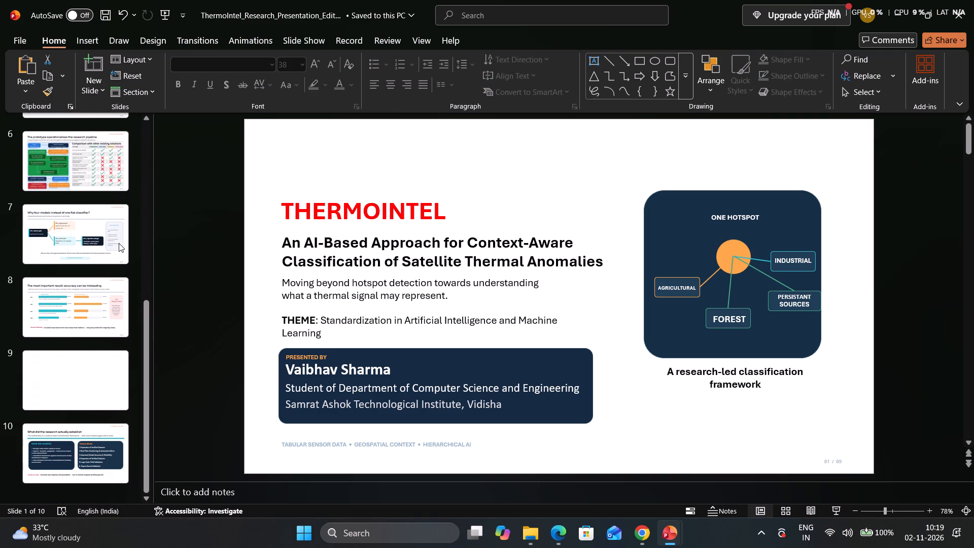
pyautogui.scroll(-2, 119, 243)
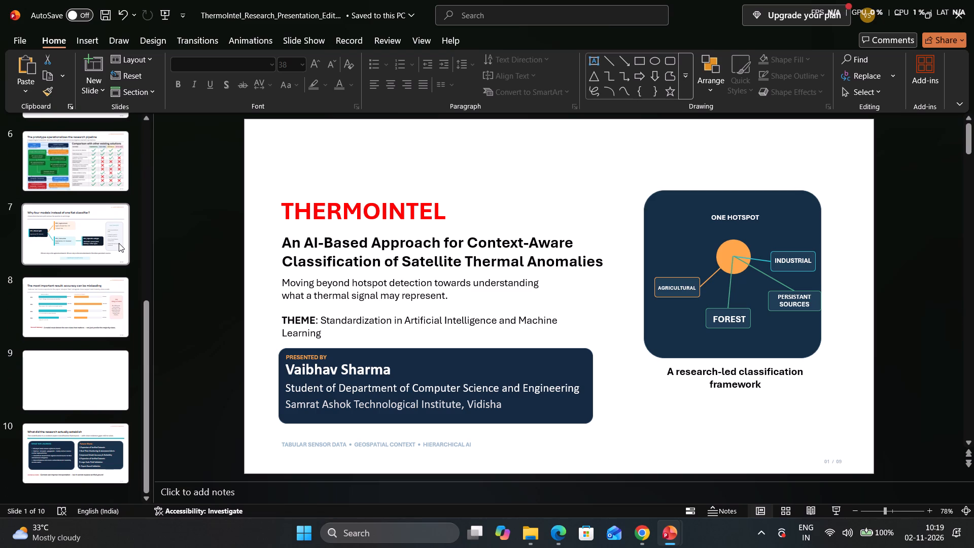
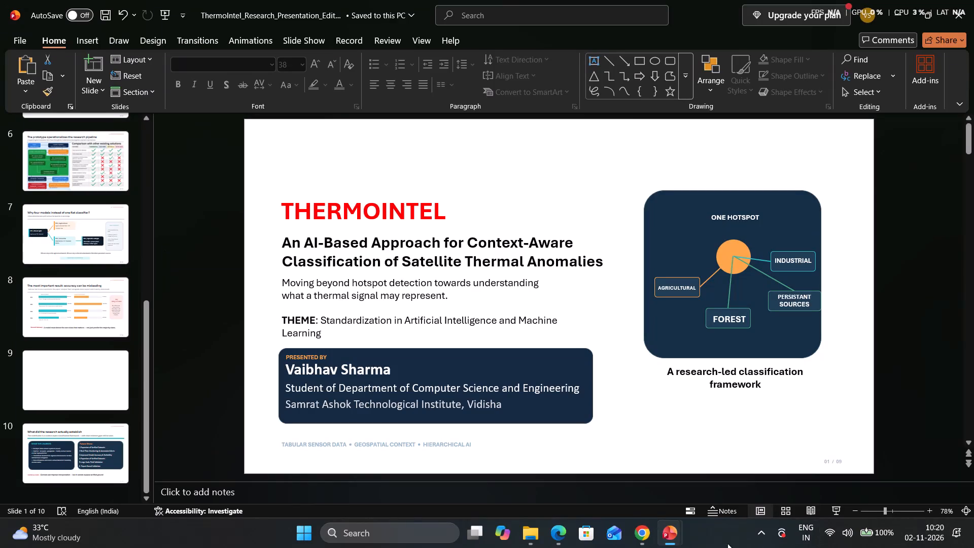
# Switch to File Explorer and open the ThermoIntel_Complete_Context_Dossier PDF from Downloads in Edge, maximized and with the rewards pop-up closed.
pyautogui.click(528, 535)
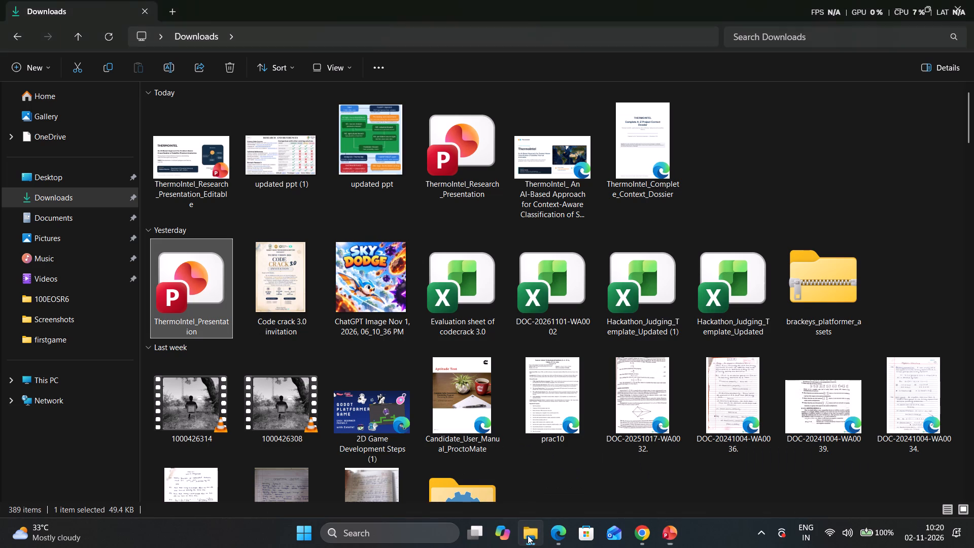
pyautogui.doubleClick(655, 185)
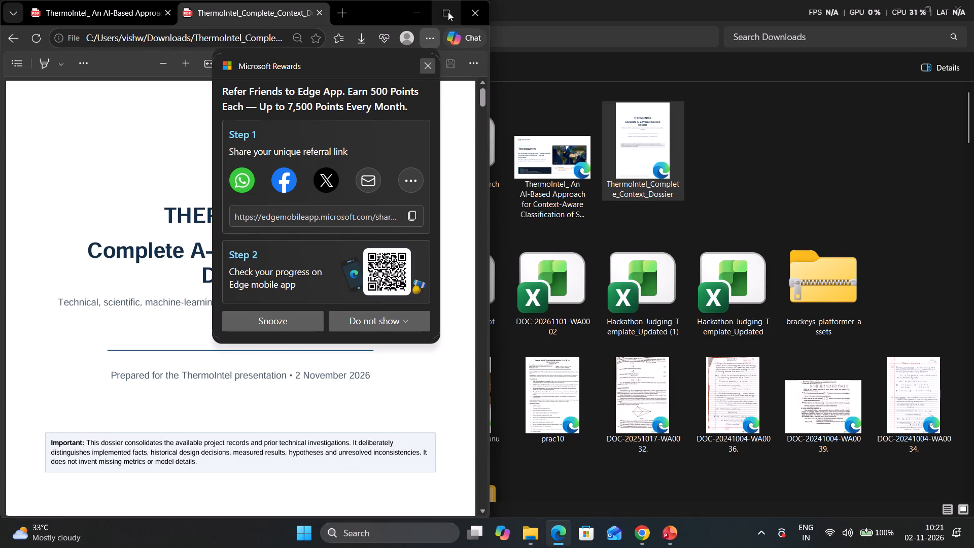
pyautogui.click(448, 12)
pyautogui.click(129, 6)
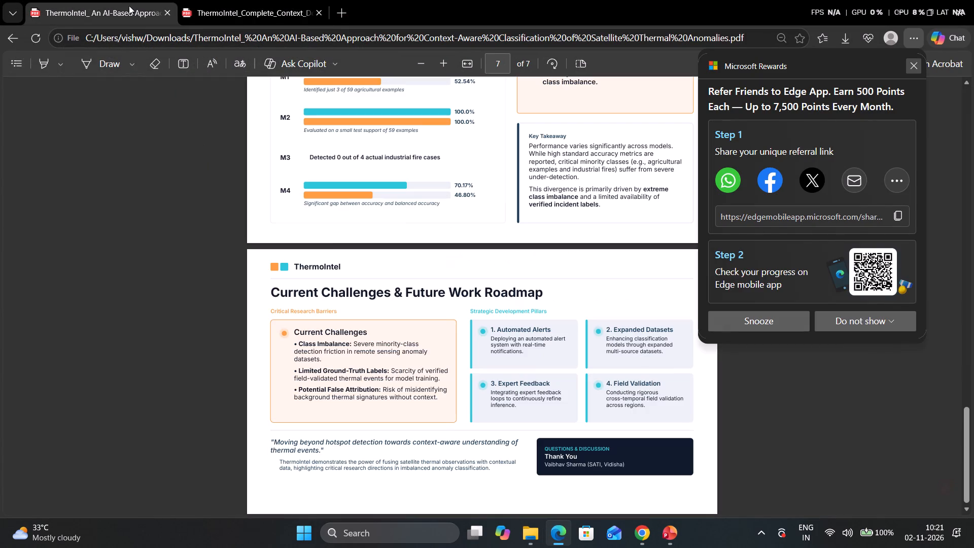
pyautogui.click(239, 12)
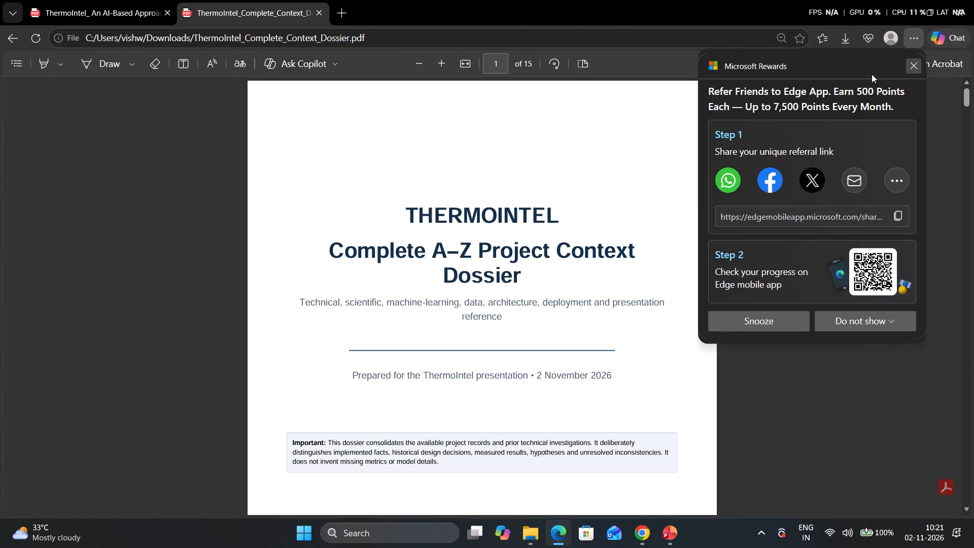
pyautogui.click(911, 71)
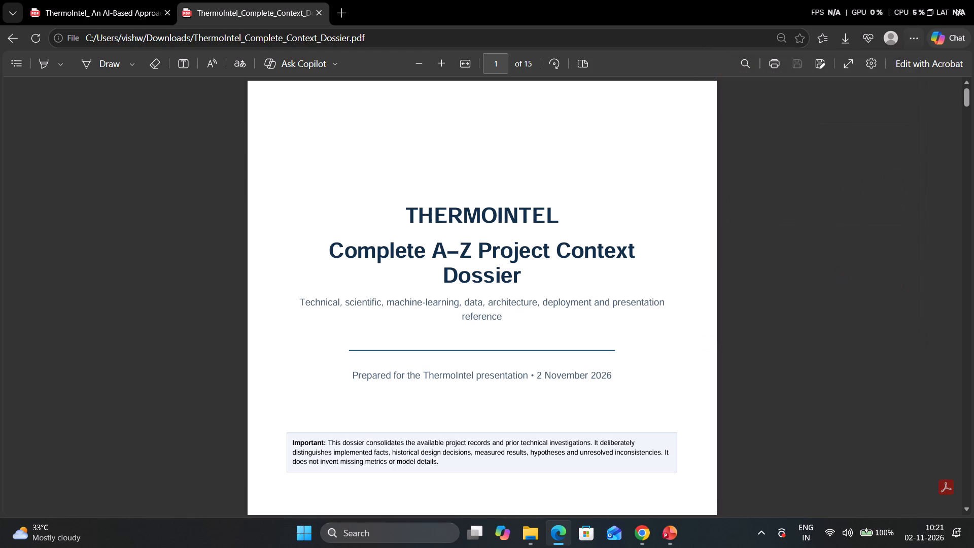
# Read the dossier's section 2 table on why the system was designed this way, from India-first scope through Temporal features.
pyautogui.scroll(-18, 468, 309)
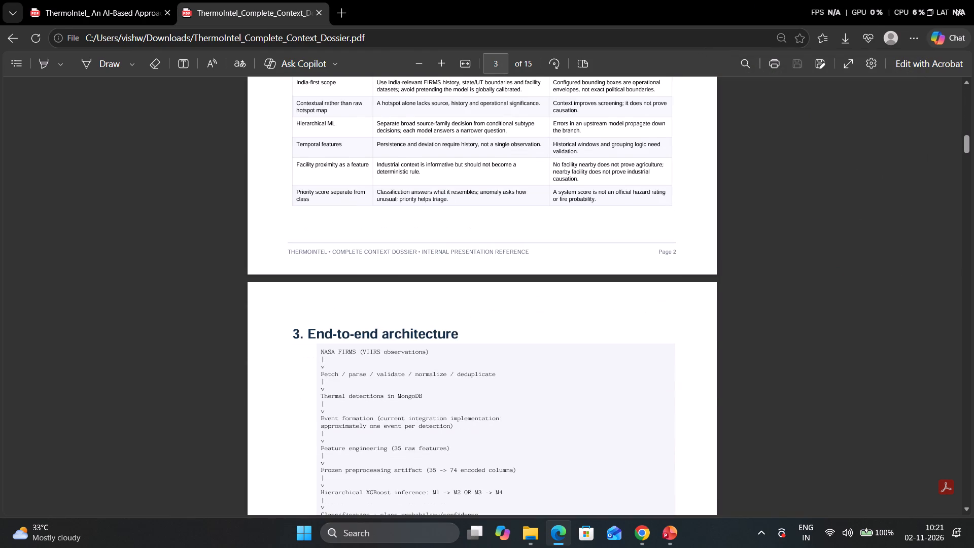
pyautogui.scroll(-2, 333, 237)
pyautogui.scroll(5, 333, 237)
pyautogui.scroll(-1, 311, 240)
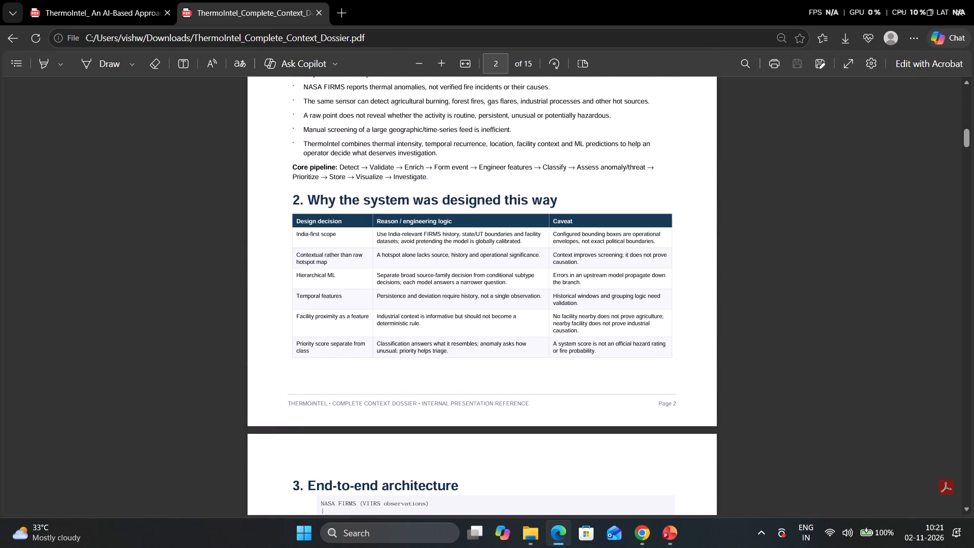
pyautogui.moveTo(297, 208); pyautogui.dragTo(329, 225)
pyautogui.click(326, 242)
pyautogui.moveTo(315, 252); pyautogui.dragTo(322, 257)
pyautogui.moveTo(325, 270); pyautogui.dragTo(327, 278)
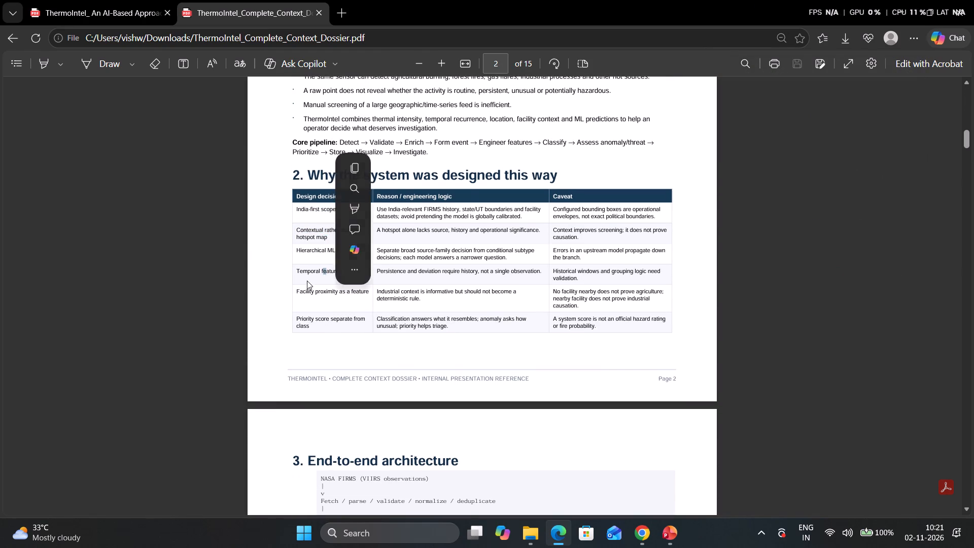
pyautogui.moveTo(301, 276); pyautogui.dragTo(334, 276)
pyautogui.moveTo(369, 273); pyautogui.dragTo(377, 273)
pyautogui.click(297, 255)
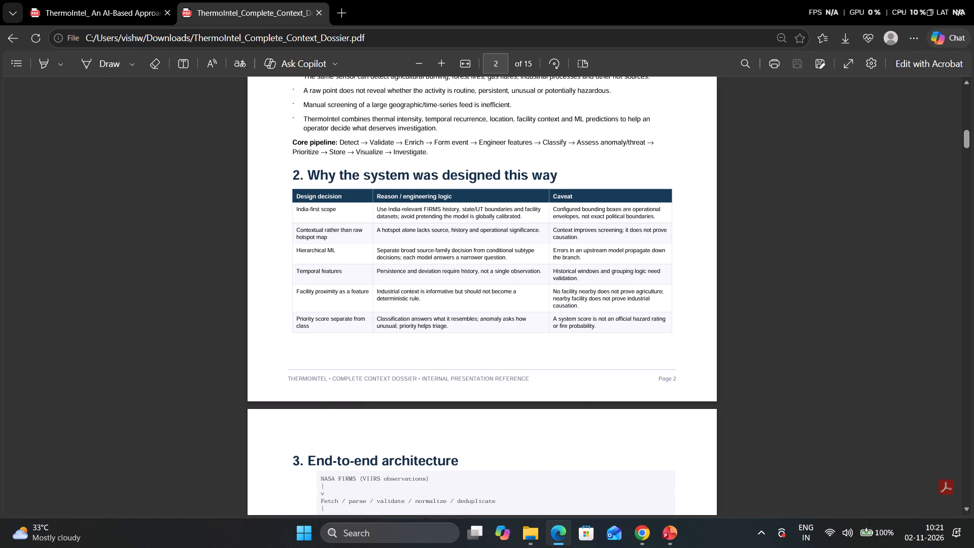
pyautogui.moveTo(389, 270); pyautogui.dragTo(463, 278)
pyautogui.click(466, 278)
pyautogui.moveTo(484, 273); pyautogui.dragTo(500, 273)
pyautogui.click(440, 283)
# Read the “Facility proximity as a feature” and “Priority score separate from class” rows of the section 2 design table.
pyautogui.moveTo(381, 291); pyautogui.dragTo(420, 297)
pyautogui.click(420, 297)
pyautogui.moveTo(296, 289); pyautogui.dragTo(371, 291)
pyautogui.click(371, 291)
pyautogui.moveTo(293, 317); pyautogui.dragTo(320, 319)
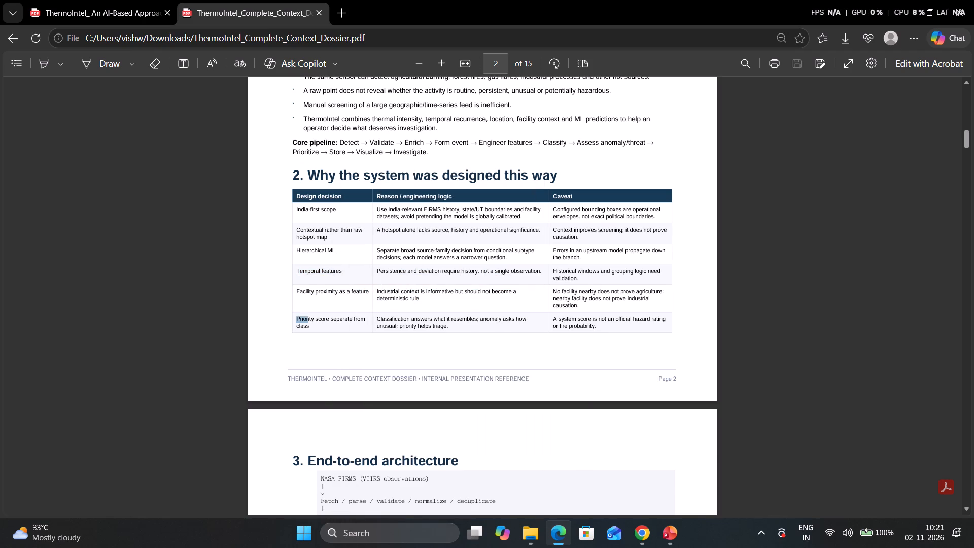
pyautogui.moveTo(320, 319); pyautogui.dragTo(357, 322)
pyautogui.click(365, 322)
pyautogui.moveTo(382, 319); pyautogui.dragTo(467, 321)
pyautogui.click(462, 320)
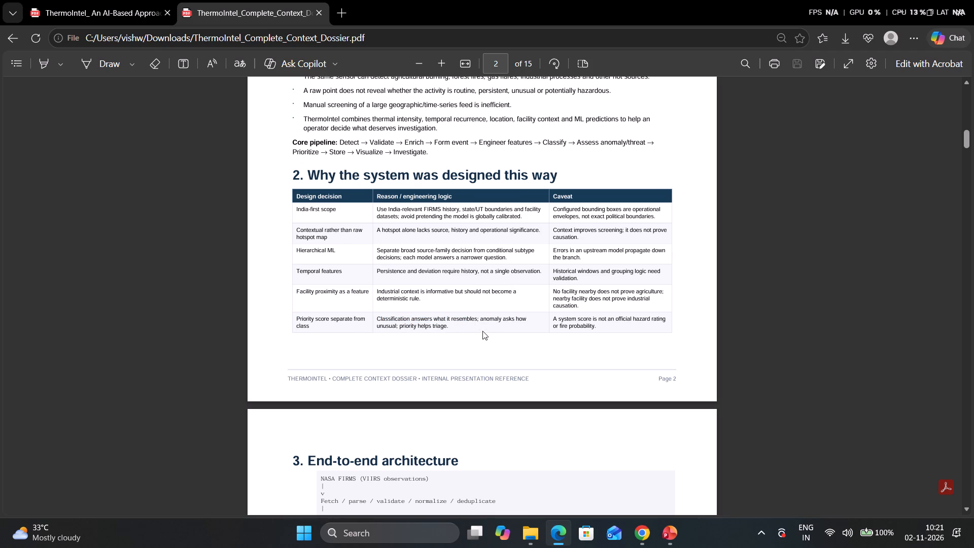
pyautogui.moveTo(388, 328); pyautogui.dragTo(435, 329)
pyautogui.click(444, 327)
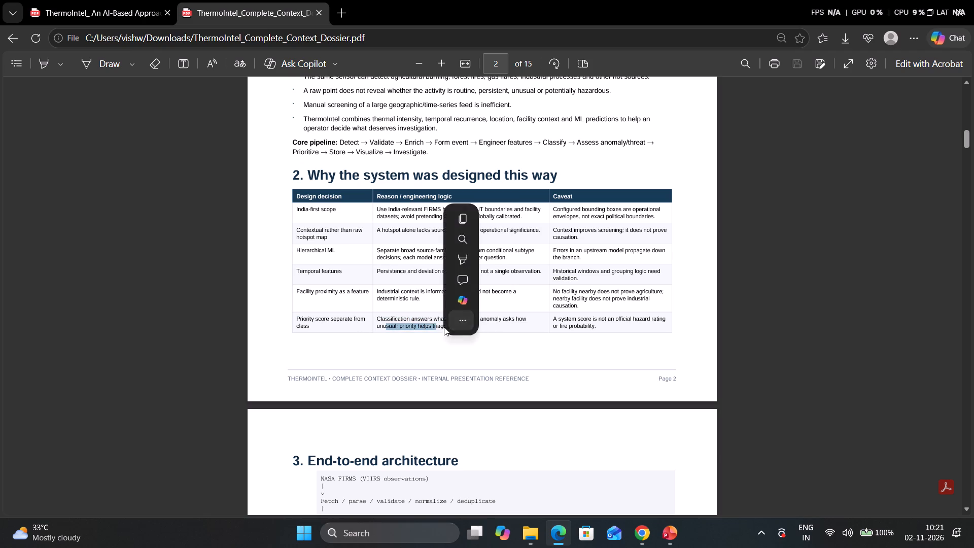
pyautogui.click(363, 293)
pyautogui.moveTo(378, 327); pyautogui.dragTo(454, 328)
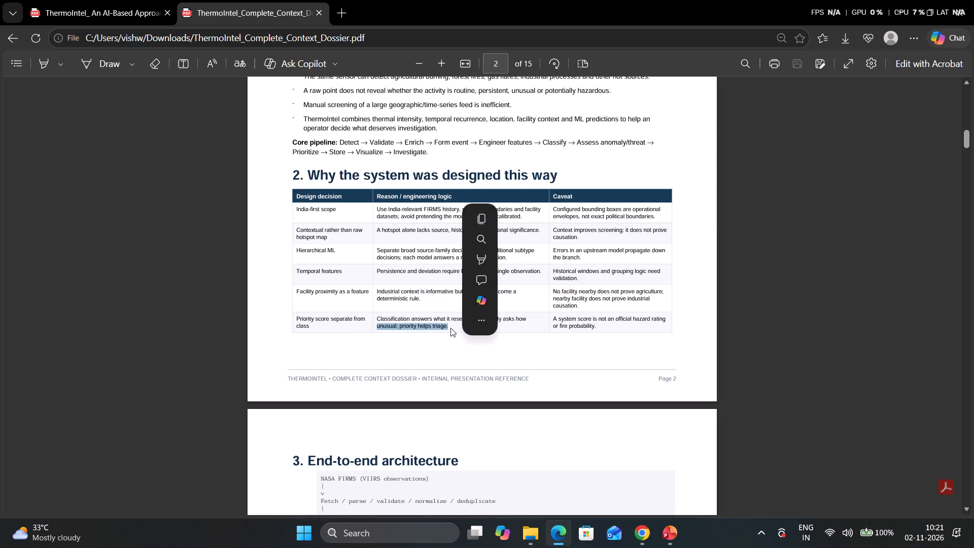
pyautogui.click(449, 327)
# Read the first stages of the “End-to-end architecture” flow in section 3, from NASA FIRMS through event formation.
pyautogui.scroll(-6, 447, 327)
pyautogui.scroll(2, 447, 327)
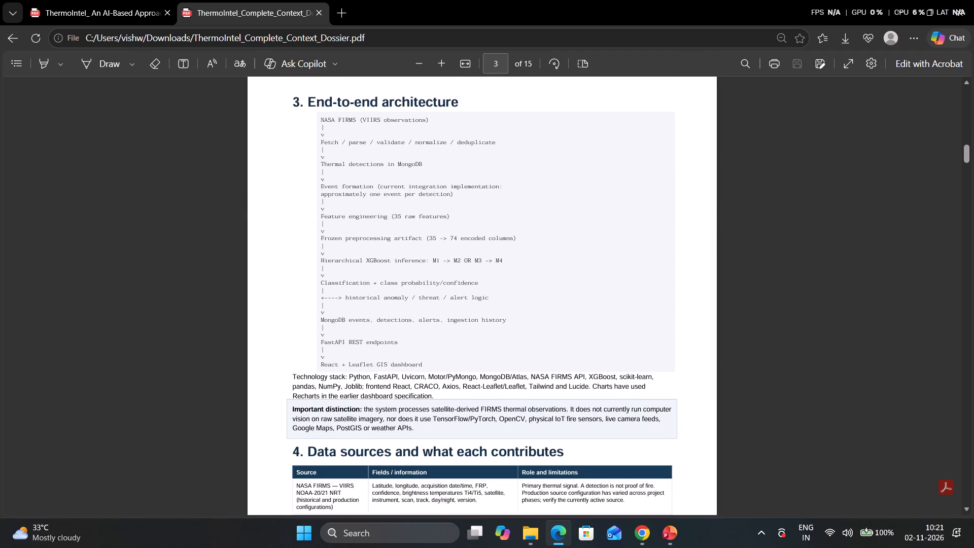
pyautogui.moveTo(328, 253); pyautogui.dragTo(362, 251)
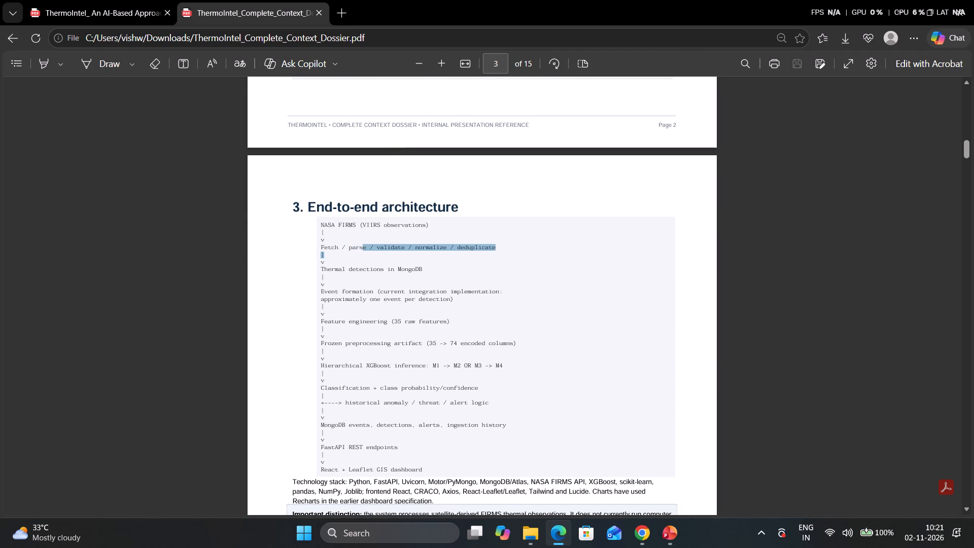
pyautogui.moveTo(362, 251); pyautogui.dragTo(362, 251)
pyautogui.click(363, 251)
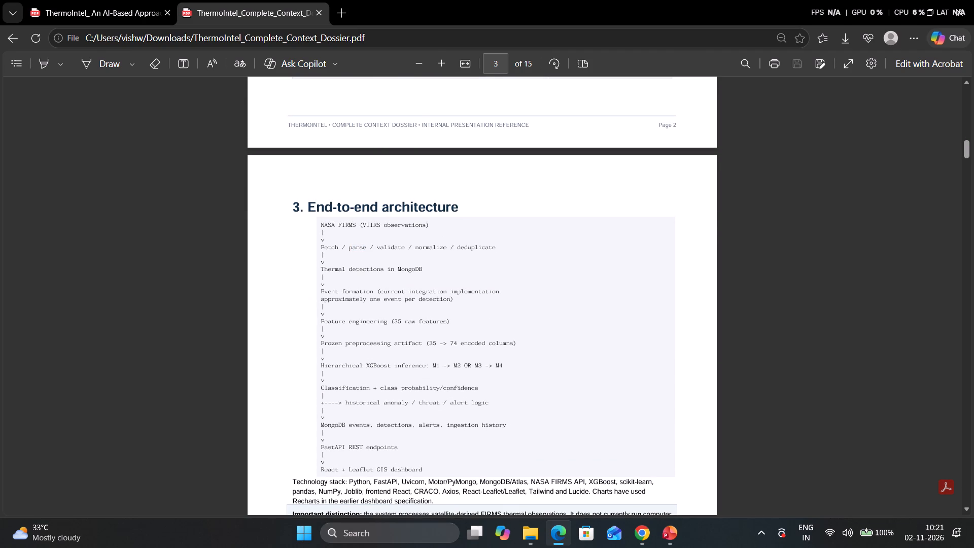
pyautogui.moveTo(323, 246); pyautogui.dragTo(417, 250)
pyautogui.click(417, 250)
pyautogui.scroll(-1, 375, 271)
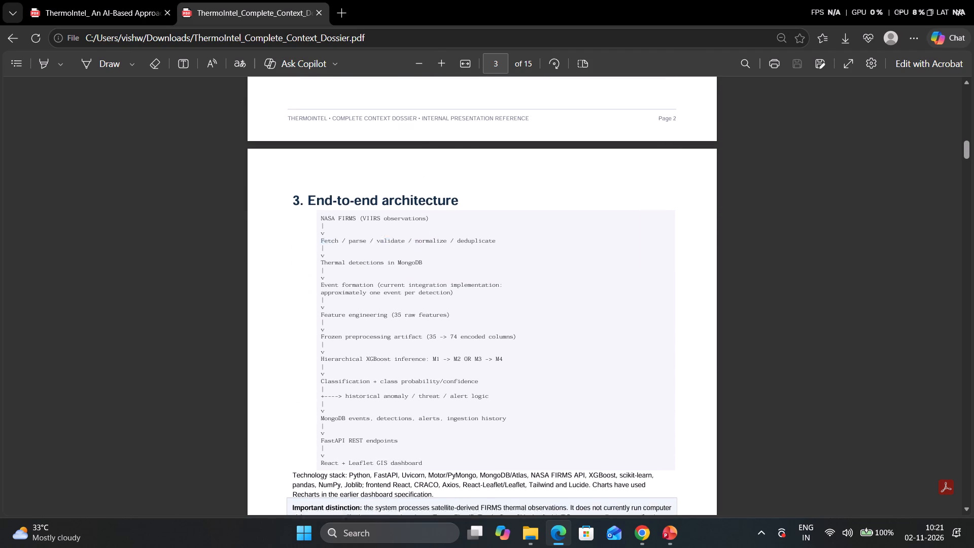
pyautogui.moveTo(323, 227); pyautogui.dragTo(396, 229)
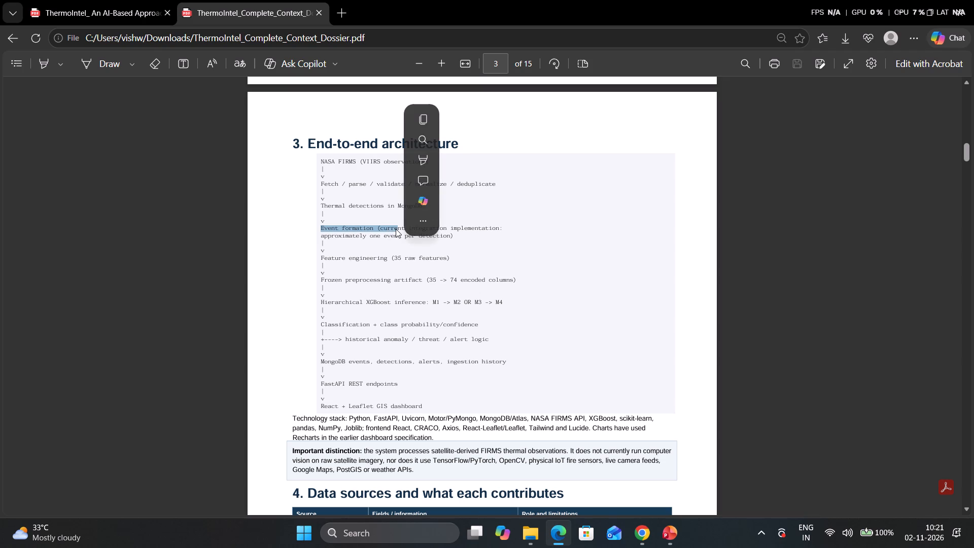
pyautogui.click(374, 243)
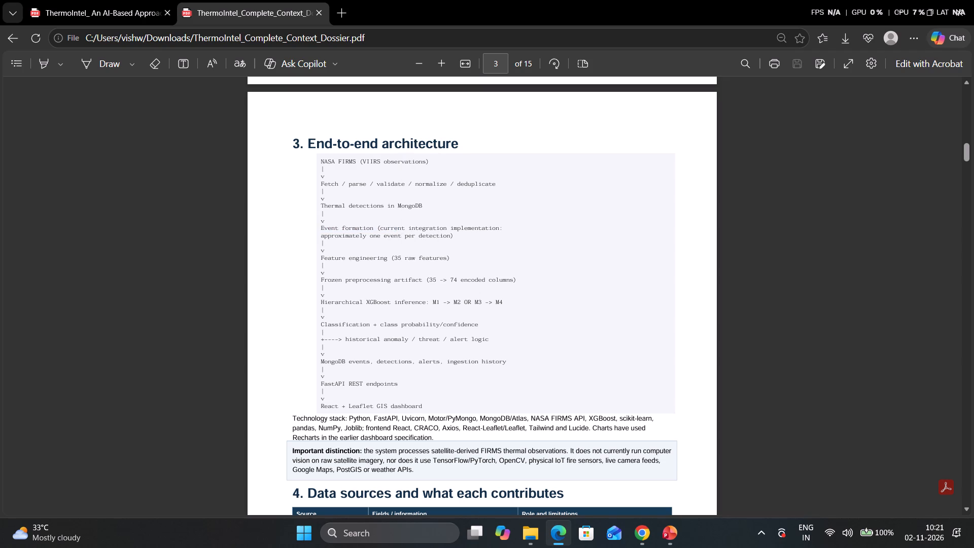
pyautogui.moveTo(349, 235); pyautogui.dragTo(506, 244)
pyautogui.click(439, 244)
# Read the architecture flow in section 3 from feature engineering through classification and the historical anomaly / threat / alert logic.
pyautogui.moveTo(322, 257); pyautogui.dragTo(438, 259)
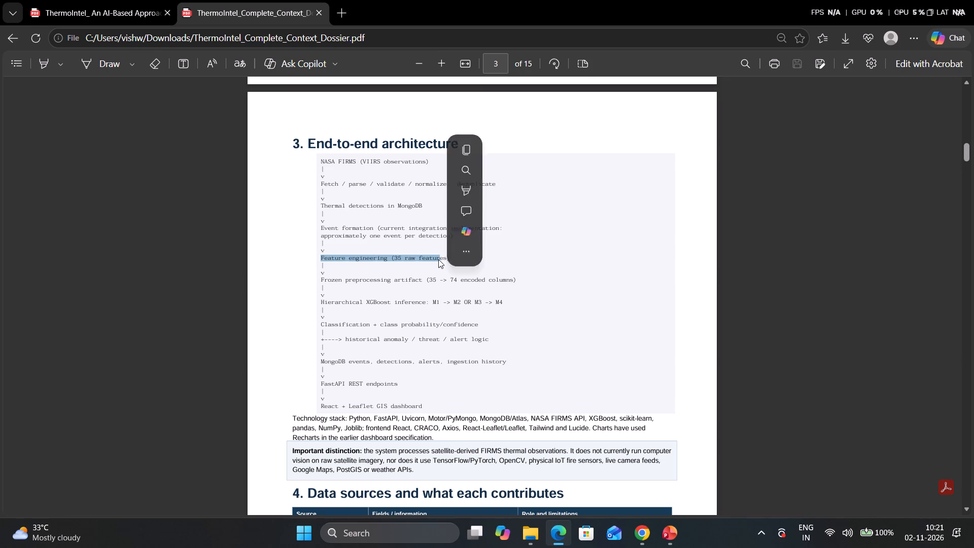
pyautogui.click(438, 259)
pyautogui.moveTo(325, 280); pyautogui.dragTo(442, 285)
pyautogui.click(442, 285)
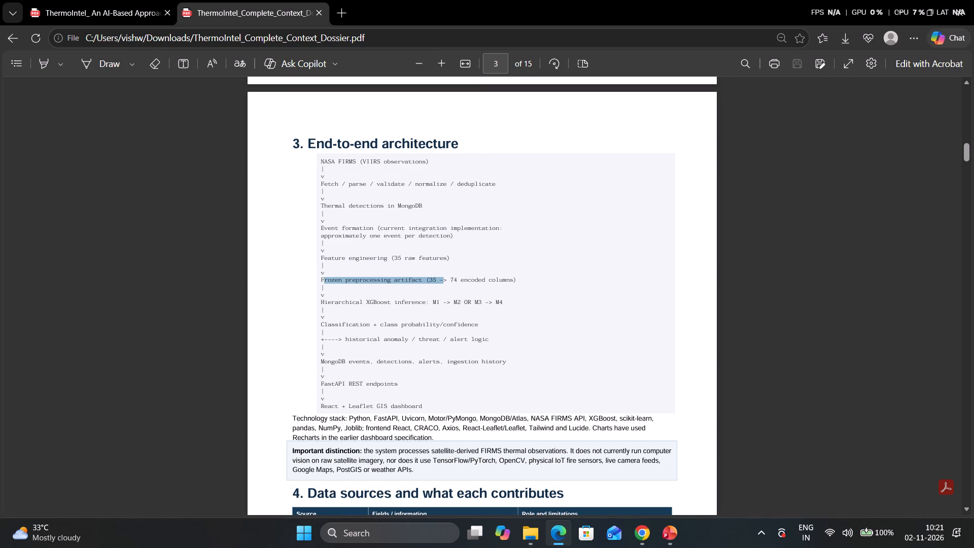
pyautogui.moveTo(331, 305); pyautogui.dragTo(449, 313)
pyautogui.click(398, 330)
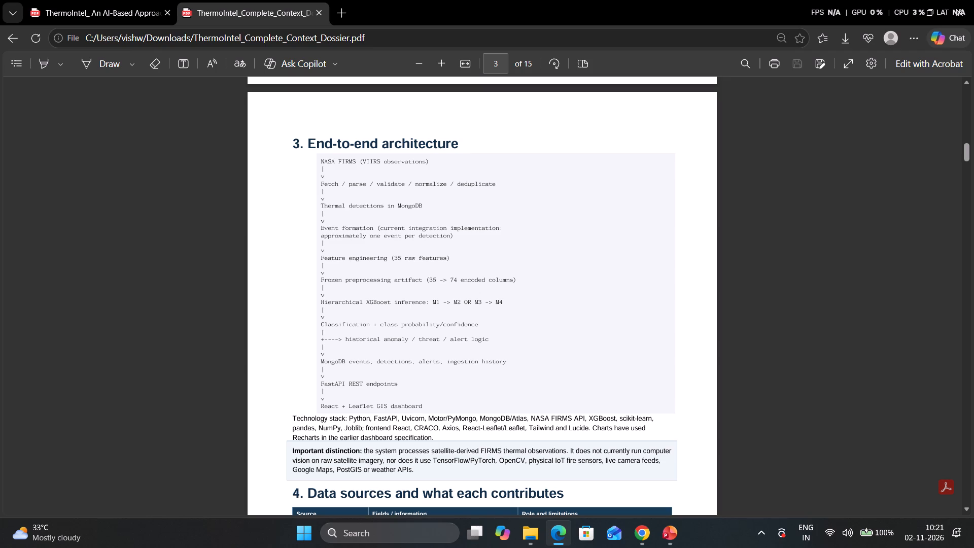
pyautogui.moveTo(349, 340); pyautogui.dragTo(483, 341)
pyautogui.click(483, 341)
# Read the section 4 table on data sources, covering each source's fields, role and limitations.
pyautogui.scroll(-2, 396, 333)
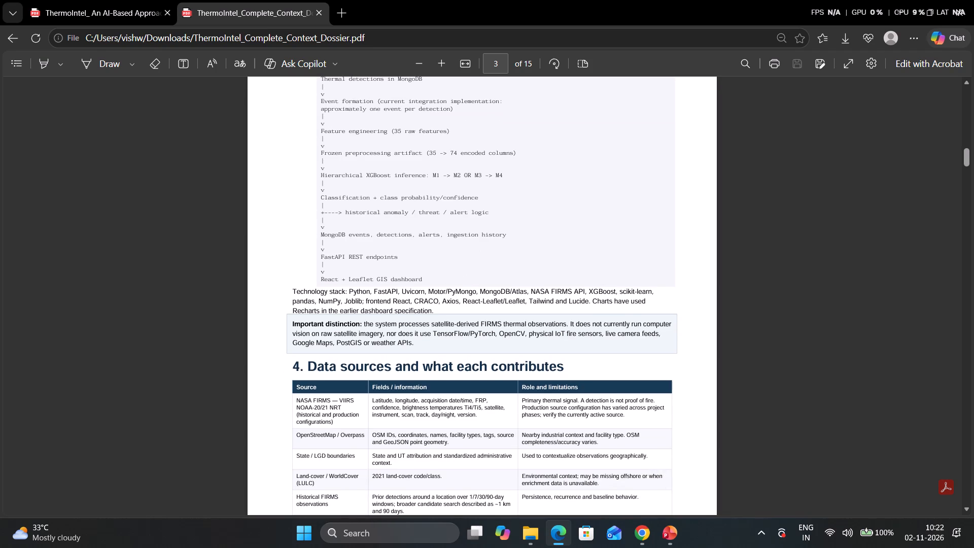
pyautogui.scroll(1, 404, 279)
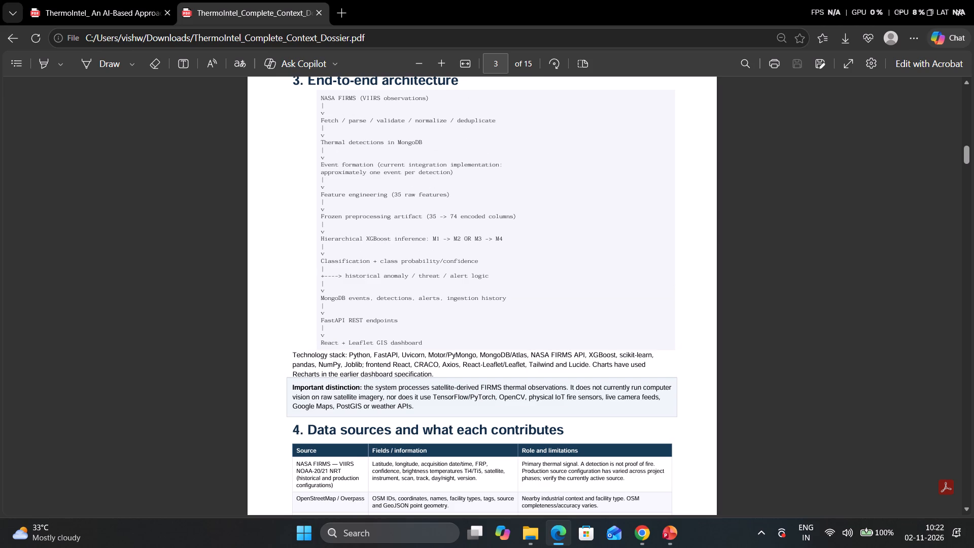
pyautogui.scroll(-3, 432, 369)
pyautogui.scroll(-2, 365, 334)
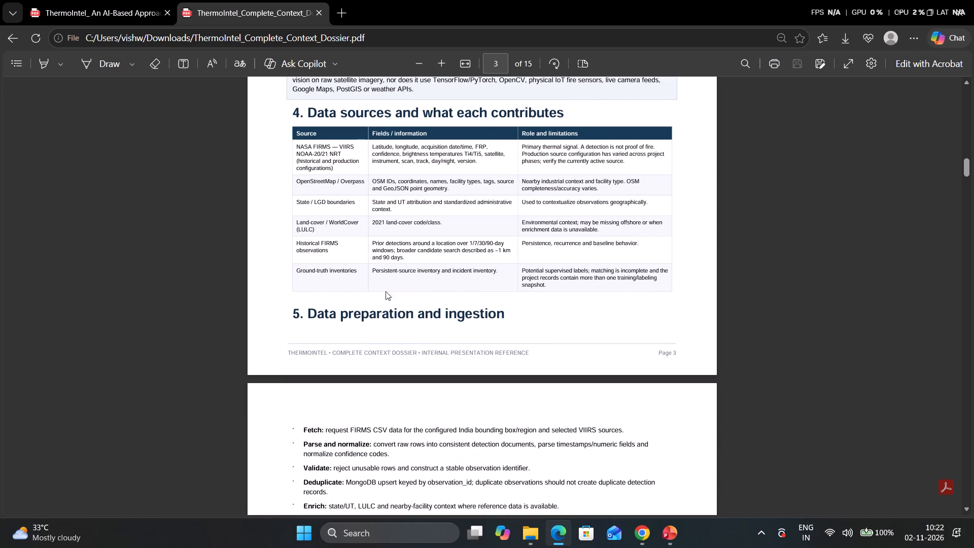
pyautogui.scroll(-1, 349, 281)
pyautogui.scroll(2, 349, 281)
pyautogui.moveTo(376, 287); pyautogui.dragTo(460, 288)
pyautogui.click(547, 291)
pyautogui.moveTo(544, 285); pyautogui.dragTo(605, 291)
pyautogui.click(605, 291)
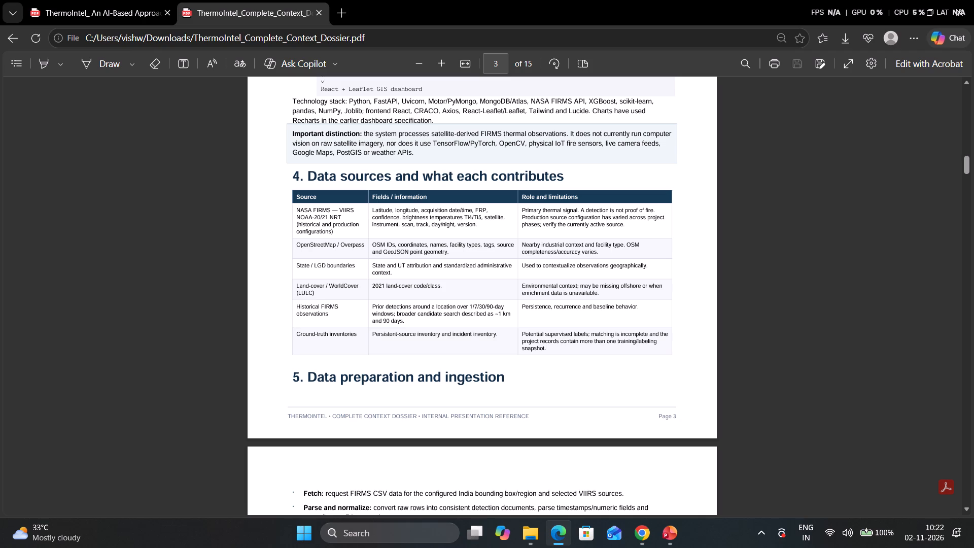
# Read the section 5 data preparation and ingestion list in the dossier, from “Fetch” through “Deduplicate”.
pyautogui.scroll(-1, 375, 336)
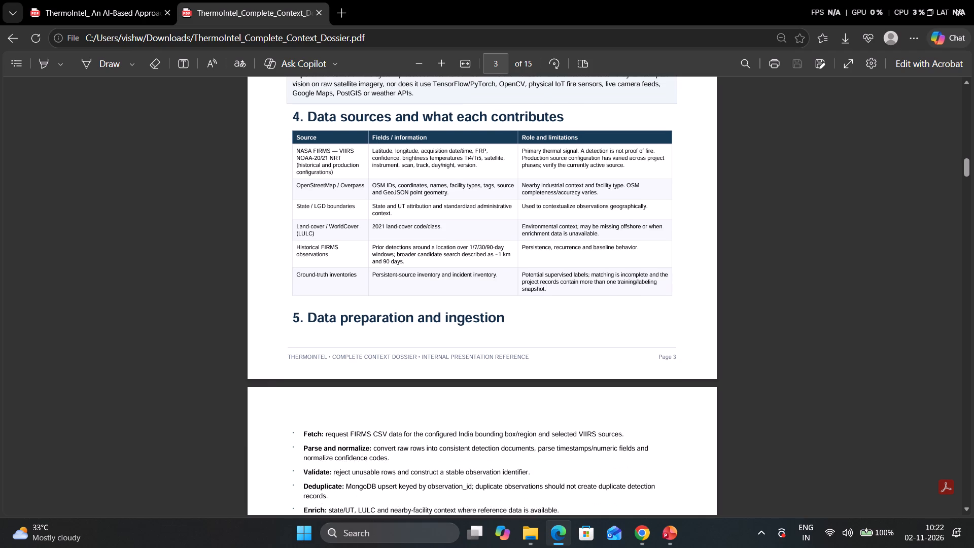
pyautogui.scroll(-3, 375, 336)
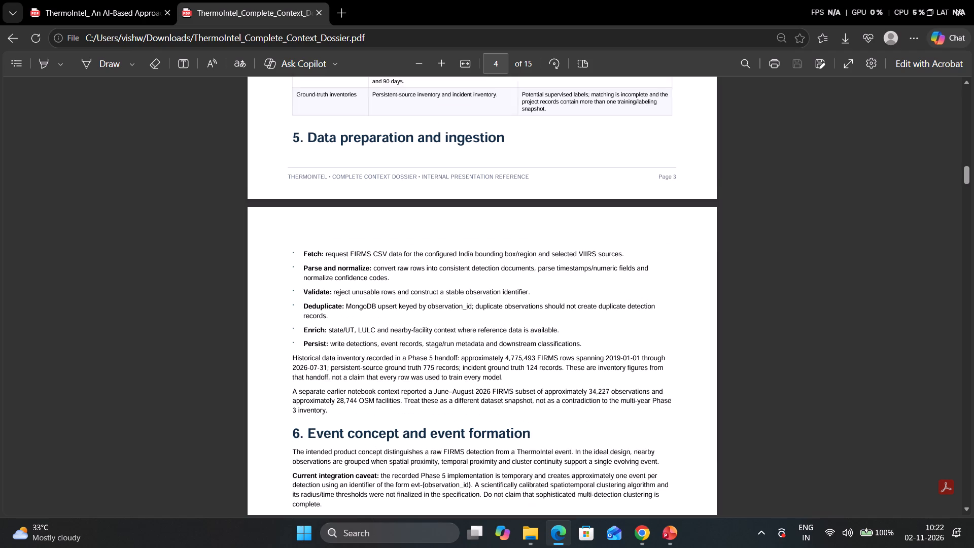
pyautogui.scroll(-1, 375, 336)
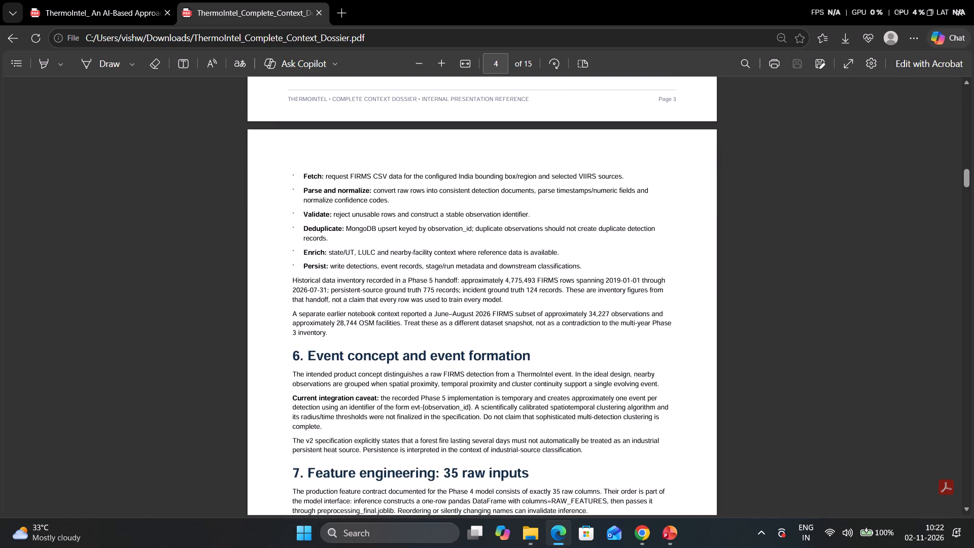
pyautogui.moveTo(342, 232); pyautogui.dragTo(370, 243)
pyautogui.click(370, 243)
pyautogui.moveTo(301, 240); pyautogui.dragTo(329, 238)
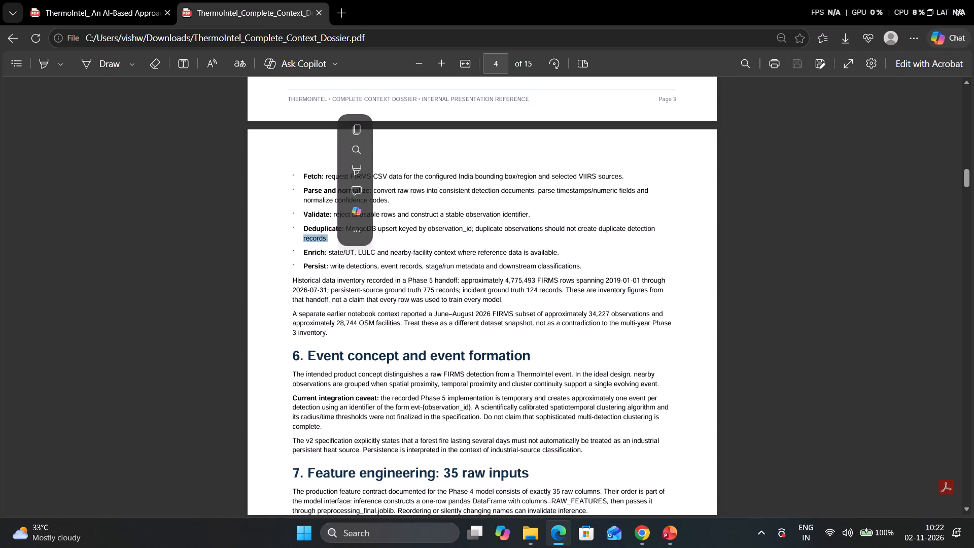
pyautogui.click(329, 238)
pyautogui.moveTo(349, 227); pyautogui.dragTo(379, 245)
pyautogui.click(355, 228)
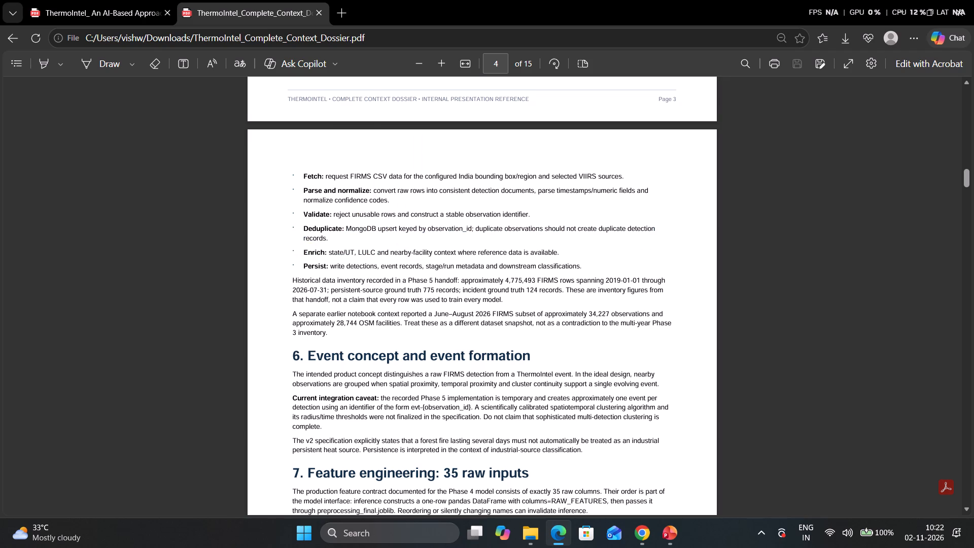
pyautogui.moveTo(333, 215); pyautogui.dragTo(392, 218)
pyautogui.click(392, 218)
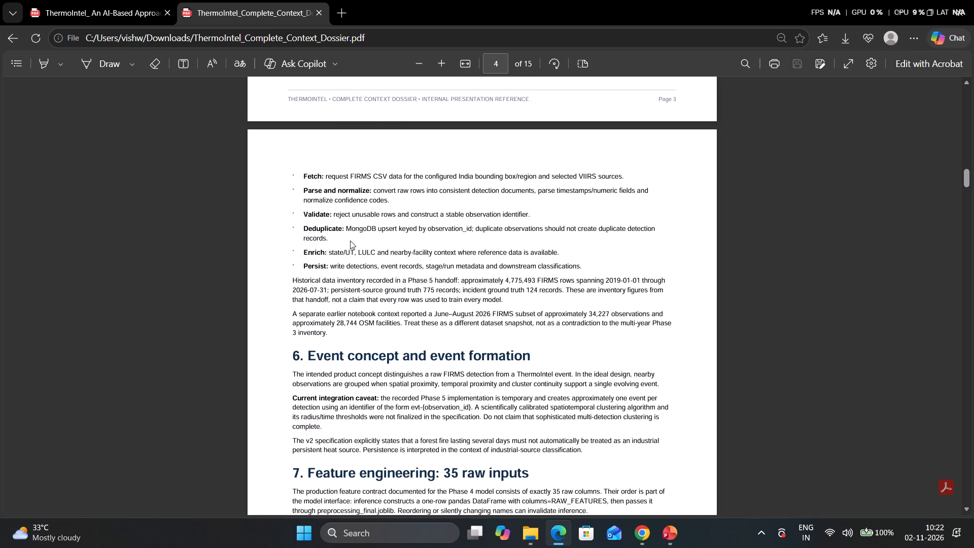
pyautogui.scroll(-1, 345, 243)
pyautogui.scroll(1, 345, 243)
# Read the “Enrich” item of section 5 on state/UT, LULC and nearby-facility context.
pyautogui.moveTo(330, 254); pyautogui.dragTo(423, 257)
pyautogui.click(425, 256)
pyautogui.moveTo(328, 254); pyautogui.dragTo(548, 257)
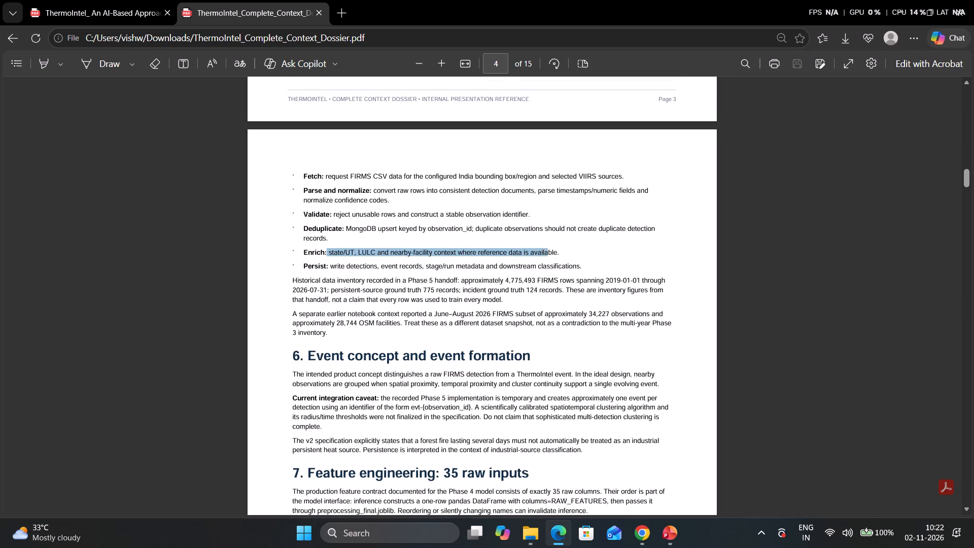
pyautogui.moveTo(548, 257); pyautogui.dragTo(552, 257)
pyautogui.click(552, 257)
pyautogui.moveTo(326, 257); pyautogui.dragTo(373, 258)
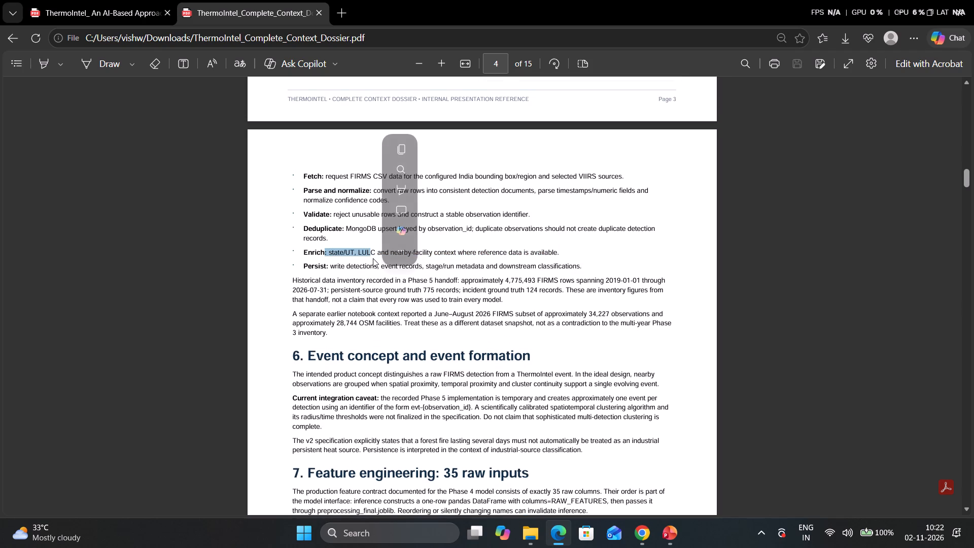
pyautogui.click(373, 258)
pyautogui.moveTo(393, 257); pyautogui.dragTo(445, 257)
pyautogui.click(442, 255)
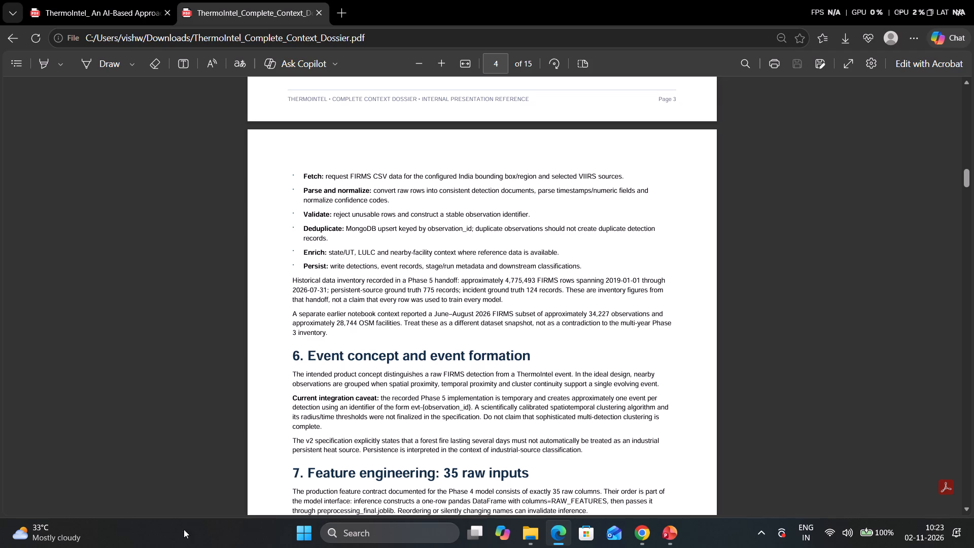
# Skim section 6 on event formation and the section 7 table of raw feature inputs.
pyautogui.scroll(-4, 341, 351)
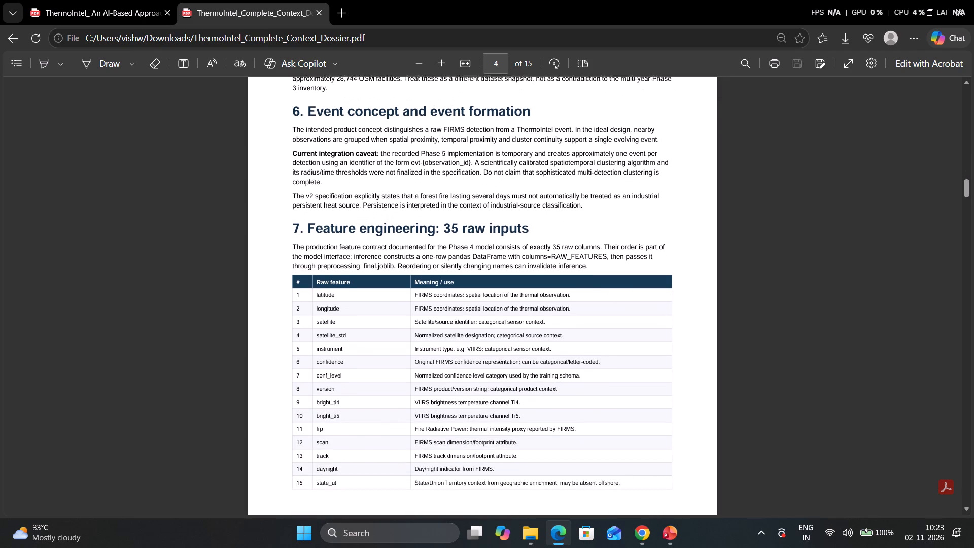
pyautogui.scroll(-9, 324, 335)
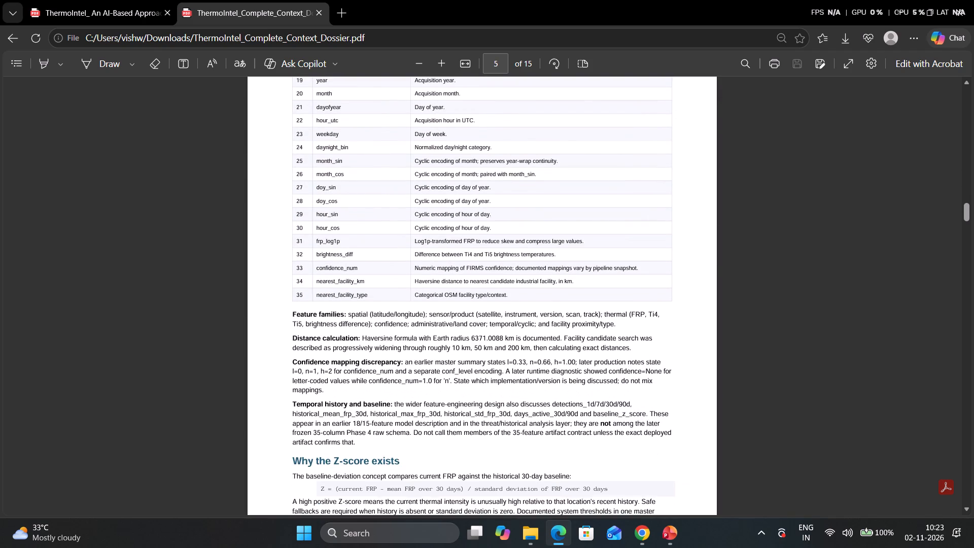
pyautogui.scroll(-4, 324, 335)
pyautogui.scroll(1, 331, 206)
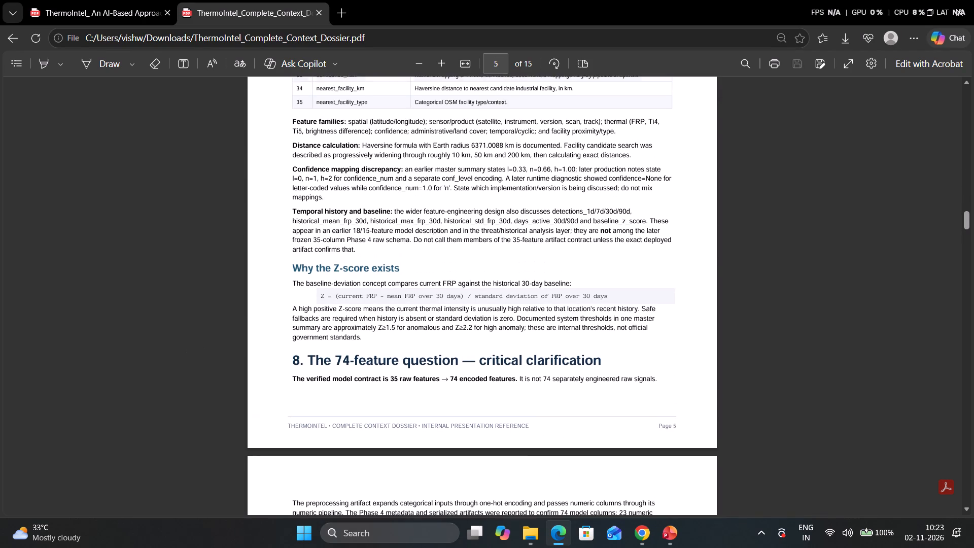
pyautogui.scroll(3, 315, 178)
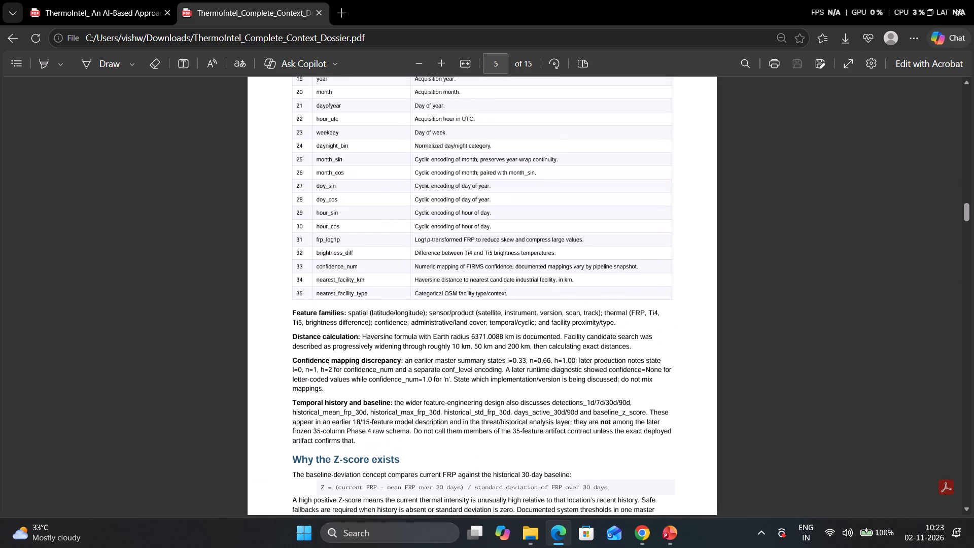
# Read the “Confidence mapping discrepancy” and “Temporal history and baseline” paragraphs below the feature table.
pyautogui.scroll(-1, 315, 178)
pyautogui.moveTo(330, 304); pyautogui.dragTo(429, 304)
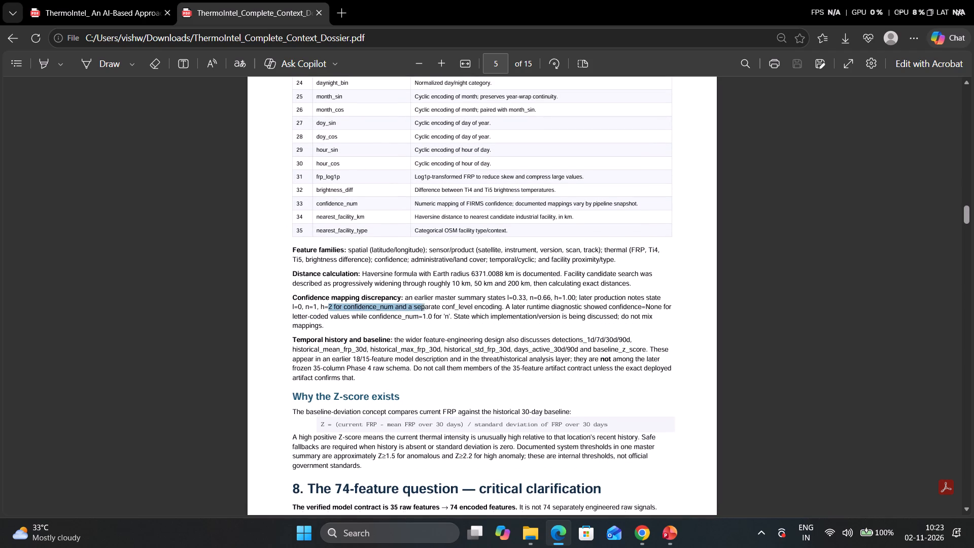
pyautogui.moveTo(429, 304); pyautogui.dragTo(446, 304)
pyautogui.click(410, 293)
pyautogui.moveTo(411, 297); pyautogui.dragTo(448, 313)
pyautogui.click(448, 313)
pyautogui.scroll(-1, 426, 320)
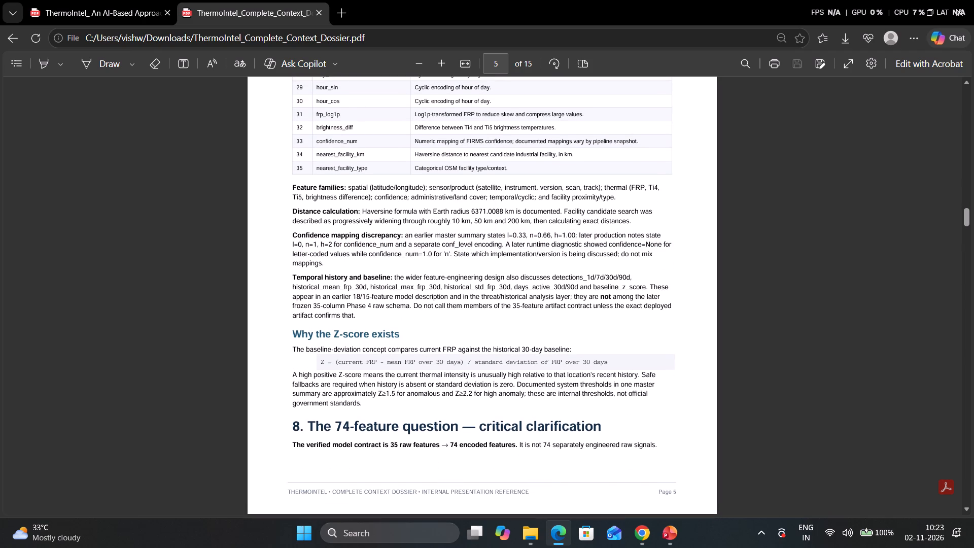
pyautogui.moveTo(403, 283); pyautogui.dragTo(411, 291)
pyautogui.click(411, 306)
pyautogui.scroll(-2, 400, 294)
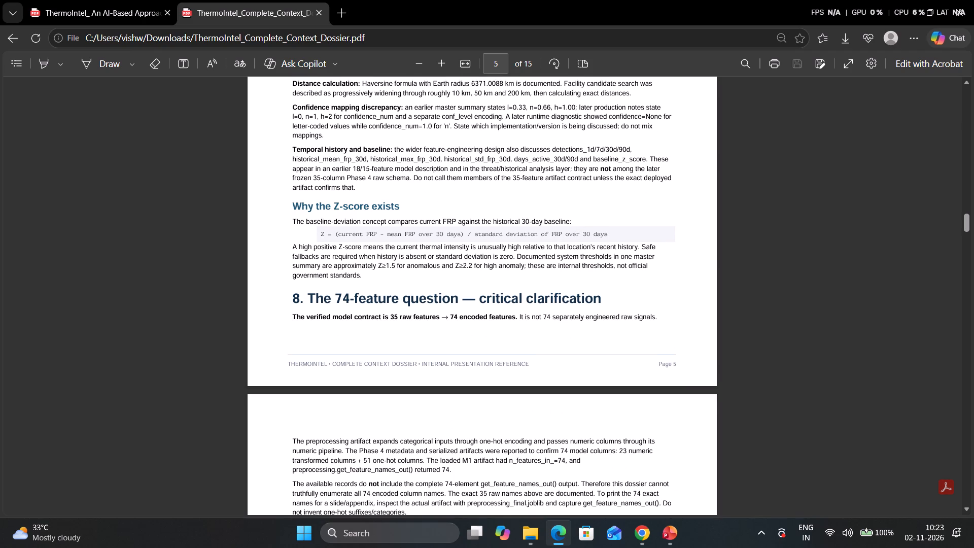
# Copy the baseline-deviation sentence and Z-score formula from the “Why the Z-score exists” section of the dossier.
pyautogui.moveTo(290, 222); pyautogui.dragTo(536, 231)
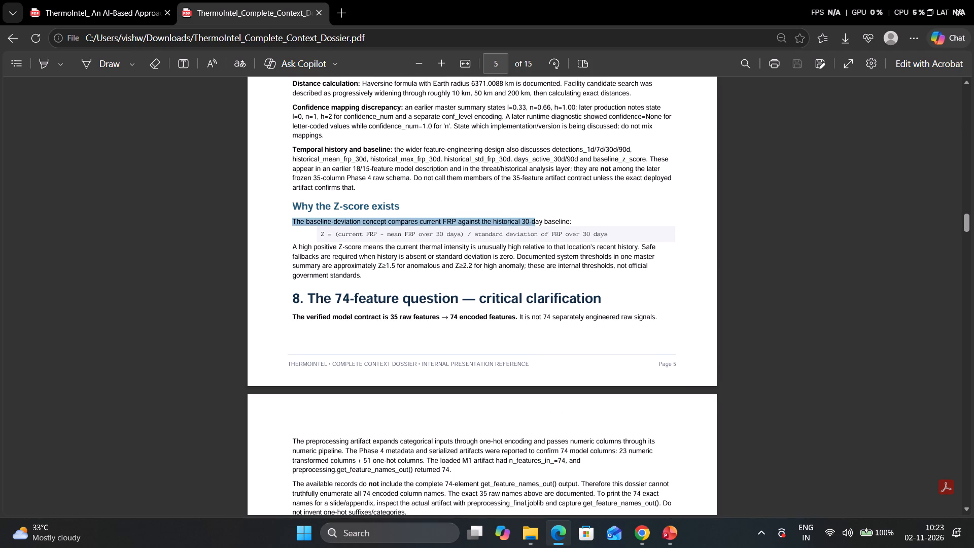
pyautogui.moveTo(536, 231); pyautogui.dragTo(631, 236)
pyautogui.rightClick(528, 223)
pyautogui.click(569, 266)
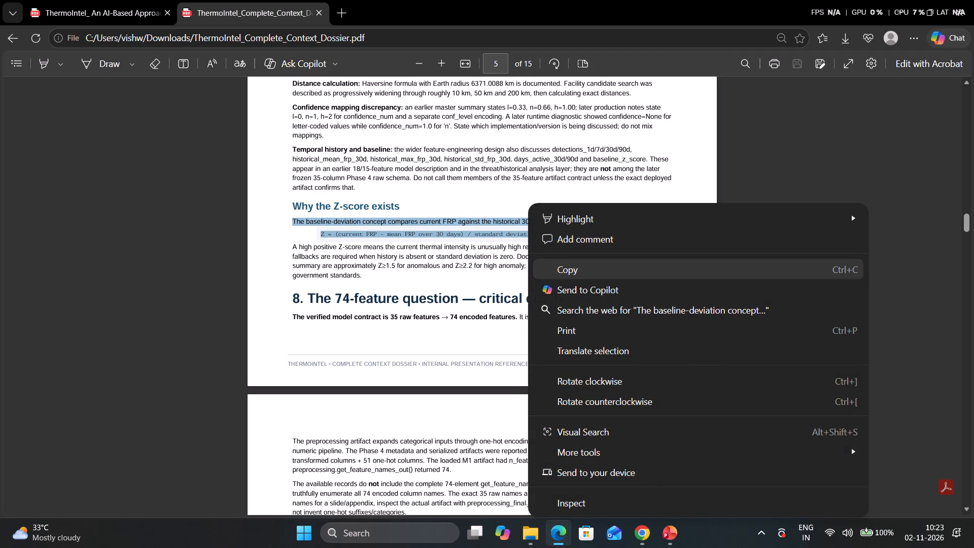
pyautogui.click(341, 216)
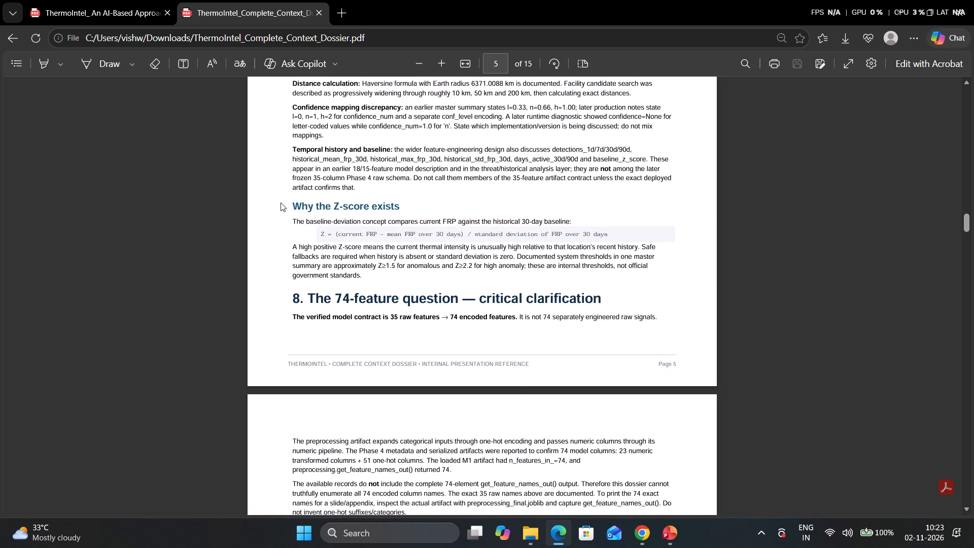
pyautogui.moveTo(287, 204); pyautogui.dragTo(627, 228)
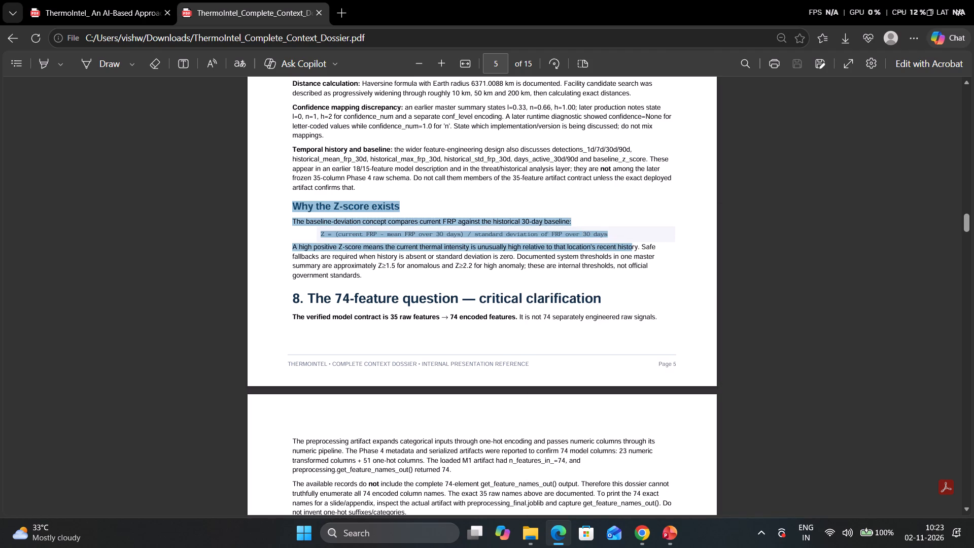
pyautogui.moveTo(627, 228); pyautogui.dragTo(625, 226)
pyautogui.click(551, 233)
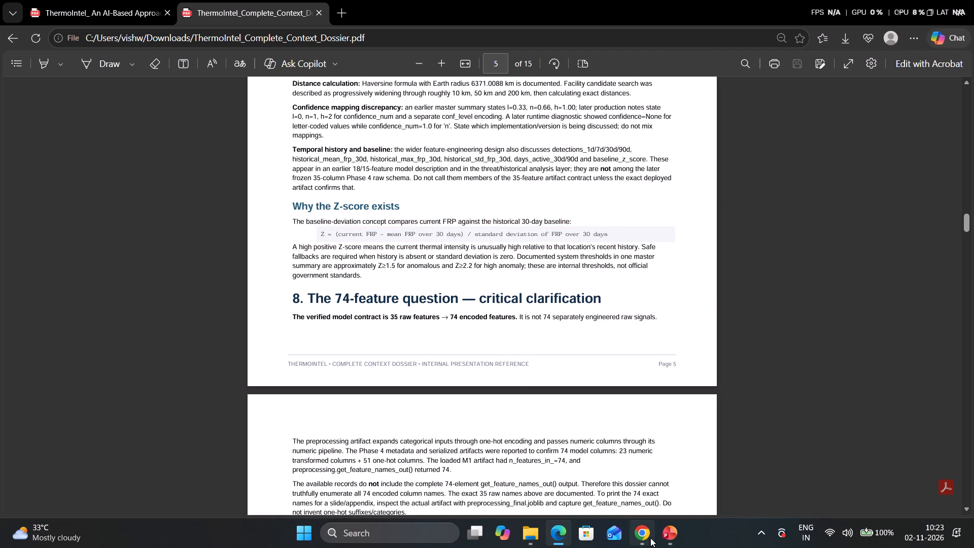
# Switch to the ThermoIntel research presentation in PowerPoint and go to slide 2 on the hotspot problem.
pyautogui.click(666, 532)
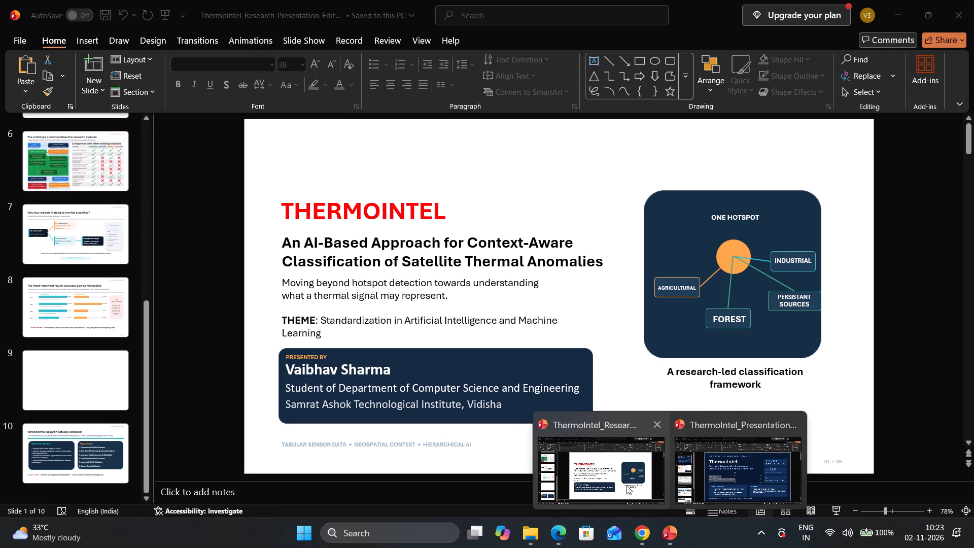
pyautogui.click(627, 486)
pyautogui.scroll(14, 153, 267)
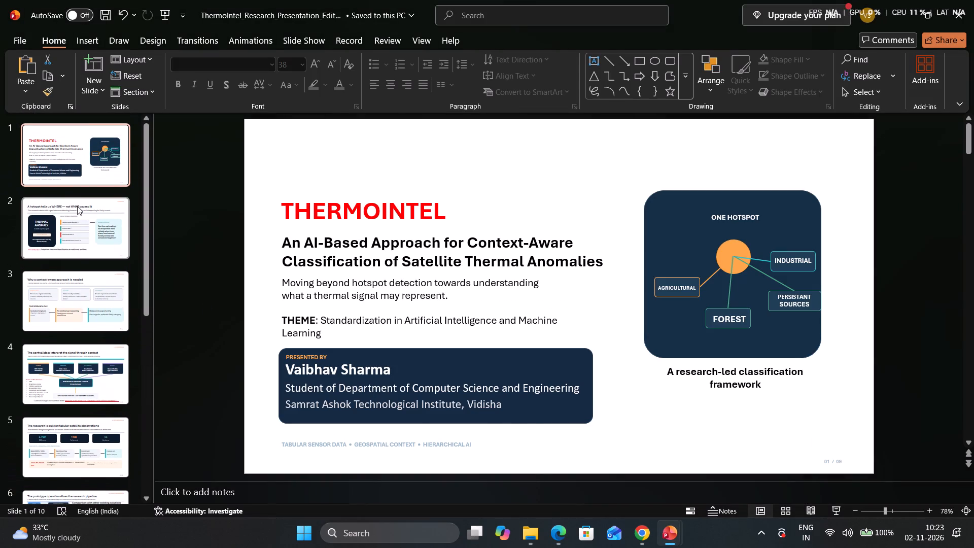
pyautogui.click(83, 236)
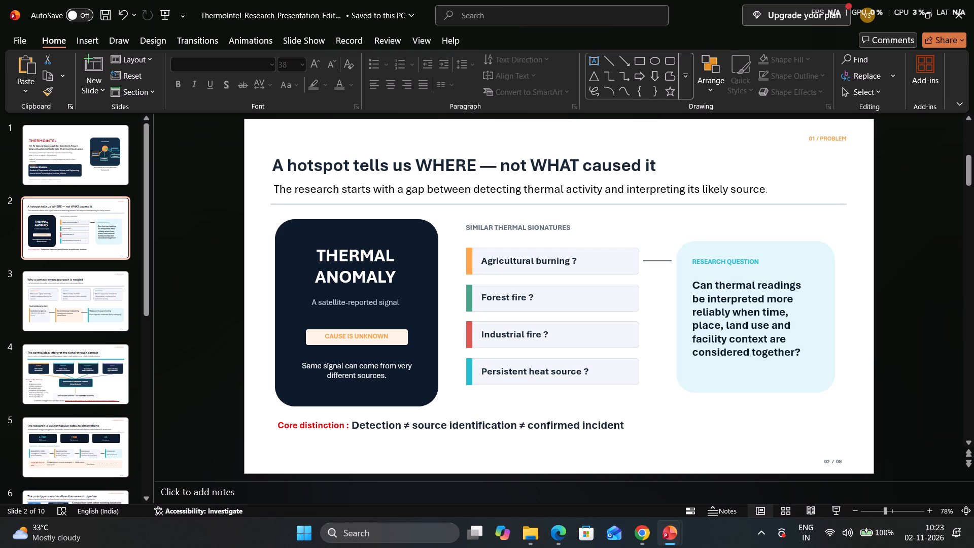
pyautogui.click(375, 335)
pyautogui.click(428, 408)
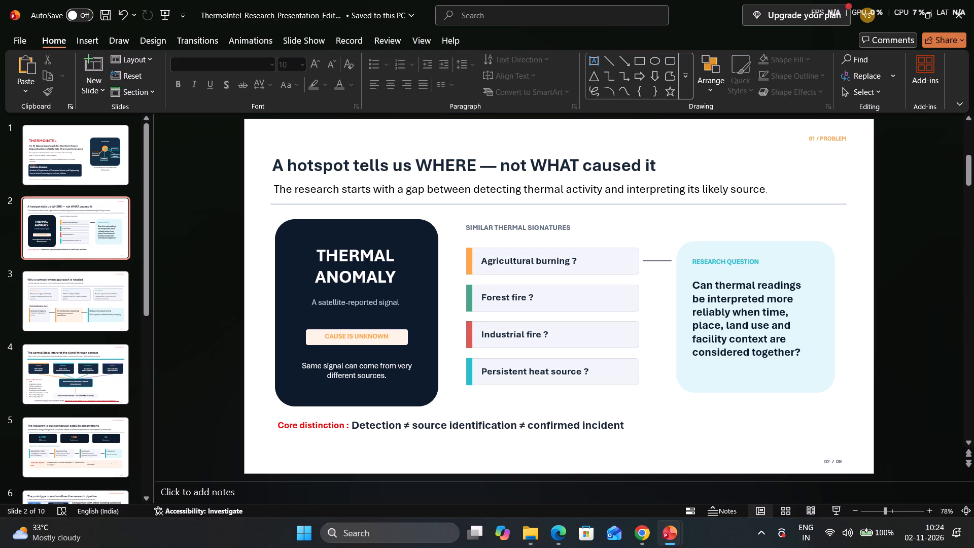
# Format the “A satellite-reported signal” text in the Thermal Anomaly card at 16 pt and change its font colour.
pyautogui.click(317, 301)
pyautogui.moveTo(312, 301); pyautogui.dragTo(398, 309)
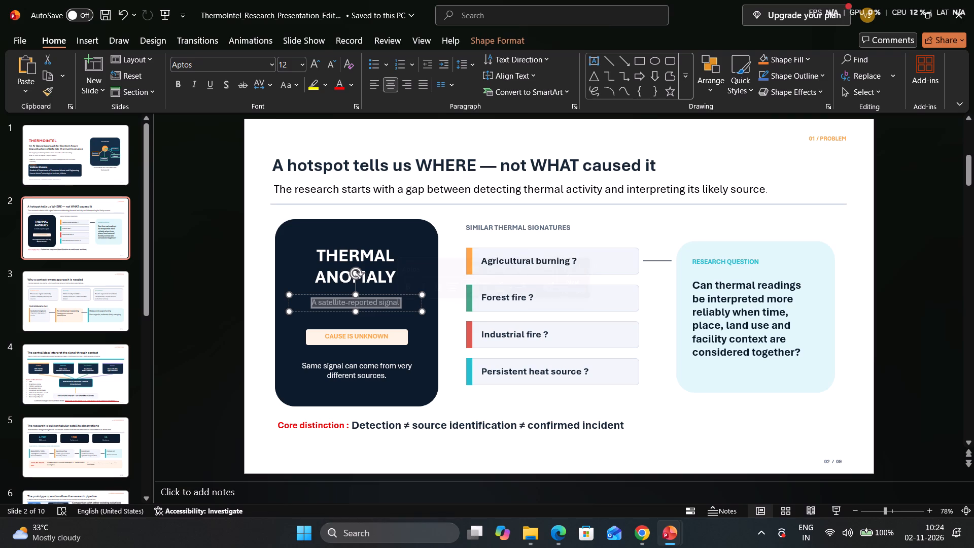
pyautogui.click(298, 62)
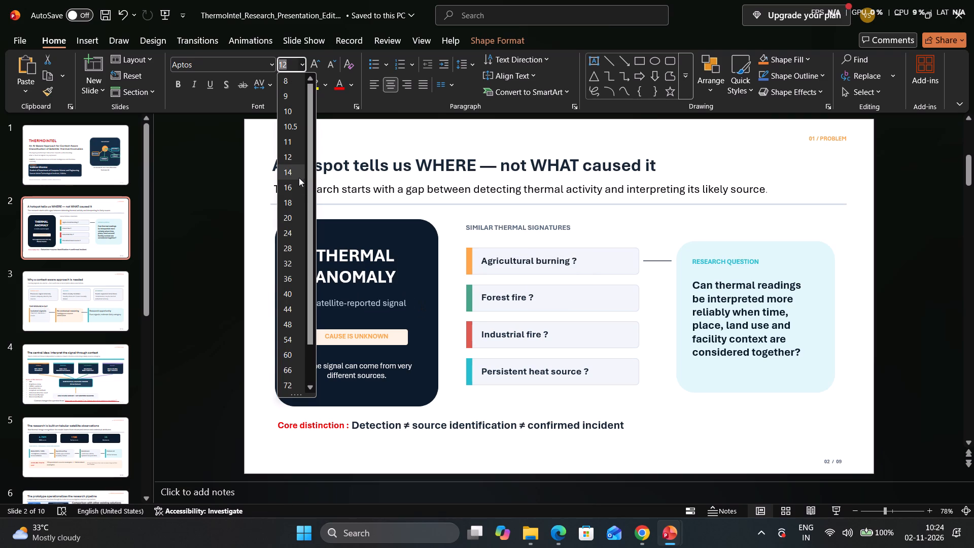
pyautogui.click(295, 188)
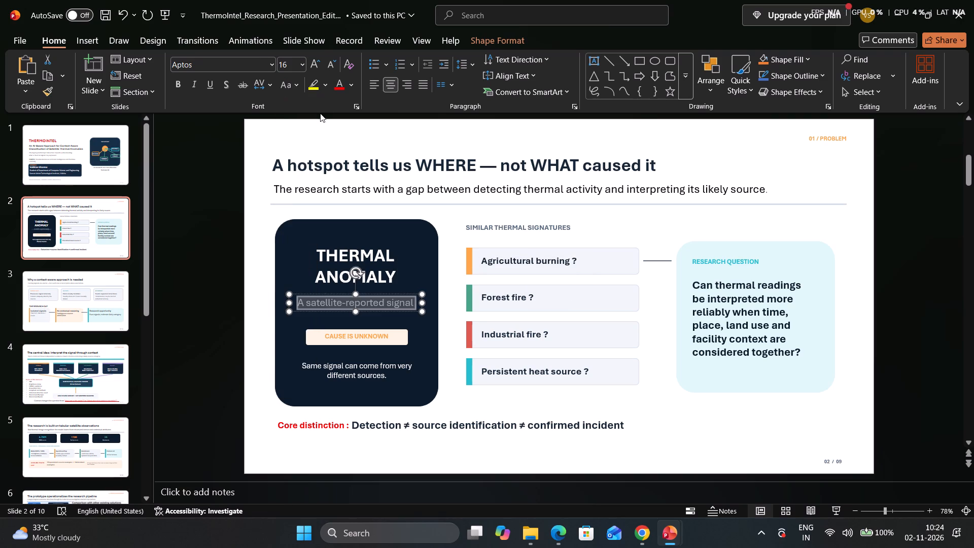
pyautogui.click(347, 84)
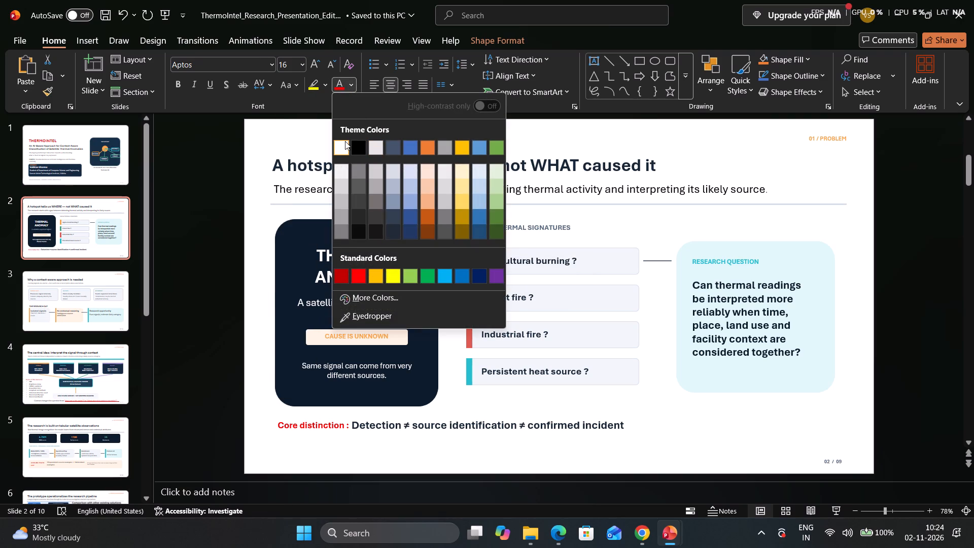
# In the PowerPoint presentation, set the selected text in the dark “THERMAL ANOMALY” card on slide 2 to white.
pyautogui.click(345, 141)
pyautogui.click(243, 290)
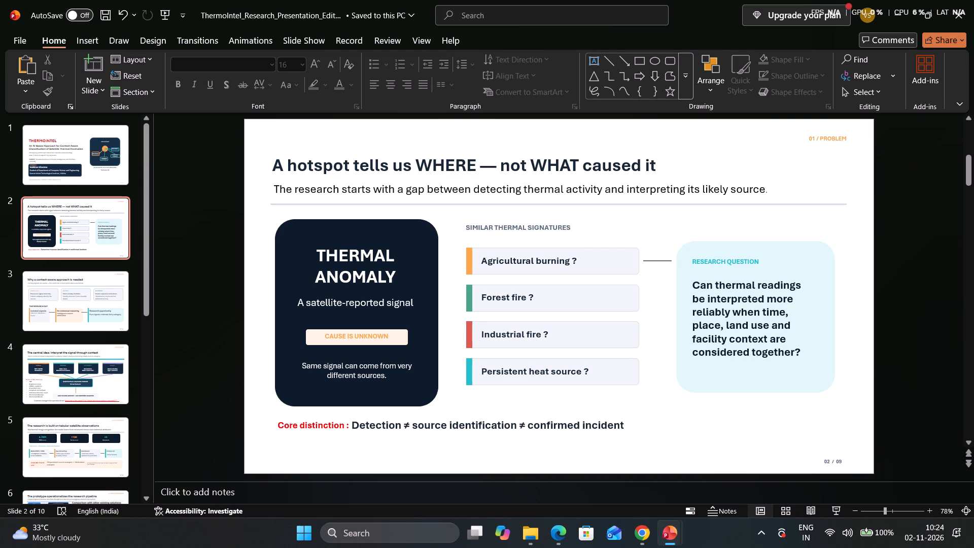
# Review slide 2 and its “RESEARCH QUESTION” text, and look over the neighbouring slide on the research gap.
pyautogui.scroll(-1, 676, 196)
pyautogui.scroll(1, 676, 196)
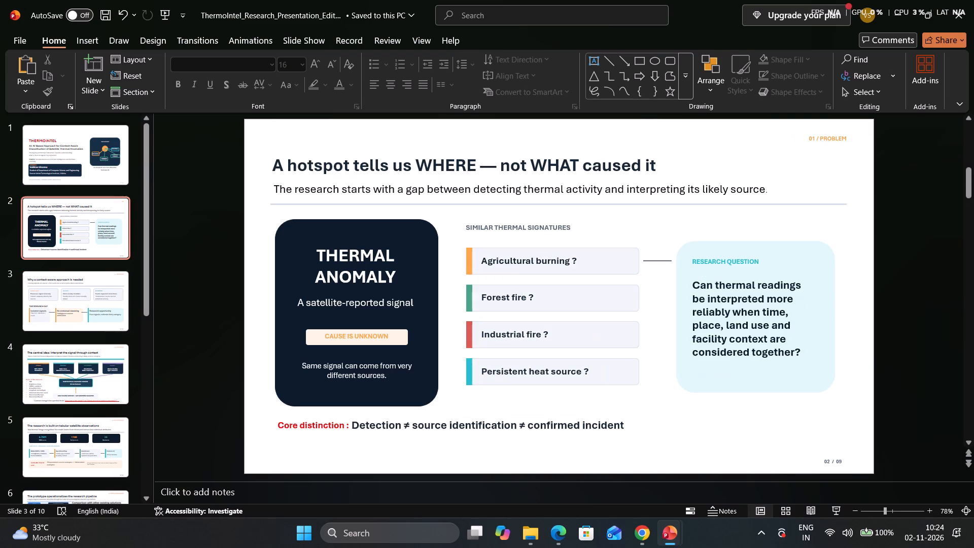
pyautogui.moveTo(694, 287); pyautogui.dragTo(751, 329)
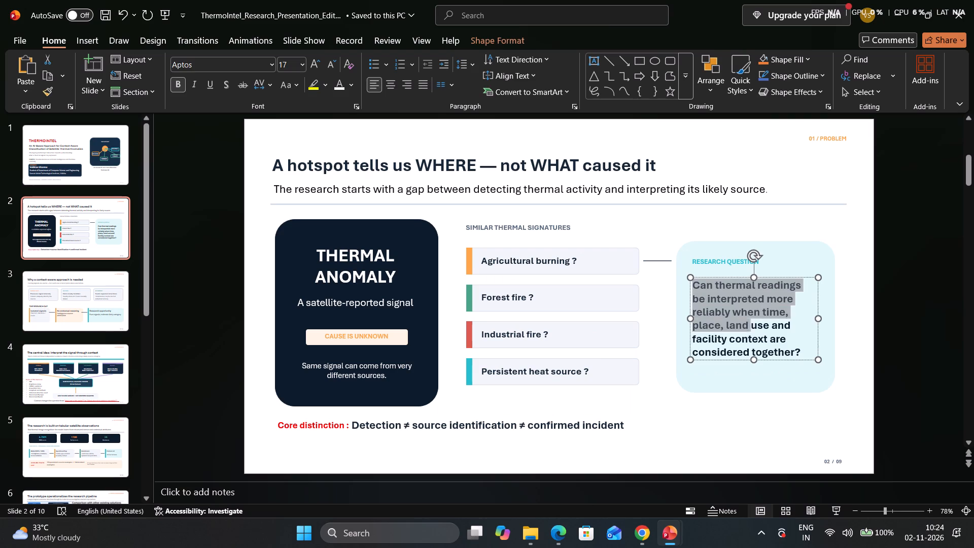
pyautogui.moveTo(751, 329); pyautogui.dragTo(784, 365)
pyautogui.click(780, 349)
pyautogui.click(728, 307)
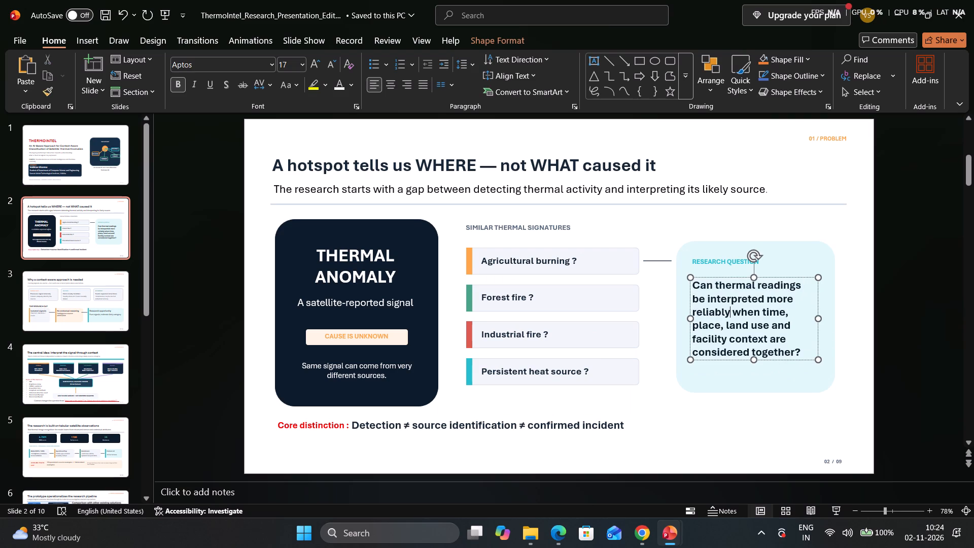
pyautogui.scroll(-1, 545, 356)
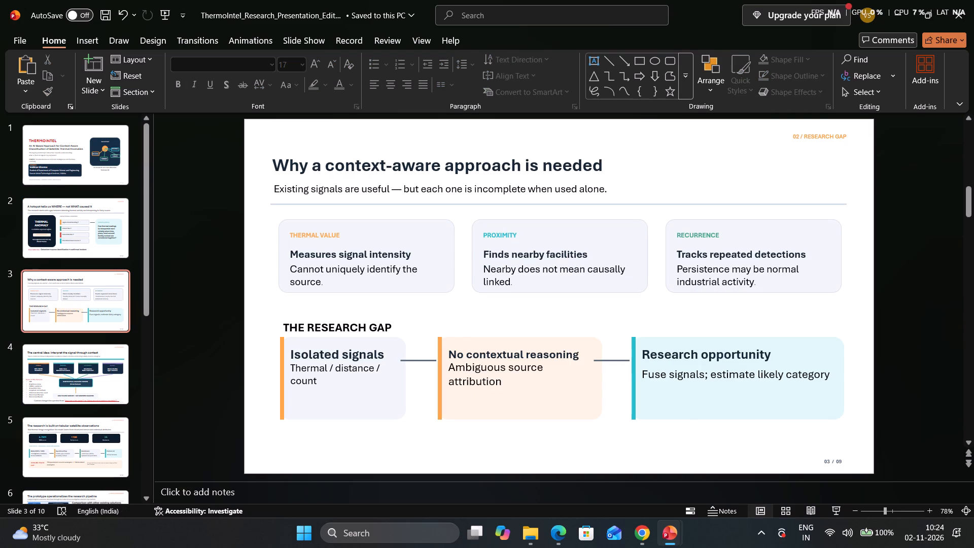
pyautogui.scroll(2, 305, 261)
pyautogui.scroll(-1, 305, 261)
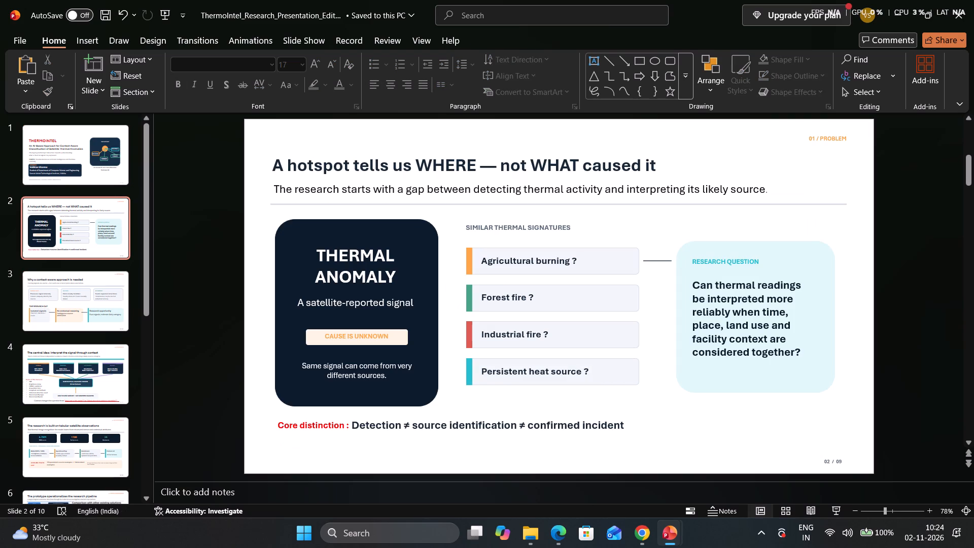
pyautogui.scroll(-1, 305, 261)
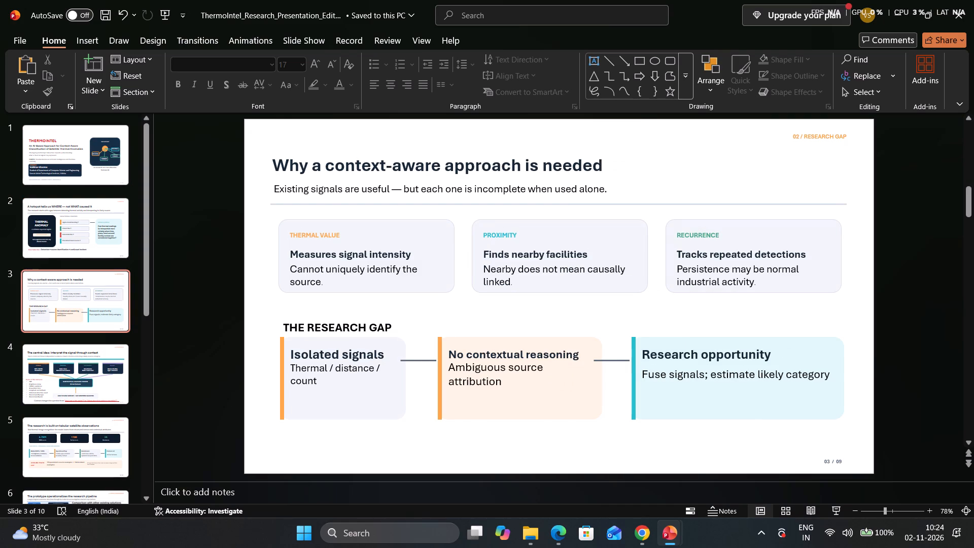
# Check the small card labels on slide 3, and review the title slide and the “SIMILAR THERMAL SIGNATURES” heading on slide 2.
pyautogui.moveTo(290, 234); pyautogui.dragTo(295, 242)
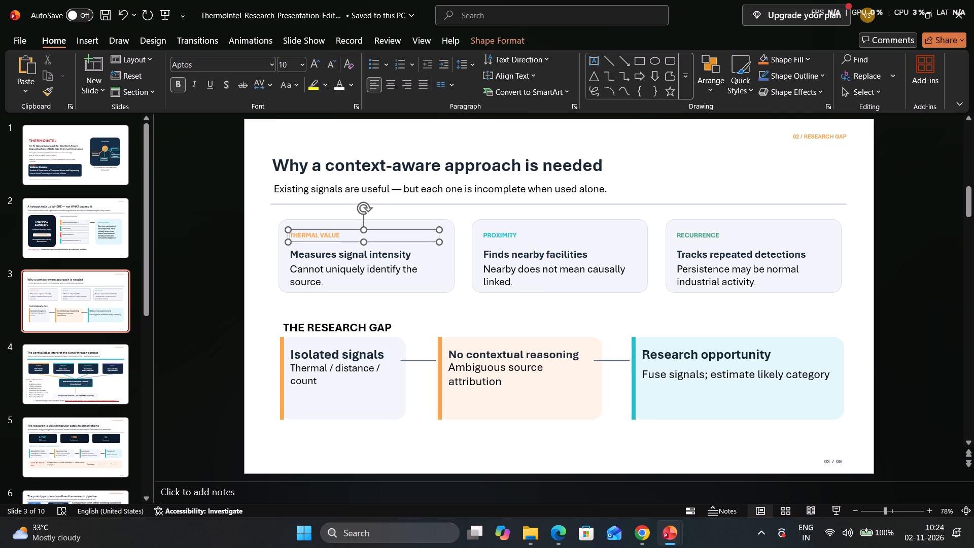
pyautogui.moveTo(295, 242); pyautogui.dragTo(404, 279)
pyautogui.click(404, 279)
pyautogui.click(503, 233)
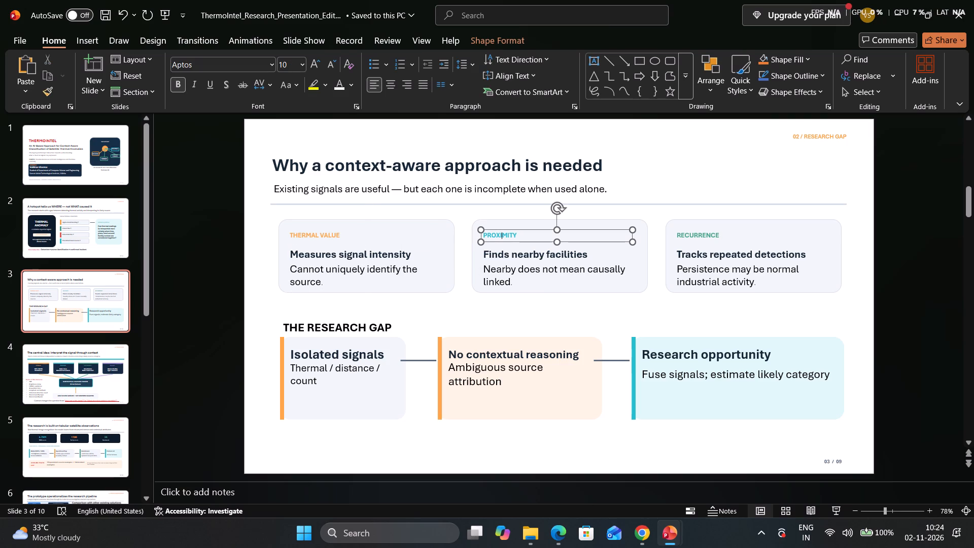
pyautogui.click(552, 263)
pyautogui.click(681, 234)
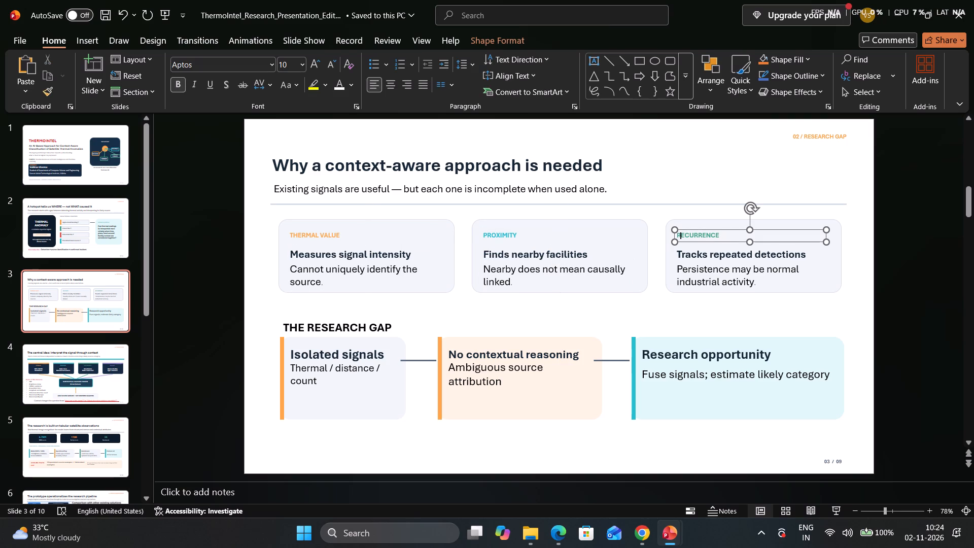
pyautogui.moveTo(680, 234); pyautogui.dragTo(730, 271)
pyautogui.click(730, 271)
pyautogui.scroll(3, 123, 228)
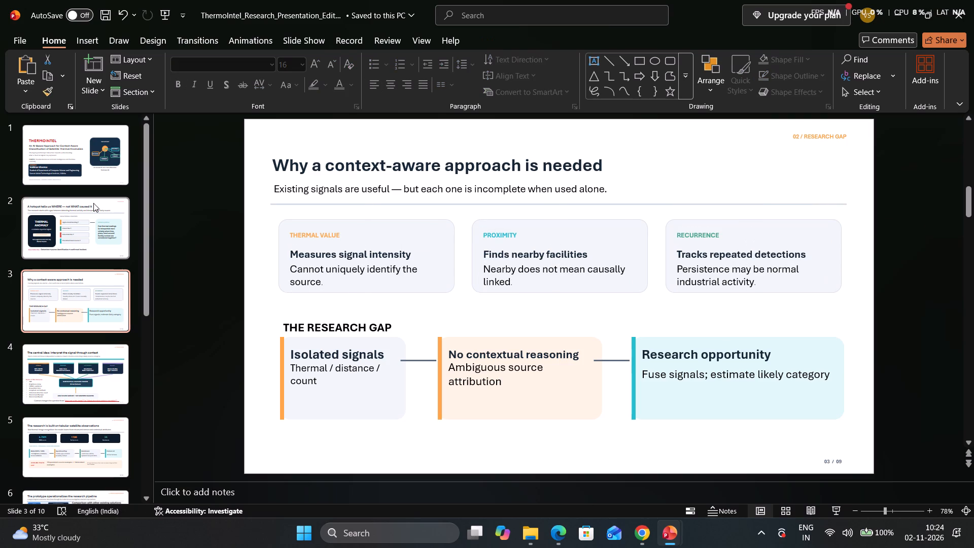
pyautogui.click(69, 170)
pyautogui.scroll(3, 99, 223)
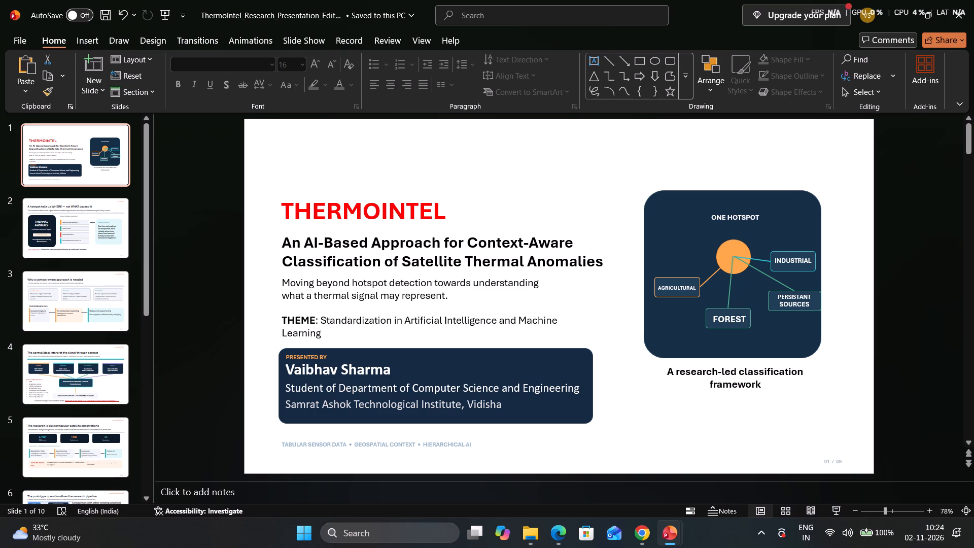
pyautogui.click(82, 245)
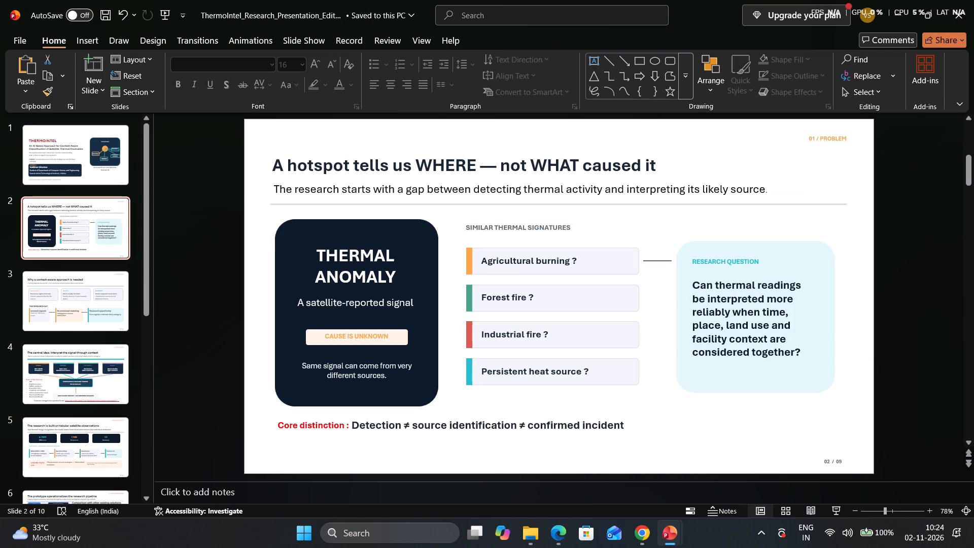
pyautogui.moveTo(468, 227); pyautogui.dragTo(603, 249)
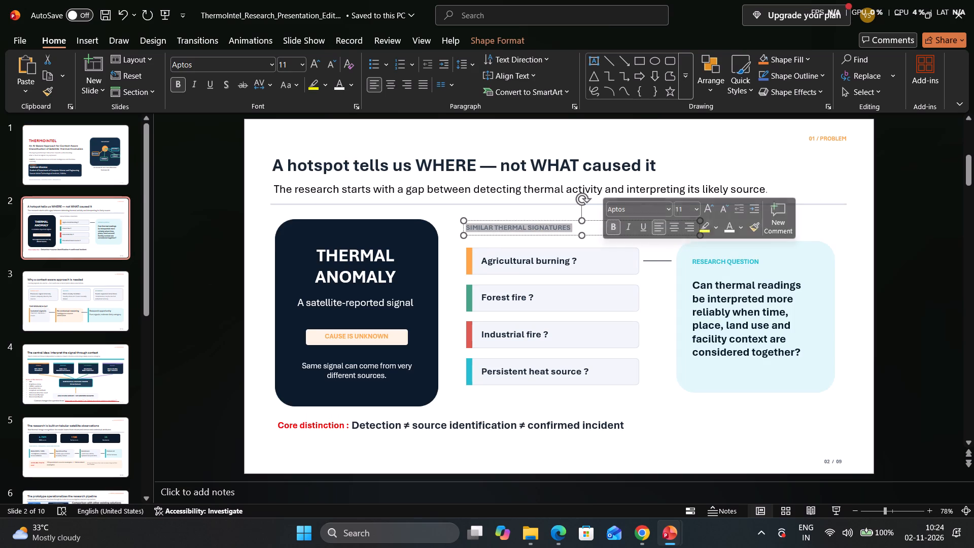
pyautogui.click(556, 270)
# On slide 3, select the “THE RESEARCH GAP” heading together with the three boxes, their text and the connectors below it.
pyautogui.click(95, 317)
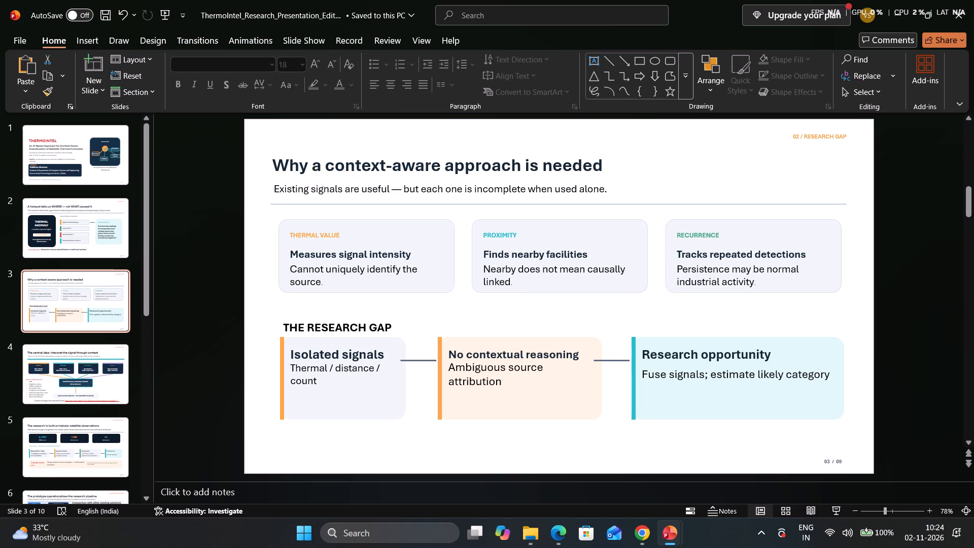
pyautogui.click(326, 347)
pyautogui.moveTo(269, 313); pyautogui.dragTo(859, 420)
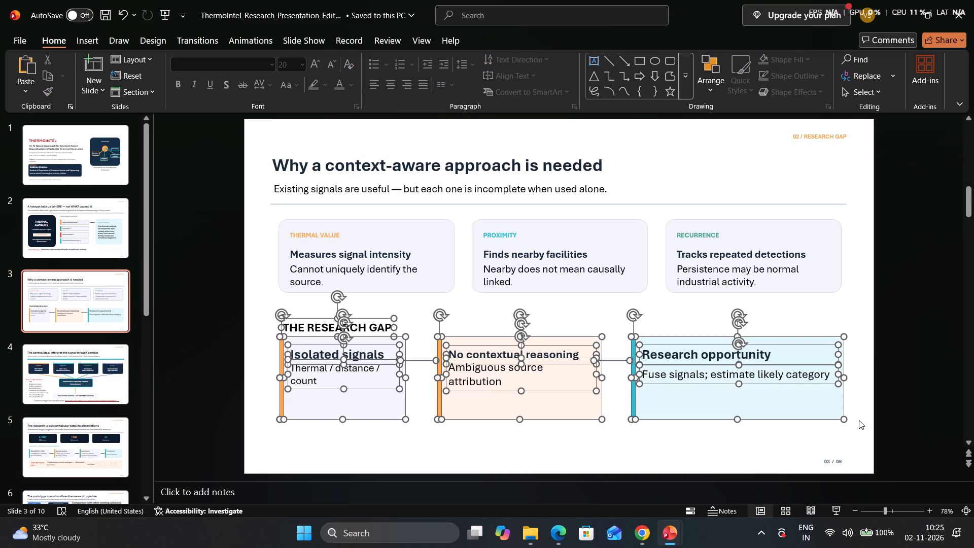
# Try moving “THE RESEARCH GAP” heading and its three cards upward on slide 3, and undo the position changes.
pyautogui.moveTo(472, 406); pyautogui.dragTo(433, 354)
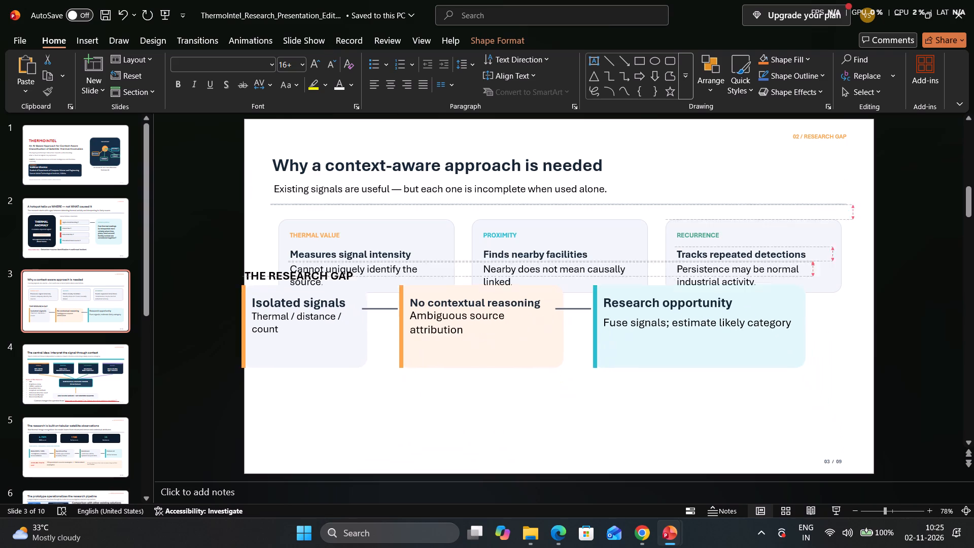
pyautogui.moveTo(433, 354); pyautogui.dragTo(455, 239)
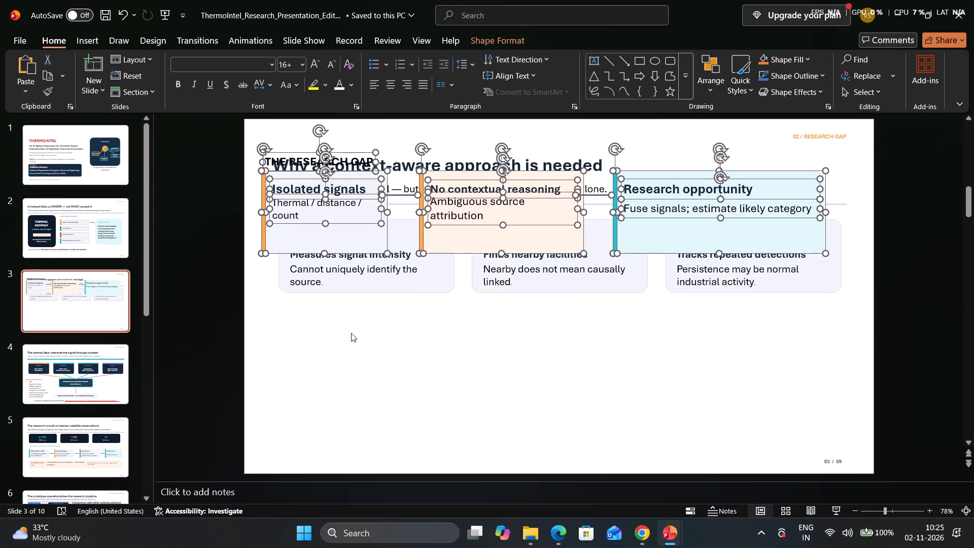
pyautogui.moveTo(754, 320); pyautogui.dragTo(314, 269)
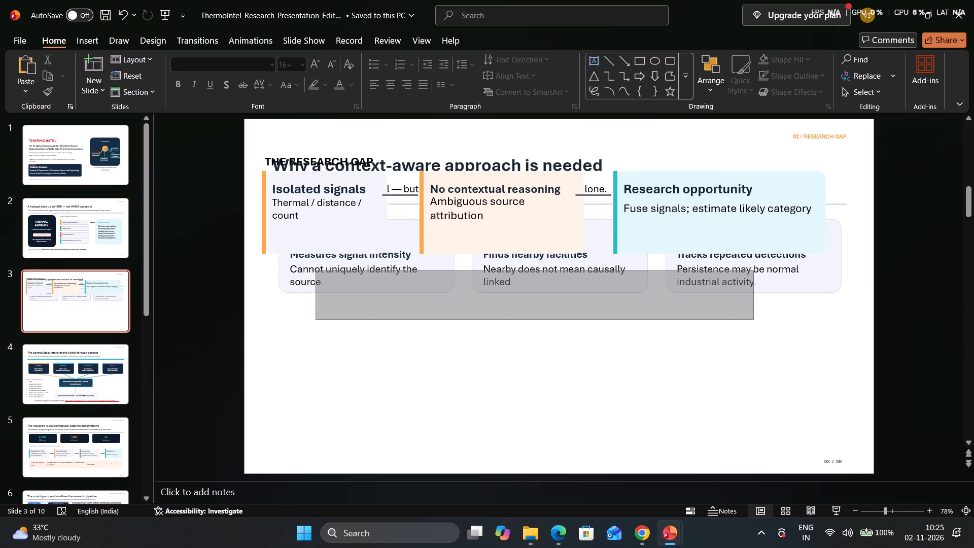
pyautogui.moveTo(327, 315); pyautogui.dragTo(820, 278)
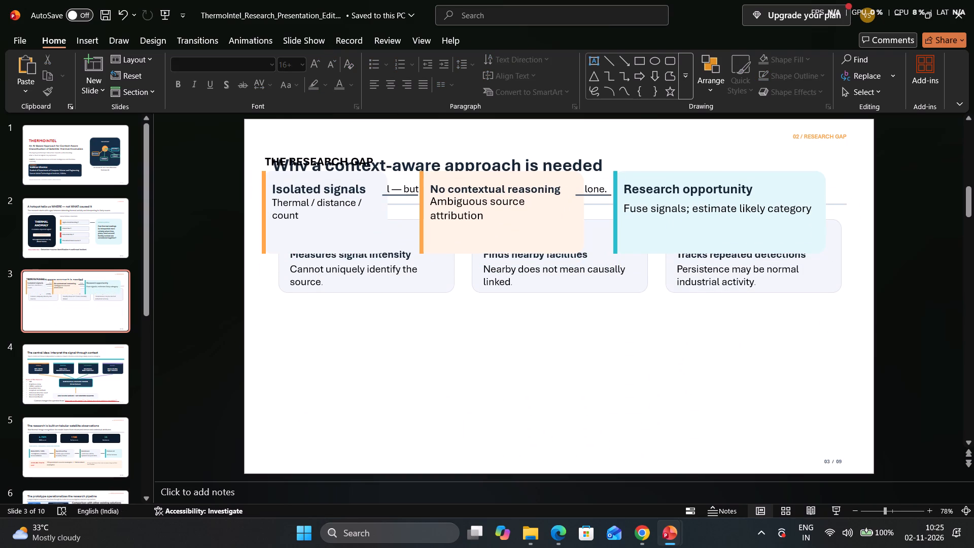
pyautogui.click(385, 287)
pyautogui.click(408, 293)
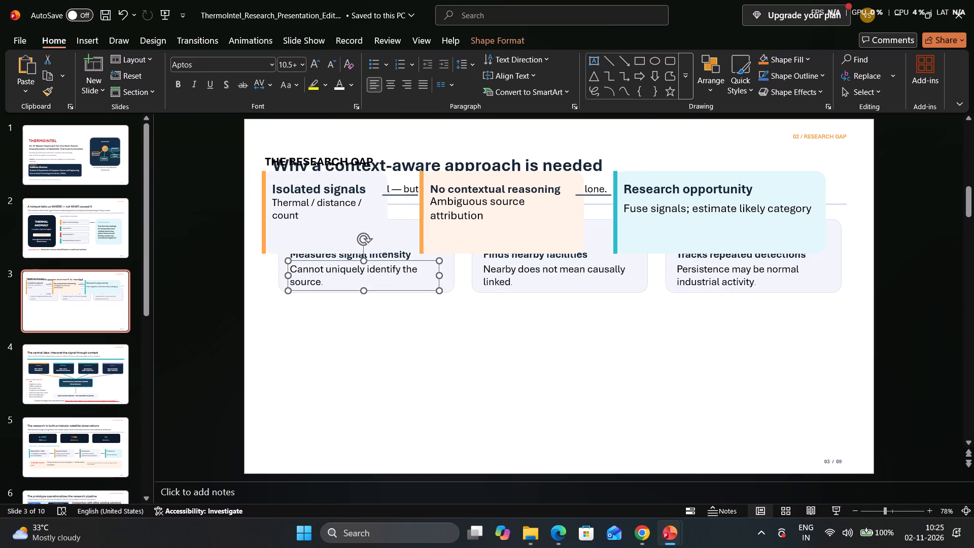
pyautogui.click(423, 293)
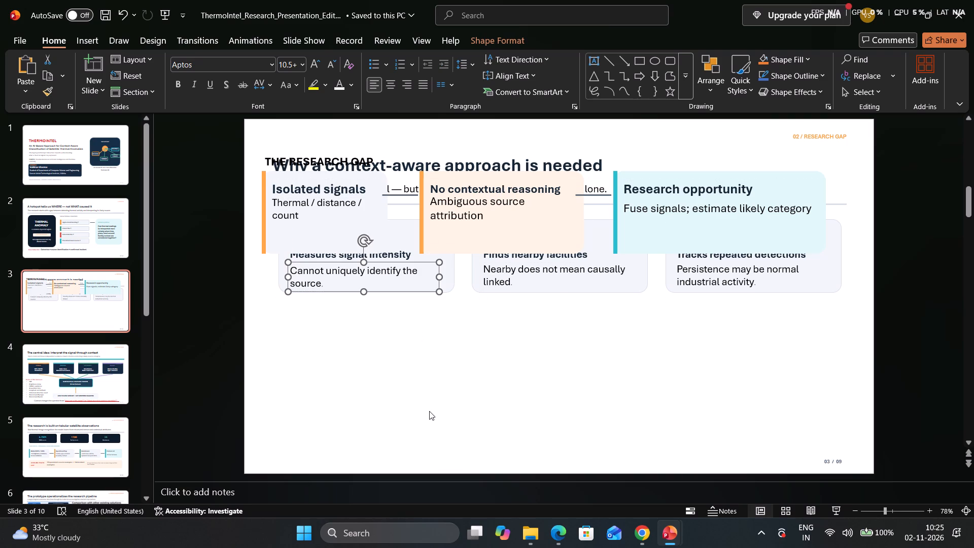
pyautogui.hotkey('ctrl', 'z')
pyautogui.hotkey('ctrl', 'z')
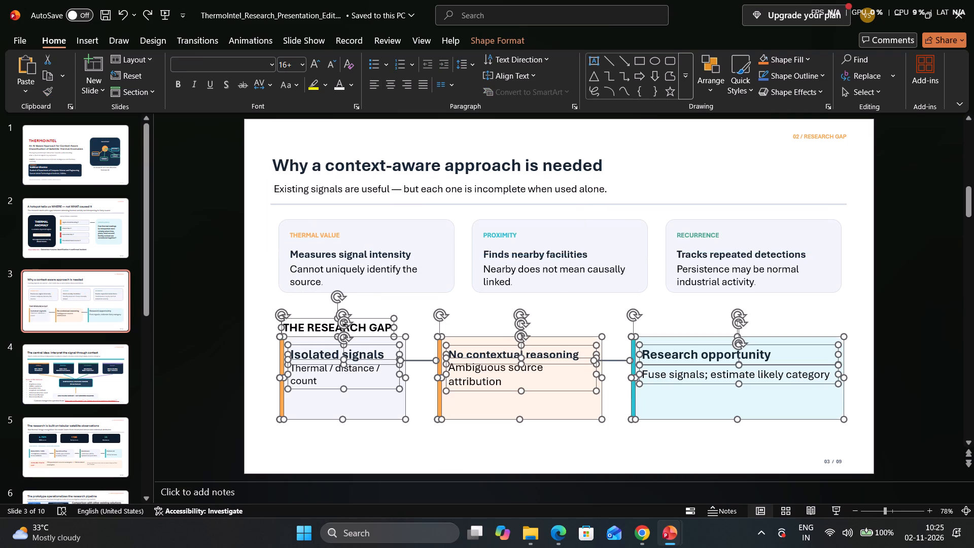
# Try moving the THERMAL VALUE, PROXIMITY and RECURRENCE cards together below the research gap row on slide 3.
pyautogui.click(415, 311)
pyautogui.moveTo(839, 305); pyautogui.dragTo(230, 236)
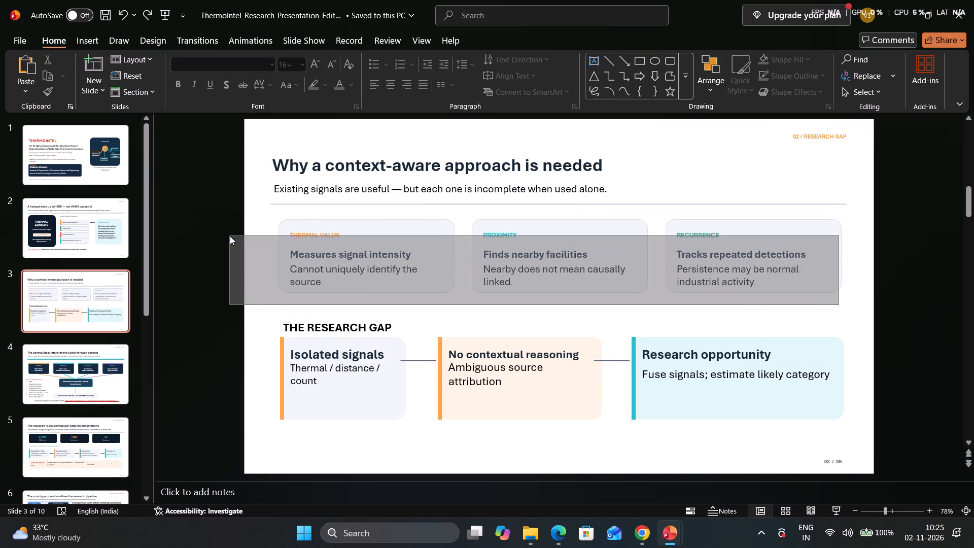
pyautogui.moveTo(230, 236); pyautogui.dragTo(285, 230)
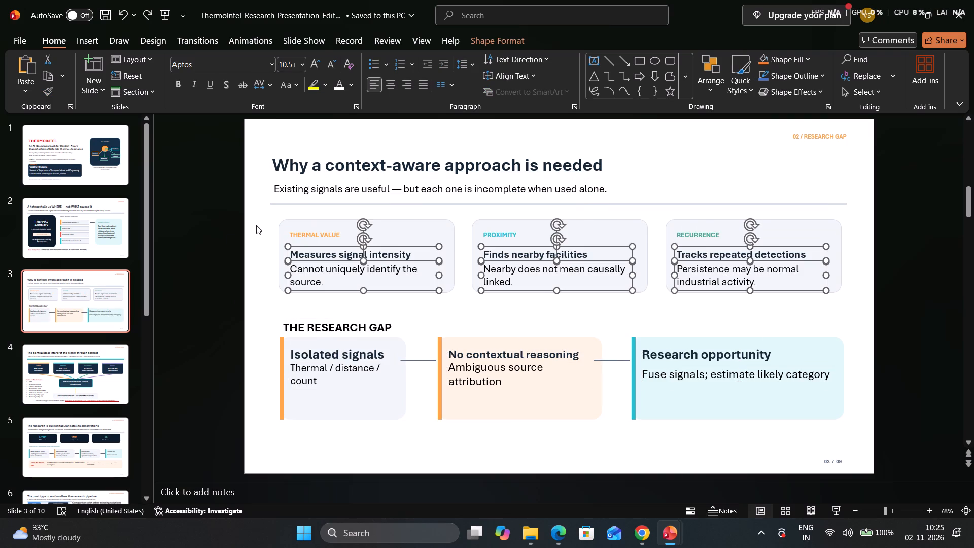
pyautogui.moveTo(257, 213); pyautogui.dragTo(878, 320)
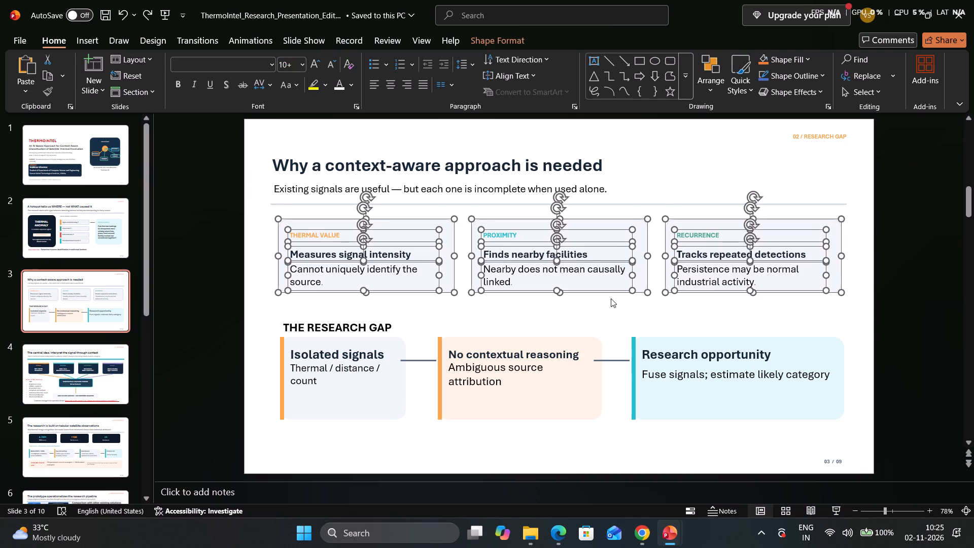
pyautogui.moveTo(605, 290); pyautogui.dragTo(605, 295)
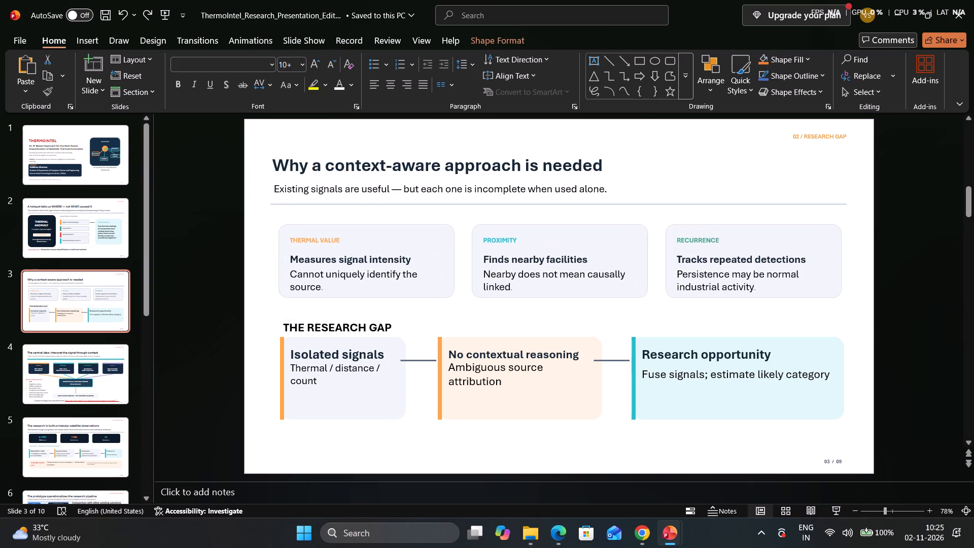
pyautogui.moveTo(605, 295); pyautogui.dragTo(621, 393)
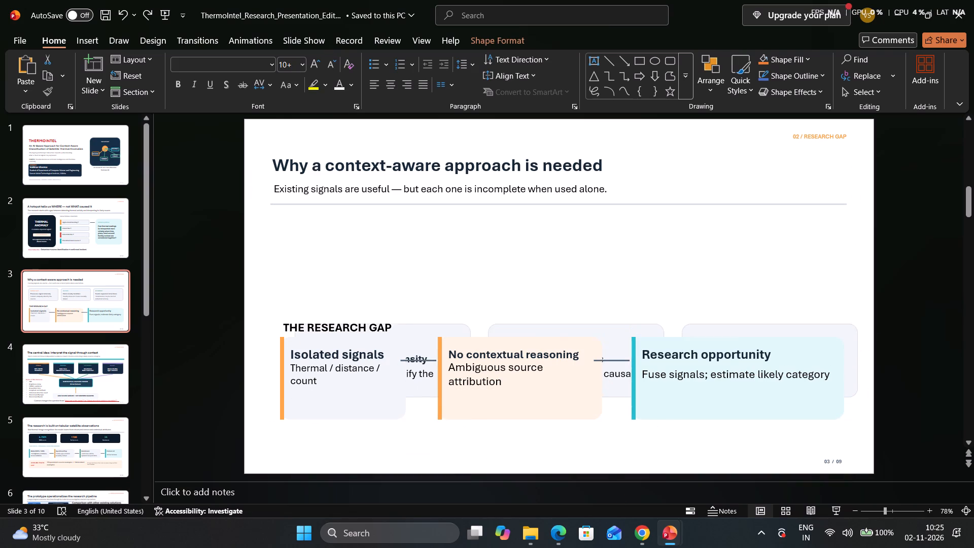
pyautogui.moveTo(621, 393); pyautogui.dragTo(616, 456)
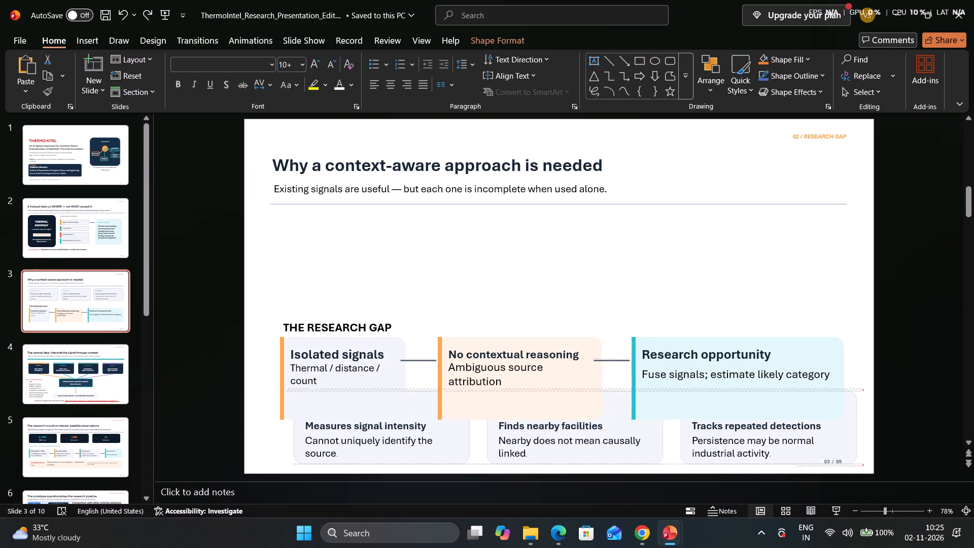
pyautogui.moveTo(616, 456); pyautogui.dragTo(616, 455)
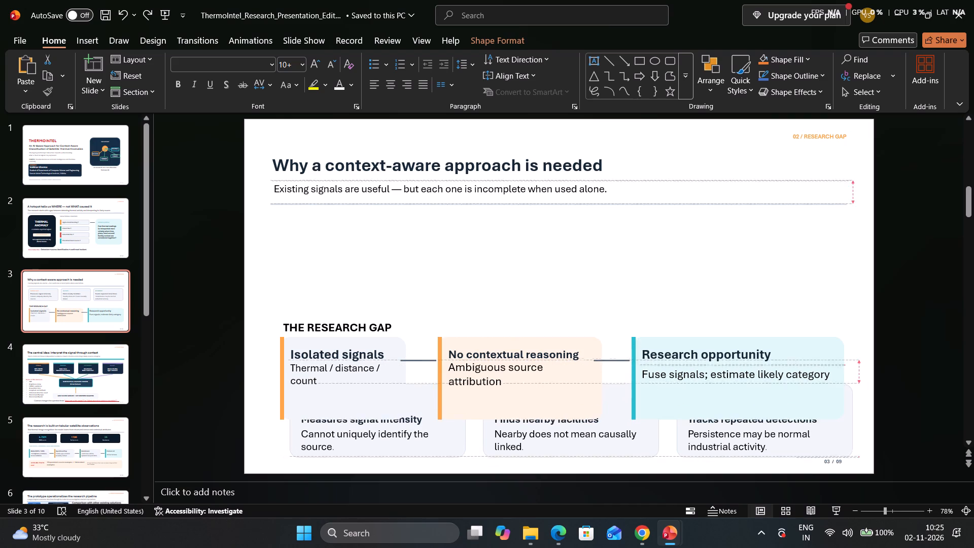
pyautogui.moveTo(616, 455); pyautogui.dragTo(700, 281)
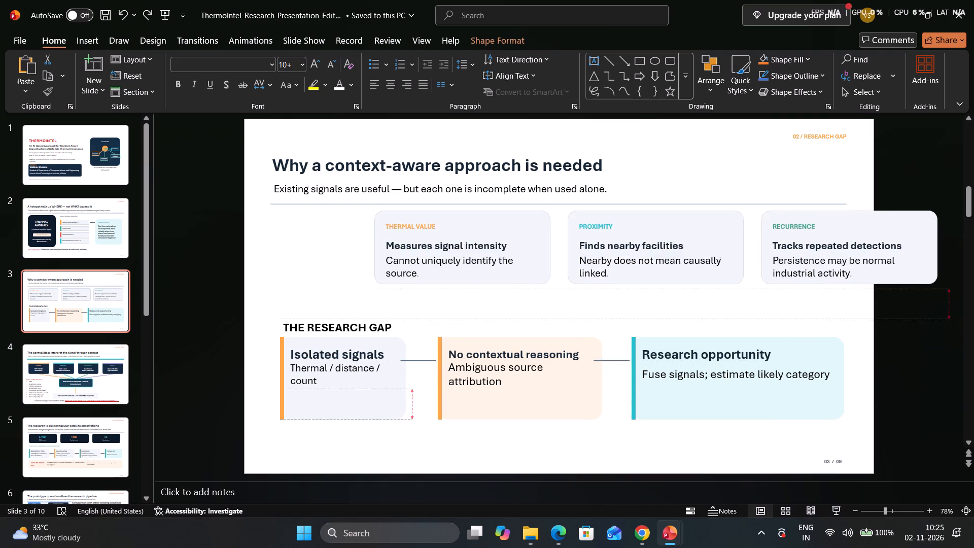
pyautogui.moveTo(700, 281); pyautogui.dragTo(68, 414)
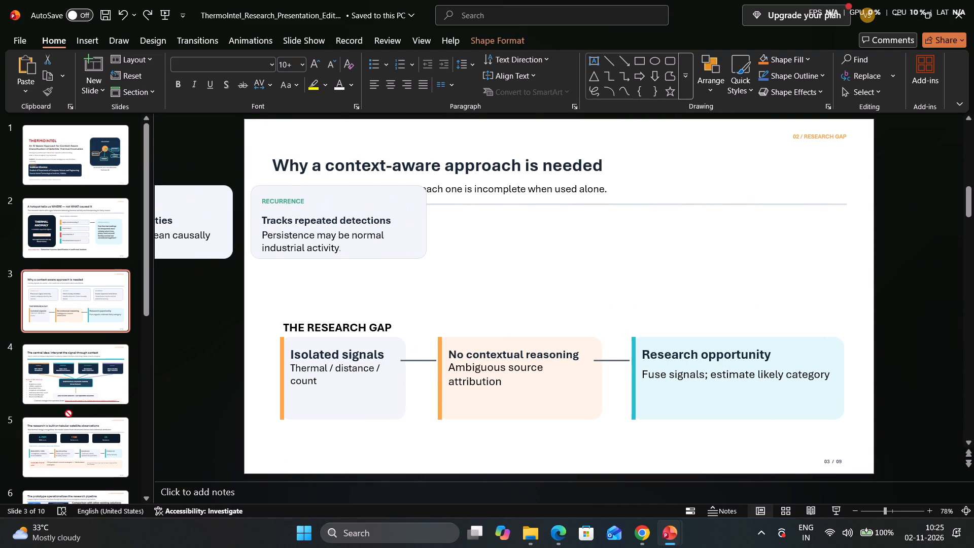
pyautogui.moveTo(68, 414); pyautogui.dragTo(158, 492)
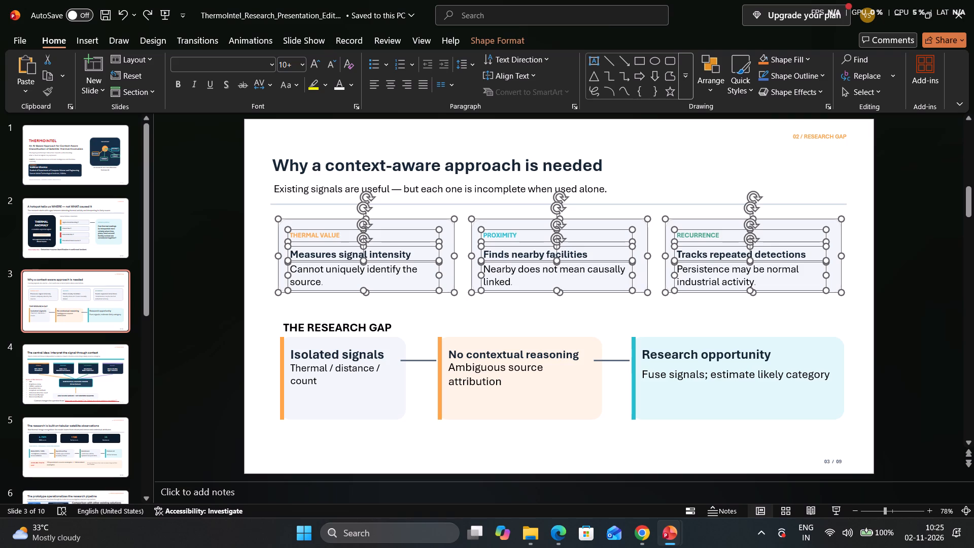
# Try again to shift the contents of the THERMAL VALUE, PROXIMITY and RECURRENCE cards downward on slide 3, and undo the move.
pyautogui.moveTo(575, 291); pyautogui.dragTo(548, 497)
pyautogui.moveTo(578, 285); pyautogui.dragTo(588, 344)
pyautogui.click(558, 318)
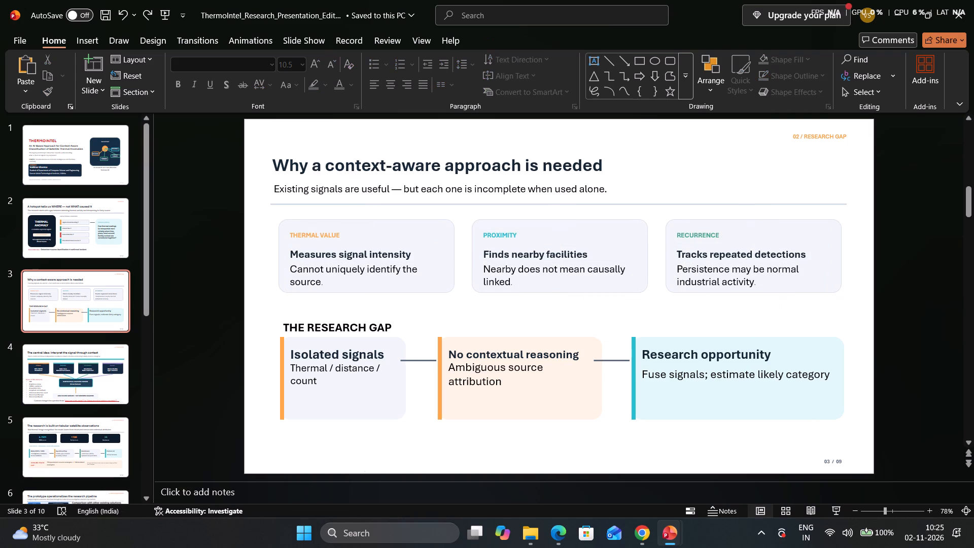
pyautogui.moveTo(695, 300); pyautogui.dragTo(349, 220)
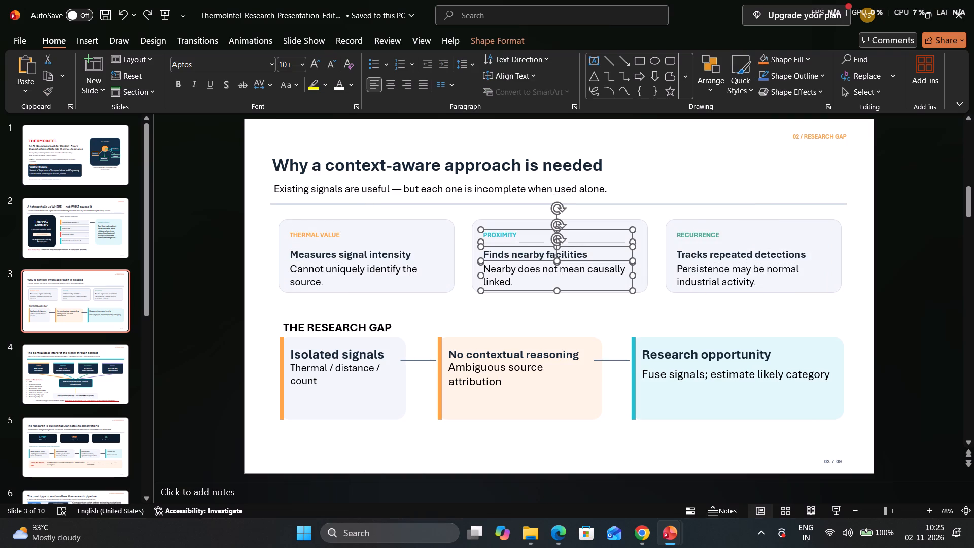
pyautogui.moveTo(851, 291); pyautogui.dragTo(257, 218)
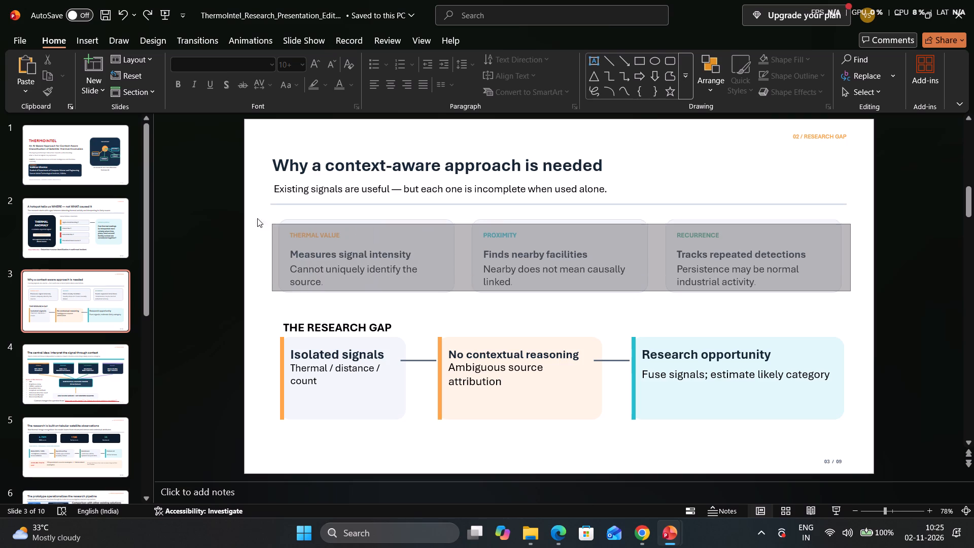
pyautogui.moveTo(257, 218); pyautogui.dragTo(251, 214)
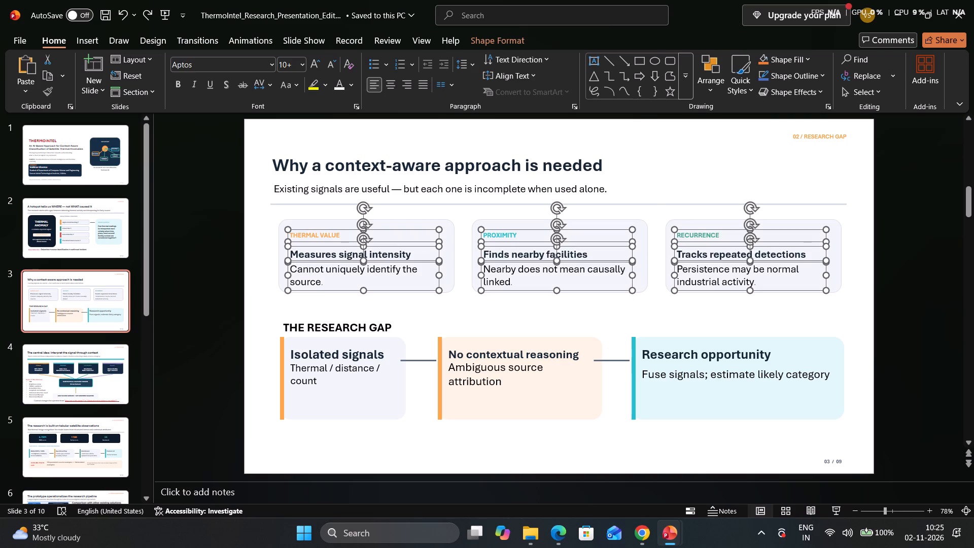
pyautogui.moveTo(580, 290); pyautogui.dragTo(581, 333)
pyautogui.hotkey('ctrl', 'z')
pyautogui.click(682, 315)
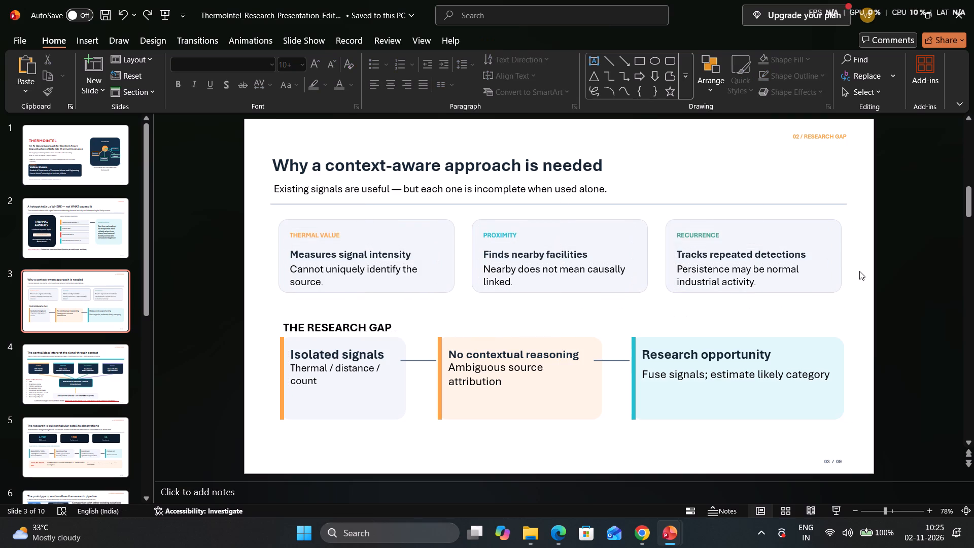
# Move the complete THERMAL VALUE, PROXIMITY and RECURRENCE cards with their text down to the bottom of slide 3, just above the page number.
pyautogui.moveTo(860, 270); pyautogui.dragTo(234, 213)
pyautogui.moveTo(853, 323); pyautogui.dragTo(315, 214)
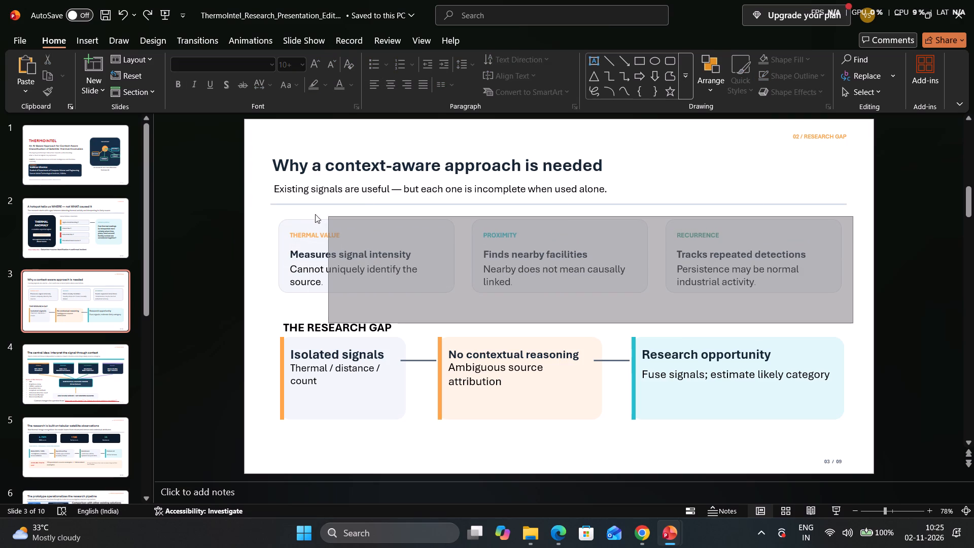
pyautogui.moveTo(315, 214); pyautogui.dragTo(257, 213)
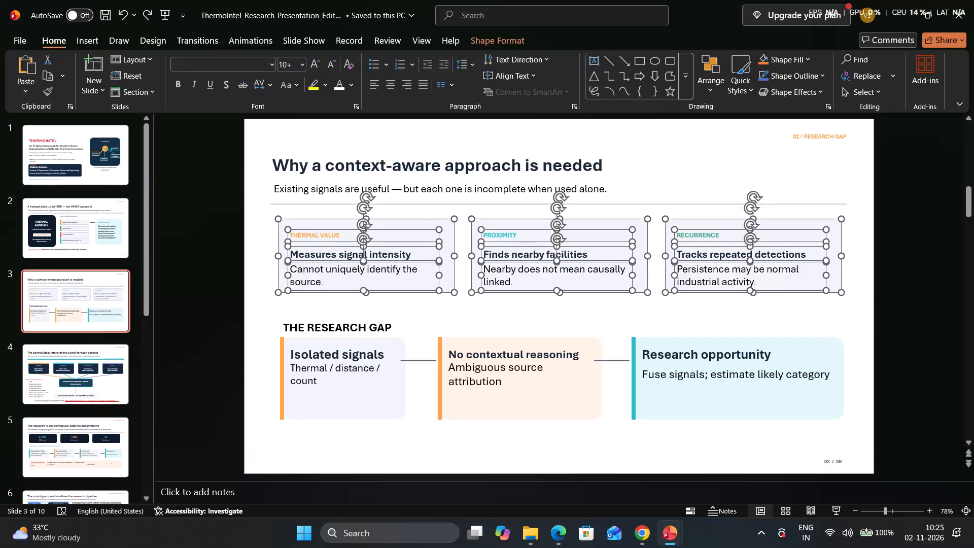
pyautogui.moveTo(578, 295); pyautogui.dragTo(580, 327)
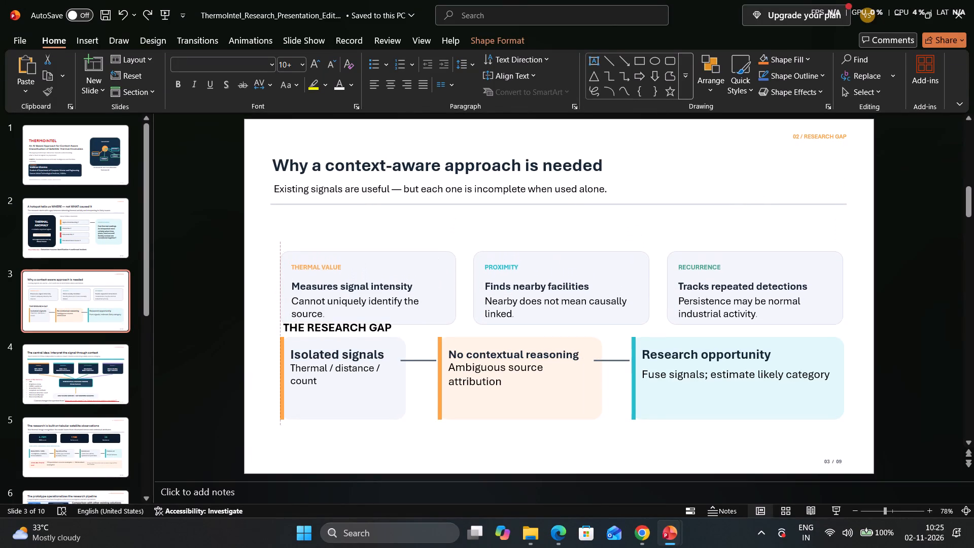
pyautogui.moveTo(580, 327); pyautogui.dragTo(590, 460)
pyautogui.click(339, 289)
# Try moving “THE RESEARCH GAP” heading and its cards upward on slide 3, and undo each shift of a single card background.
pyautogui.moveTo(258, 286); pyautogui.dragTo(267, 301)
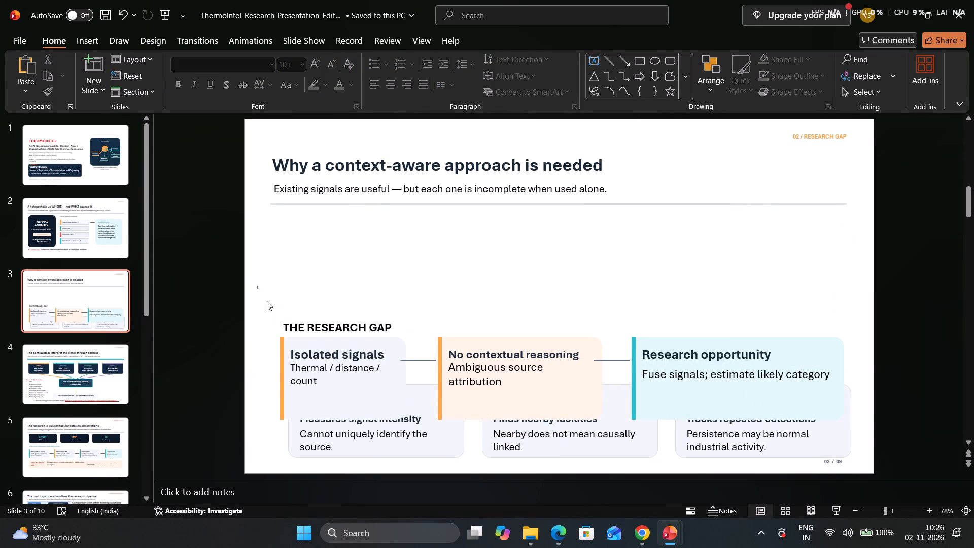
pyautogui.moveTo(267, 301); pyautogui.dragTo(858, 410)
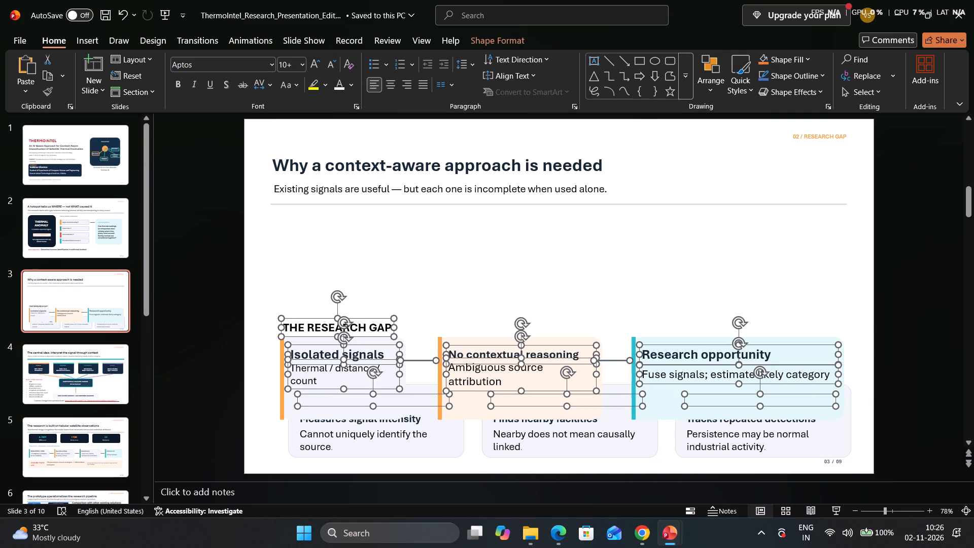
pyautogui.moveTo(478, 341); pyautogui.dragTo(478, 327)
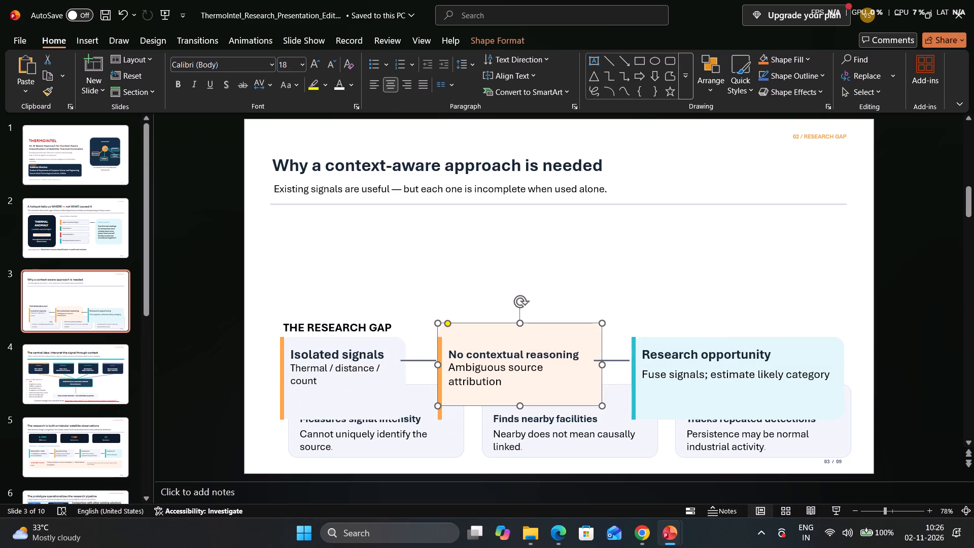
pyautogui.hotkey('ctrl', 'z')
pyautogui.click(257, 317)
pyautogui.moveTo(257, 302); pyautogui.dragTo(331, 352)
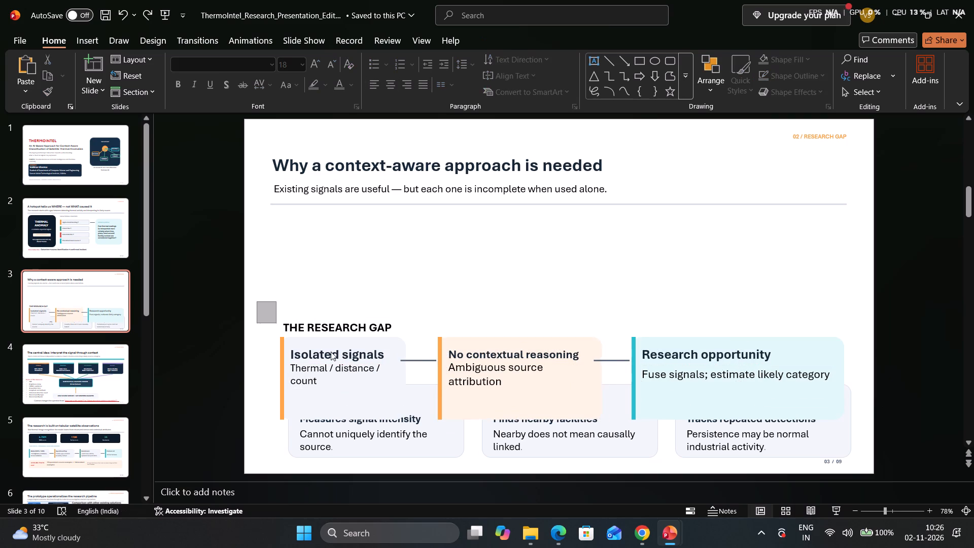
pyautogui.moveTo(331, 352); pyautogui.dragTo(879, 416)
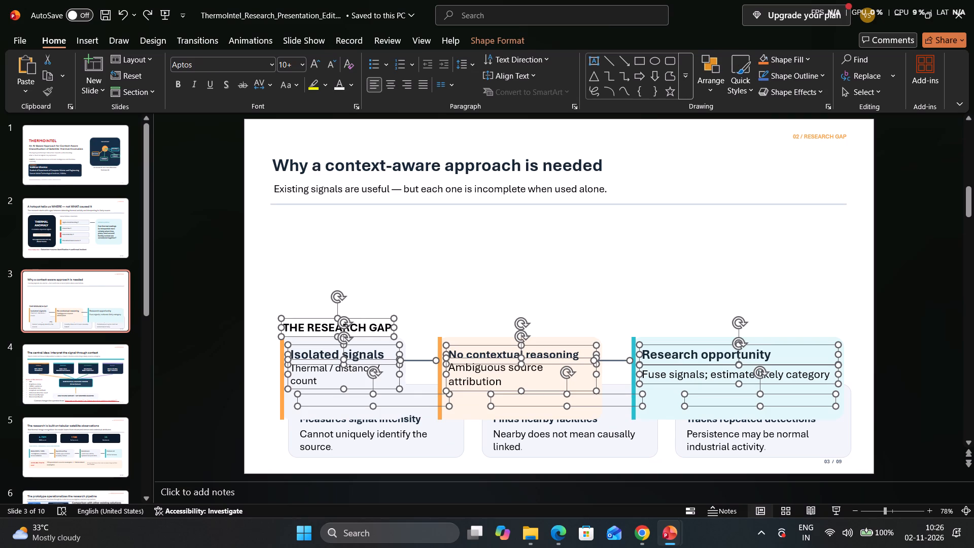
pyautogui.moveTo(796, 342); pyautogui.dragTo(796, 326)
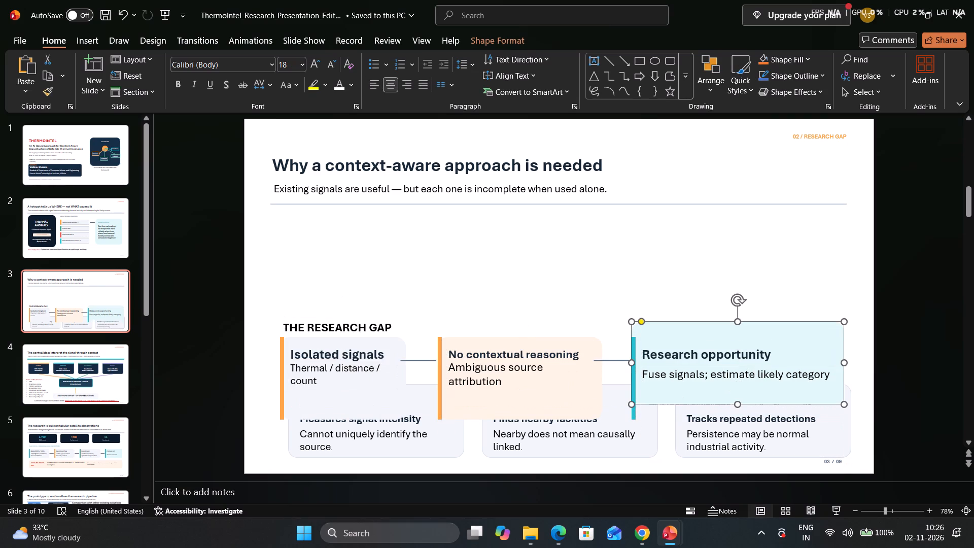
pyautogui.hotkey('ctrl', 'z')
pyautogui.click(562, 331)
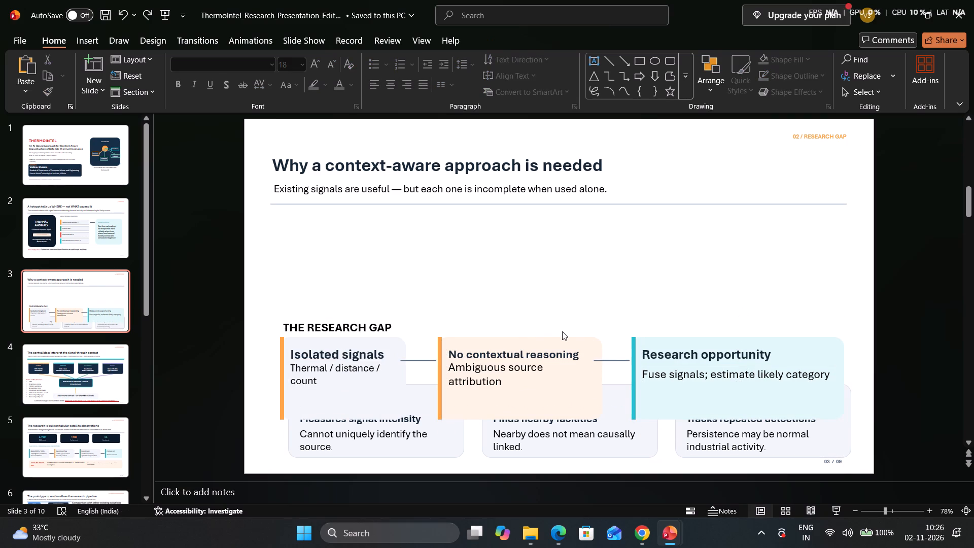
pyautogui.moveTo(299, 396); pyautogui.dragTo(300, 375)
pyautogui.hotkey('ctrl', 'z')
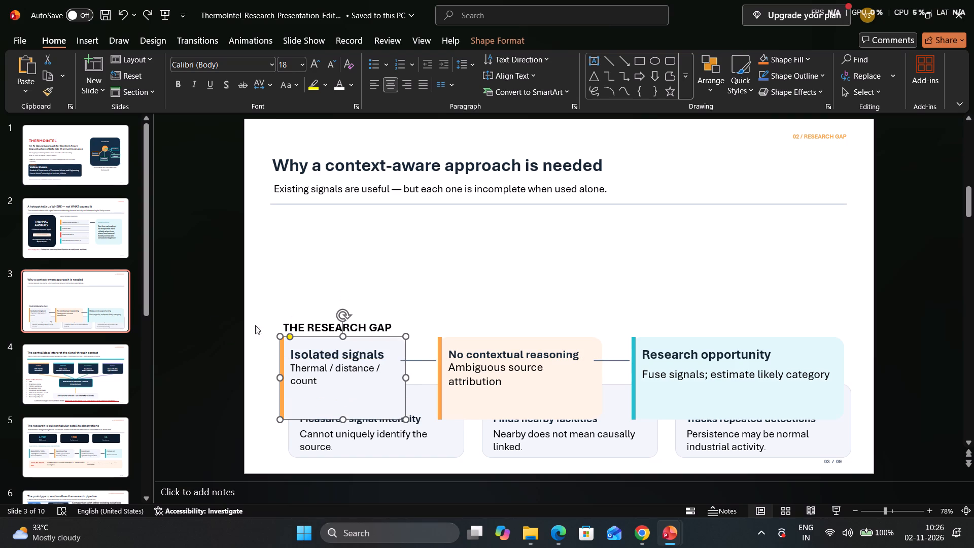
# Move “THE RESEARCH GAP” heading and its three connected cards up to just below the divider line under the slide 3 subtitle.
pyautogui.moveTo(254, 308); pyautogui.dragTo(887, 441)
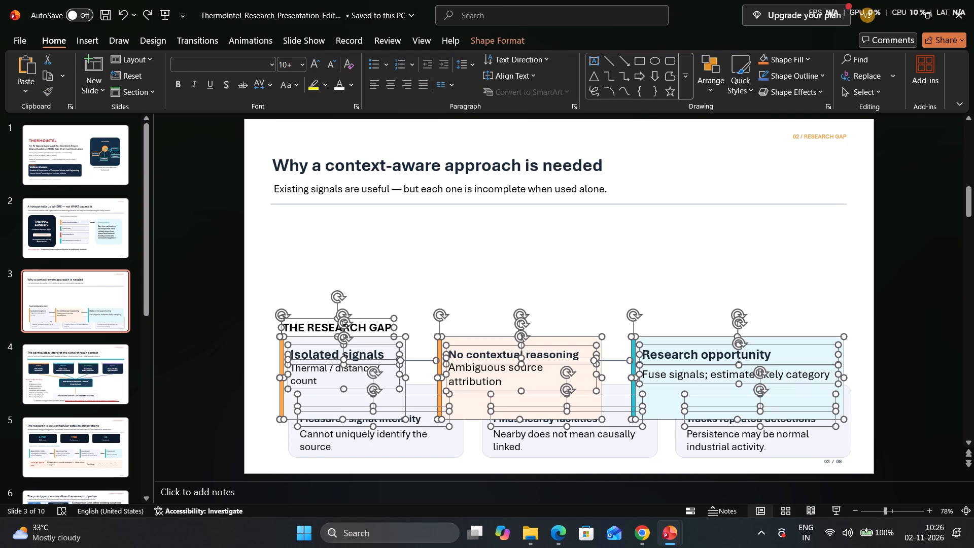
pyautogui.moveTo(461, 341); pyautogui.dragTo(453, 239)
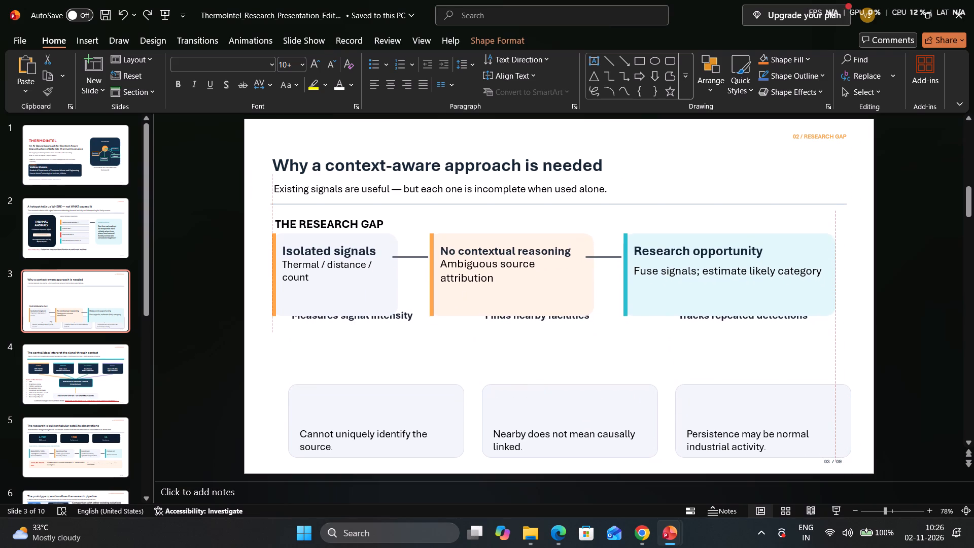
pyautogui.moveTo(453, 239); pyautogui.dragTo(453, 228)
pyautogui.click(356, 344)
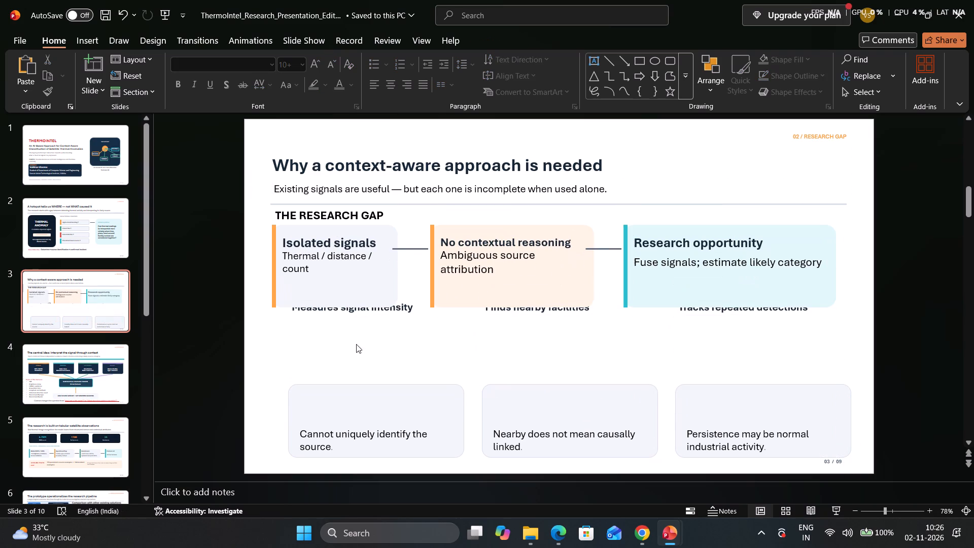
# Move “Measures signal intensity”, “Finds nearby facilities” and “Tracks repeated detections” down into the tops of their matching cards in slide 3's lower row.
pyautogui.moveTo(755, 324); pyautogui.dragTo(414, 309)
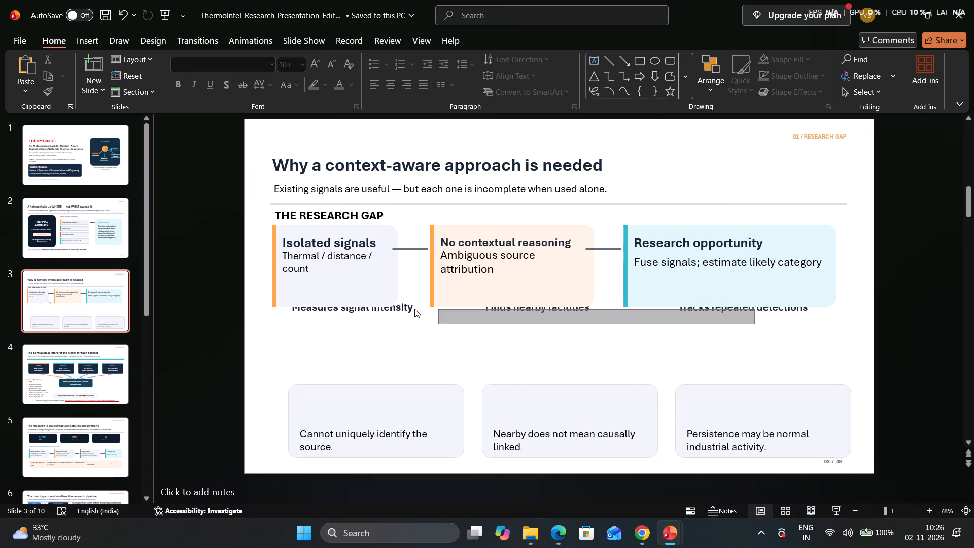
pyautogui.moveTo(414, 309); pyautogui.dragTo(350, 309)
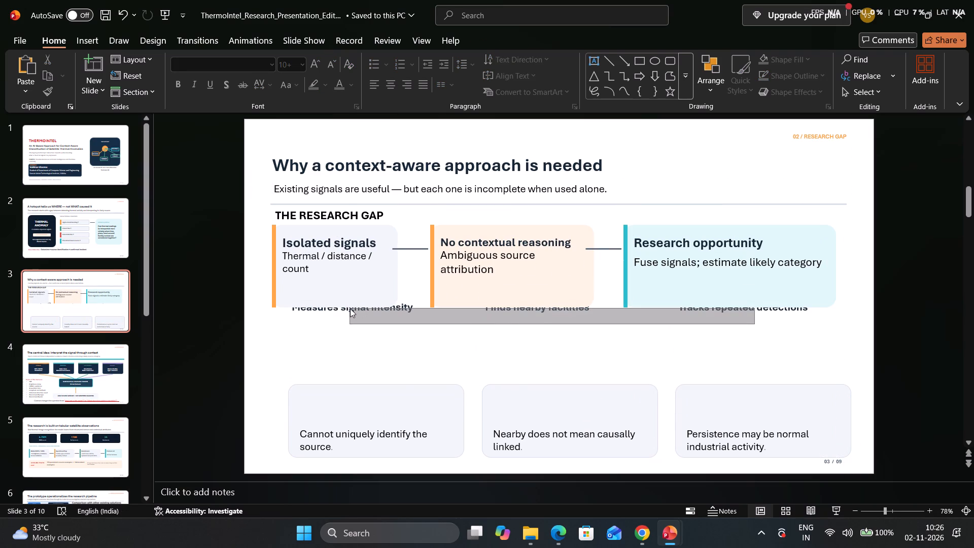
pyautogui.moveTo(350, 309); pyautogui.dragTo(348, 310)
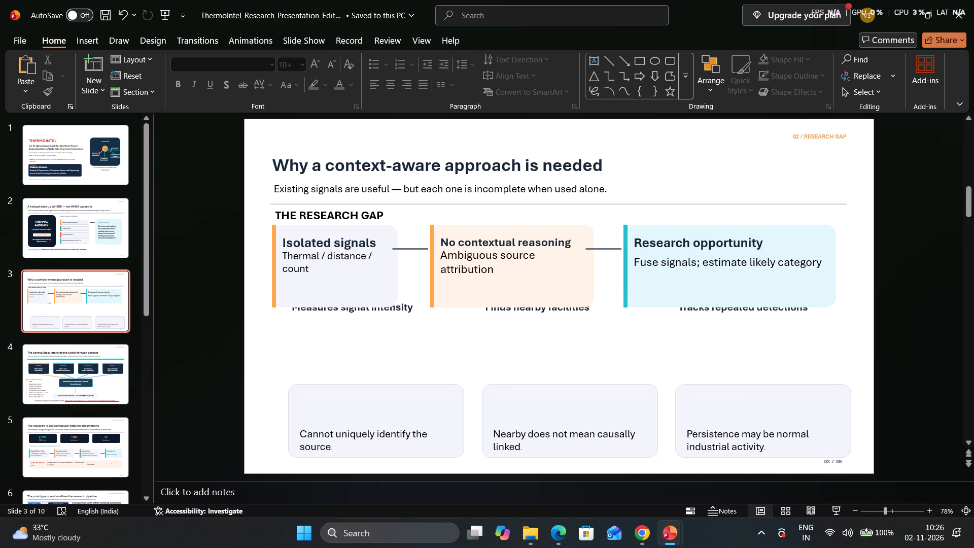
pyautogui.click(392, 314)
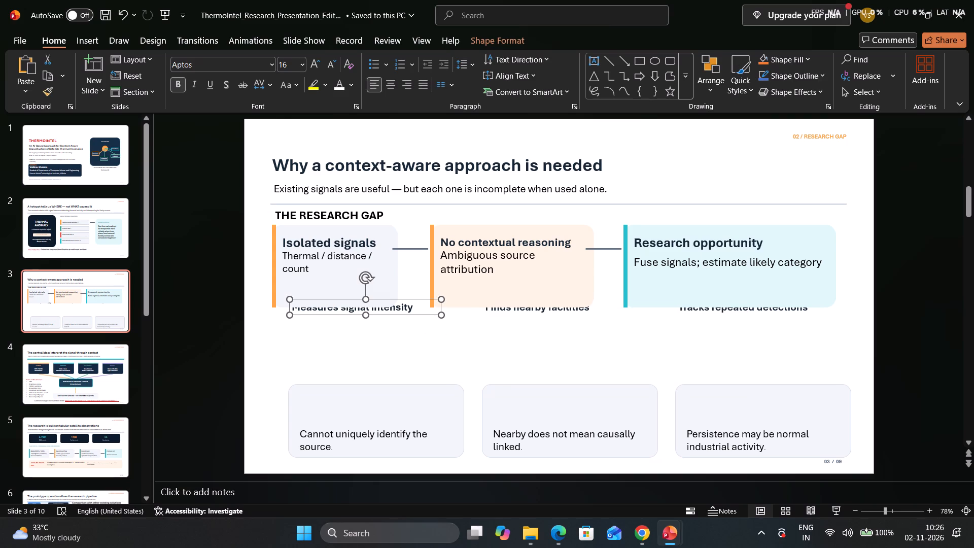
pyautogui.moveTo(391, 314); pyautogui.dragTo(392, 417)
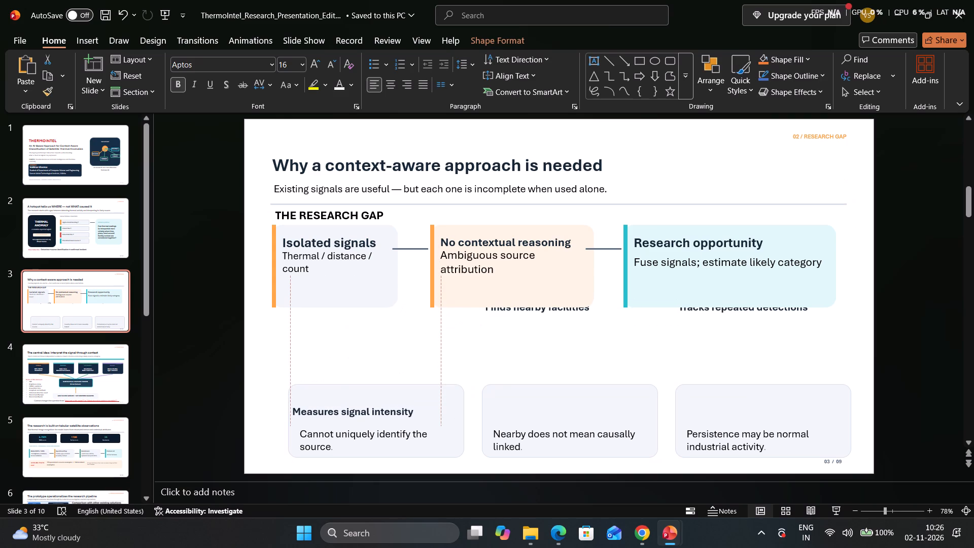
pyautogui.moveTo(392, 417); pyautogui.dragTo(398, 405)
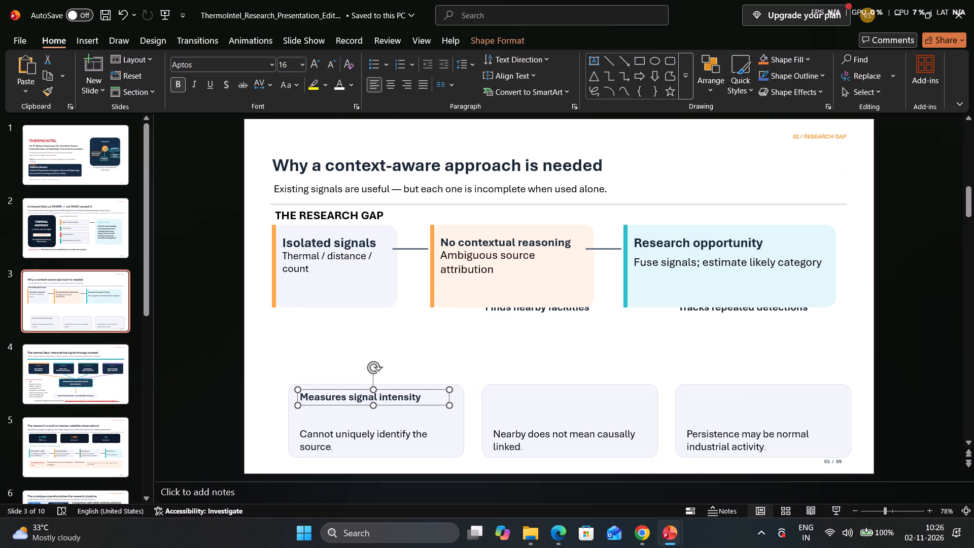
pyautogui.click(522, 310)
pyautogui.moveTo(533, 315); pyautogui.dragTo(542, 408)
pyautogui.click(705, 308)
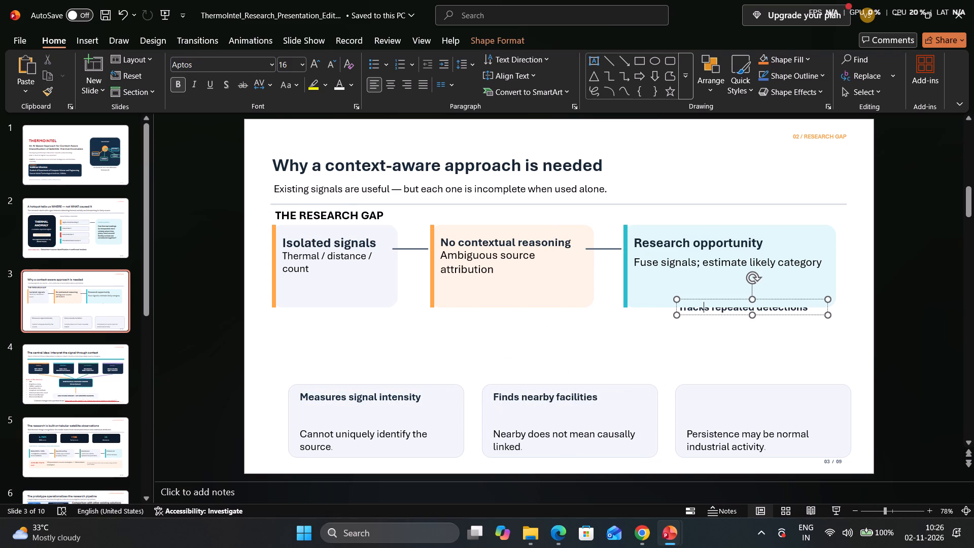
pyautogui.moveTo(710, 318); pyautogui.dragTo(715, 407)
# Move all three lower cards with their text up and slightly left together, leaving a small gap below the research gap cards.
pyautogui.moveTo(260, 336); pyautogui.dragTo(263, 337)
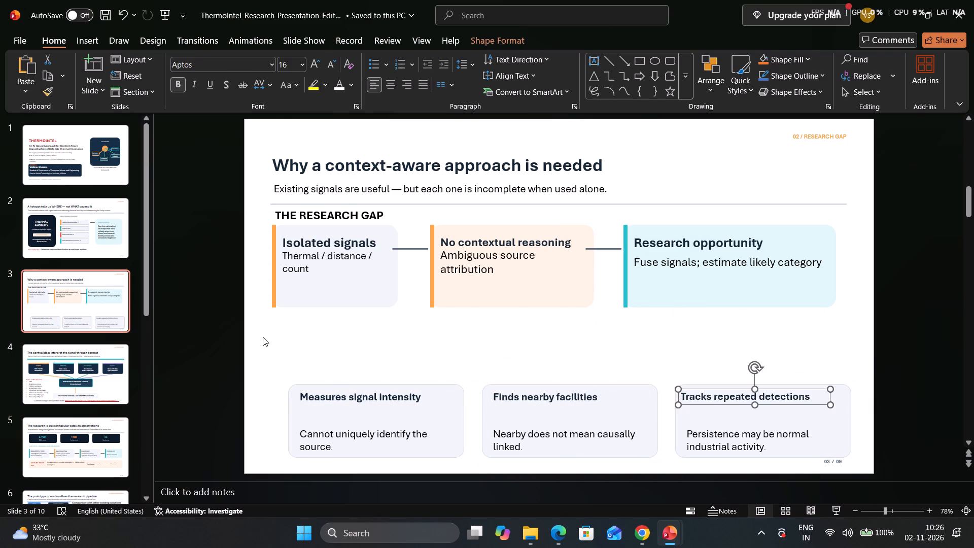
pyautogui.moveTo(263, 337); pyautogui.dragTo(868, 464)
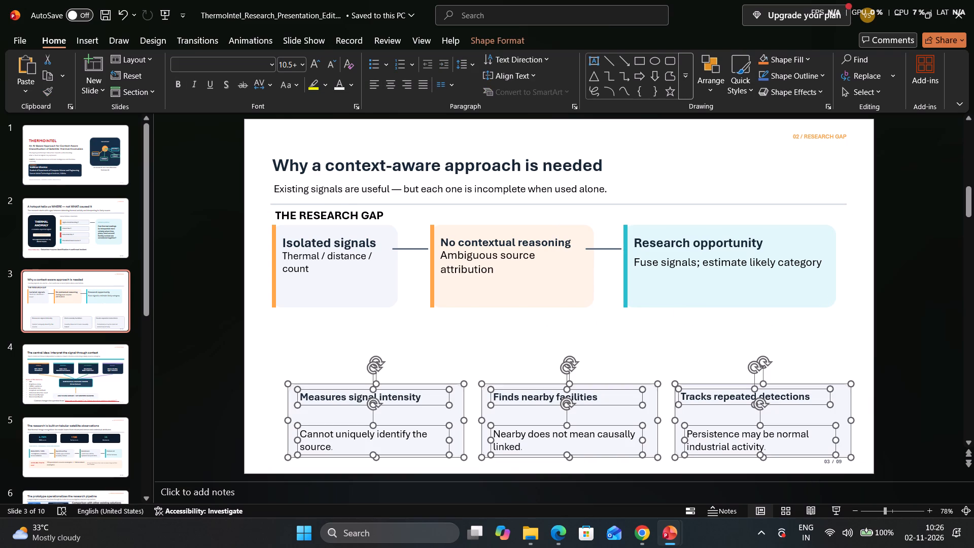
pyautogui.moveTo(600, 453); pyautogui.dragTo(579, 406)
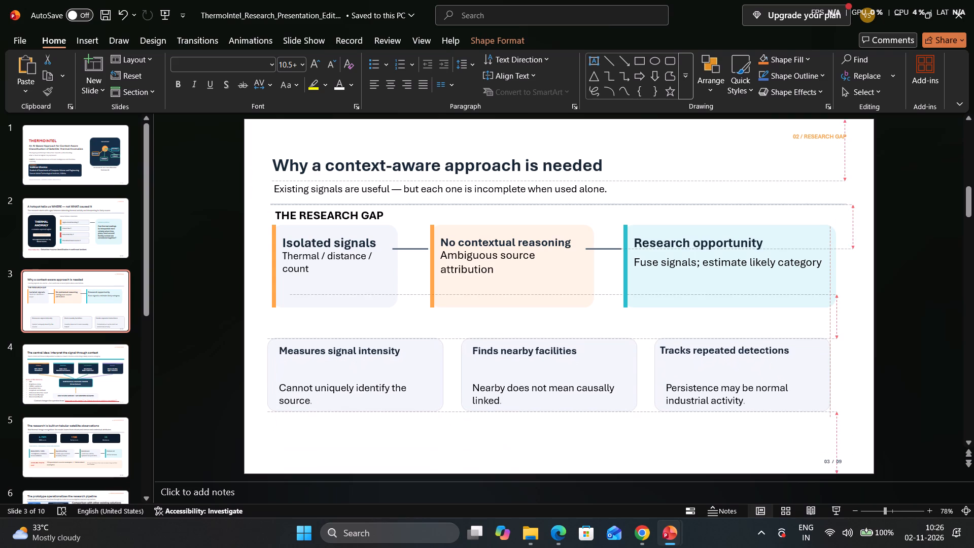
pyautogui.moveTo(579, 406); pyautogui.dragTo(578, 400)
pyautogui.click(531, 431)
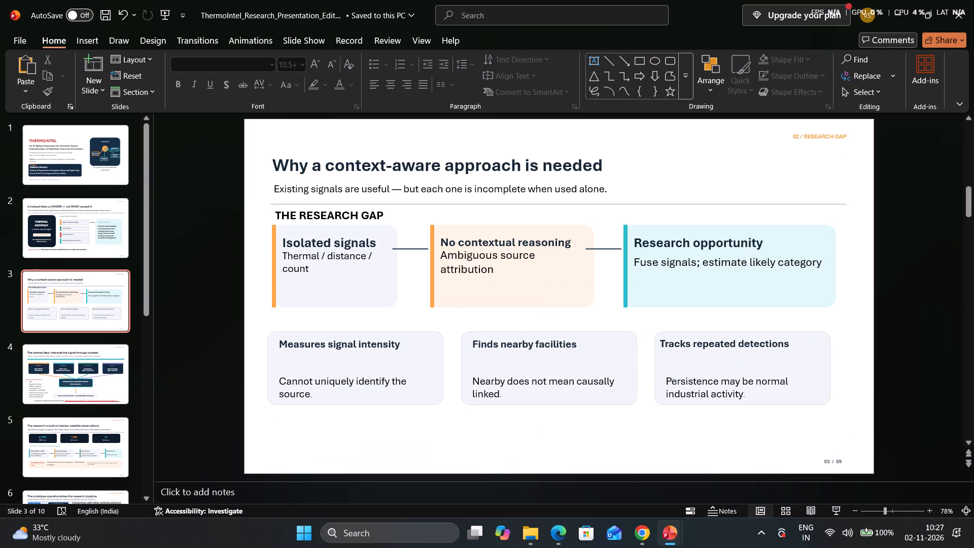
# Go to slide 4, “The central idea: interpret the signal through context”.
pyautogui.click(78, 382)
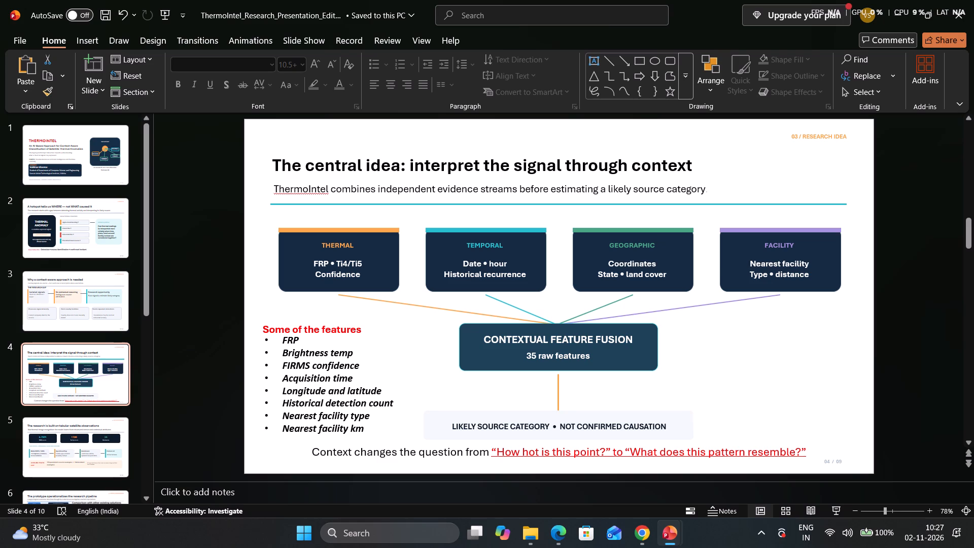
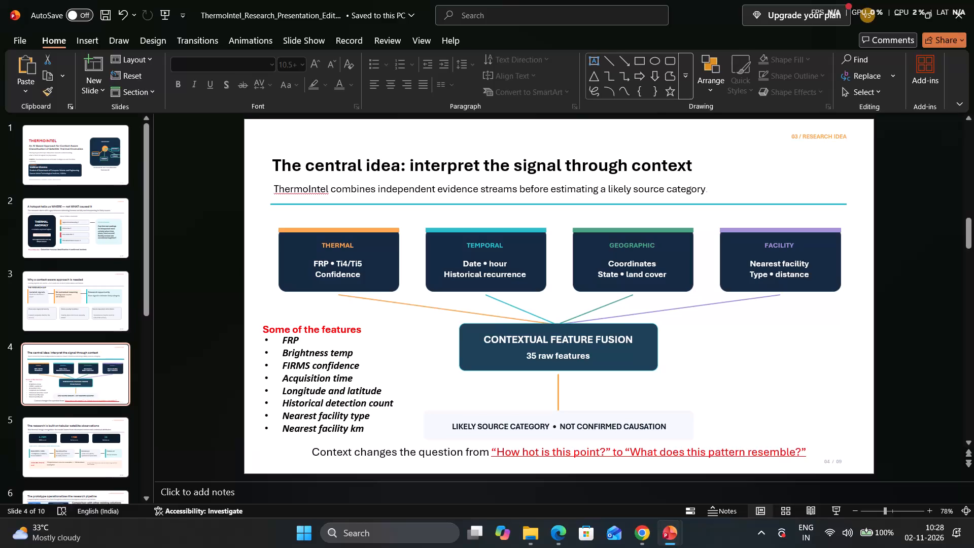
# Examine the THERMAL, TEMPORAL, GEOGRAPHIC and FACILITY cards and the fusion diagram on slide 4.
pyautogui.click(640, 430)
pyautogui.click(676, 326)
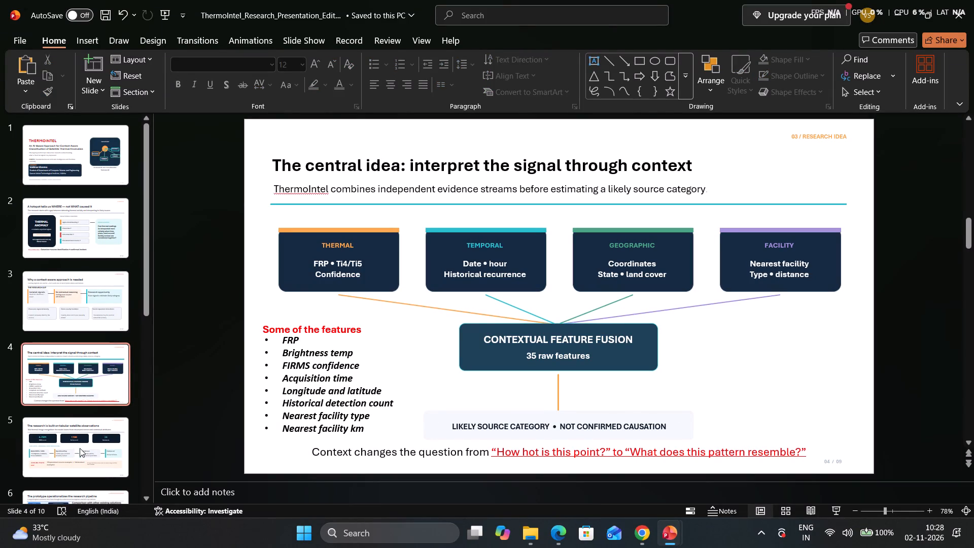
pyautogui.click(285, 234)
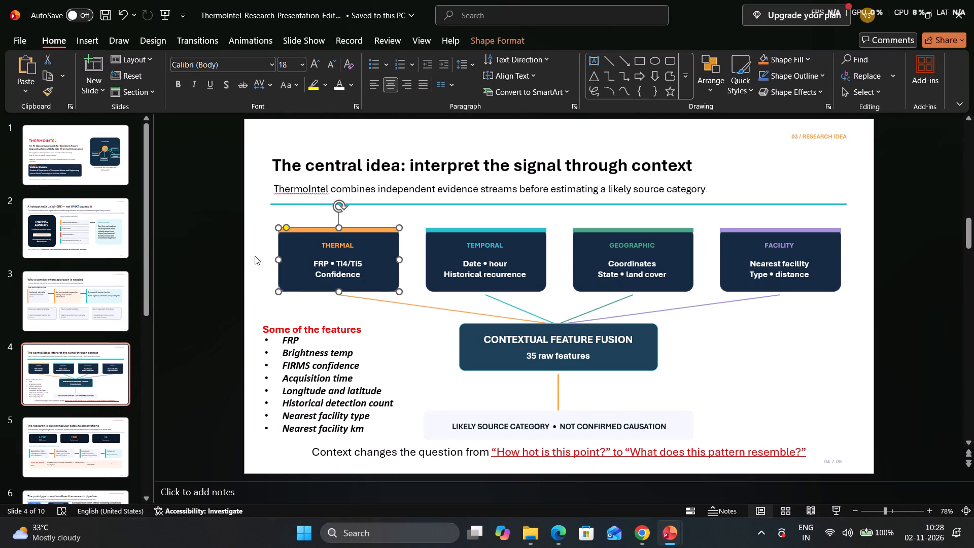
pyautogui.click(255, 256)
pyautogui.click(284, 248)
pyautogui.click(256, 255)
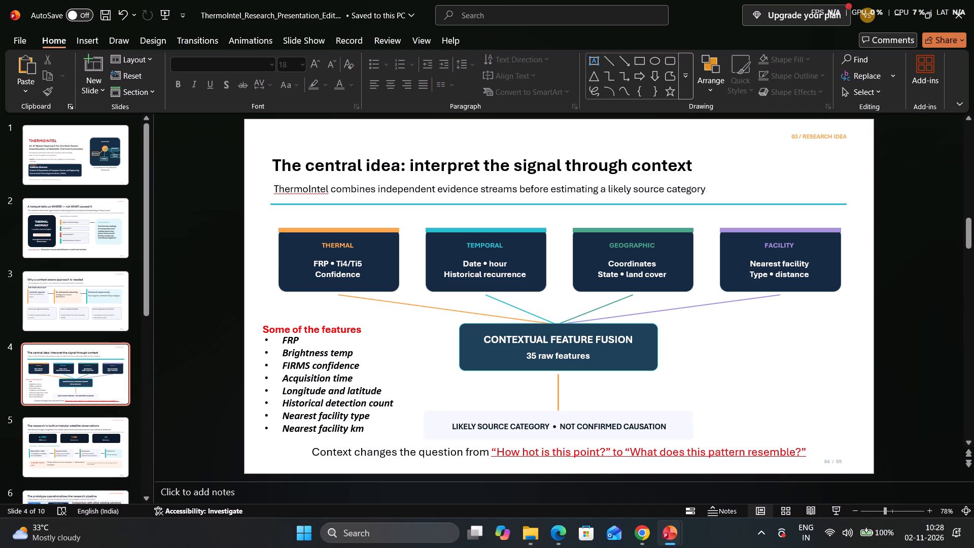
pyautogui.click(442, 258)
pyautogui.click(387, 252)
pyautogui.click(460, 252)
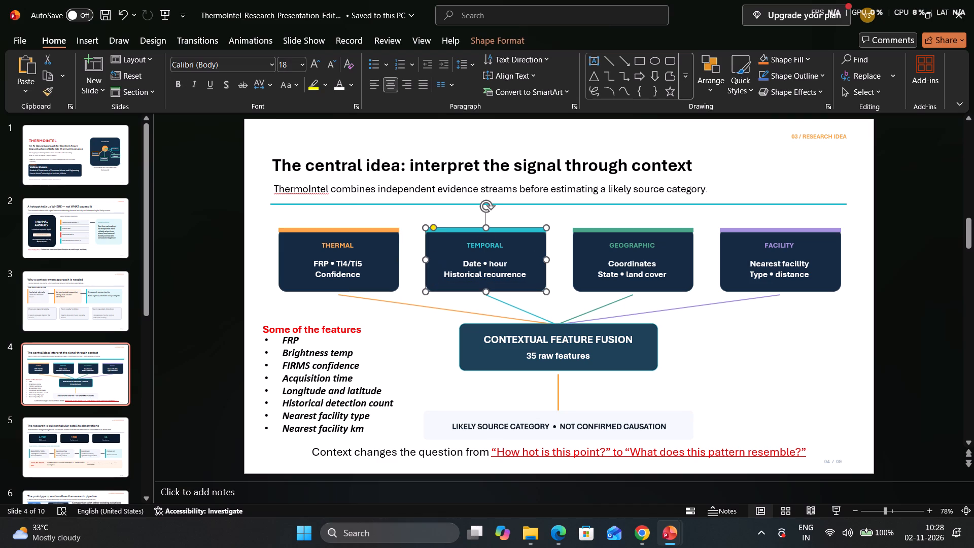
pyautogui.click(388, 246)
pyautogui.click(596, 246)
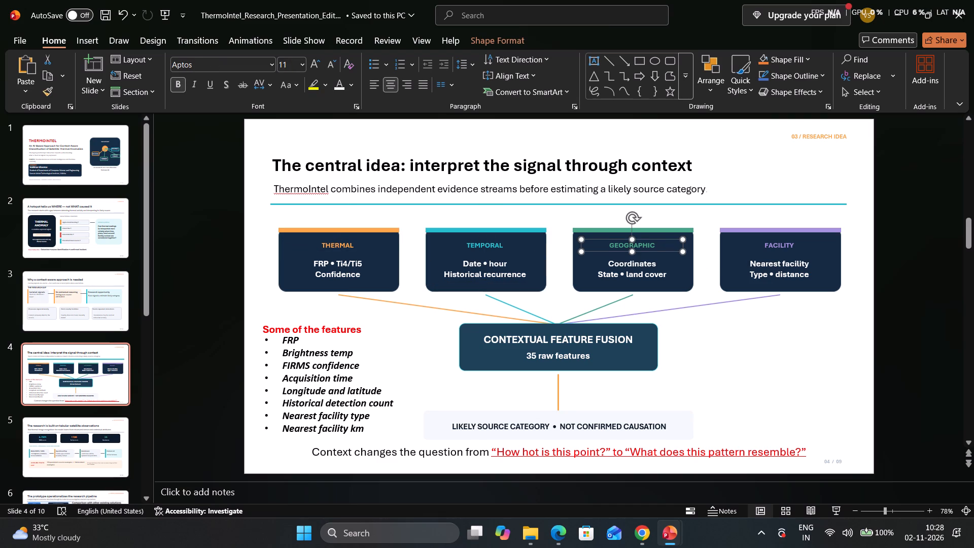
pyautogui.click(734, 245)
pyautogui.click(721, 281)
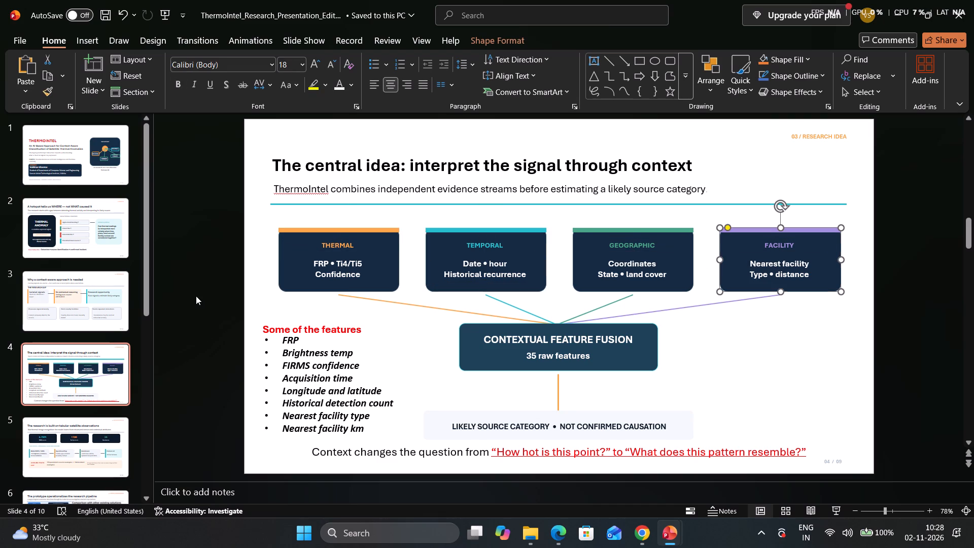
# Go to slide 5, “The research is built on tabular satellite observations”, and examine its statistics cards and data-source row, comparing with slide 4.
pyautogui.click(44, 457)
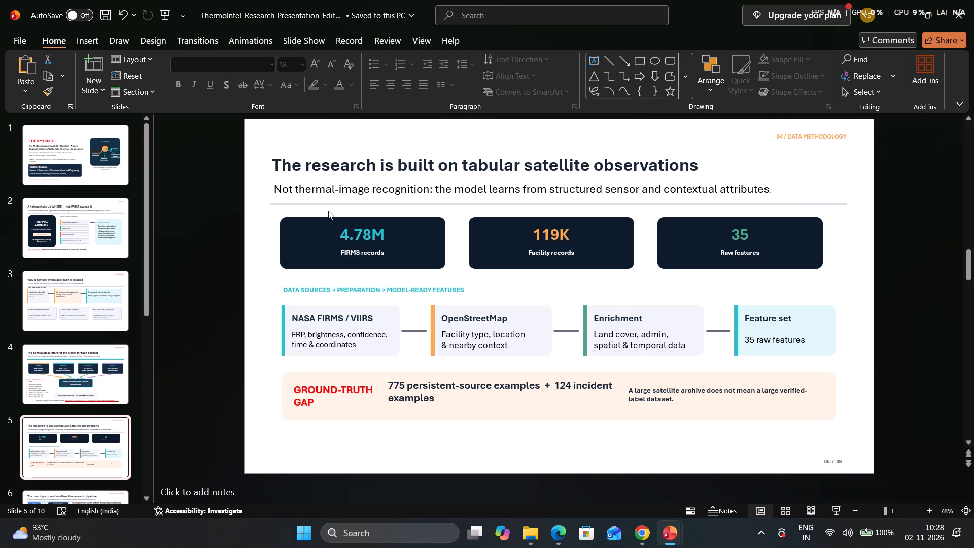
pyautogui.click(386, 235)
pyautogui.click(377, 256)
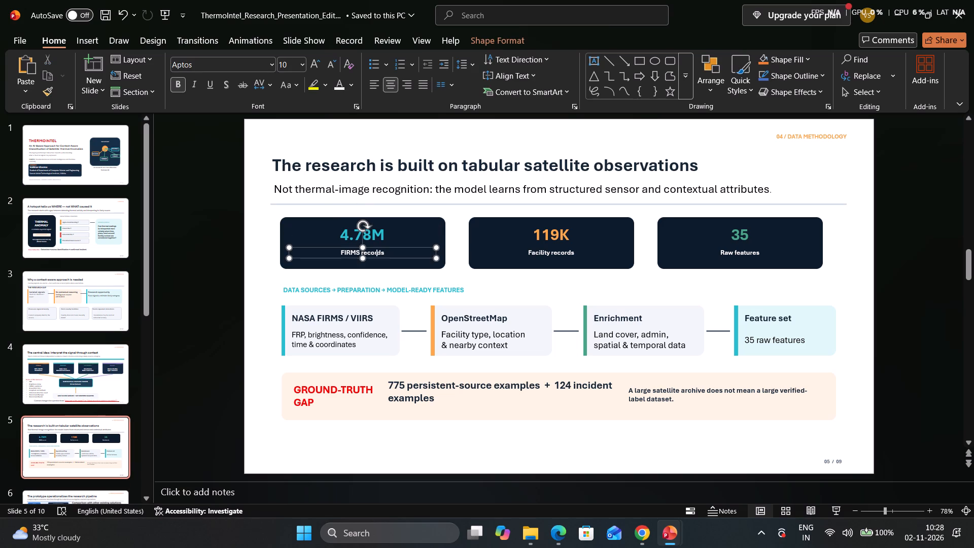
pyautogui.click(385, 234)
pyautogui.moveTo(342, 233); pyautogui.dragTo(342, 233)
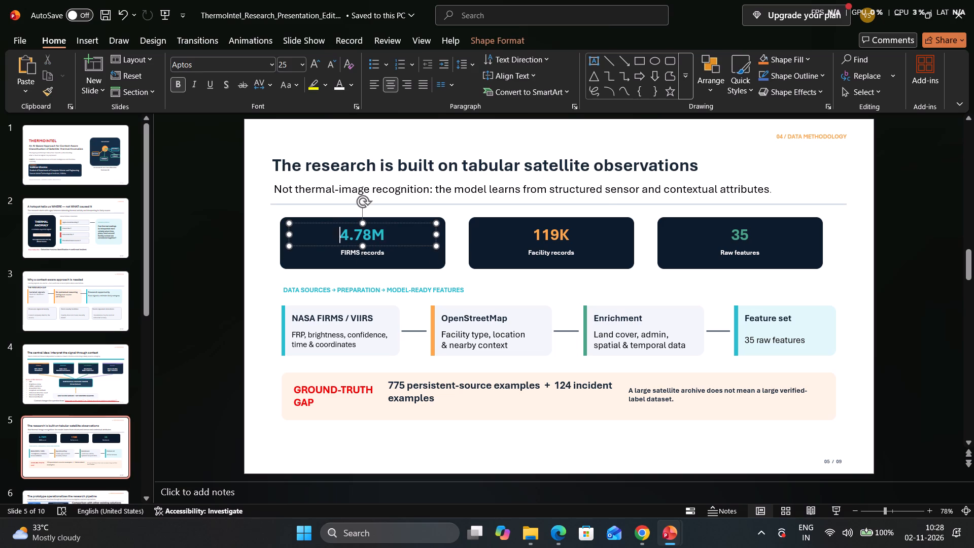
pyautogui.moveTo(342, 233); pyautogui.dragTo(415, 234)
pyautogui.click(405, 234)
pyautogui.click(579, 237)
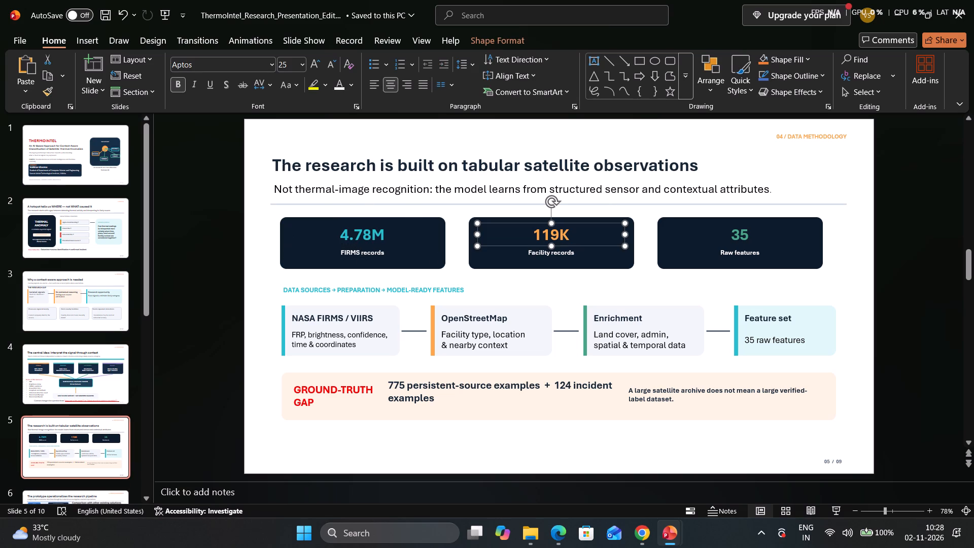
pyautogui.moveTo(535, 231); pyautogui.dragTo(599, 231)
pyautogui.click(599, 231)
pyautogui.click(727, 231)
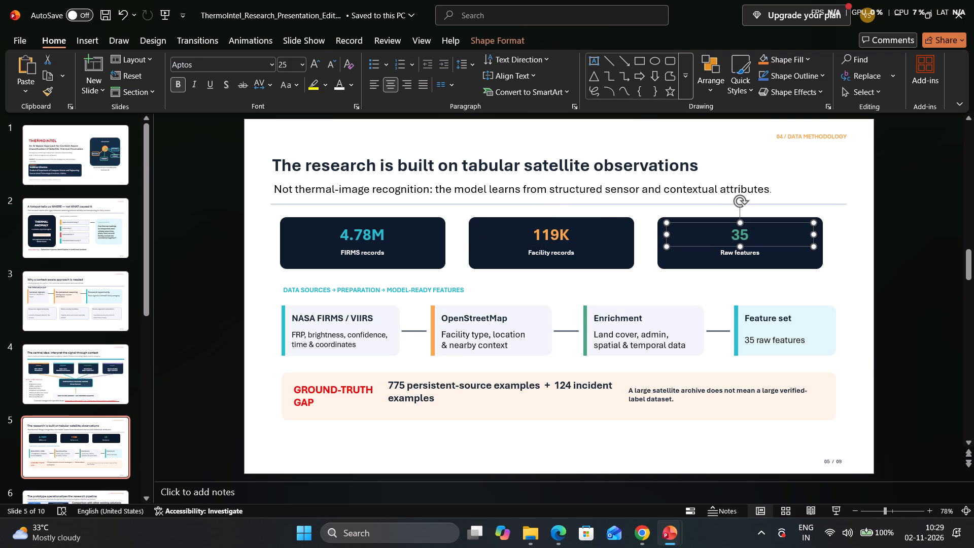
pyautogui.click(337, 315)
pyautogui.click(322, 236)
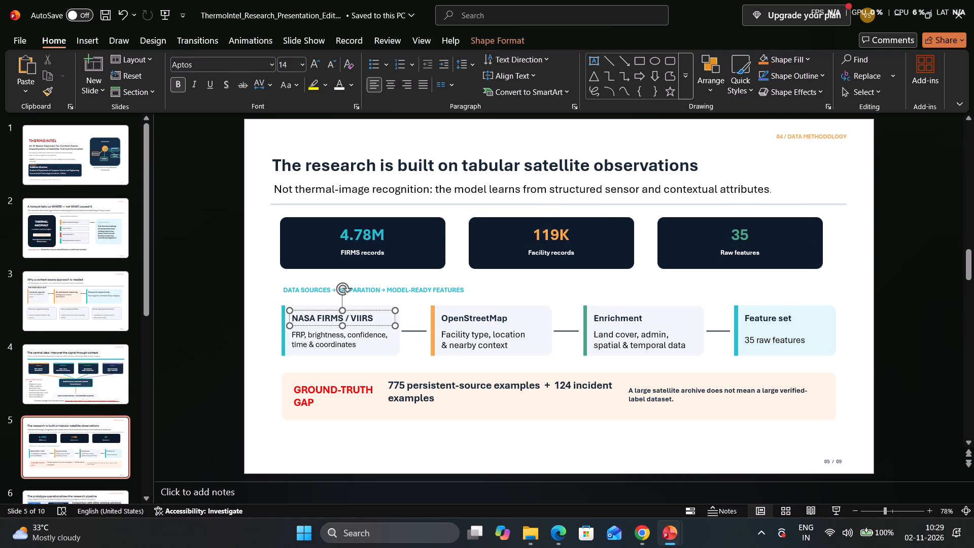
pyautogui.click(265, 206)
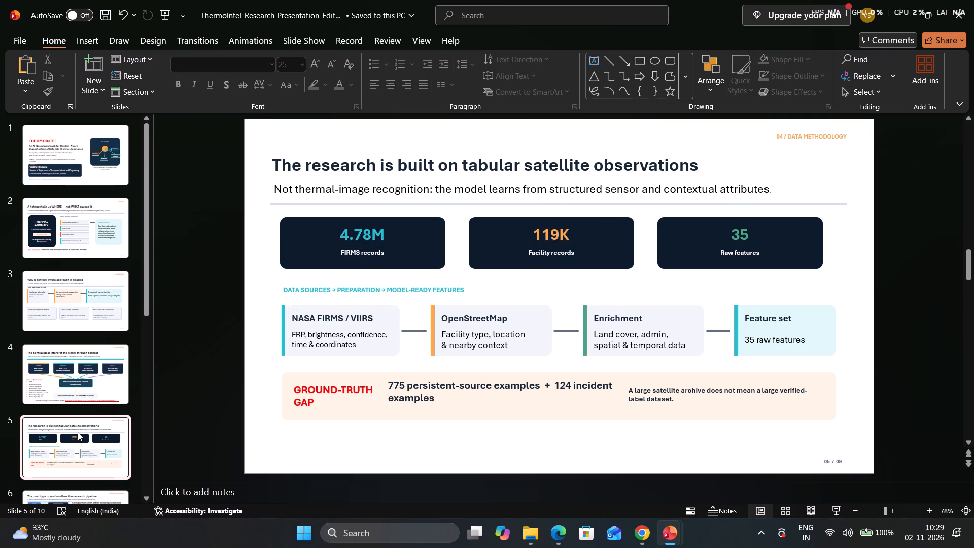
pyautogui.scroll(-1, 78, 432)
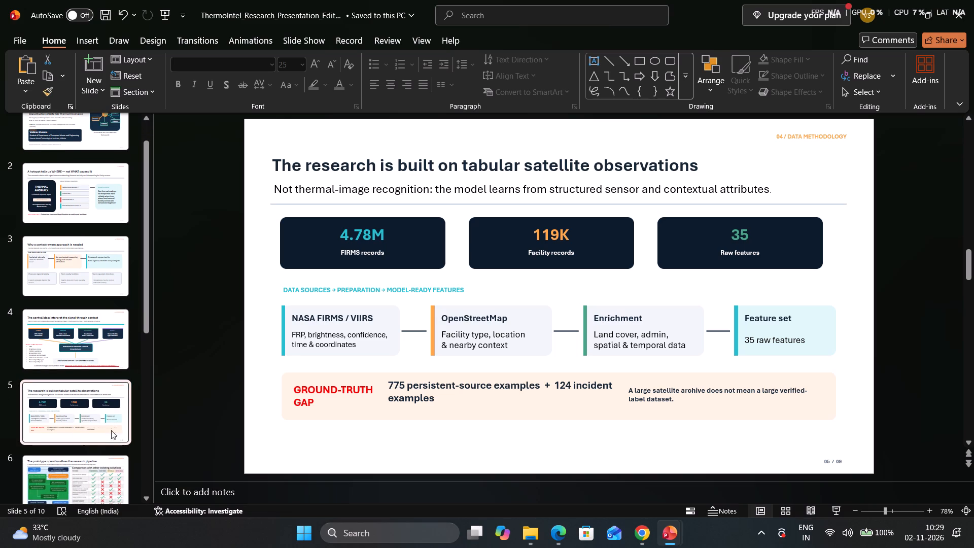
pyautogui.click(98, 335)
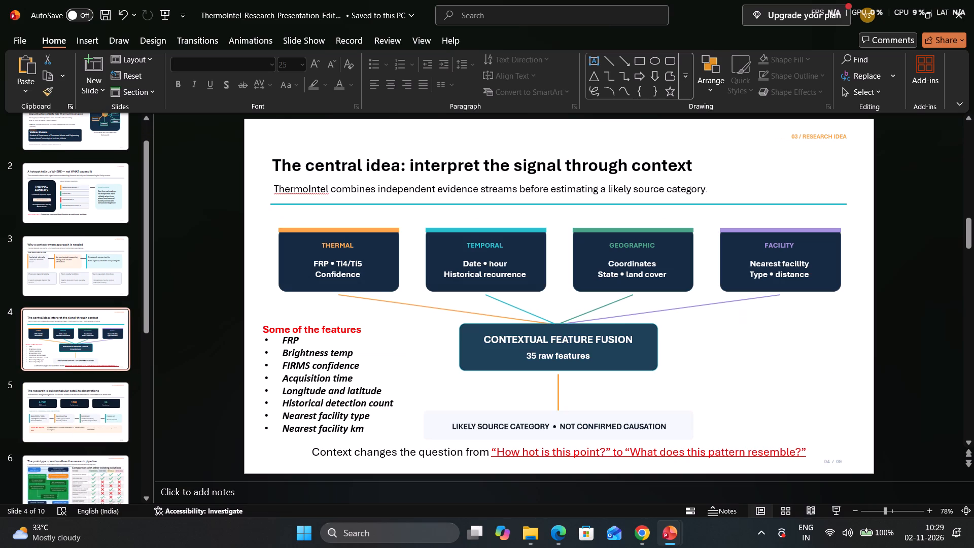
pyautogui.click(84, 393)
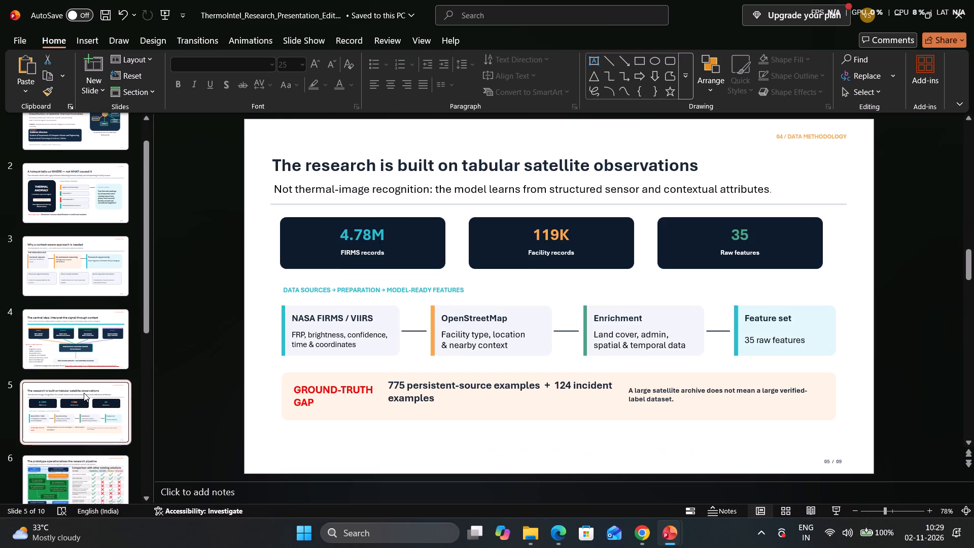
pyautogui.click(82, 340)
pyautogui.click(83, 403)
pyautogui.scroll(-1, 105, 403)
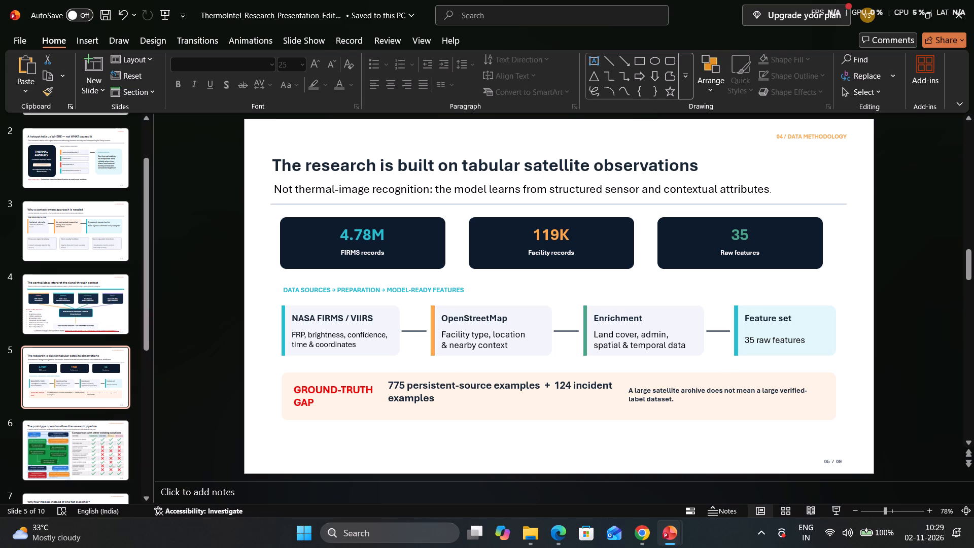
# Switch to the Canva deck in Chrome and copy page 3's “Technology Stack:” heading with its AI/ML through Integration and Deployment text blocks.
pyautogui.click(651, 528)
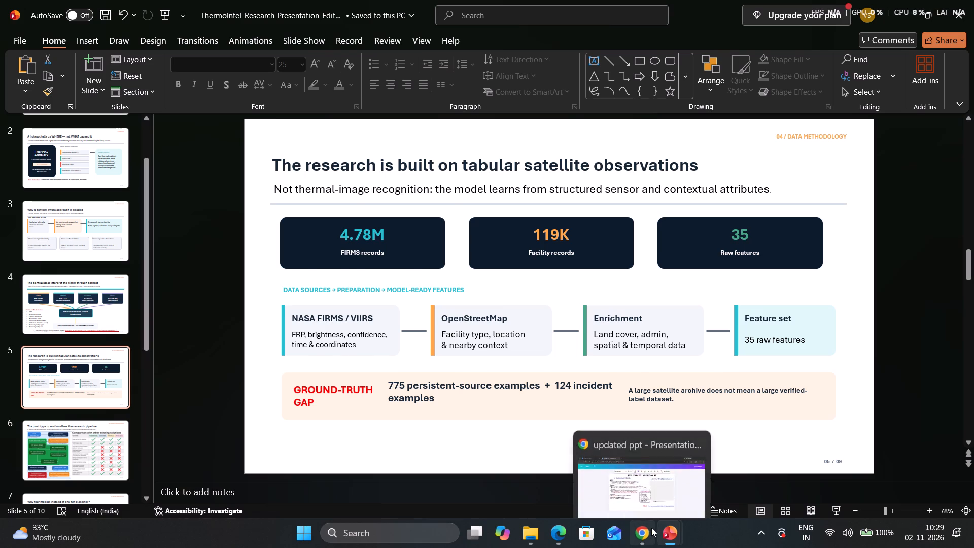
pyautogui.scroll(2, 396, 314)
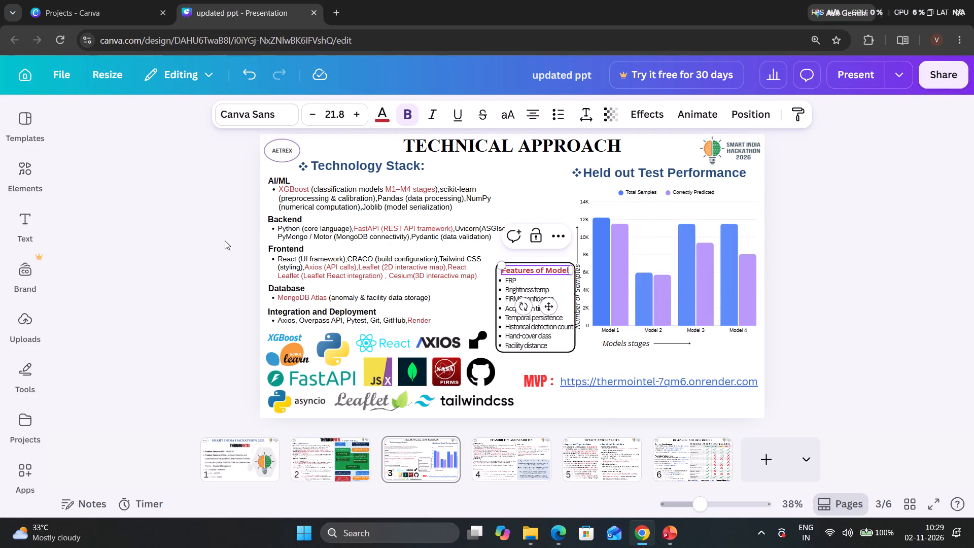
pyautogui.click(196, 245)
pyautogui.click(182, 220)
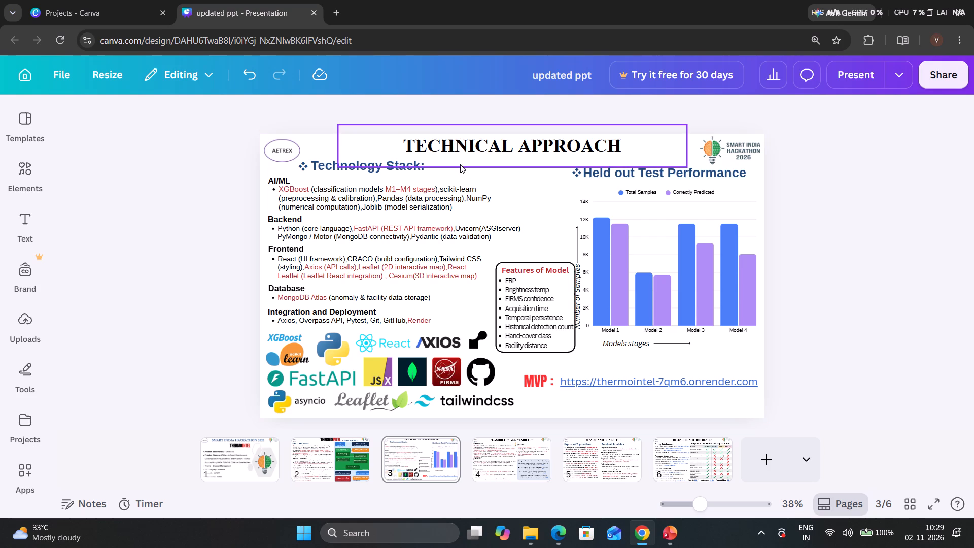
pyautogui.moveTo(459, 169); pyautogui.dragTo(348, 311)
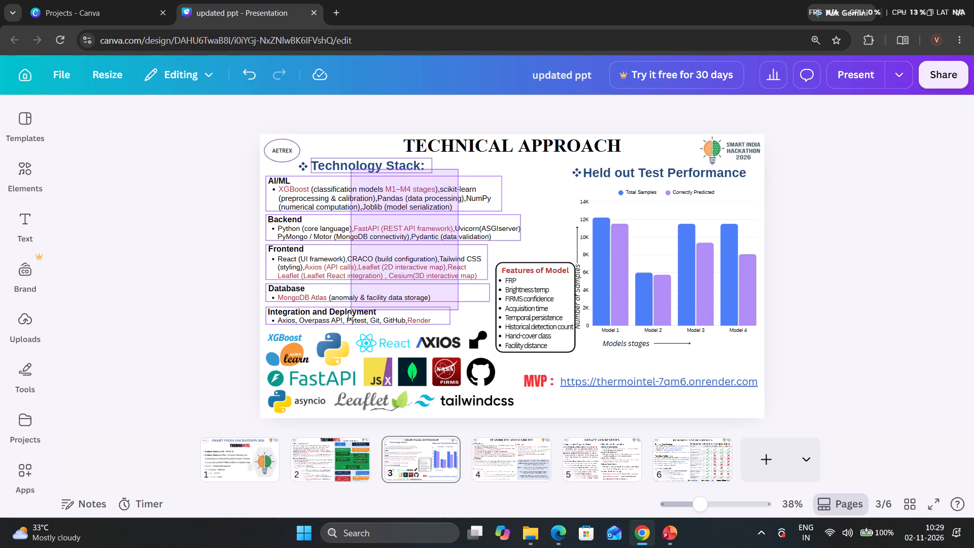
pyautogui.moveTo(348, 311); pyautogui.dragTo(333, 318)
pyautogui.rightClick(347, 203)
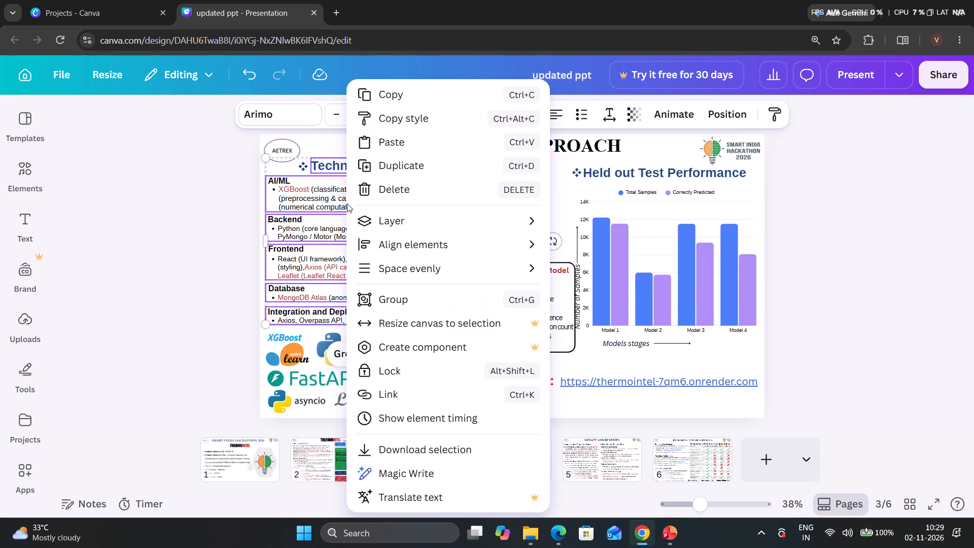
pyautogui.click(401, 95)
pyautogui.click(200, 309)
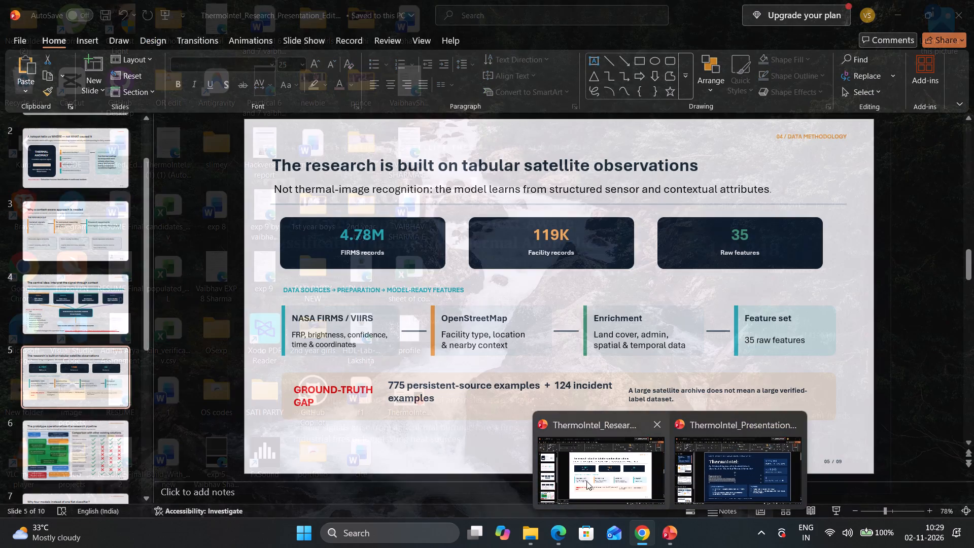
# Return to the ThermoIntel research presentation in PowerPoint and move slide 5's divider line slightly up, closer to the subtitle.
pyautogui.click(586, 481)
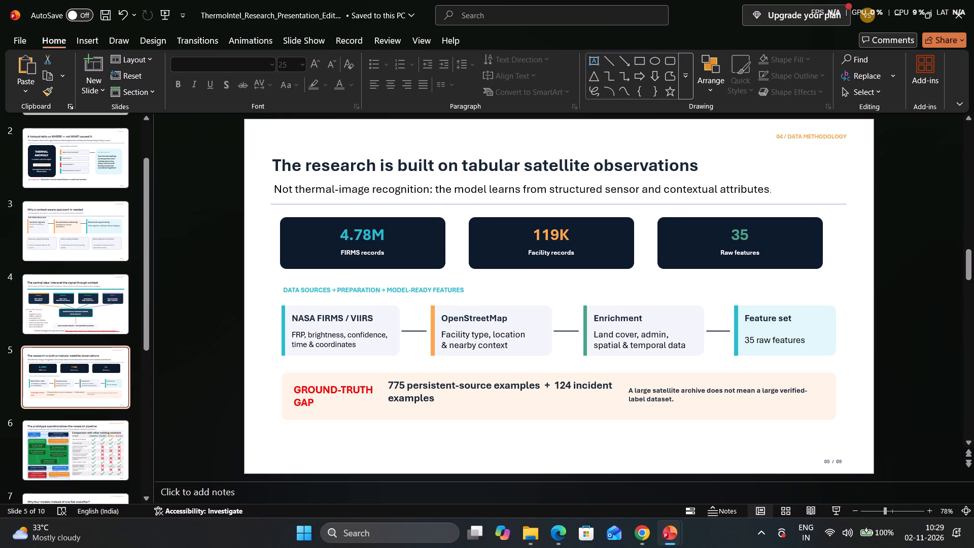
pyautogui.click(675, 204)
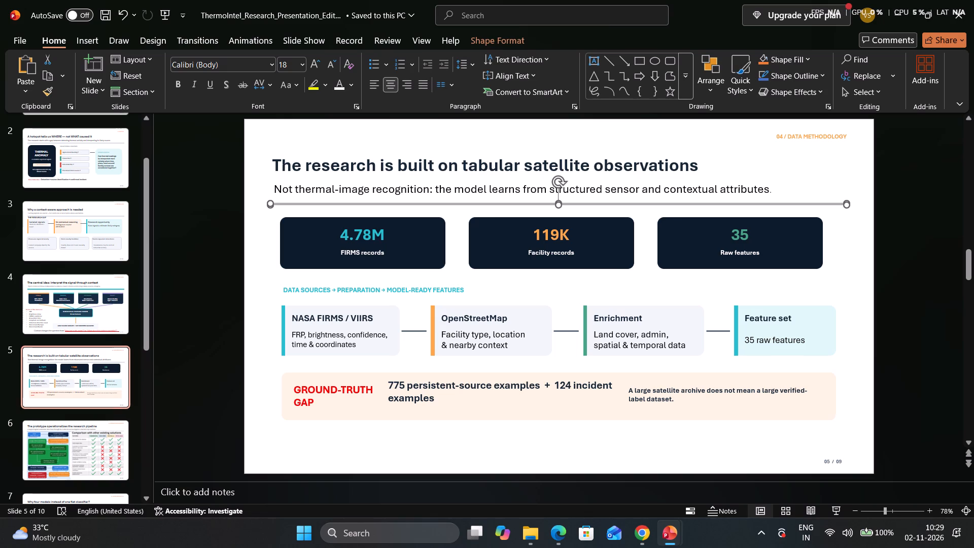
pyautogui.click(637, 186)
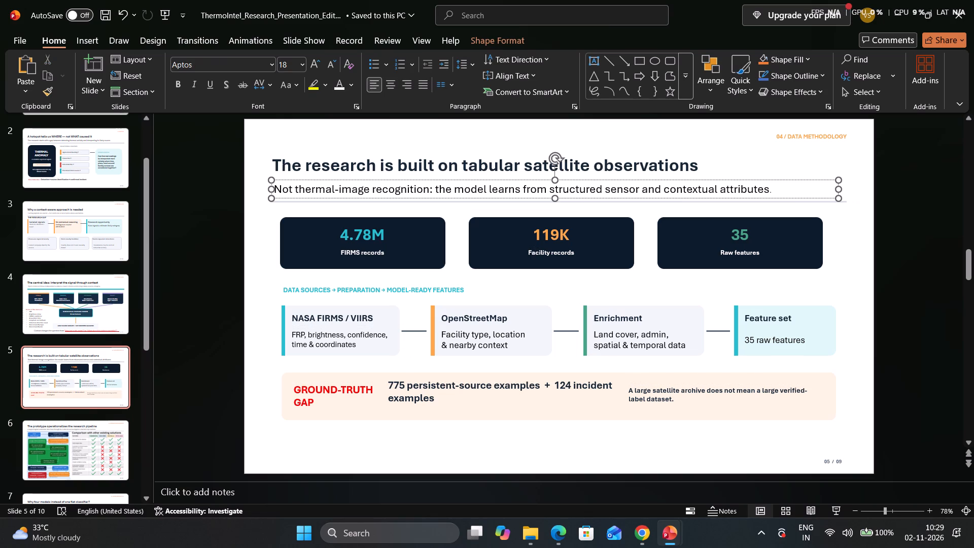
pyautogui.click(557, 201)
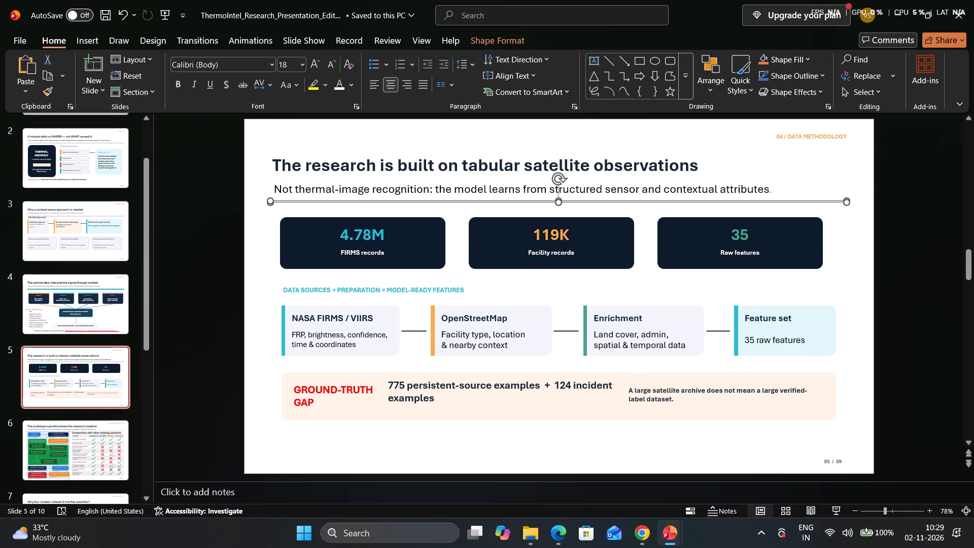
pyautogui.click(544, 189)
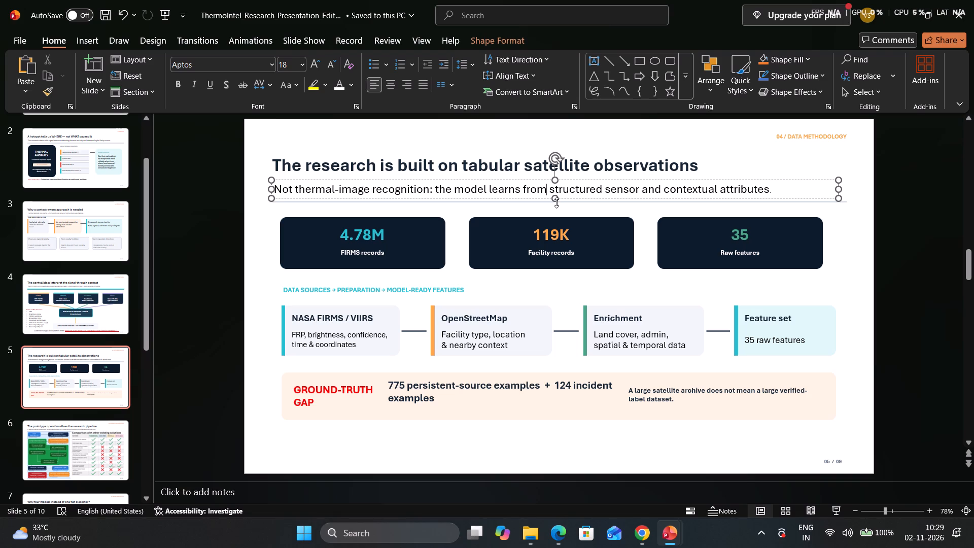
# Delete the “4.78M FIRMS records” card from slide 5, including its background shape, label and number.
pyautogui.click(390, 222)
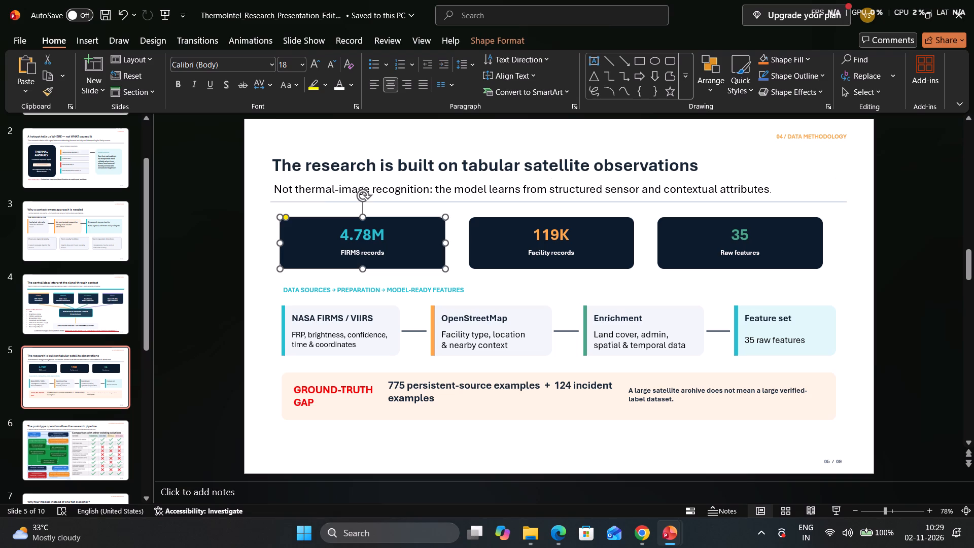
pyautogui.press('Delete')
pyautogui.click(381, 234)
pyautogui.press('Delete')
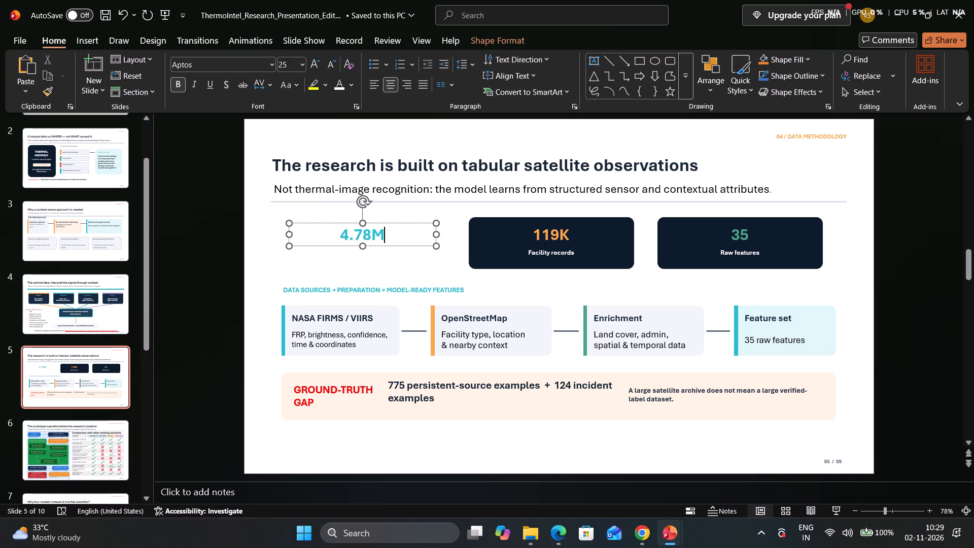
pyautogui.moveTo(397, 233); pyautogui.dragTo(336, 231)
pyautogui.click(334, 231)
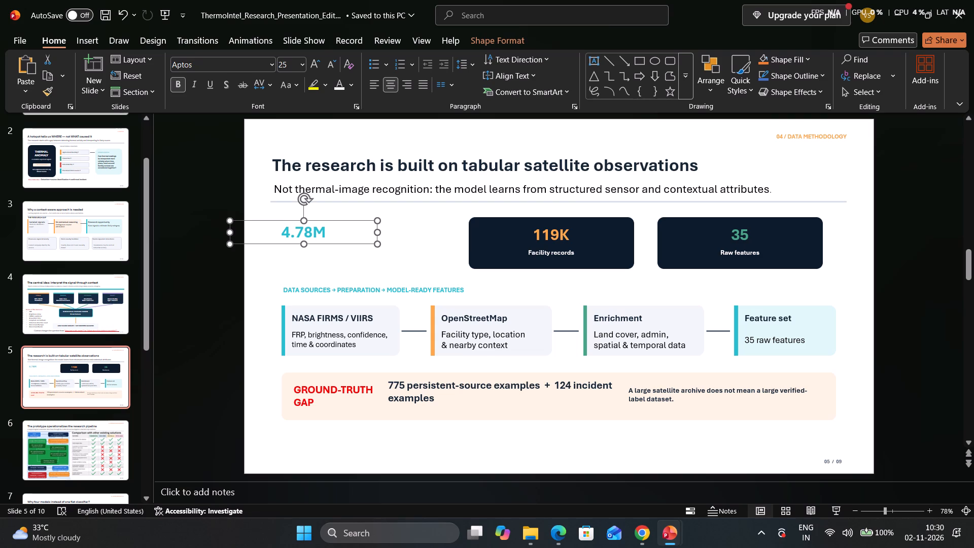
pyautogui.press('Delete')
# Delete the “119K Facility records” card from slide 5, including its number, label and background shape.
pyautogui.click(527, 236)
pyautogui.press('Delete')
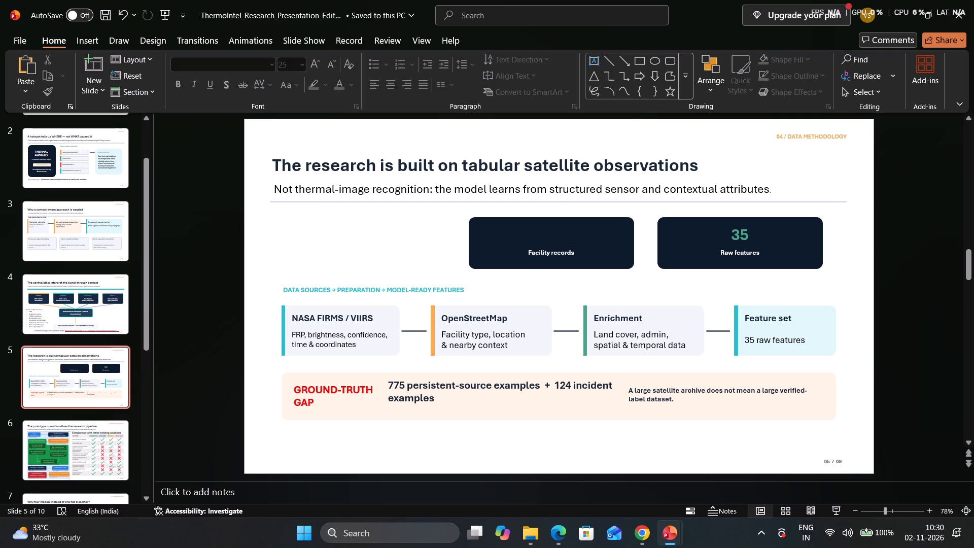
pyautogui.click(585, 251)
pyautogui.press('Delete')
pyautogui.click(580, 240)
pyautogui.press('Delete')
# Delete the “35 Raw features” card from slide 5, including its label, number and background shape.
pyautogui.click(716, 248)
pyautogui.press('Delete')
pyautogui.click(717, 245)
pyautogui.press('Delete')
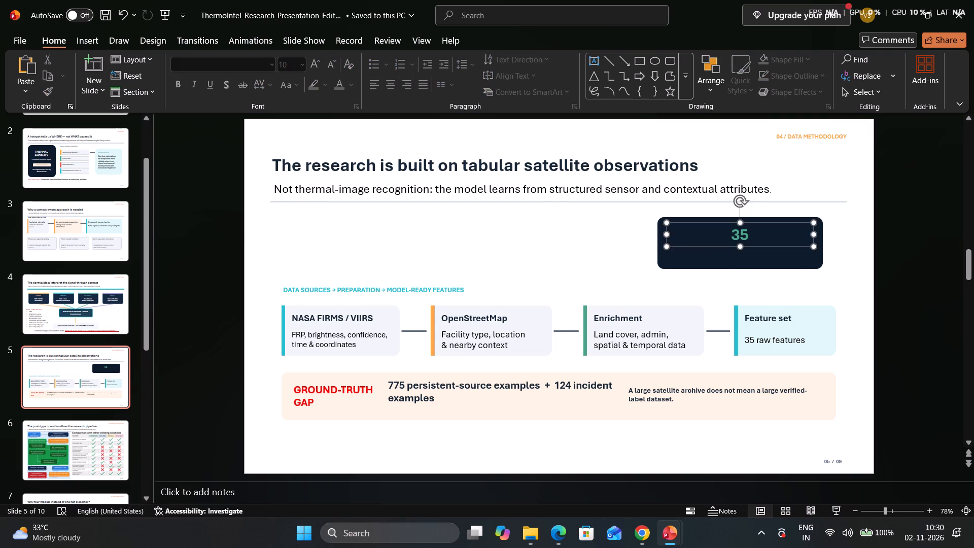
pyautogui.click(717, 245)
pyautogui.press('Delete')
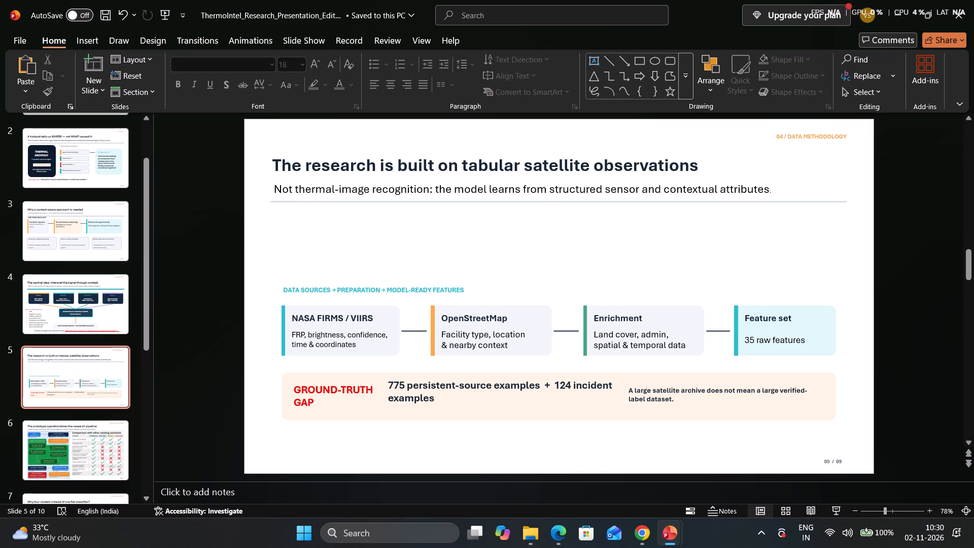
# Move slide 5's pipeline cards, ground-truth banner and page number together up and to the right.
pyautogui.click(291, 341)
pyautogui.click(281, 329)
pyautogui.moveTo(263, 328); pyautogui.dragTo(699, 360)
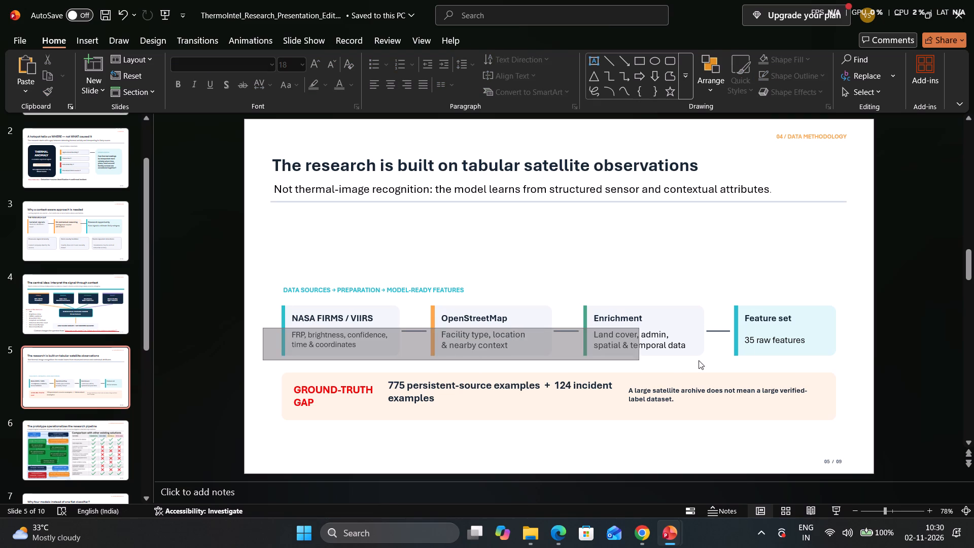
pyautogui.moveTo(699, 360); pyautogui.dragTo(891, 357)
pyautogui.moveTo(254, 302); pyautogui.dragTo(908, 511)
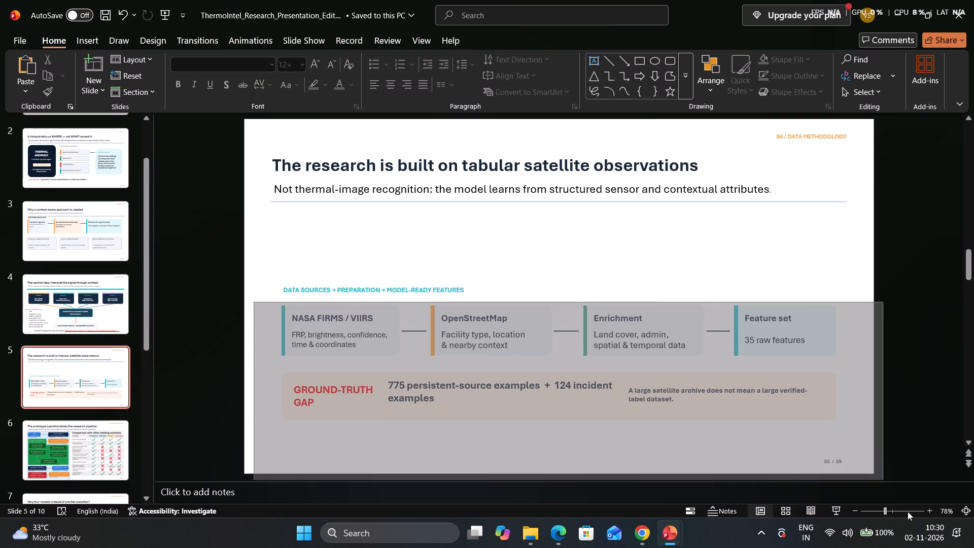
pyautogui.moveTo(908, 511); pyautogui.dragTo(927, 500)
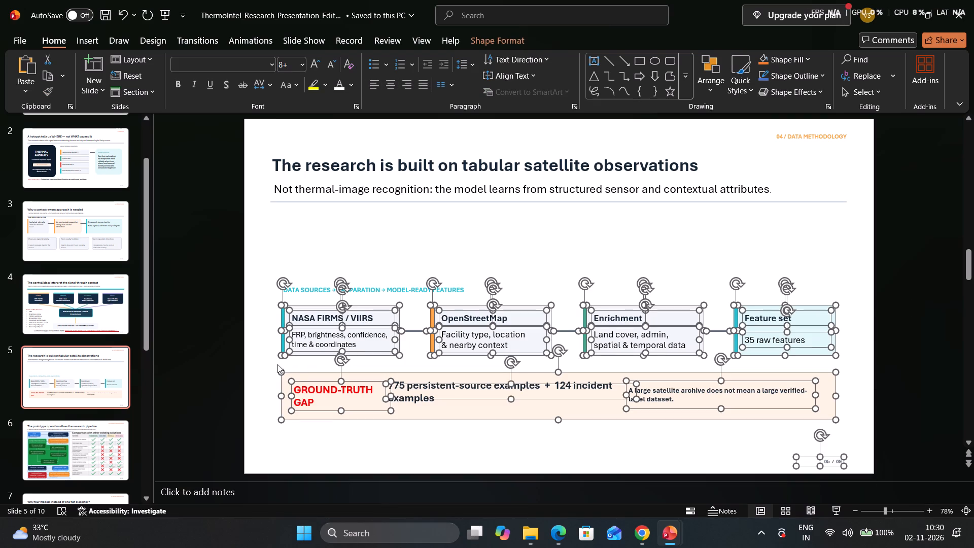
pyautogui.moveTo(281, 392); pyautogui.dragTo(347, 393)
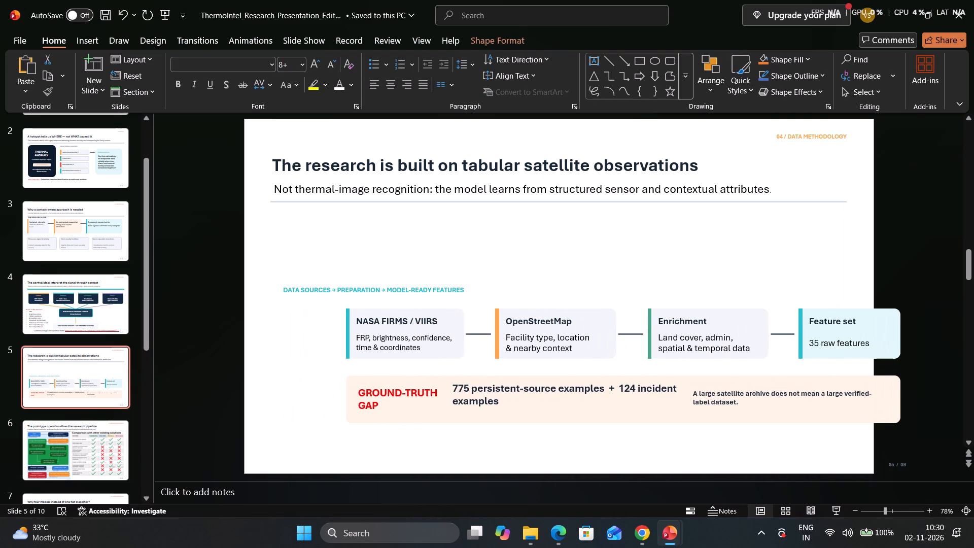
pyautogui.moveTo(347, 393); pyautogui.dragTo(314, 360)
pyautogui.click(403, 428)
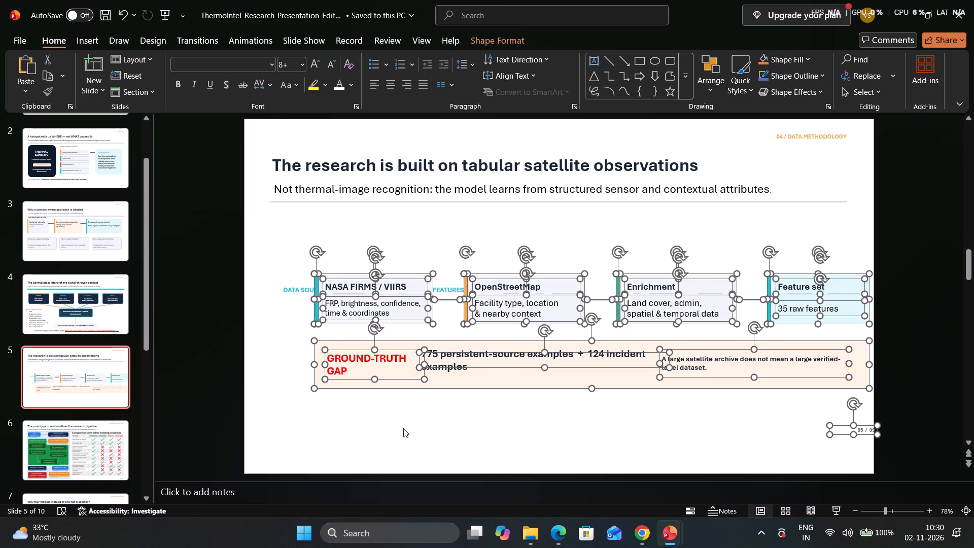
# Delete the first three pipeline cards' text, the connector lines, and the ground-truth label and example counts from slide 5.
pyautogui.moveTo(837, 420); pyautogui.dragTo(326, 332)
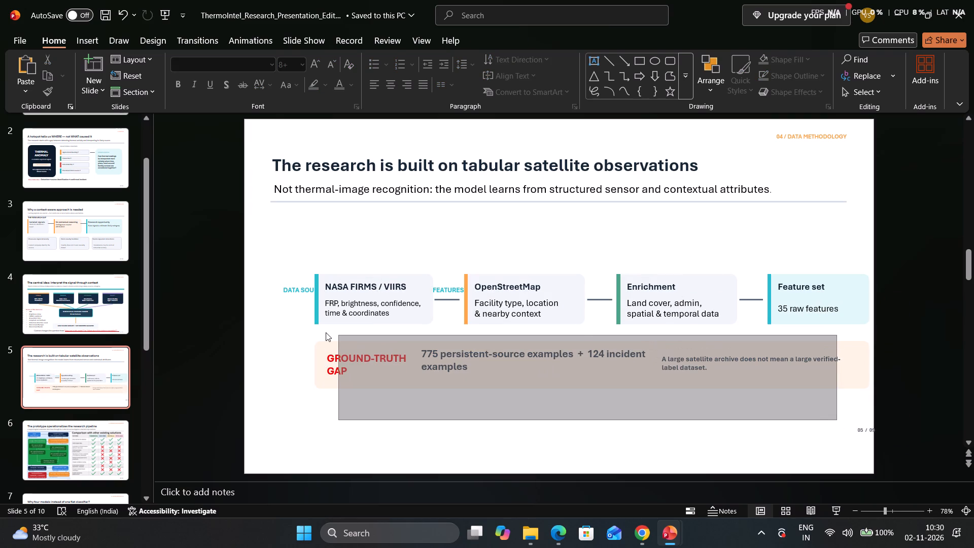
pyautogui.moveTo(326, 332); pyautogui.dragTo(308, 279)
pyautogui.press('Delete')
# Delete the NASA FIRMS and OpenStreetMap cards' backgrounds and accent bars, along with the ground-truth banner's peach background.
pyautogui.moveTo(551, 420); pyautogui.dragTo(468, 323)
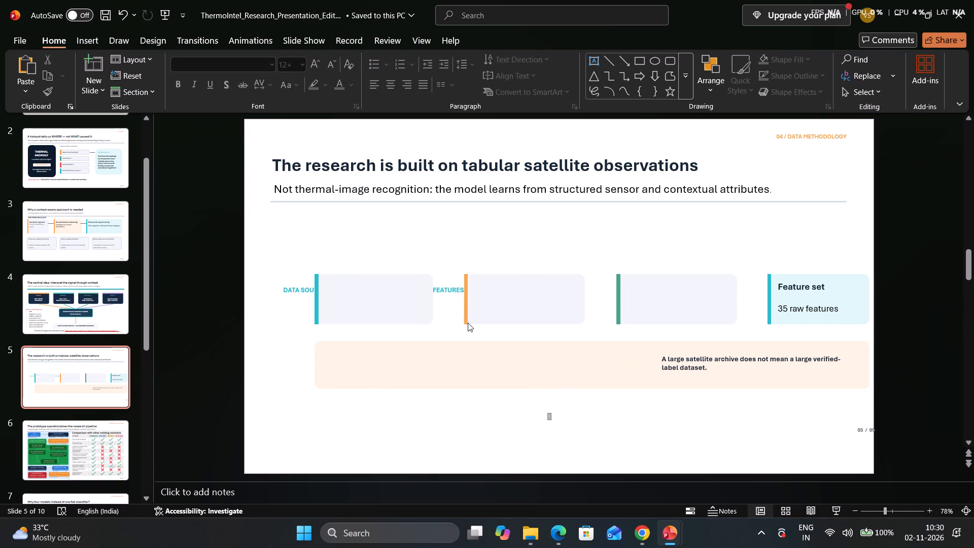
pyautogui.moveTo(468, 323); pyautogui.dragTo(275, 202)
pyautogui.press('Delete')
pyautogui.moveTo(430, 381); pyautogui.dragTo(564, 315)
pyautogui.press('Delete')
pyautogui.click(578, 314)
pyautogui.press('Delete')
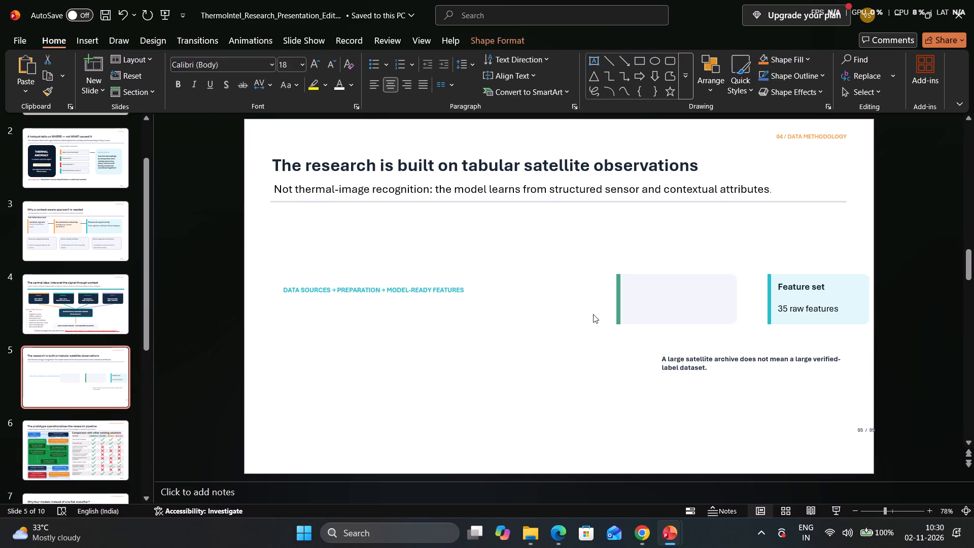
# Delete the Enrichment and Feature set card backgrounds and the “A large satellite archive…” note.
pyautogui.click(644, 309)
pyautogui.press('Delete')
pyautogui.click(795, 316)
pyautogui.press('Delete')
pyautogui.click(770, 353)
pyautogui.press('Delete')
# Delete the “DATA SOURCES + PREPARATION + MODEL-READY FEATURES” heading and the two remaining green and teal accent bars.
pyautogui.click(591, 299)
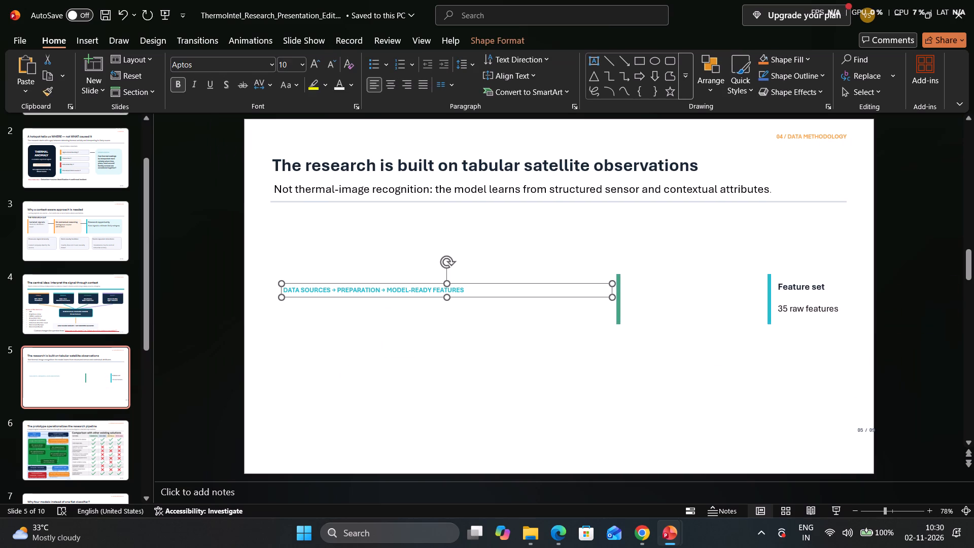
pyautogui.click(605, 299)
pyautogui.press('Delete')
pyautogui.click(605, 299)
pyautogui.click(619, 293)
pyautogui.press('Delete')
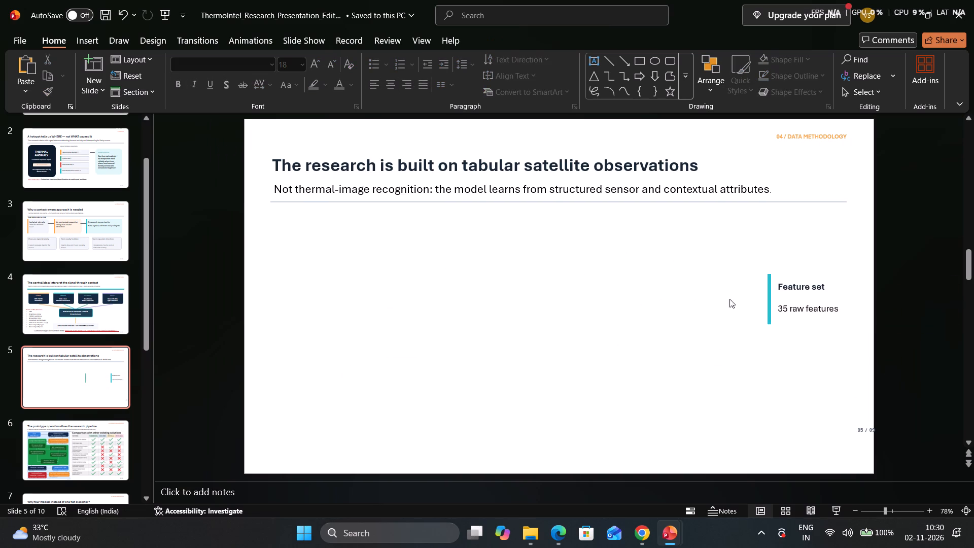
pyautogui.click(767, 297)
pyautogui.press('Delete')
# Clear all of the “35 raw features” text from slide 5.
pyautogui.click(790, 294)
pyautogui.click(794, 303)
pyautogui.press('Delete')
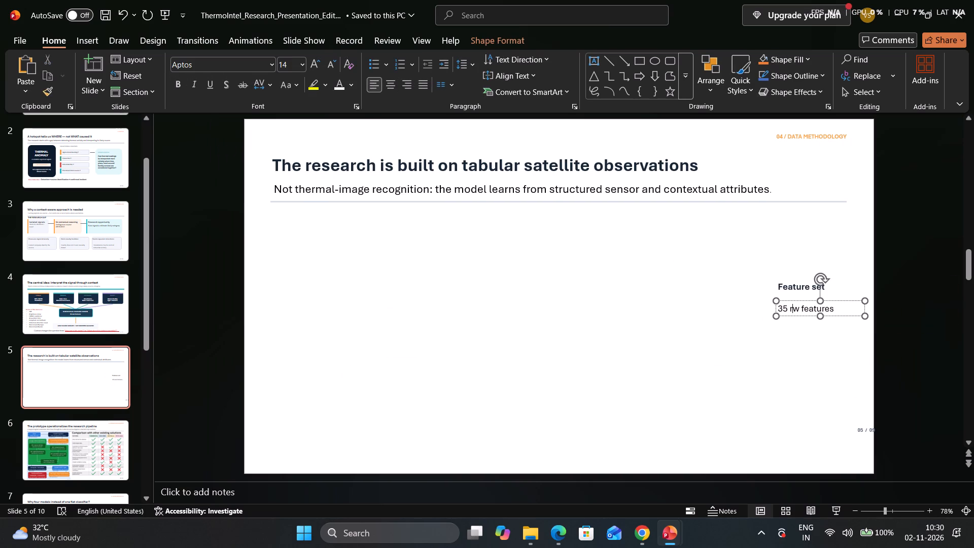
pyautogui.click(796, 292)
pyautogui.press('Delete')
pyautogui.moveTo(795, 308); pyautogui.dragTo(797, 316)
pyautogui.press('Delete')
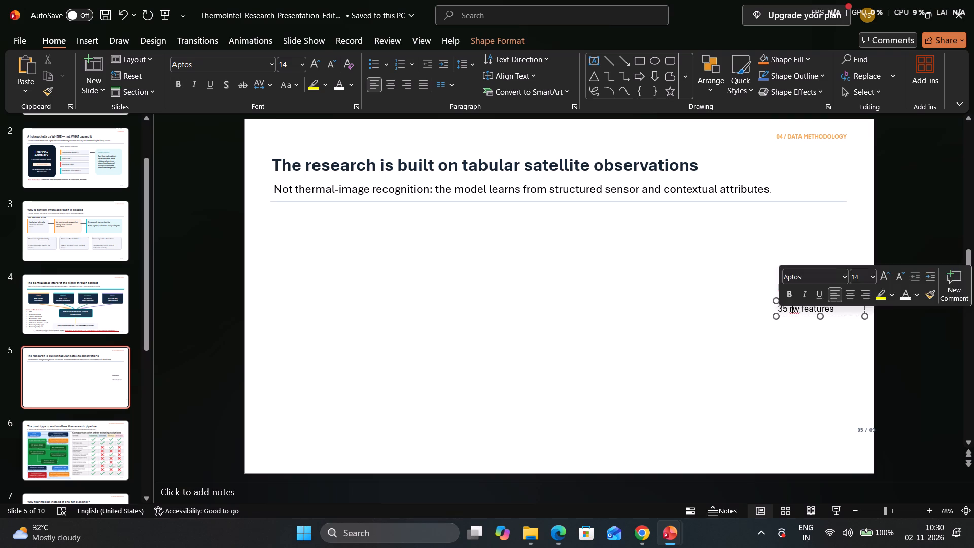
pyautogui.click(818, 307)
pyautogui.press('Delete')
pyautogui.click(821, 310)
pyautogui.press('Delete')
pyautogui.click(821, 310)
pyautogui.press('BackSpace')
pyautogui.press('BackSpace')
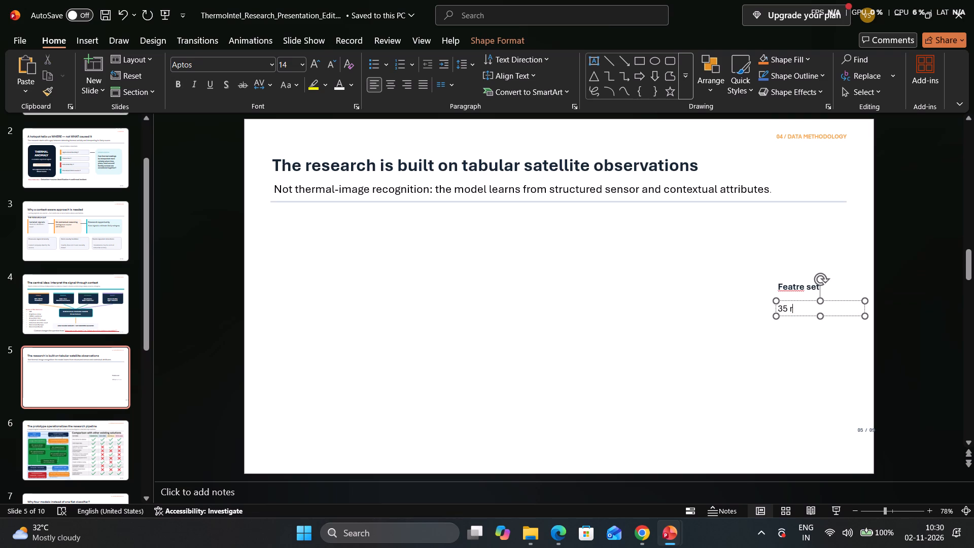
pyautogui.press('BackSpace')
pyautogui.press('BackSpace')
pyautogui.press('BackSpace')
pyautogui.press('BackSpace')
pyautogui.press('BackSpace')
# Clear the remaining “Feature set” heading text from slide 5.
pyautogui.click(808, 299)
pyautogui.press('BackSpace')
pyautogui.click(806, 291)
pyautogui.press('Delete')
pyautogui.press('Delete')
pyautogui.press('Delete')
pyautogui.press('Delete')
pyautogui.press('Delete')
pyautogui.press('Delete')
pyautogui.press('Delete')
pyautogui.press('Delete')
pyautogui.press('Delete')
pyautogui.press('Delete')
pyautogui.press('Delete')
pyautogui.press('Delete')
pyautogui.press('Delete')
pyautogui.press('Delete')
pyautogui.press('Delete')
pyautogui.press('Delete')
pyautogui.press('Delete')
pyautogui.press('Delete')
pyautogui.press('Delete')
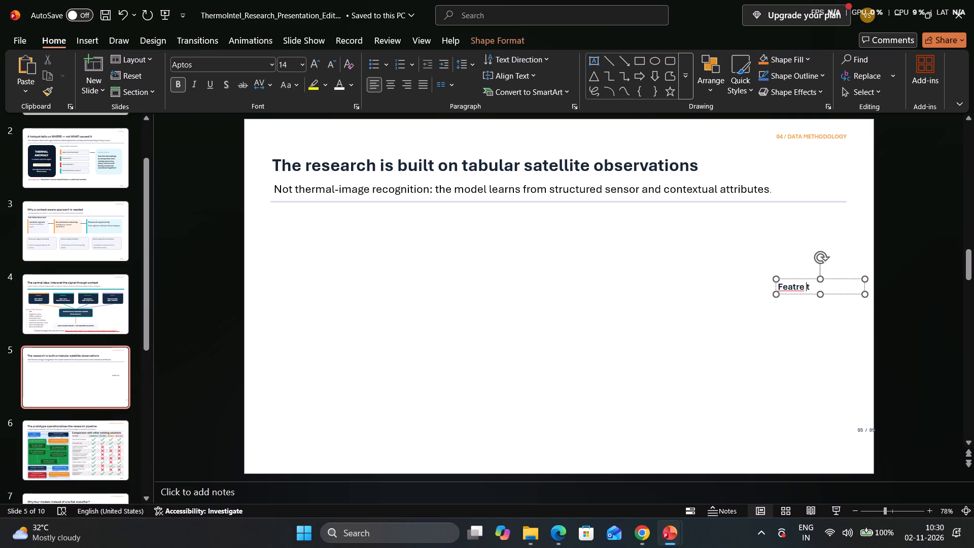
pyautogui.press('BackSpace')
pyautogui.press('BackSpace')
pyautogui.press('BackSpace')
pyautogui.press('BackSpace')
pyautogui.press('BackSpace')
pyautogui.press('BackSpace')
pyautogui.press('BackSpace')
pyautogui.press('BackSpace')
pyautogui.press('BackSpace')
pyautogui.press('BackSpace')
pyautogui.press('BackSpace')
pyautogui.press('BackSpace')
pyautogui.press('BackSpace')
pyautogui.press('BackSpace')
pyautogui.press('BackSpace')
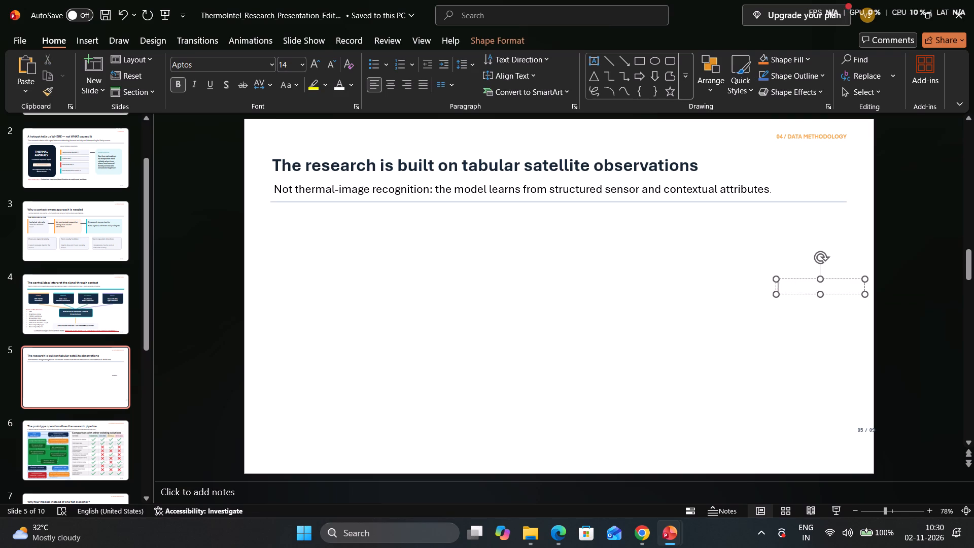
pyautogui.click(636, 248)
# Paste the copied Technology Stack text onto slide 5, place it at the slide's left, and narrow it with its top at the divider.
pyautogui.click(283, 244)
pyautogui.click(289, 229)
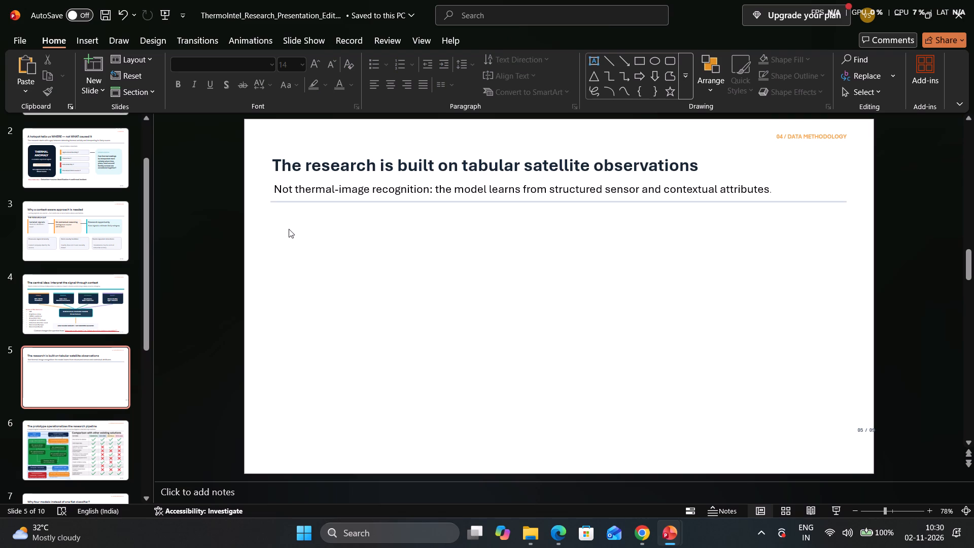
pyautogui.hotkey('ctrl', 'v')
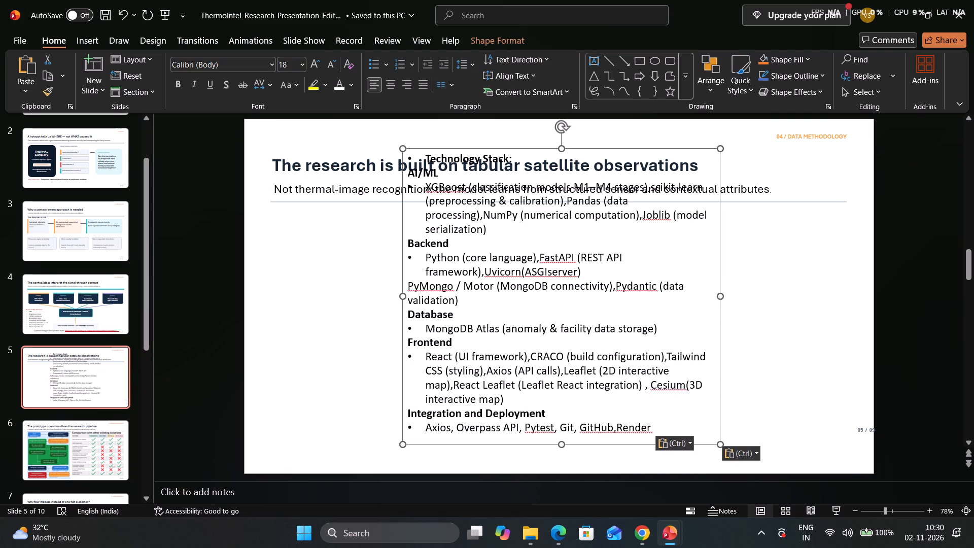
pyautogui.moveTo(563, 438); pyautogui.dragTo(466, 436)
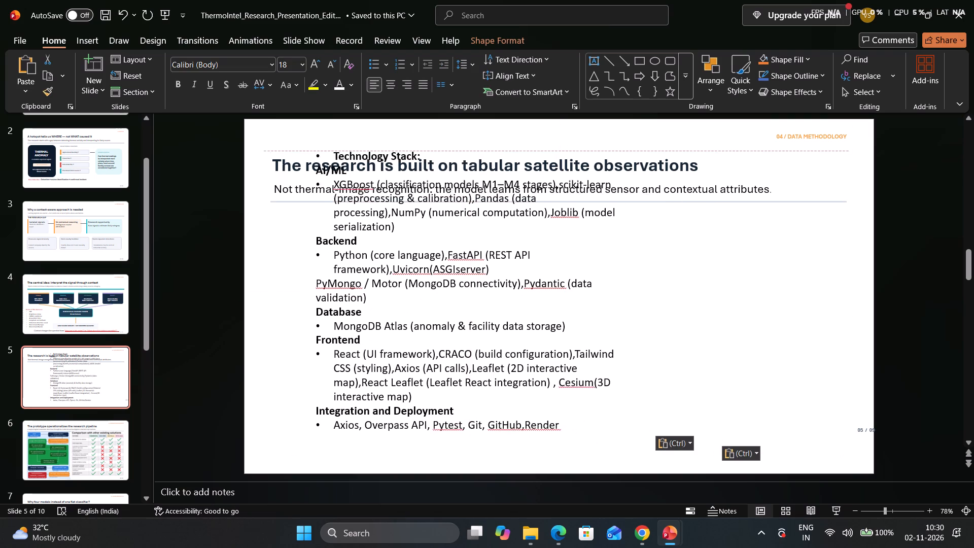
pyautogui.moveTo(466, 436); pyautogui.dragTo(451, 464)
pyautogui.moveTo(609, 175); pyautogui.dragTo(602, 178)
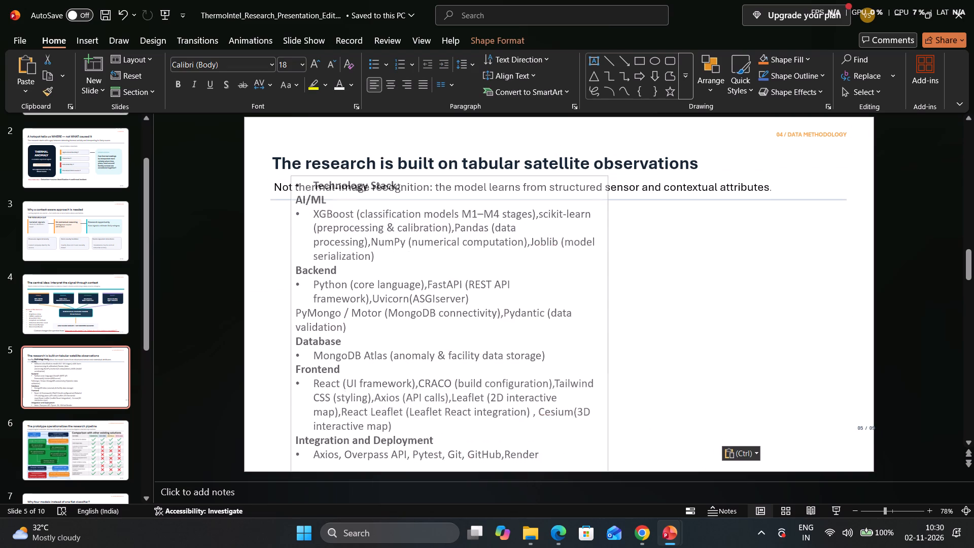
pyautogui.moveTo(602, 178); pyautogui.dragTo(558, 201)
# Set the font size of all the Technology Stack text to 16.
pyautogui.moveTo(471, 261); pyautogui.dragTo(501, 210)
pyautogui.click(398, 255)
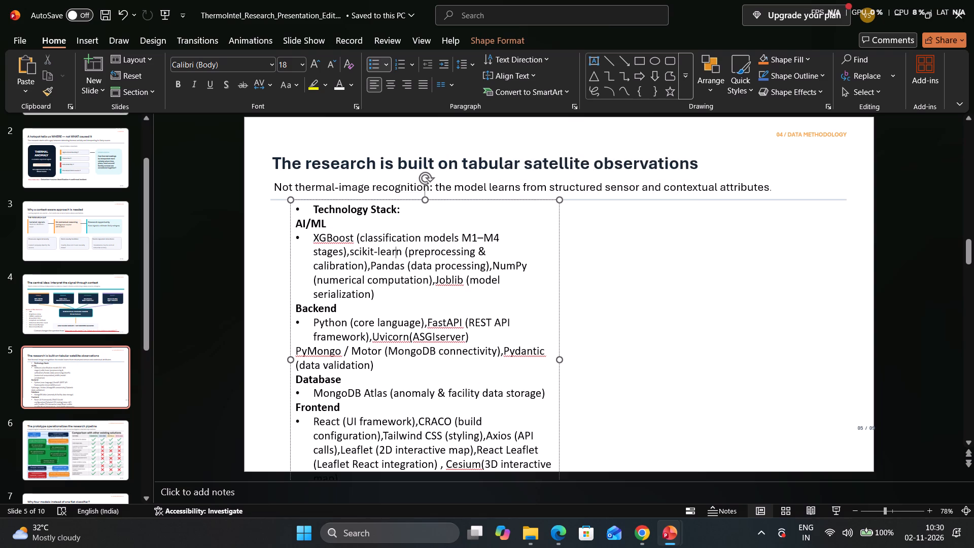
pyautogui.moveTo(313, 206); pyautogui.dragTo(361, 293)
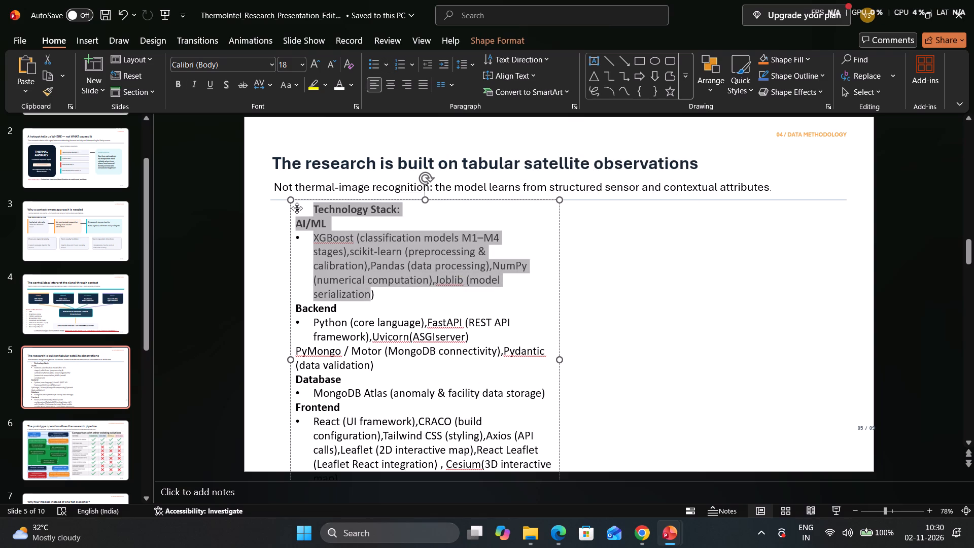
pyautogui.moveTo(309, 210); pyautogui.dragTo(384, 438)
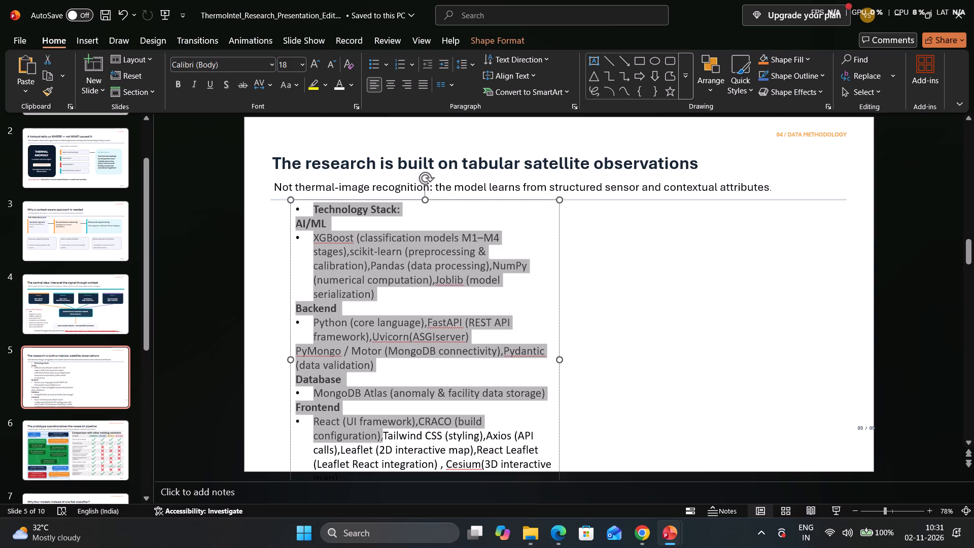
pyautogui.moveTo(384, 438); pyautogui.dragTo(595, 547)
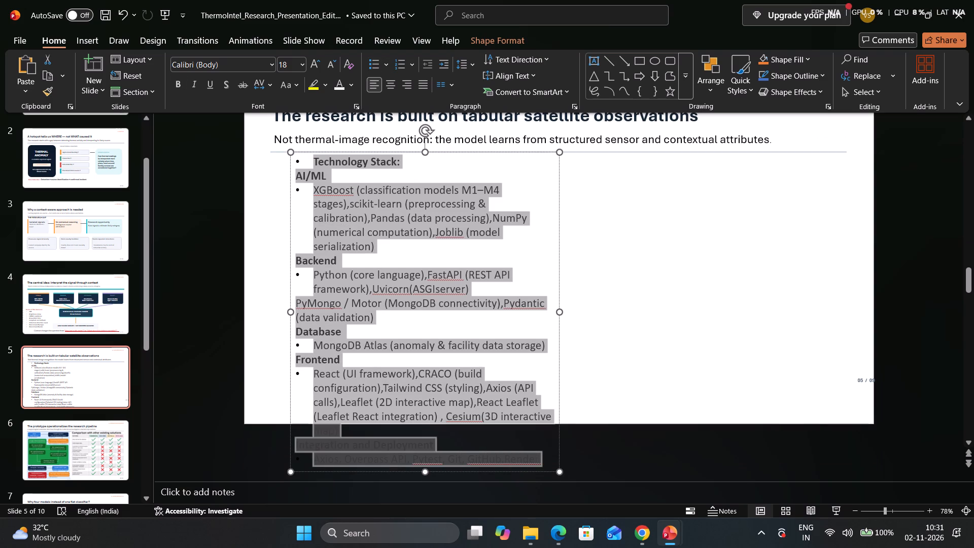
pyautogui.moveTo(595, 547); pyautogui.dragTo(620, 542)
pyautogui.click(300, 66)
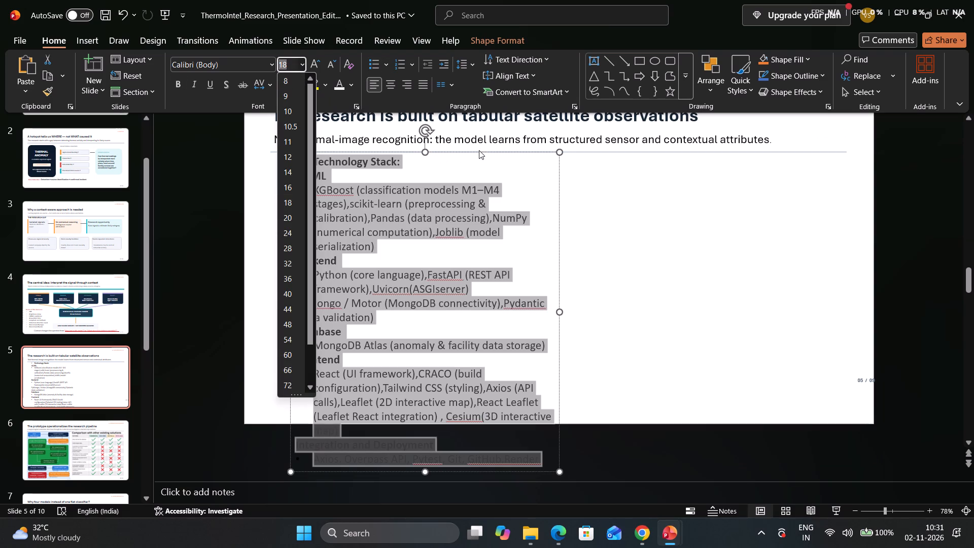
pyautogui.click(291, 181)
pyautogui.click(603, 276)
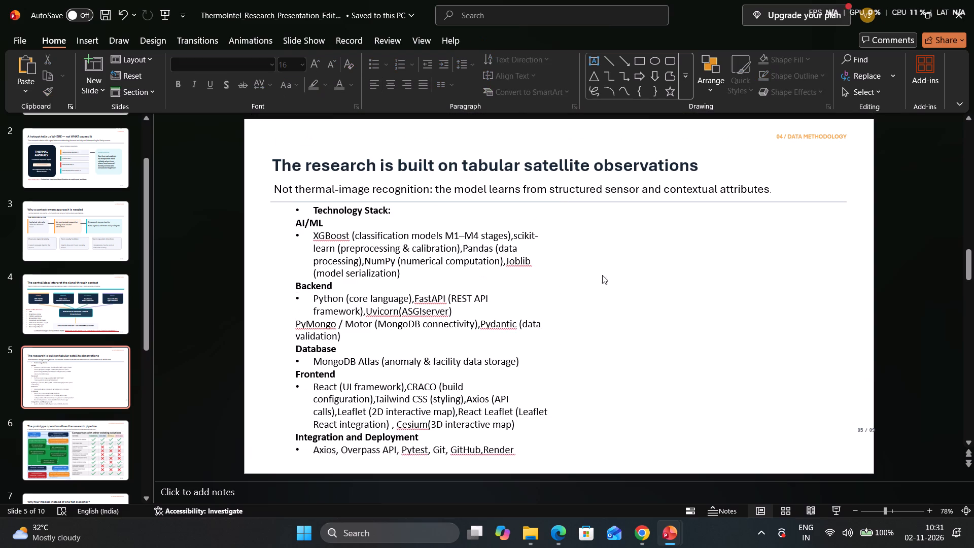
# Widen the Technology Stack text box slightly and move it just below the divider, left-aligned with the slide title.
pyautogui.click(445, 261)
pyautogui.moveTo(555, 329); pyautogui.dragTo(553, 329)
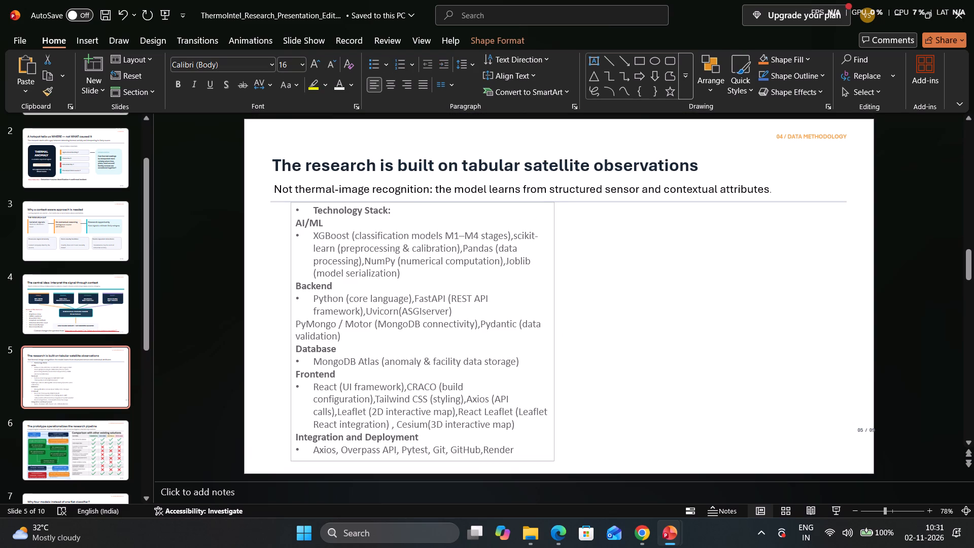
pyautogui.moveTo(553, 329); pyautogui.dragTo(587, 339)
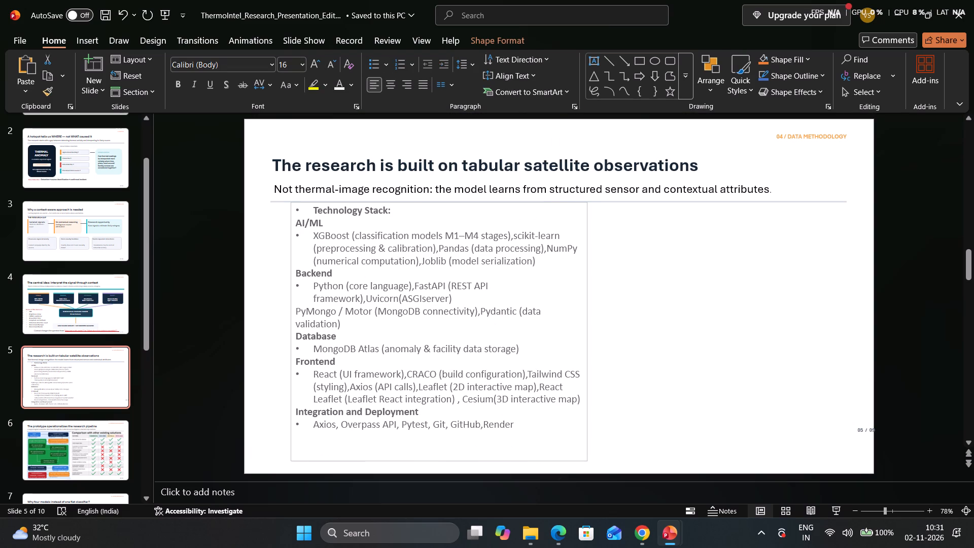
pyautogui.moveTo(587, 339); pyautogui.dragTo(588, 339)
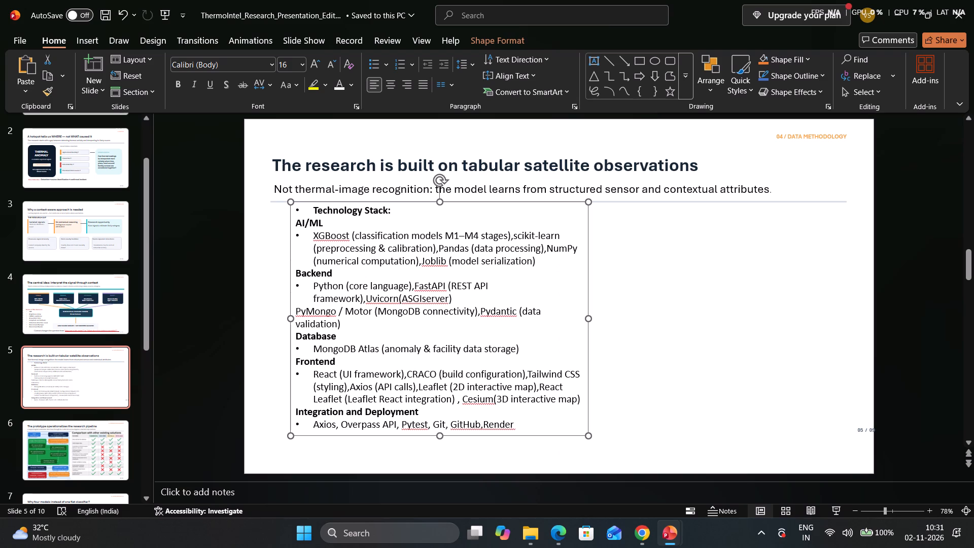
pyautogui.moveTo(294, 367); pyautogui.dragTo(279, 378)
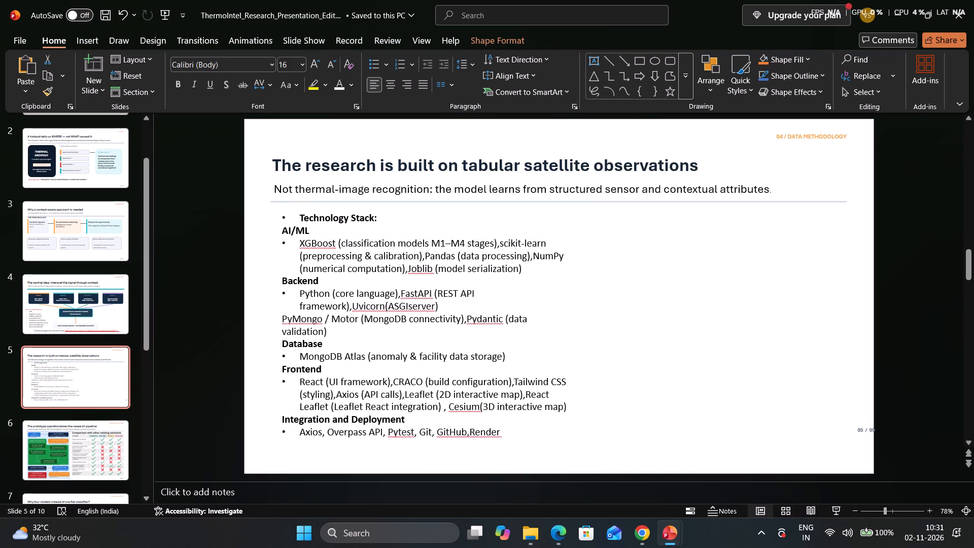
pyautogui.moveTo(279, 378); pyautogui.dragTo(275, 376)
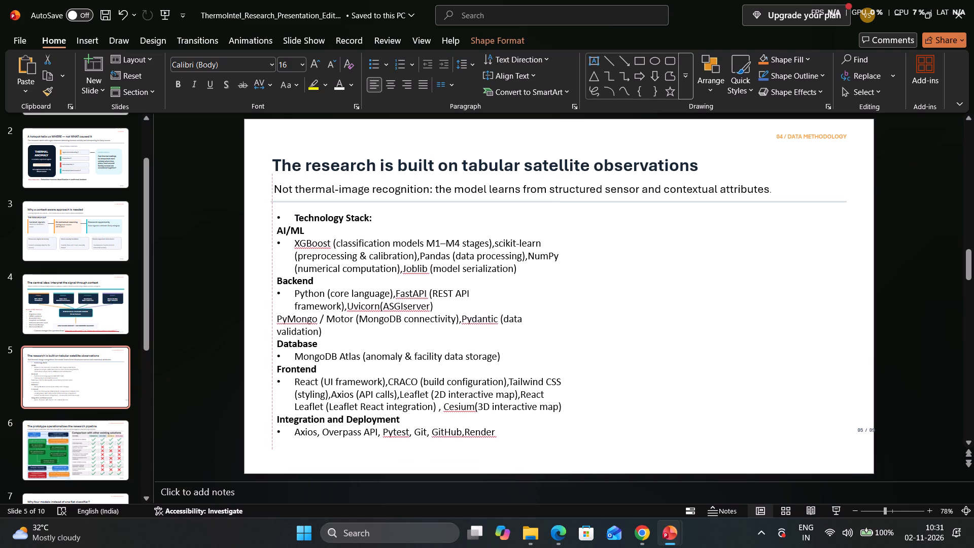
pyautogui.moveTo(275, 376); pyautogui.dragTo(273, 377)
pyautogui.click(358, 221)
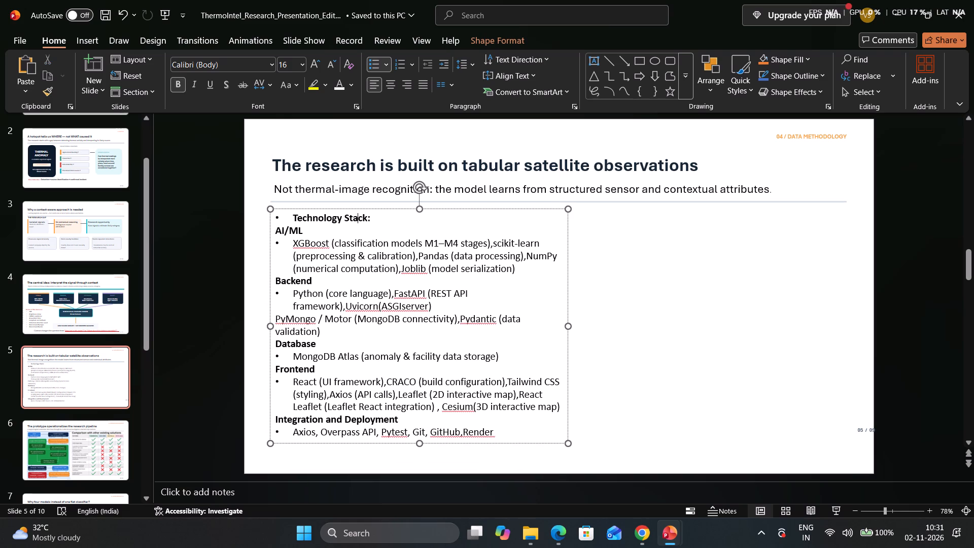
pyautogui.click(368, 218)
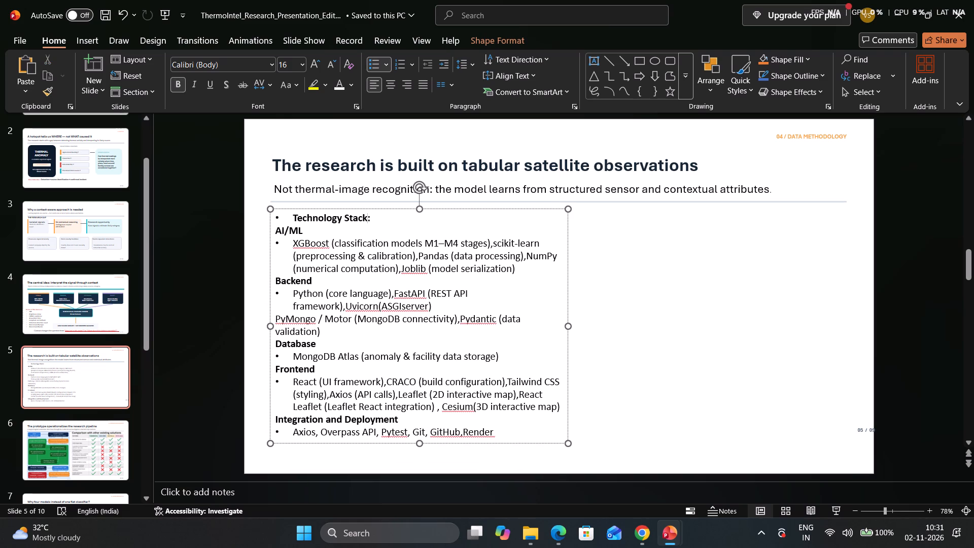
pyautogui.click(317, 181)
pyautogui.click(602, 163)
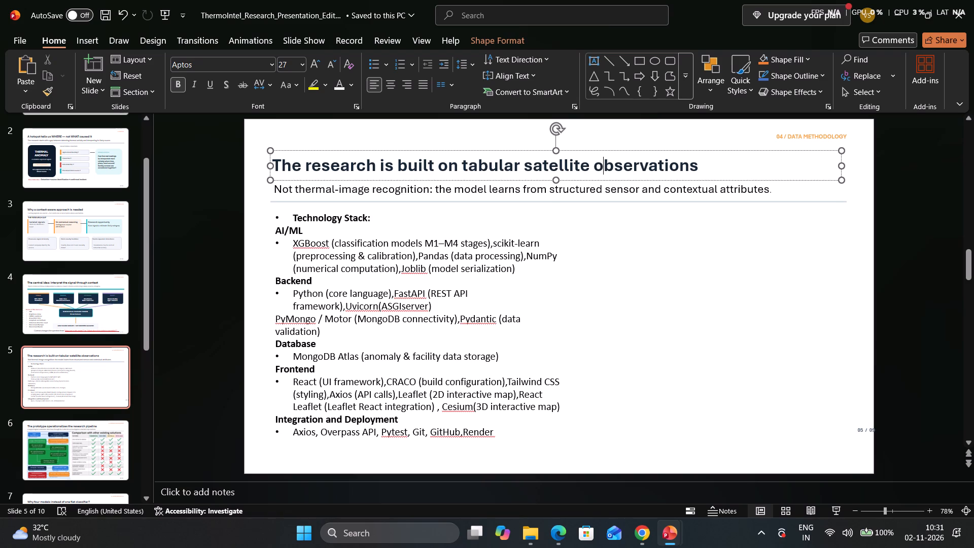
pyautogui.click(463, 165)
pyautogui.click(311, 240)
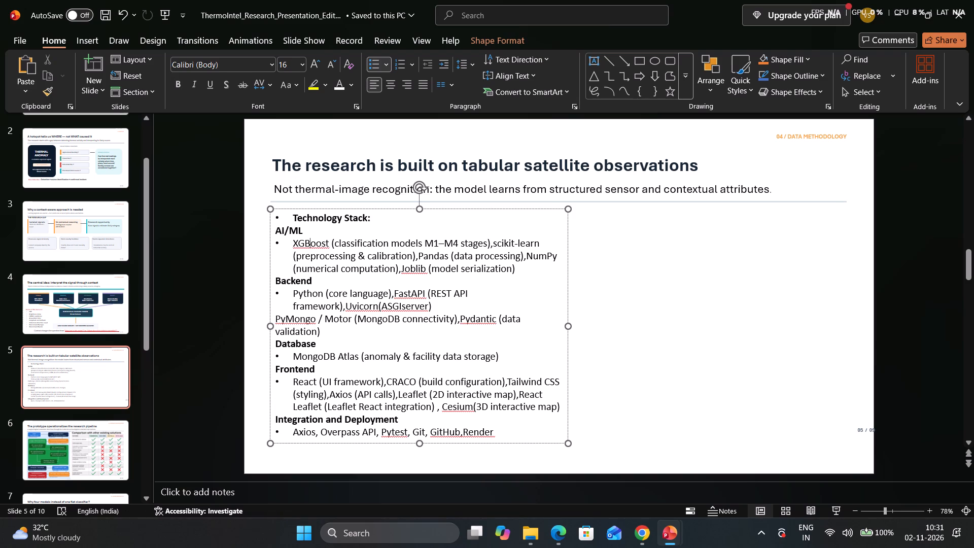
# Italicize the tool descriptions under the AI/ML and Backend headings, including the separate PyMongo / Motor paragraph.
pyautogui.moveTo(292, 239); pyautogui.dragTo(535, 272)
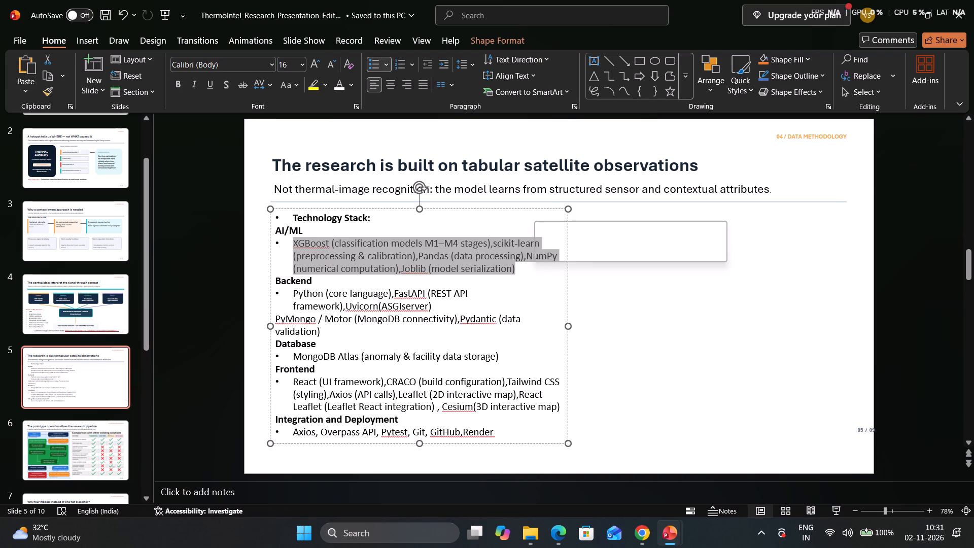
pyautogui.click(197, 85)
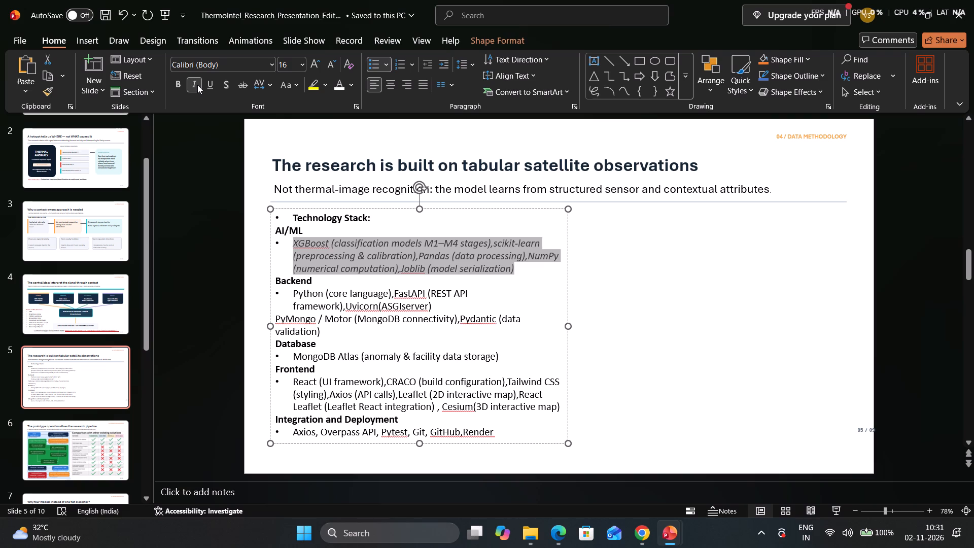
pyautogui.click(219, 260)
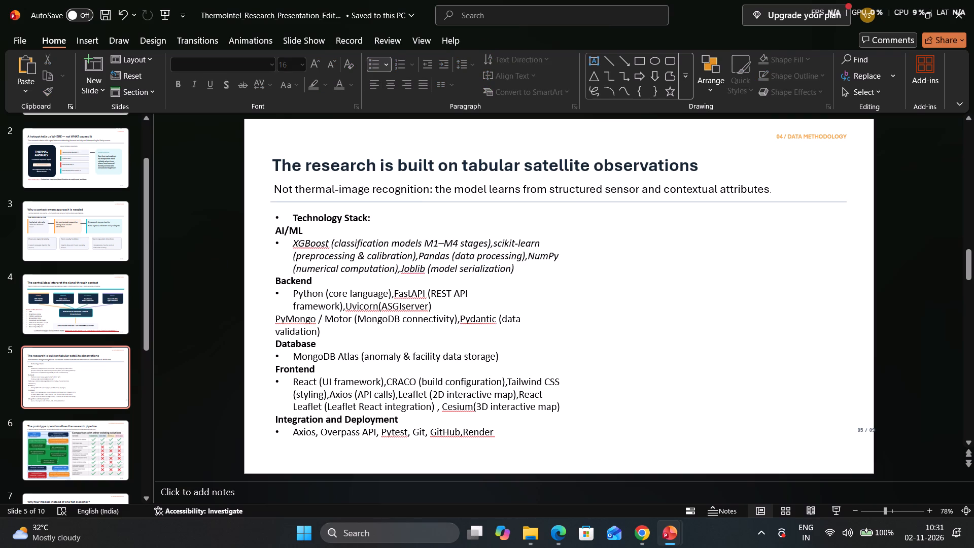
pyautogui.moveTo(290, 290); pyautogui.dragTo(464, 316)
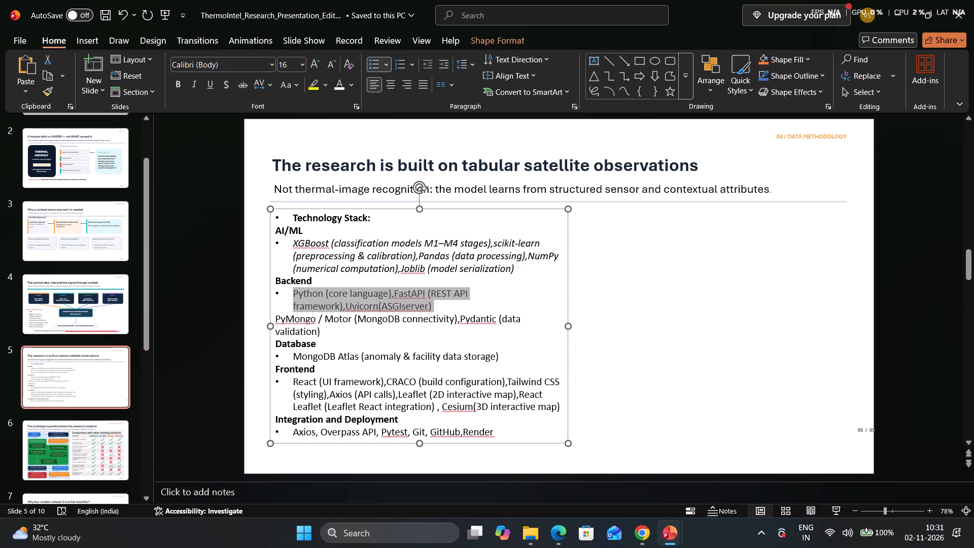
pyautogui.moveTo(464, 316); pyautogui.dragTo(470, 338)
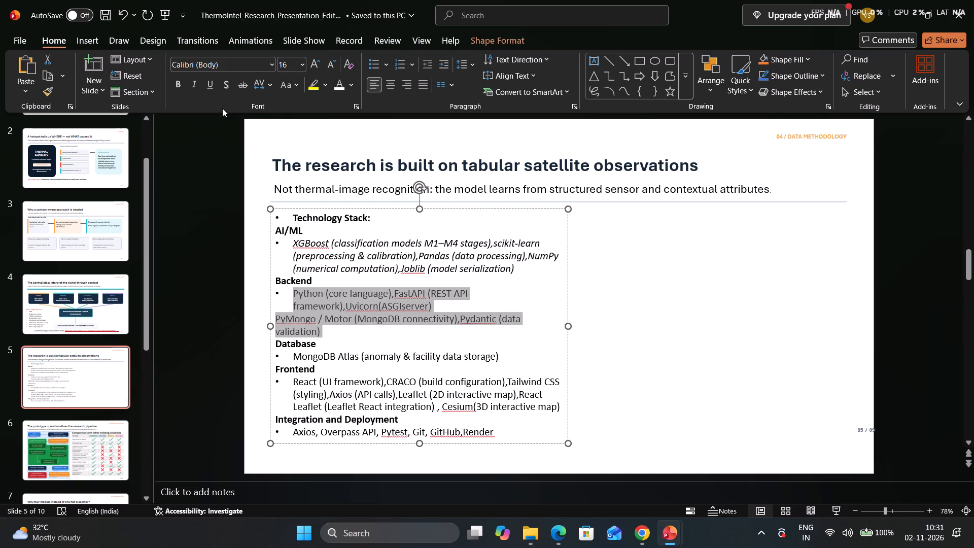
pyautogui.click(199, 81)
# Join the PyMongo / Motor paragraph onto the end of the Backend bullet, separated by a space.
pyautogui.click(283, 316)
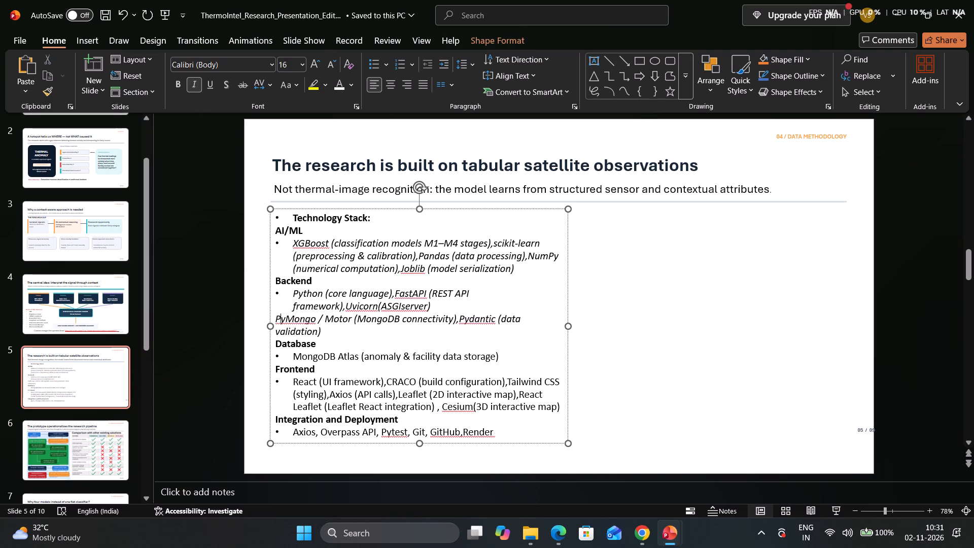
pyautogui.click(274, 314)
pyautogui.click(275, 315)
pyautogui.press('BackSpace')
pyautogui.press('space')
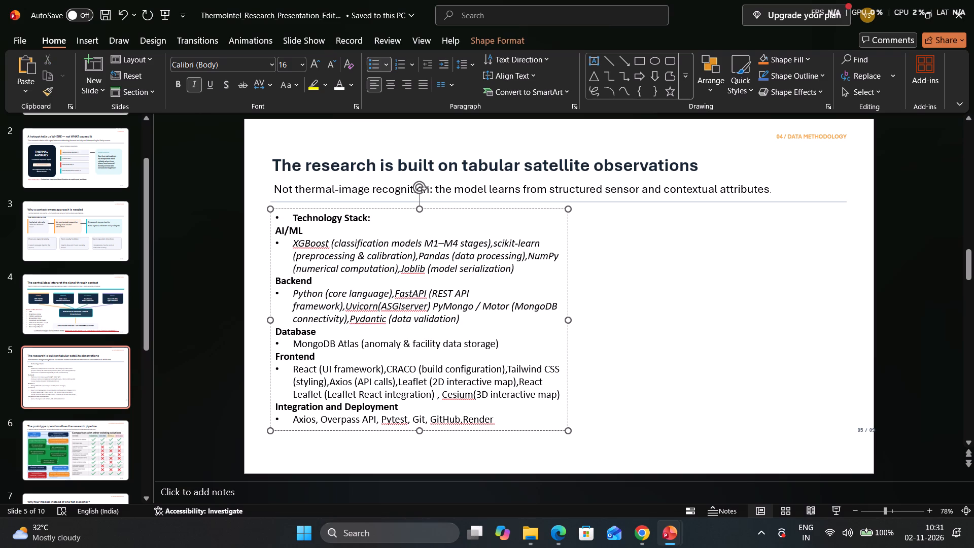
# Italicize the bullet text under the Database, Frontend, and Integration and Deployment headings.
pyautogui.click(291, 340)
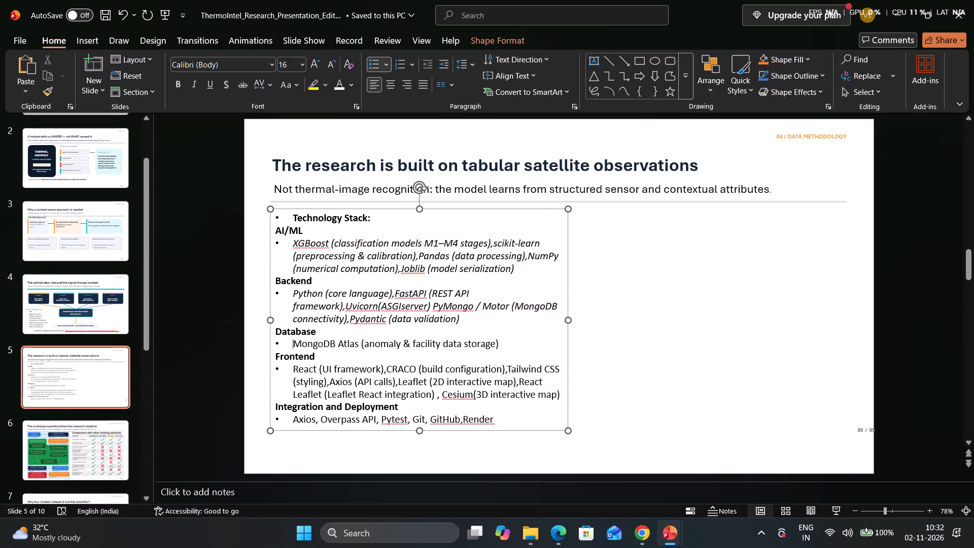
pyautogui.moveTo(295, 348); pyautogui.dragTo(501, 346)
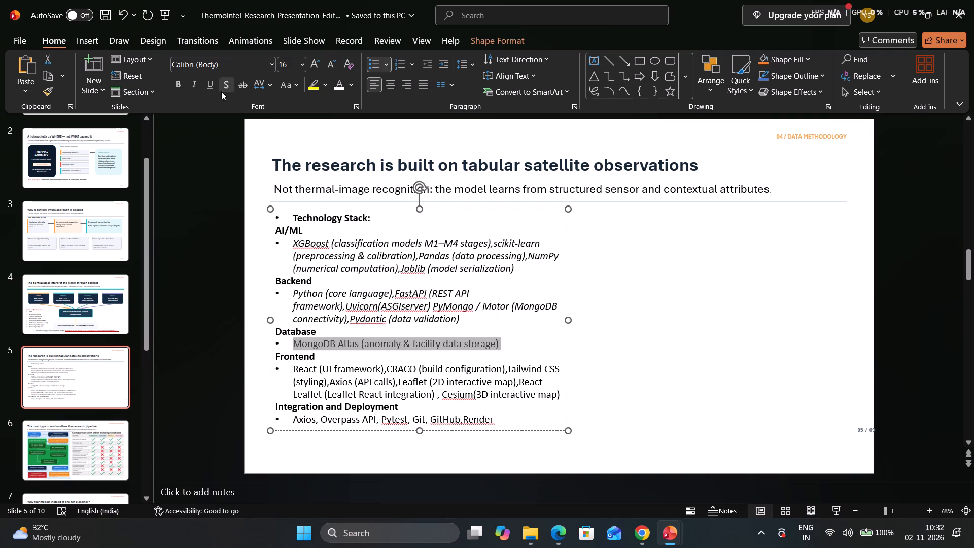
pyautogui.click(195, 81)
pyautogui.click(326, 371)
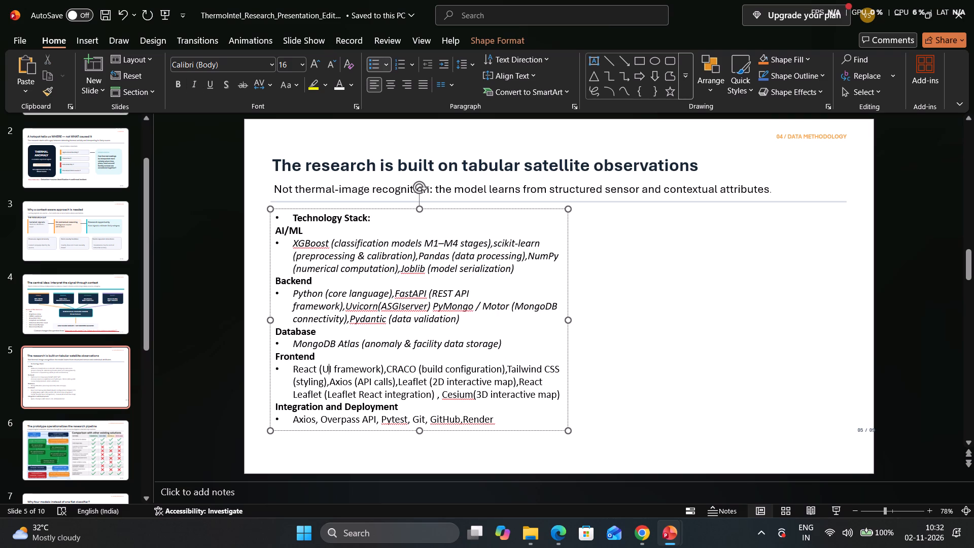
pyautogui.moveTo(293, 368); pyautogui.dragTo(556, 399)
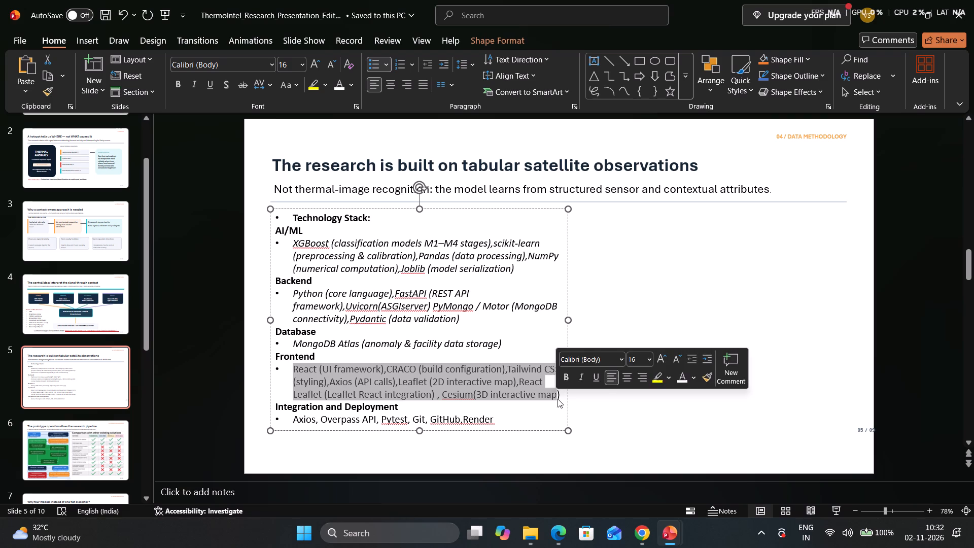
pyautogui.click(545, 399)
pyautogui.moveTo(290, 367); pyautogui.dragTo(548, 397)
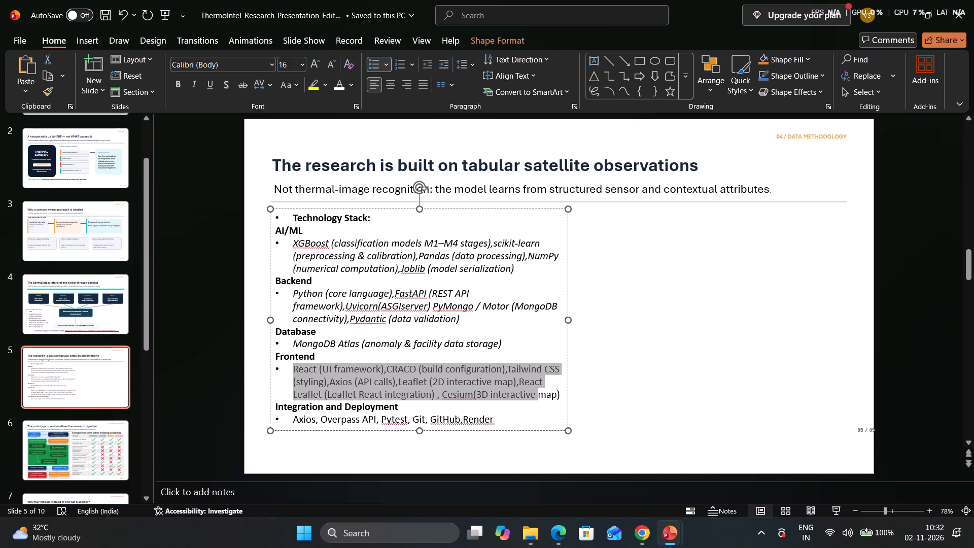
pyautogui.moveTo(548, 397); pyautogui.dragTo(562, 395)
pyautogui.click(197, 84)
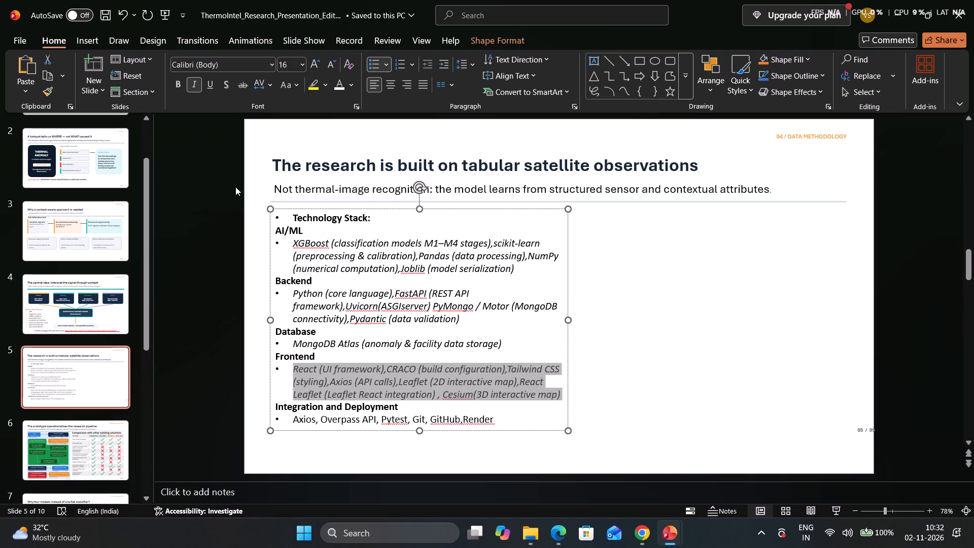
pyautogui.click(356, 365)
pyautogui.moveTo(296, 422); pyautogui.dragTo(511, 424)
pyautogui.click(200, 82)
pyautogui.click(414, 387)
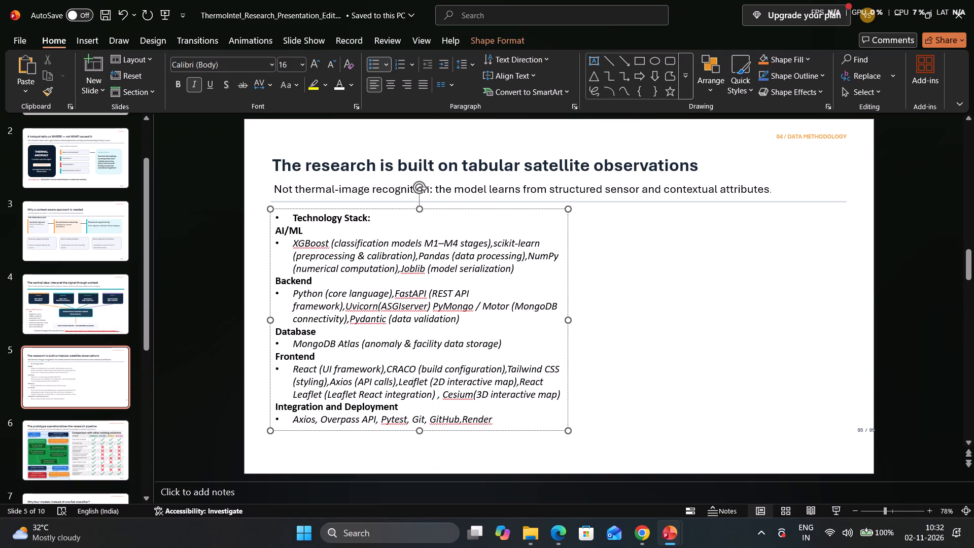
# Narrow the Technology Stack text box slightly from its right edge and try to extend its bottom edge.
pyautogui.moveTo(570, 320); pyautogui.dragTo(567, 319)
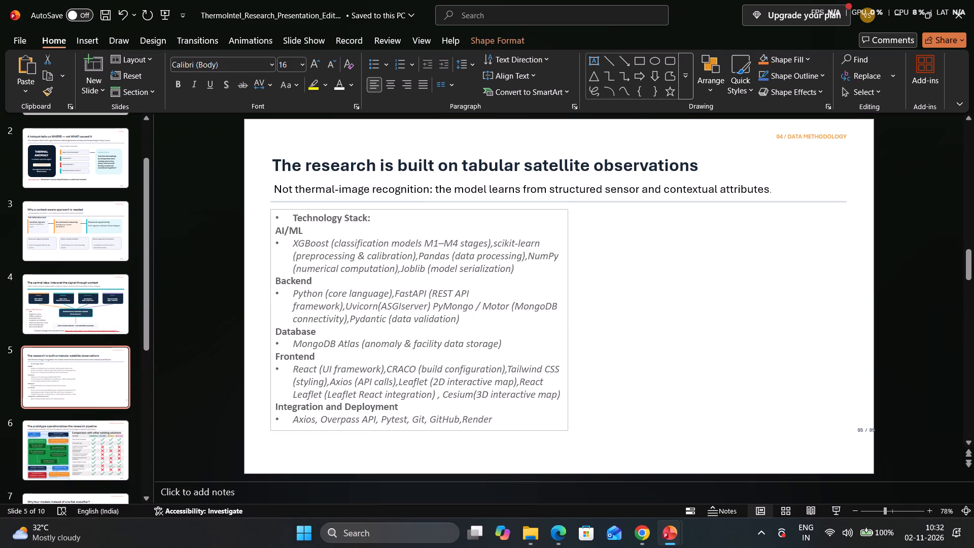
pyautogui.moveTo(567, 319); pyautogui.dragTo(559, 318)
pyautogui.click(405, 361)
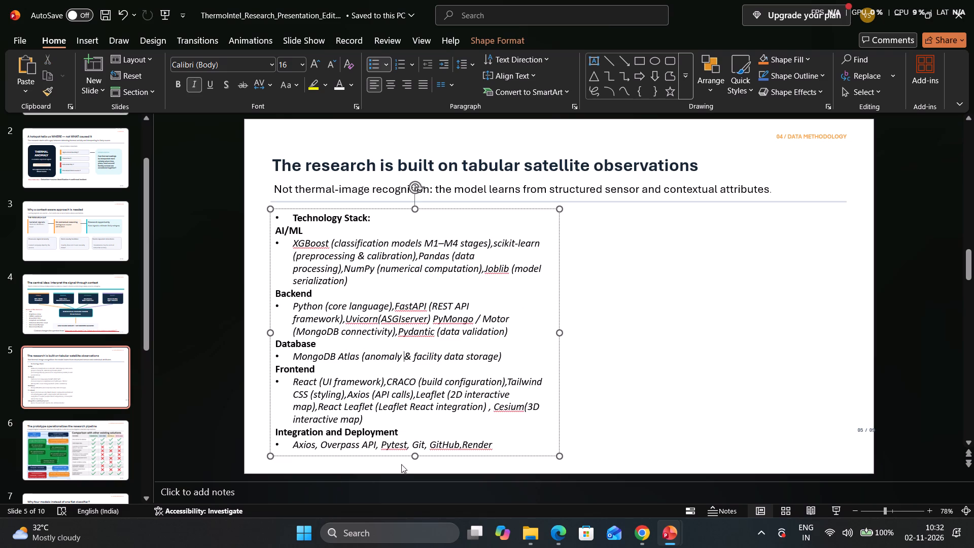
pyautogui.moveTo(416, 457); pyautogui.dragTo(416, 464)
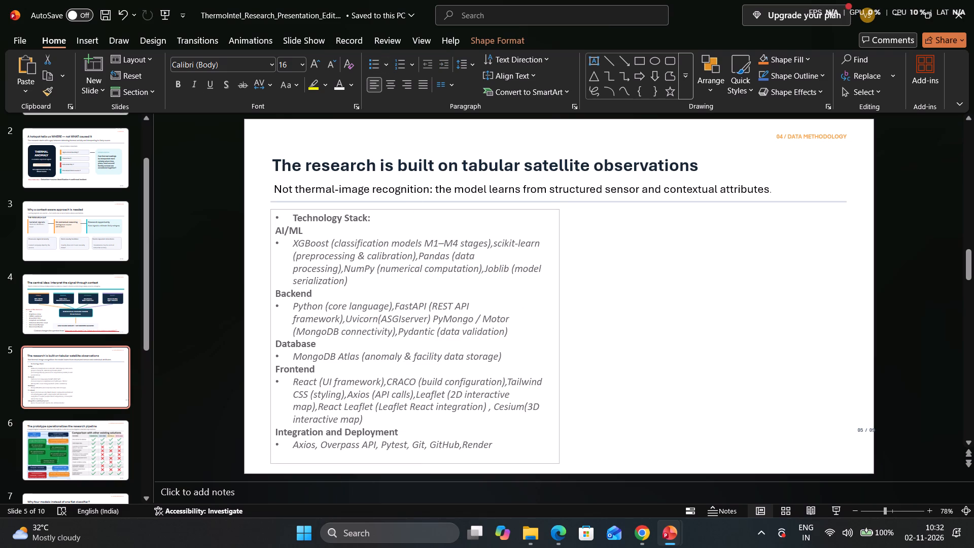
# Remove the italics from “XGBoost” and from “scikit-learn” through “Pandas (data” in the AI/ML bullet.
pyautogui.click(327, 239)
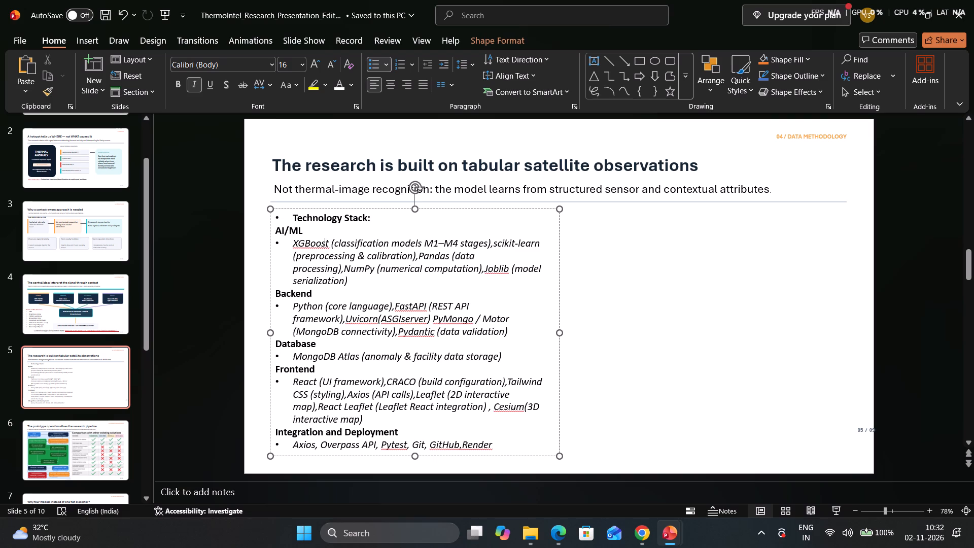
pyautogui.moveTo(330, 244); pyautogui.dragTo(291, 245)
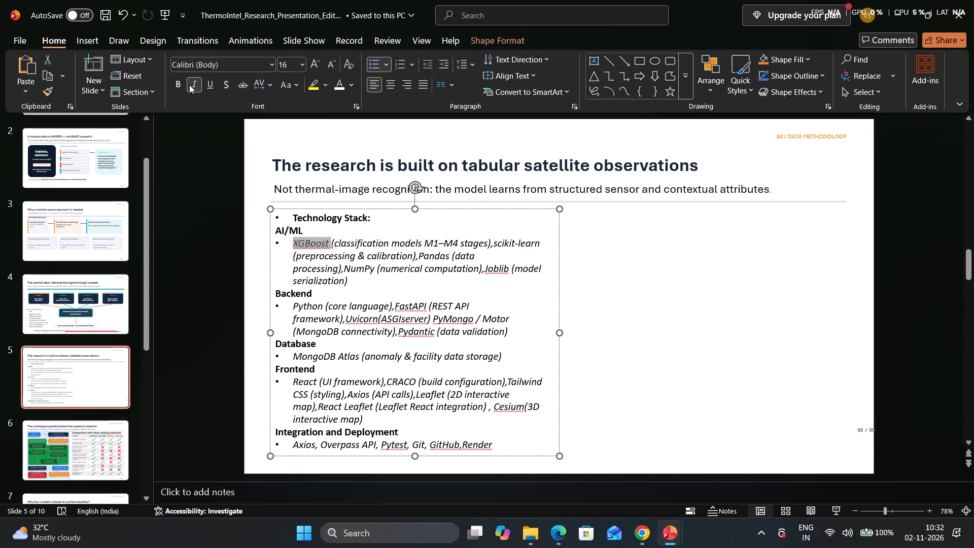
pyautogui.click(190, 84)
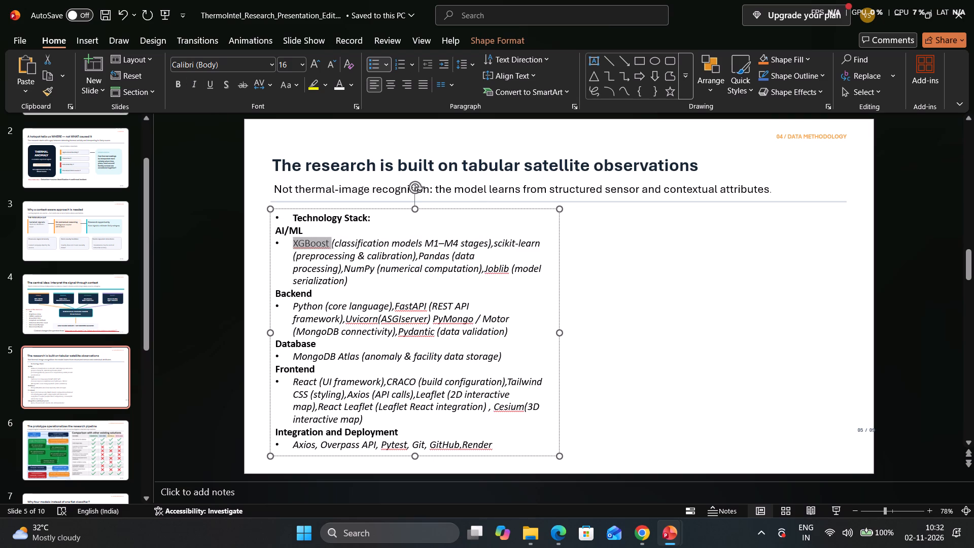
pyautogui.moveTo(494, 239); pyautogui.dragTo(535, 250)
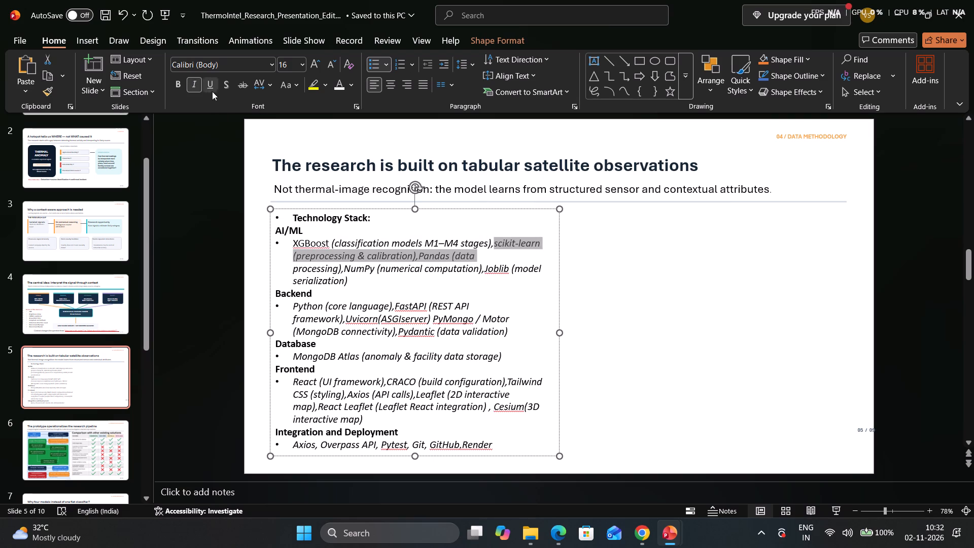
pyautogui.click(195, 82)
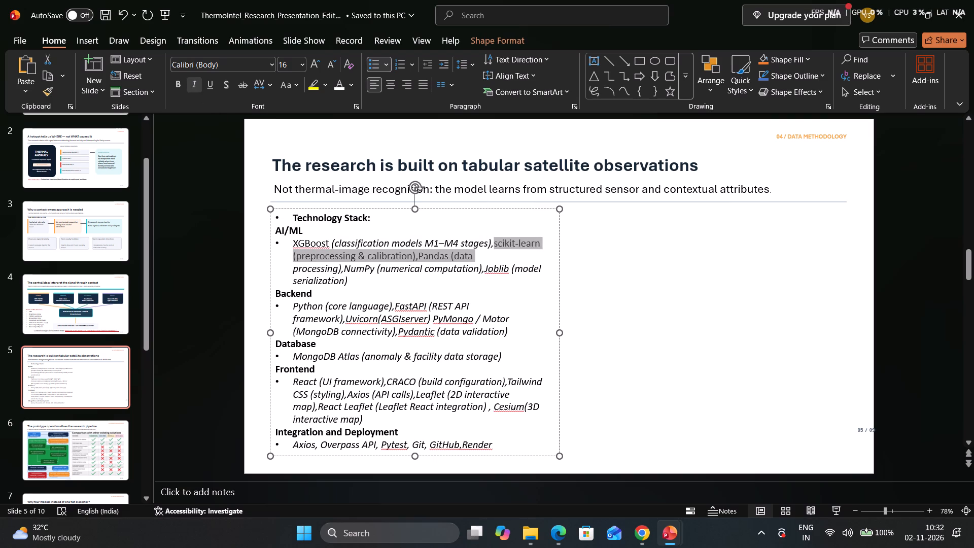
# Reapply italics to “(preprocessing & calibration)” and “(data” in the AI/ML bullet, leaving the tool names upright.
pyautogui.click(412, 283)
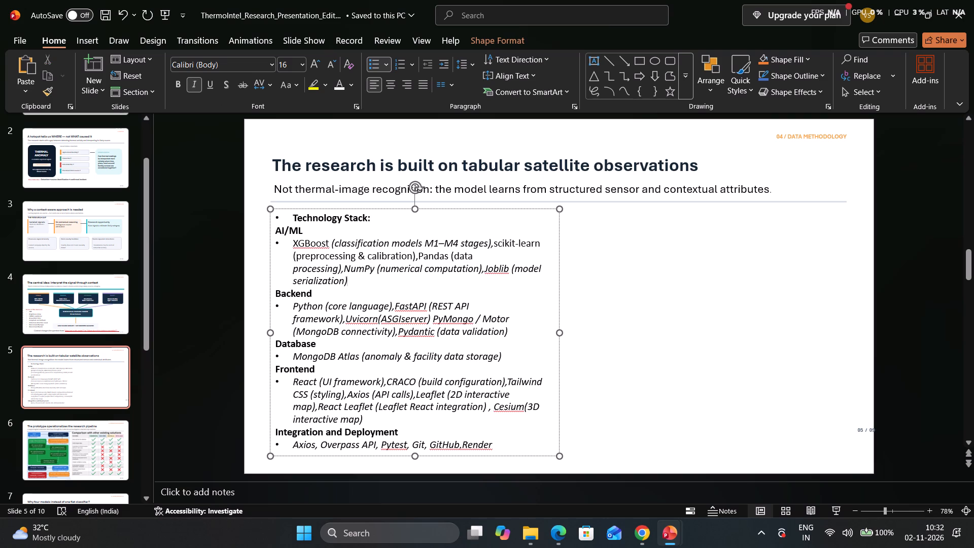
pyautogui.moveTo(412, 255); pyautogui.dragTo(382, 255)
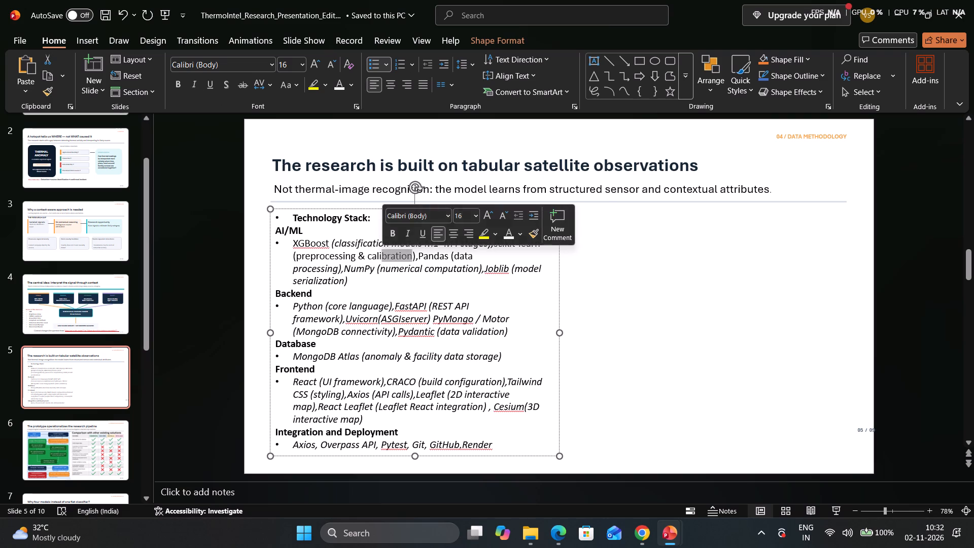
pyautogui.click(415, 252)
pyautogui.moveTo(415, 252); pyautogui.dragTo(291, 255)
pyautogui.click(191, 86)
pyautogui.click(498, 285)
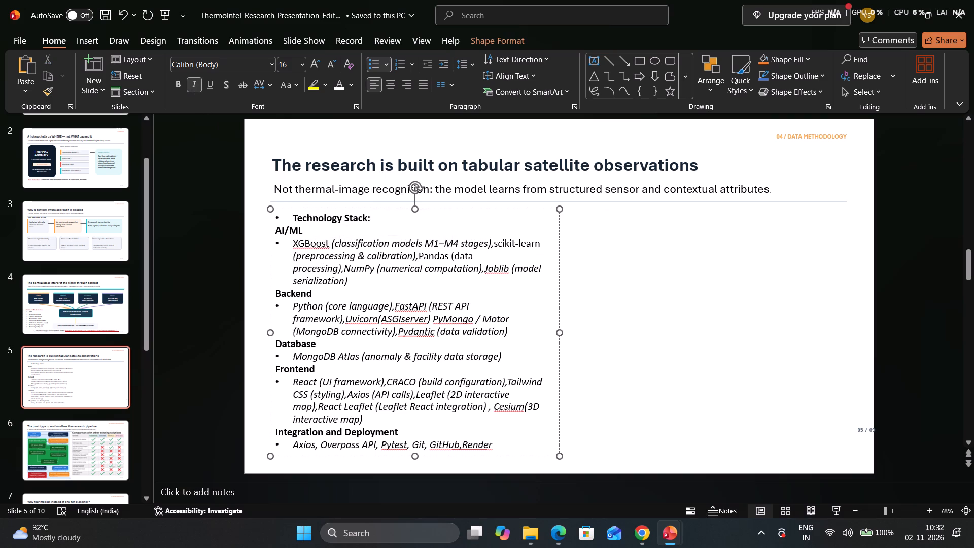
pyautogui.moveTo(450, 257); pyautogui.dragTo(339, 272)
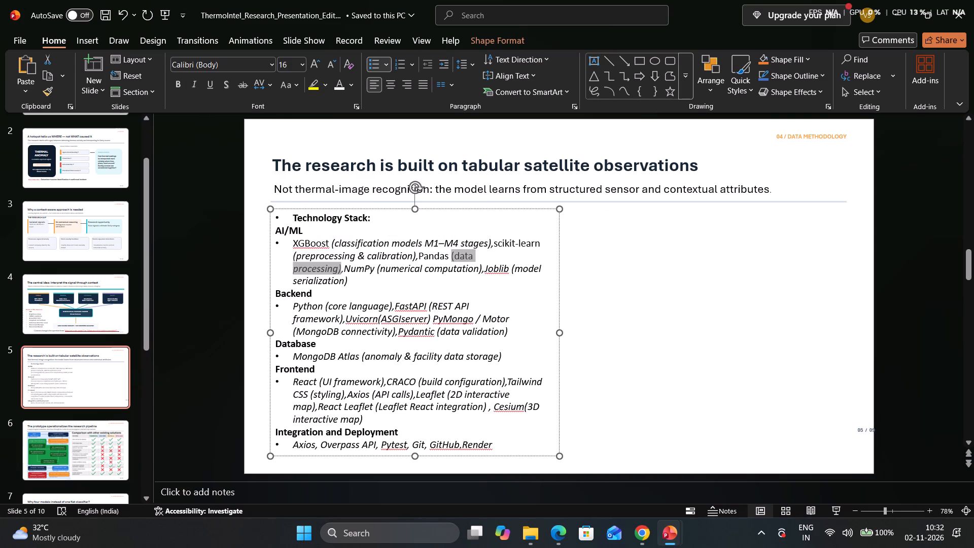
pyautogui.moveTo(339, 272); pyautogui.dragTo(342, 272)
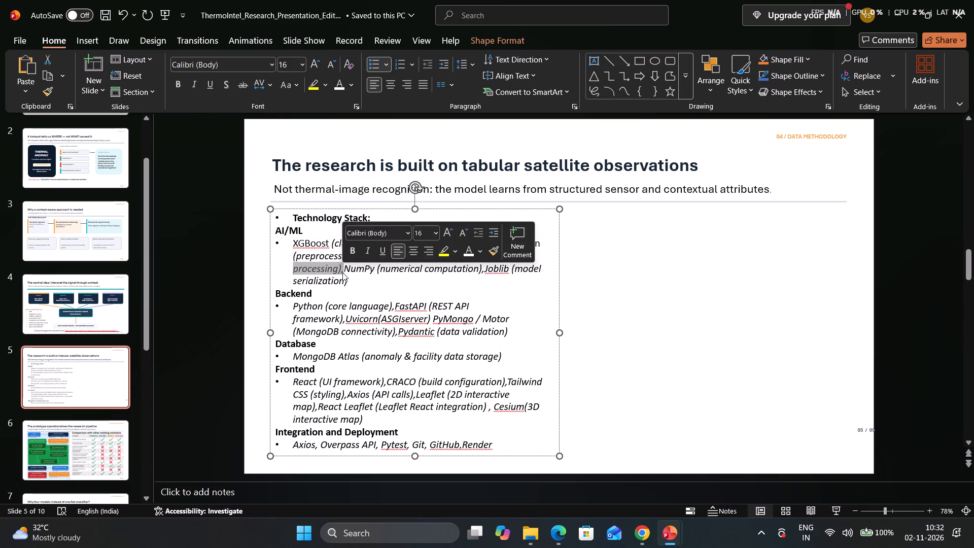
pyautogui.click(340, 272)
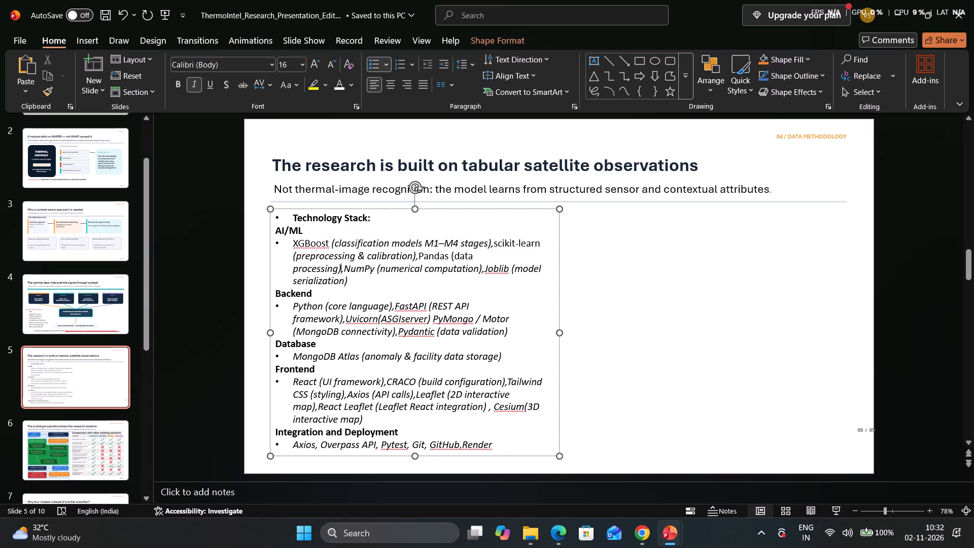
pyautogui.moveTo(450, 258); pyautogui.dragTo(479, 256)
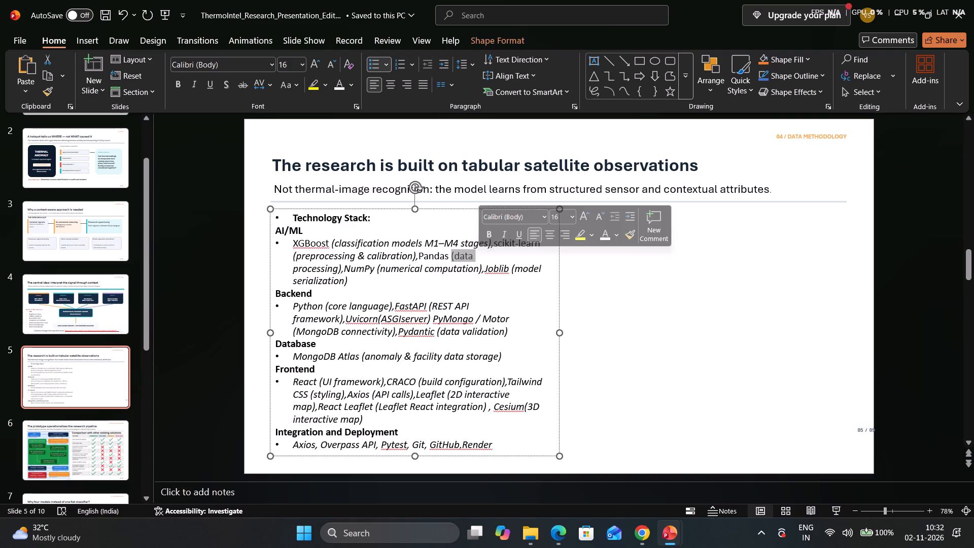
pyautogui.click(195, 89)
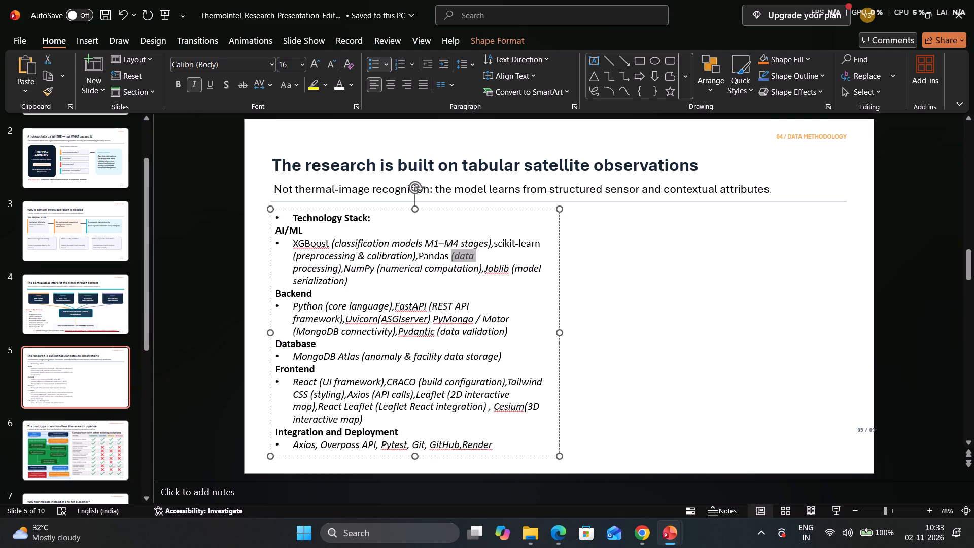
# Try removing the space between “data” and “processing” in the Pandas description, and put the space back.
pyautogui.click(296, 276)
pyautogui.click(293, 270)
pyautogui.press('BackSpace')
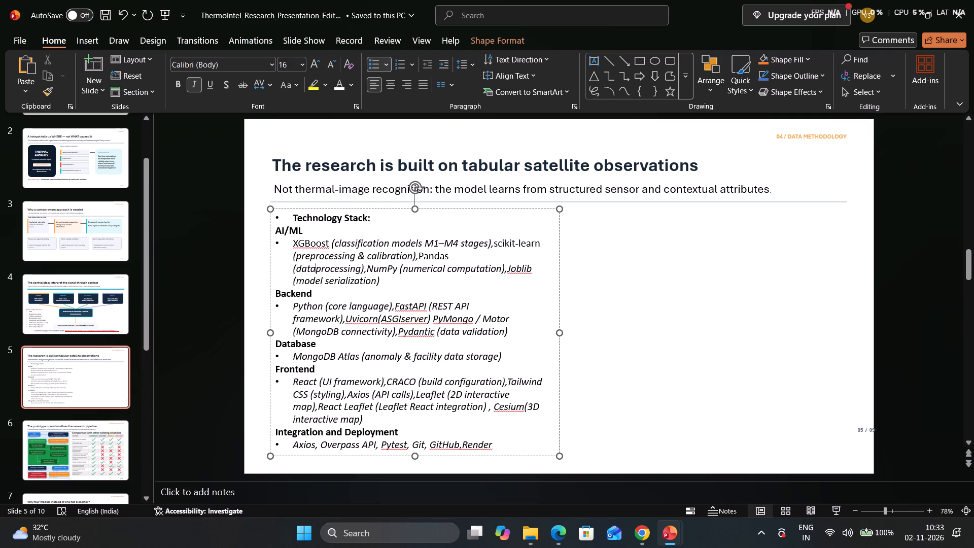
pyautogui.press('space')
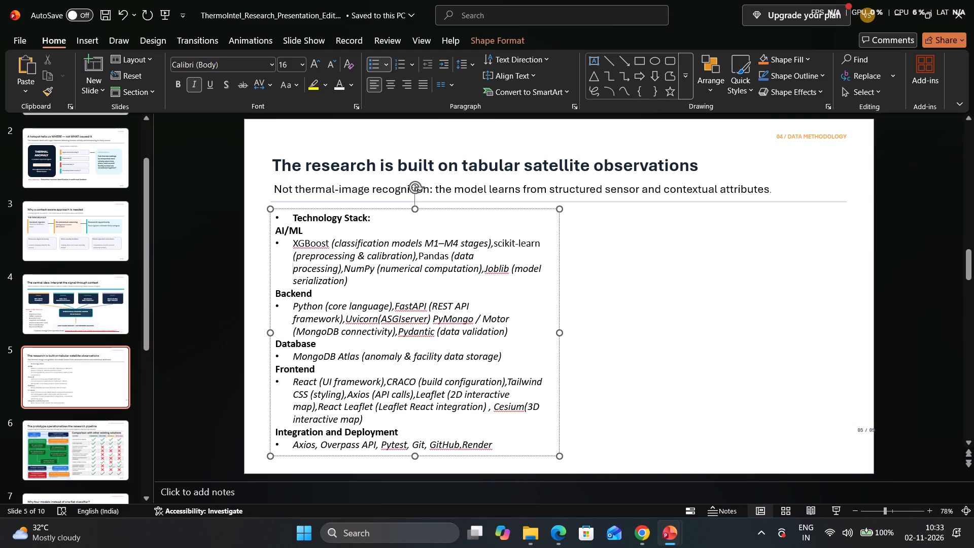
# Remove the italics from “NumPy” and “Joblib” in the AI/ML bullet, keeping their bracketed descriptions italic.
pyautogui.moveTo(377, 269); pyautogui.dragTo(367, 270)
pyautogui.moveTo(367, 270); pyautogui.dragTo(345, 270)
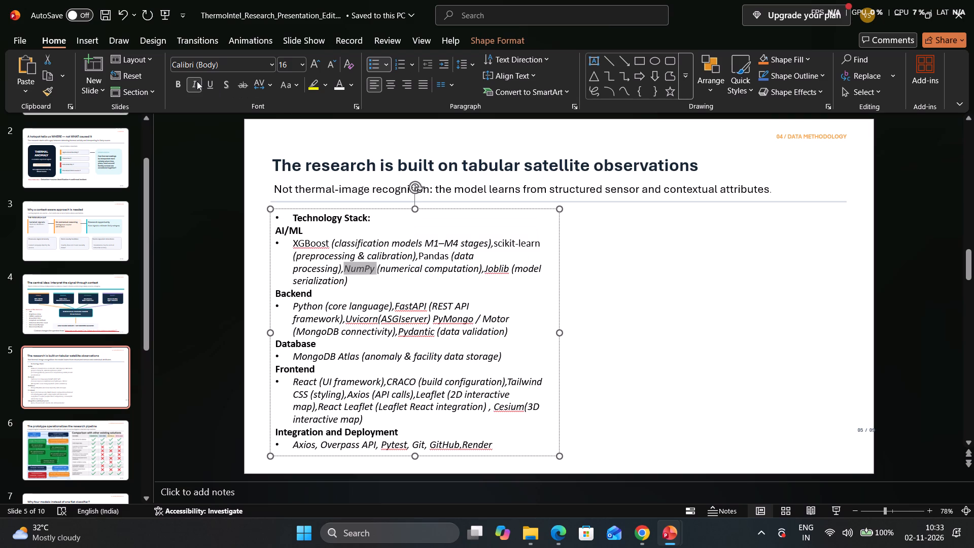
pyautogui.click(197, 81)
pyautogui.click(449, 293)
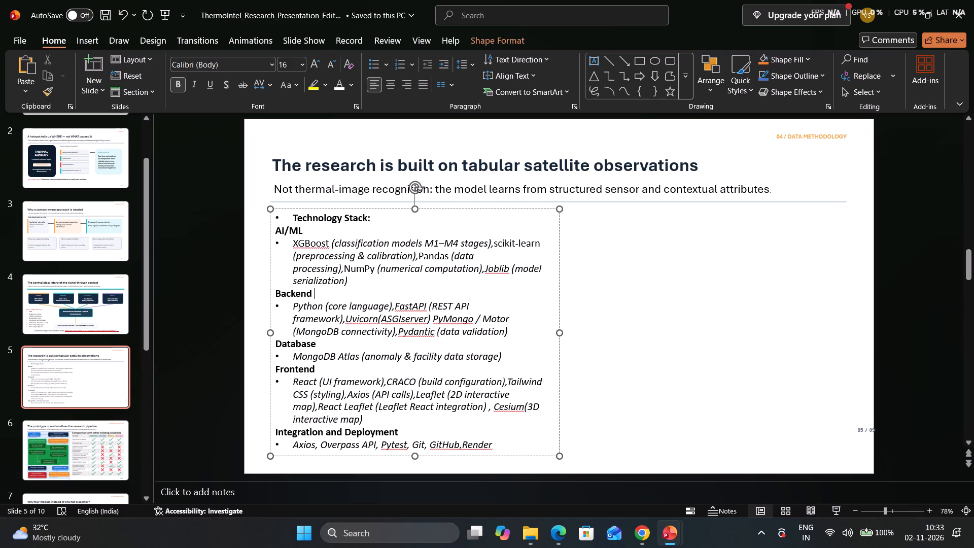
pyautogui.moveTo(508, 270); pyautogui.dragTo(485, 271)
pyautogui.click(198, 85)
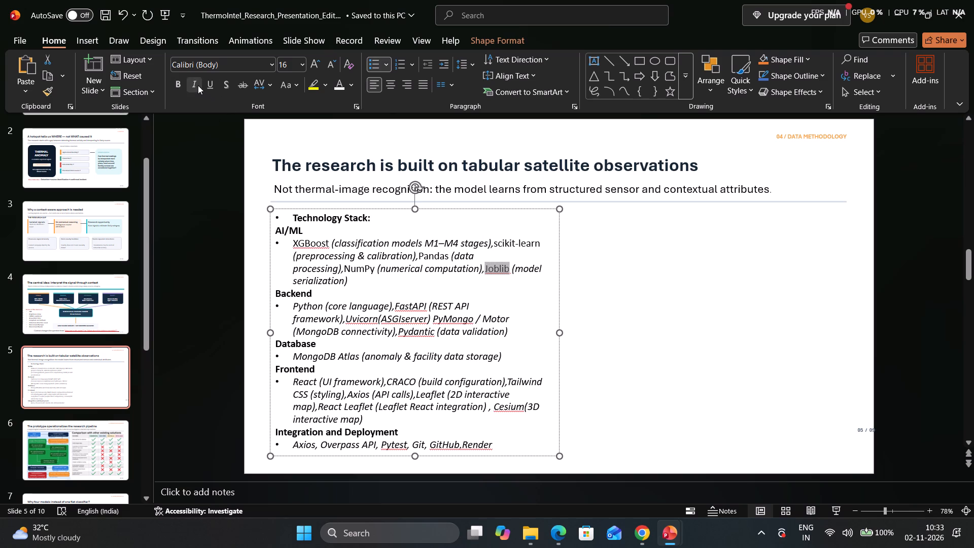
pyautogui.click(393, 288)
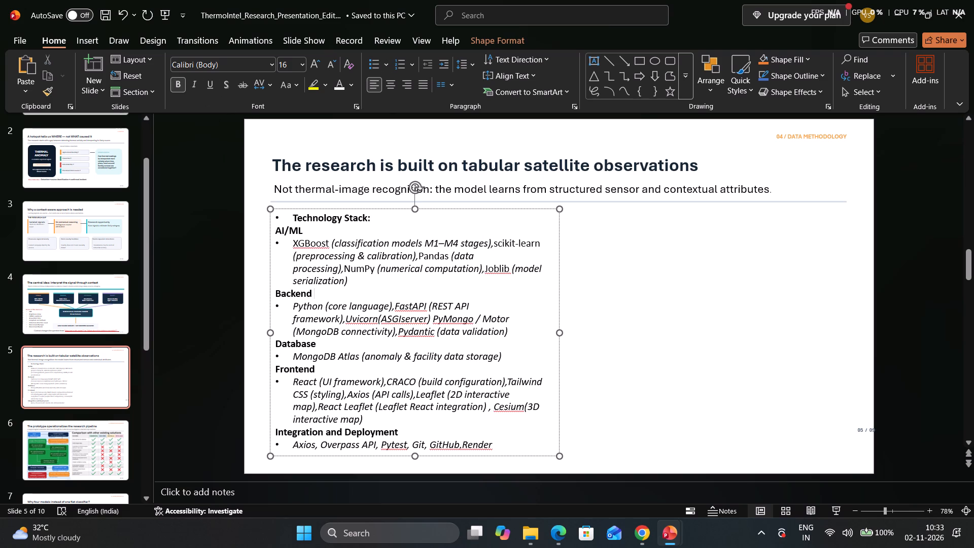
# Remove the italics from “Python”, “FastAPI” and “Uvicorn” in the Backend bullet.
pyautogui.moveTo(322, 311); pyautogui.dragTo(291, 308)
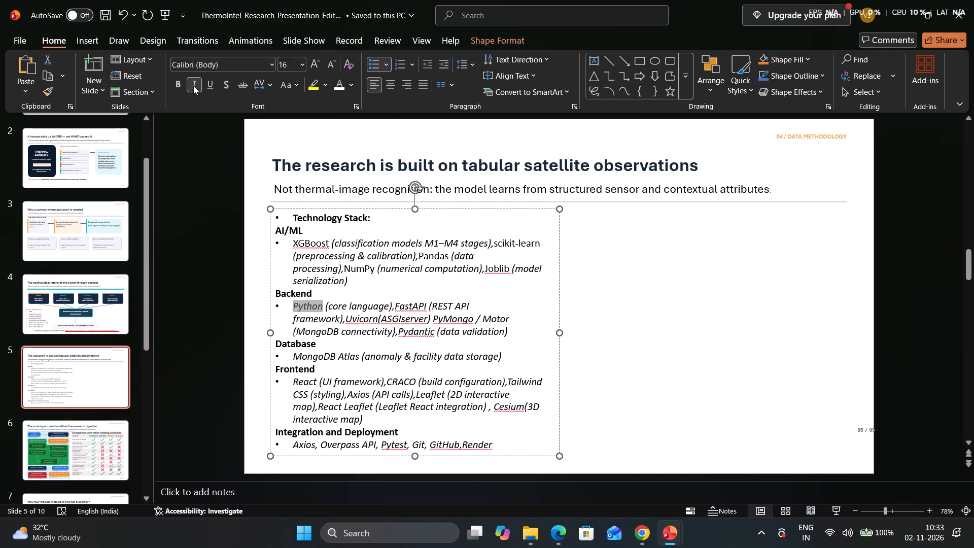
pyautogui.click(193, 86)
pyautogui.moveTo(427, 305); pyautogui.dragTo(395, 309)
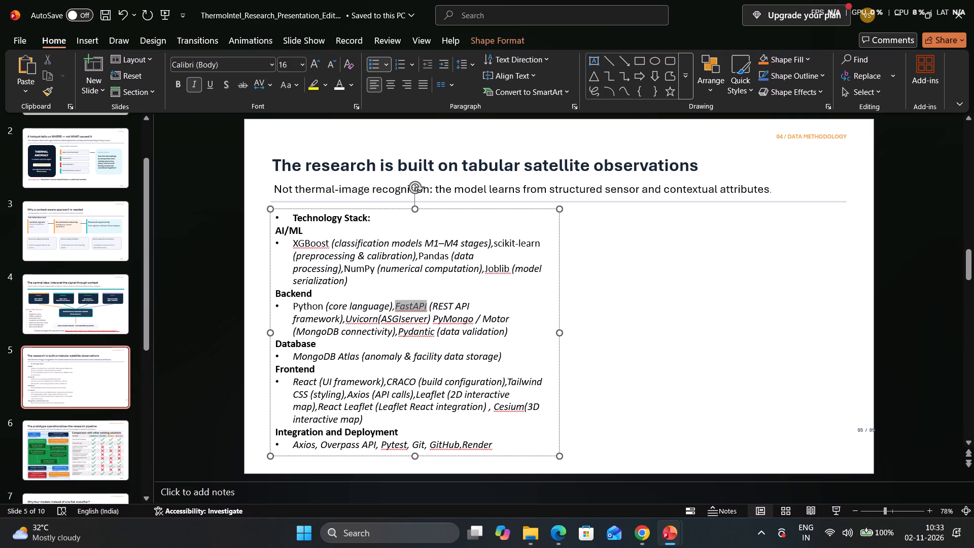
pyautogui.moveTo(395, 309); pyautogui.dragTo(394, 309)
pyautogui.click(198, 84)
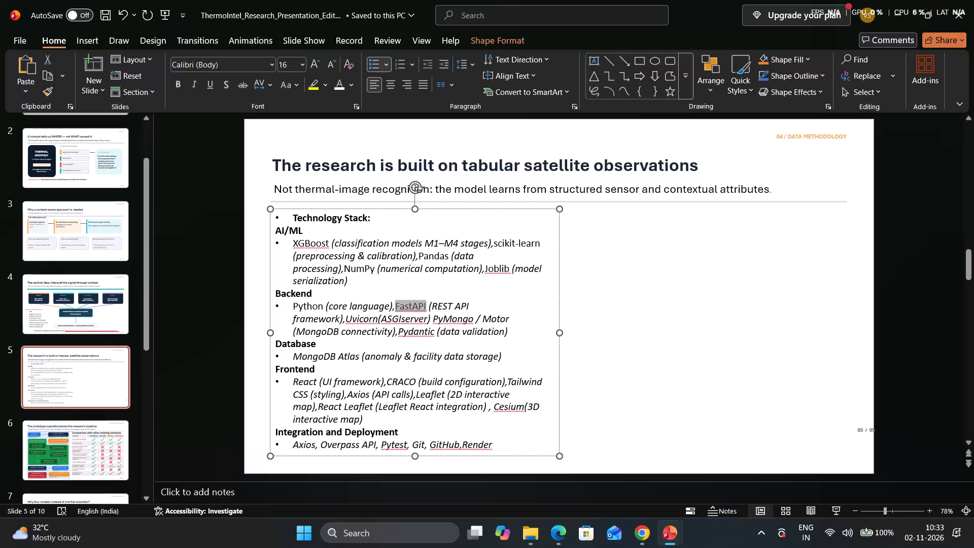
pyautogui.moveTo(377, 318); pyautogui.dragTo(345, 321)
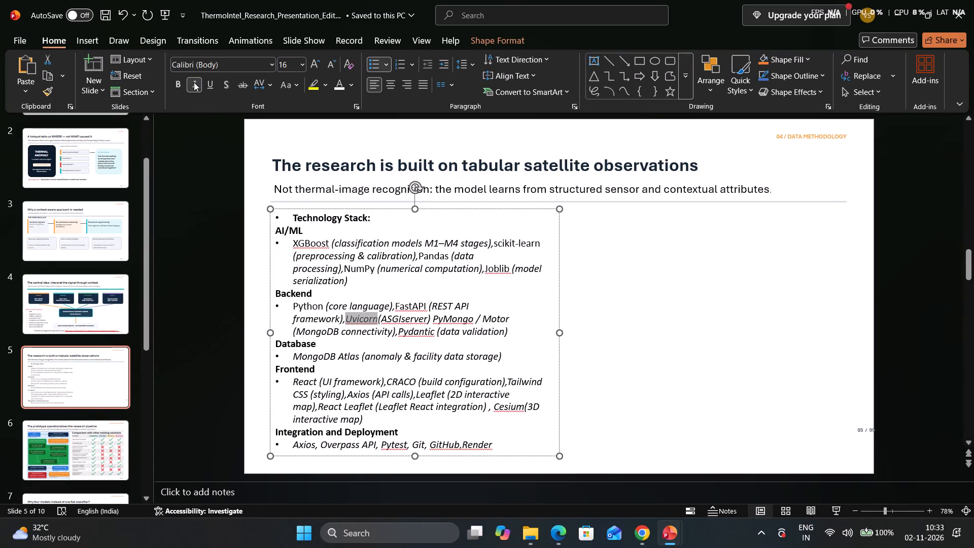
pyautogui.click(194, 82)
# Remove the italics from “PyMongo / Motor” and “Pydantic” in the Backend bullet.
pyautogui.click(433, 319)
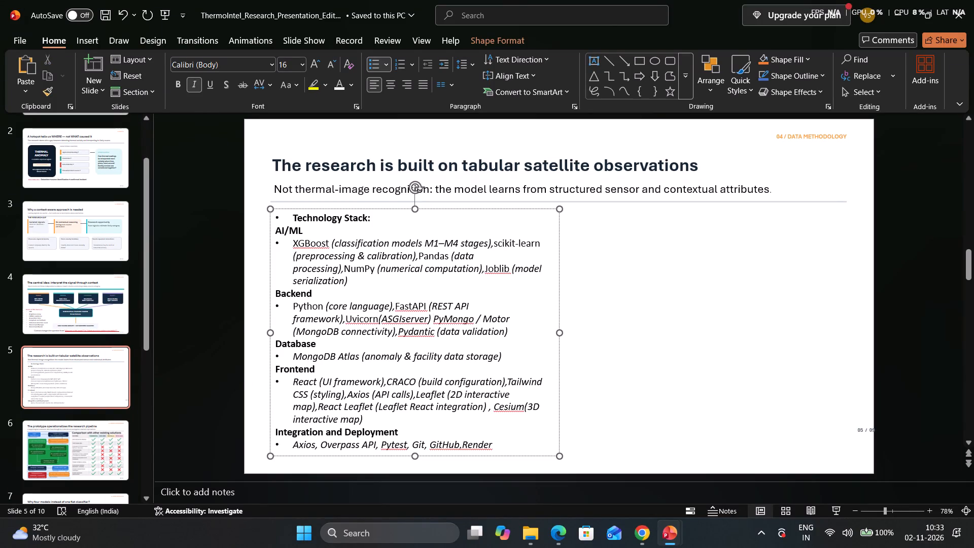
pyautogui.moveTo(434, 318); pyautogui.dragTo(529, 325)
pyautogui.click(192, 84)
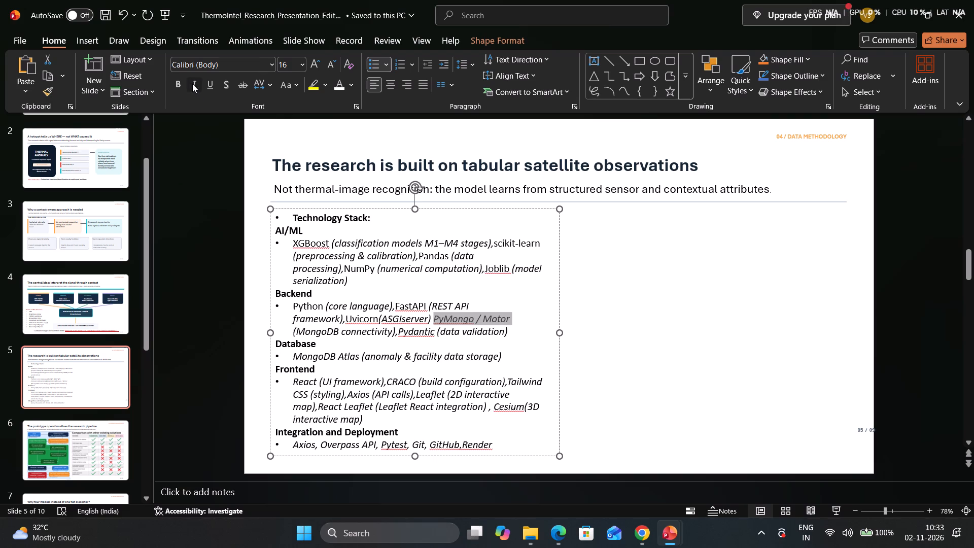
pyautogui.click(367, 350)
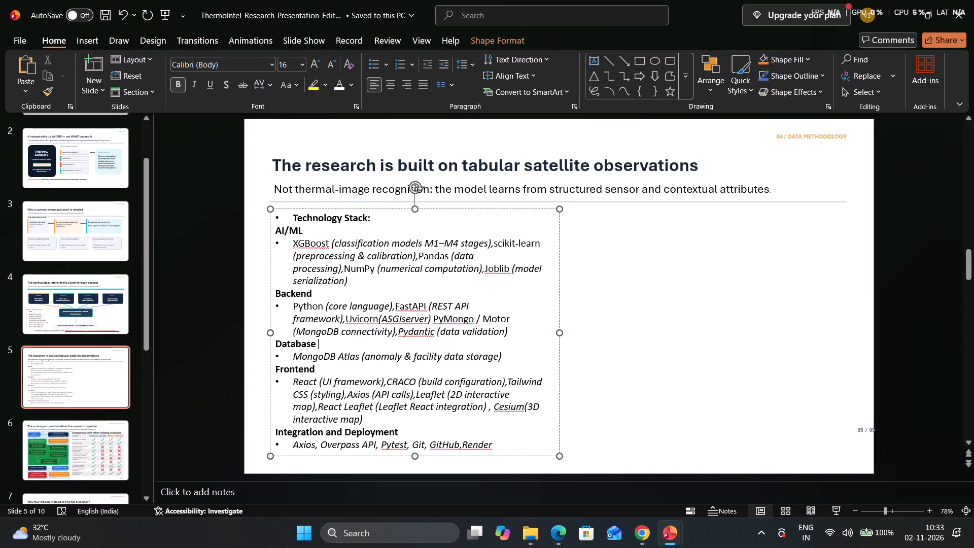
pyautogui.moveTo(402, 333); pyautogui.dragTo(434, 334)
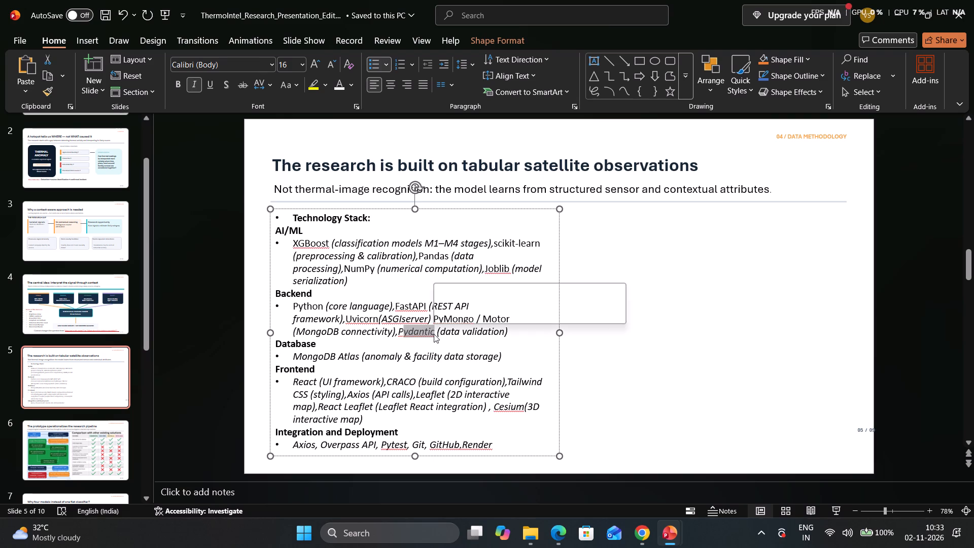
pyautogui.click(434, 334)
pyautogui.moveTo(435, 333); pyautogui.dragTo(399, 333)
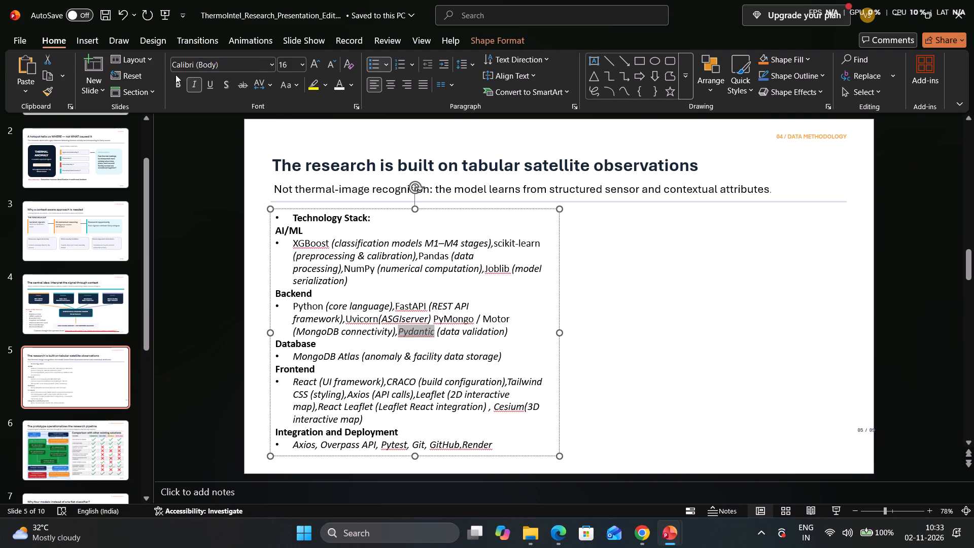
pyautogui.click(197, 89)
# Remove the italics from “MongoDB Atlas” in the Database bullet, keeping its bracketed description italic.
pyautogui.click(314, 354)
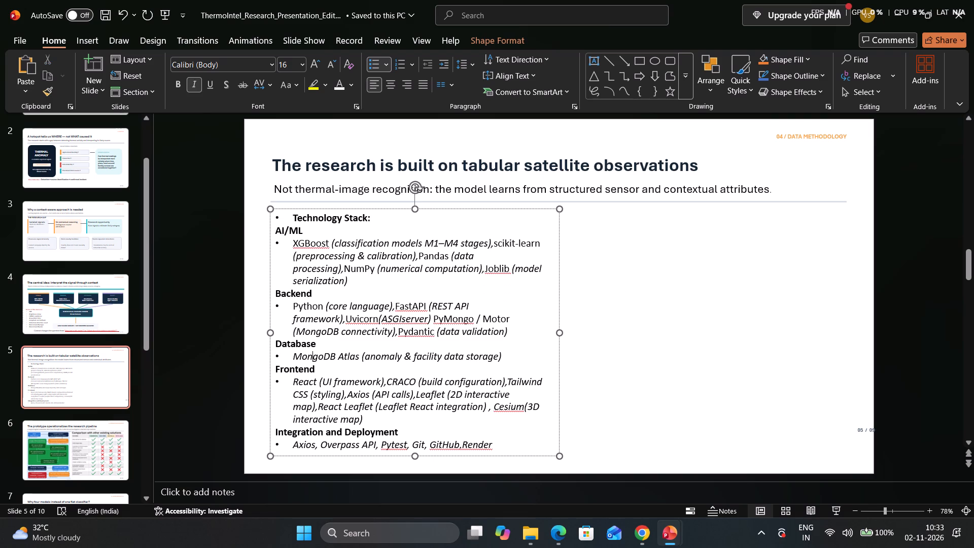
pyautogui.moveTo(287, 355); pyautogui.dragTo(358, 361)
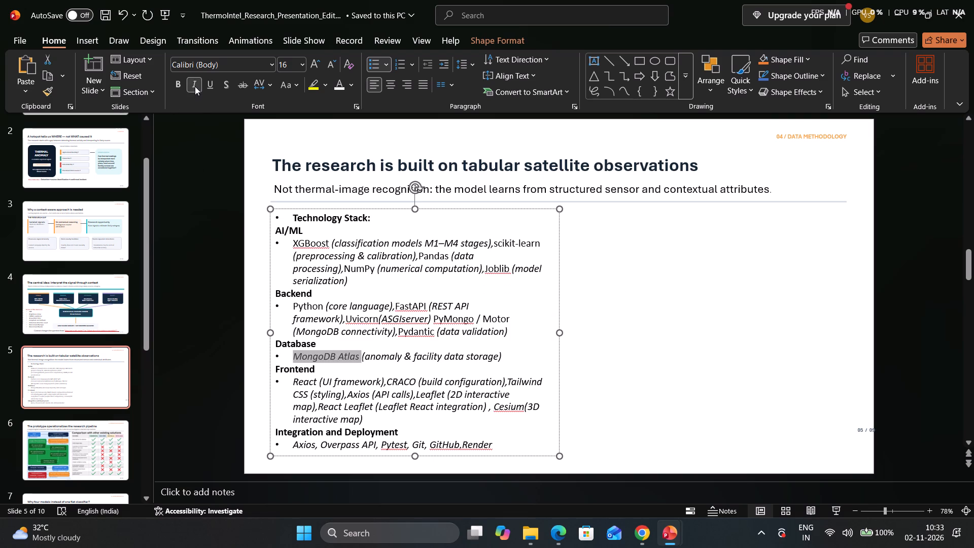
pyautogui.click(195, 85)
pyautogui.click(373, 388)
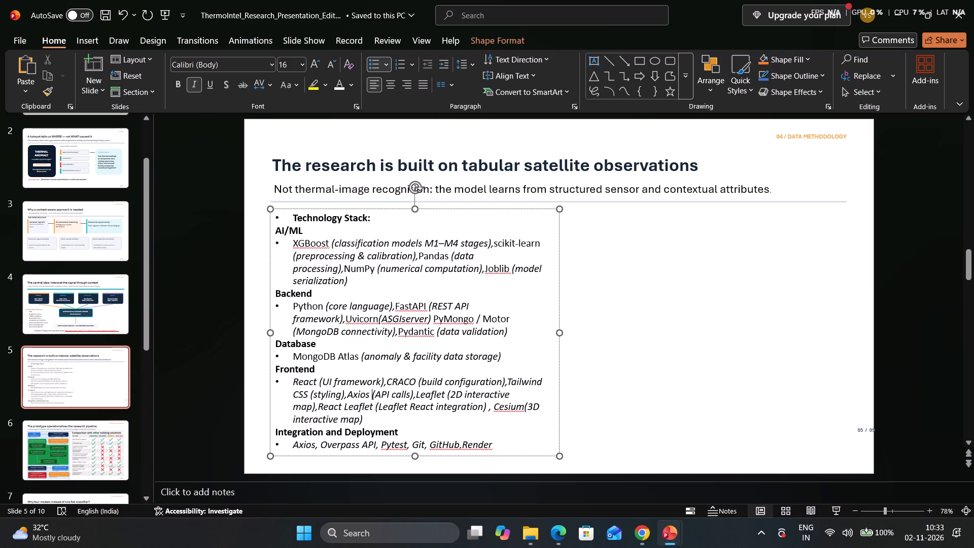
# Remove the italics from “React”, “CRACO” and “Tailwind CSS” at the start of the Frontend bullet.
pyautogui.moveTo(293, 381); pyautogui.dragTo(317, 380)
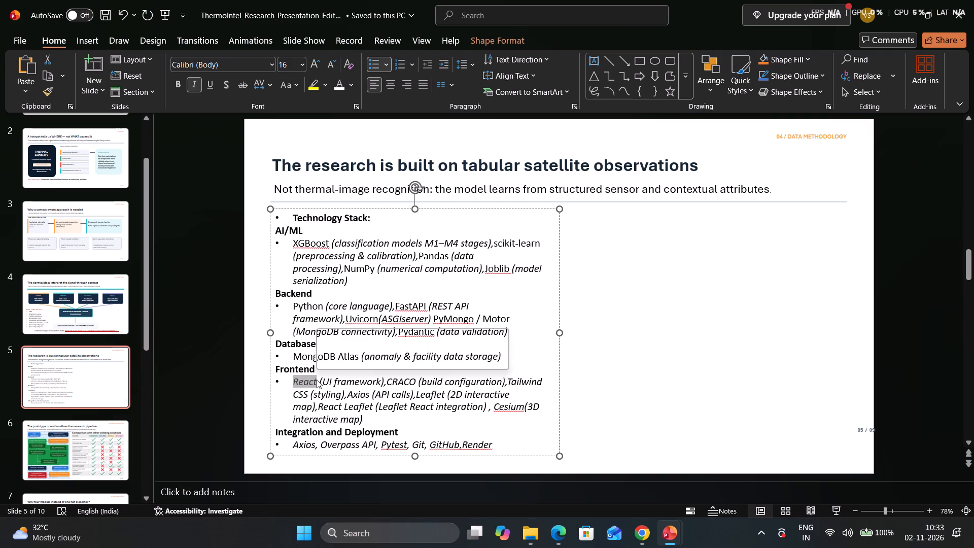
pyautogui.click(195, 86)
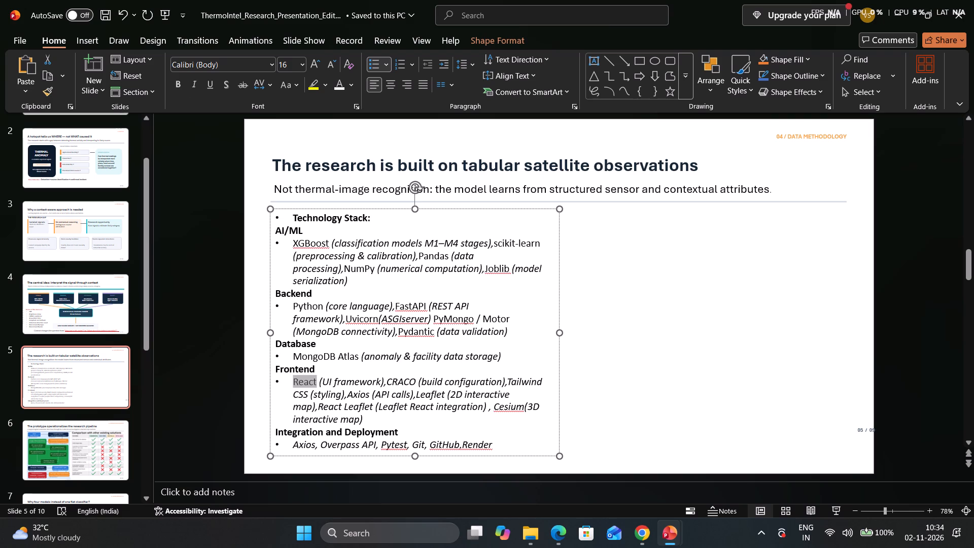
pyautogui.moveTo(387, 382); pyautogui.dragTo(423, 382)
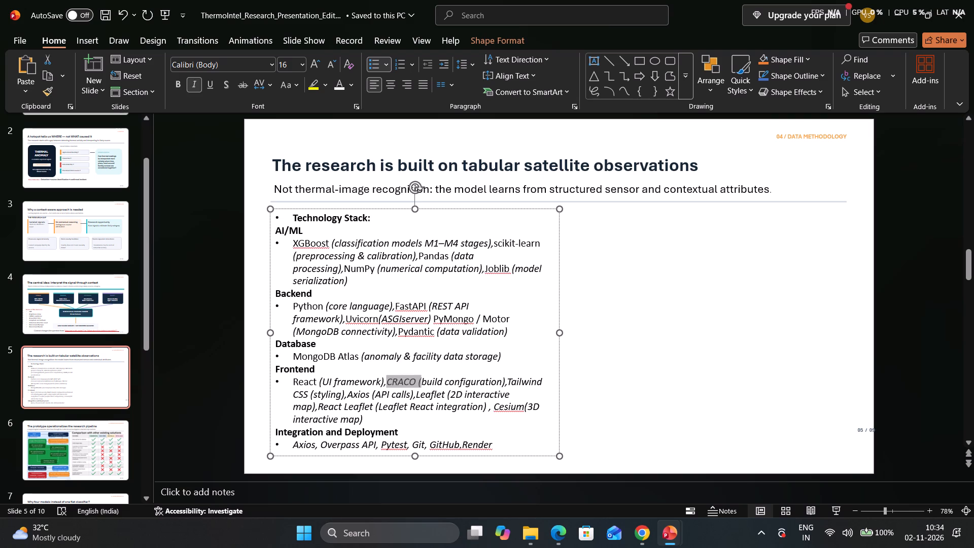
pyautogui.moveTo(423, 382); pyautogui.dragTo(416, 383)
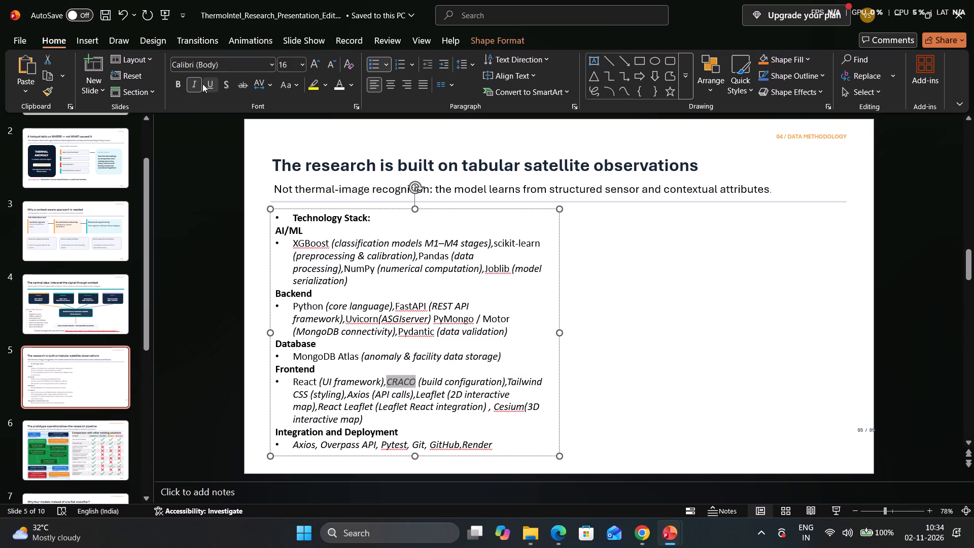
pyautogui.click(196, 82)
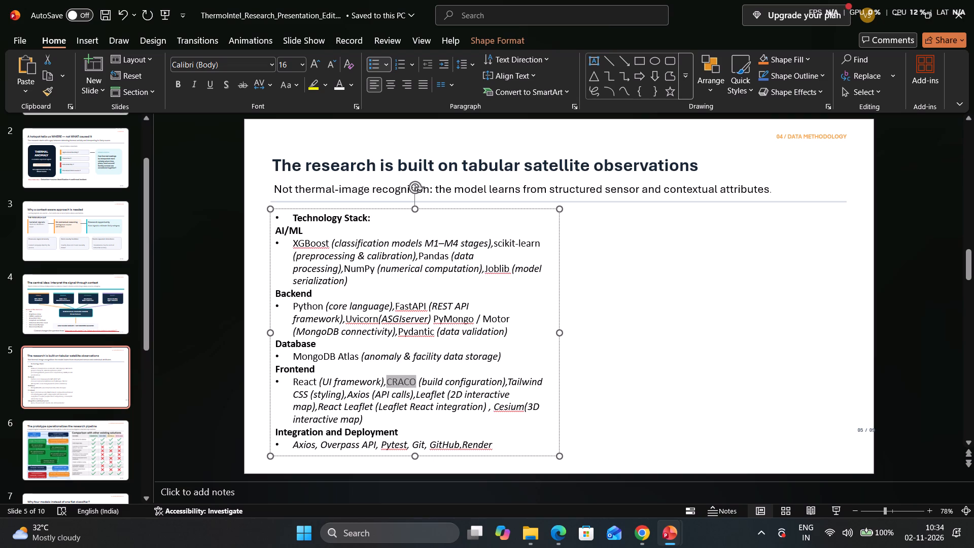
pyautogui.moveTo(510, 384); pyautogui.dragTo(539, 386)
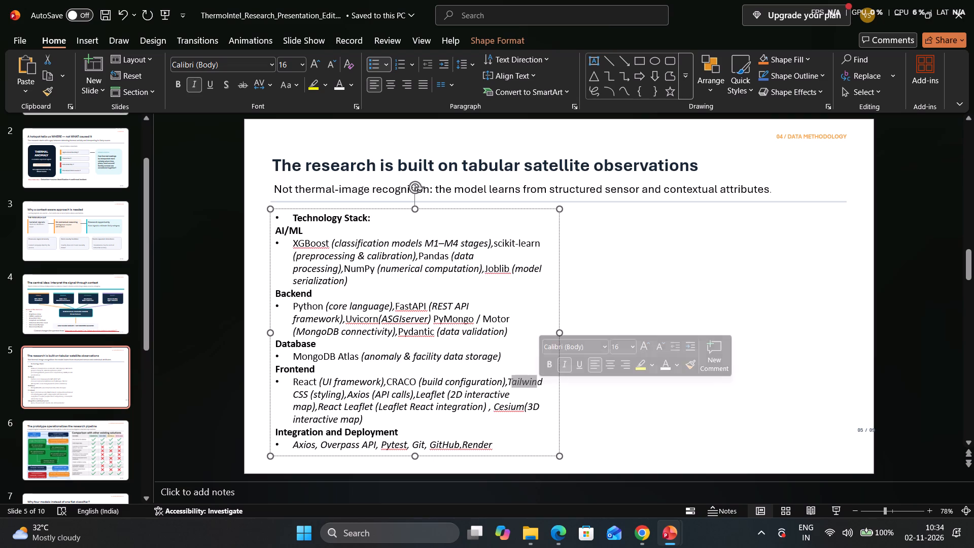
pyautogui.click(508, 379)
pyautogui.moveTo(508, 379); pyautogui.dragTo(542, 385)
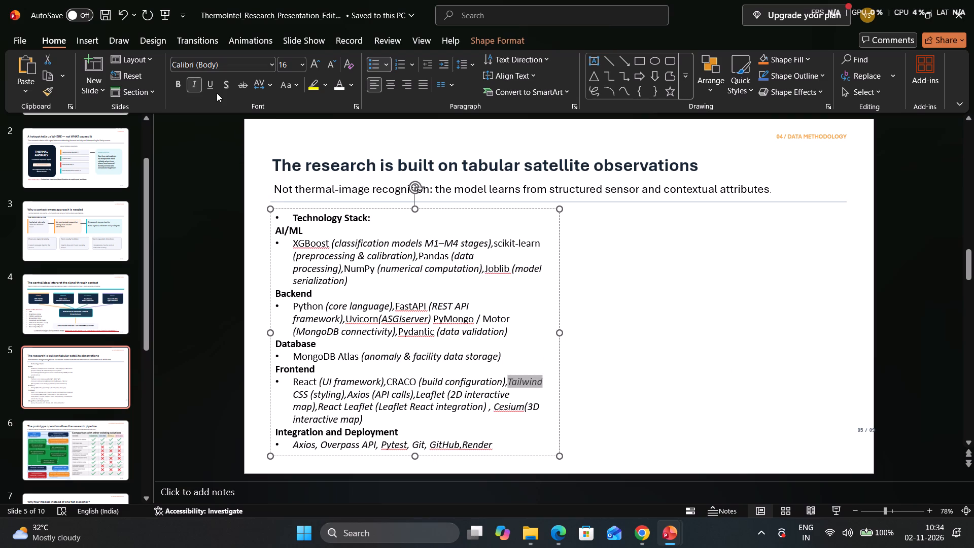
pyautogui.click(191, 81)
pyautogui.moveTo(294, 399); pyautogui.dragTo(305, 398)
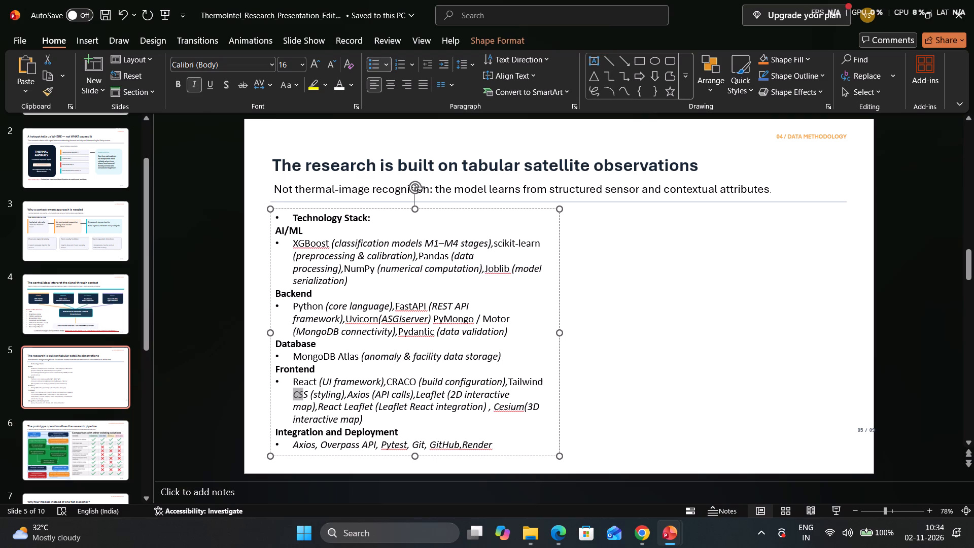
pyautogui.moveTo(305, 398); pyautogui.dragTo(308, 397)
pyautogui.click(199, 83)
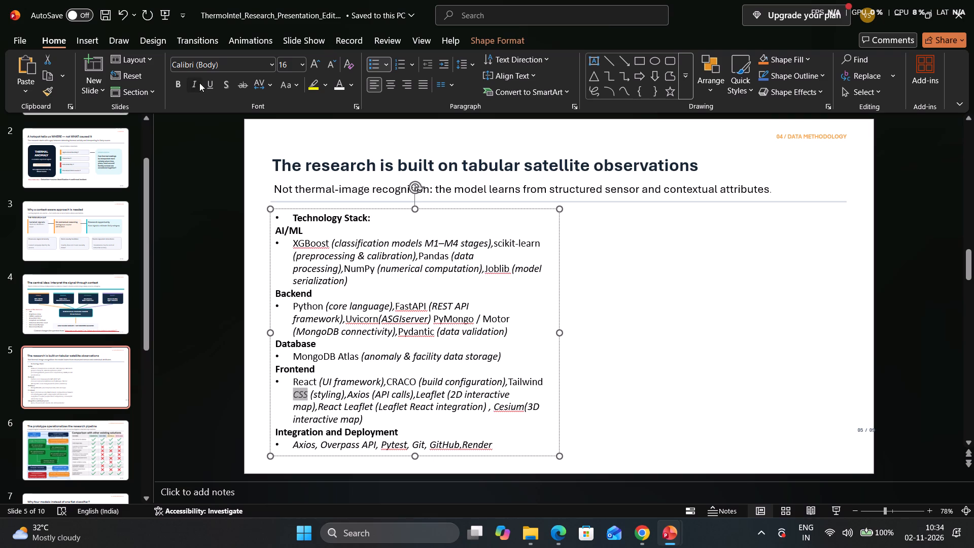
# Remove the italics from “Axios” and from “Leaflet” before “(2D interactive map)” in the Frontend bullet.
pyautogui.moveTo(345, 397); pyautogui.dragTo(370, 397)
pyautogui.click(354, 396)
pyautogui.moveTo(349, 394); pyautogui.dragTo(370, 394)
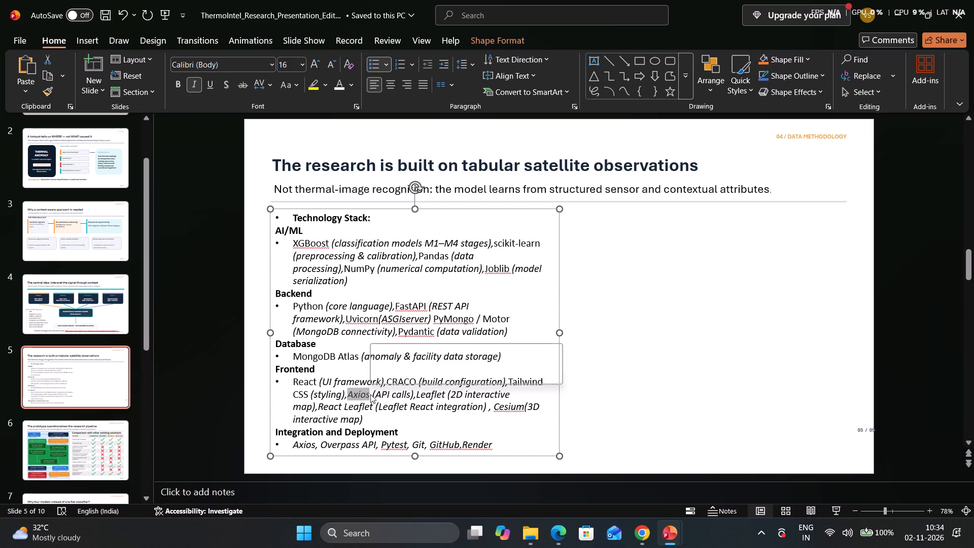
pyautogui.click(195, 80)
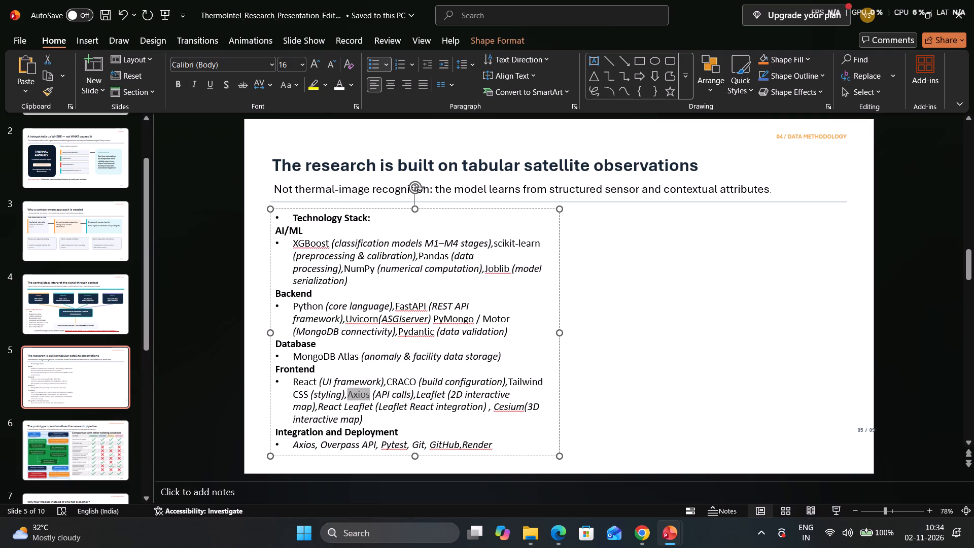
pyautogui.moveTo(413, 396); pyautogui.dragTo(440, 397)
pyautogui.click(426, 396)
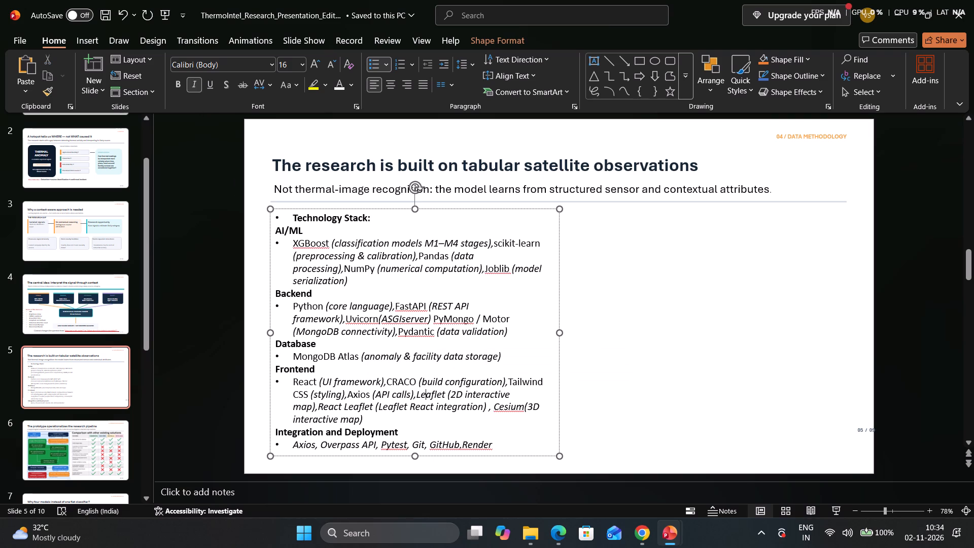
pyautogui.moveTo(418, 394); pyautogui.dragTo(446, 396)
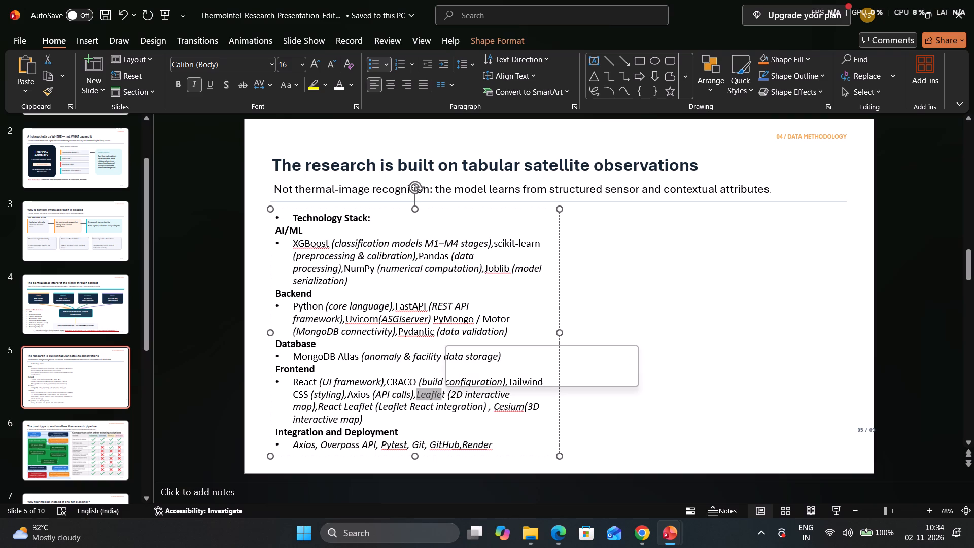
pyautogui.click(446, 396)
pyautogui.moveTo(446, 396); pyautogui.dragTo(417, 394)
pyautogui.click(196, 85)
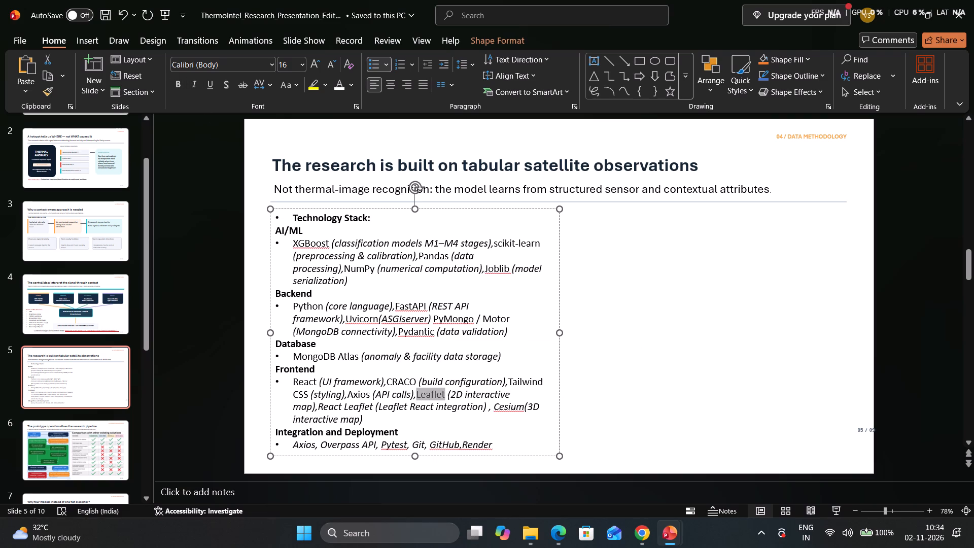
# Remove the italics from “React Leaflet” and “Cesium” in the Frontend bullet, keeping their bracketed descriptions italic.
pyautogui.moveTo(320, 407); pyautogui.dragTo(377, 407)
pyautogui.click(374, 408)
pyautogui.moveTo(373, 408); pyautogui.dragTo(322, 409)
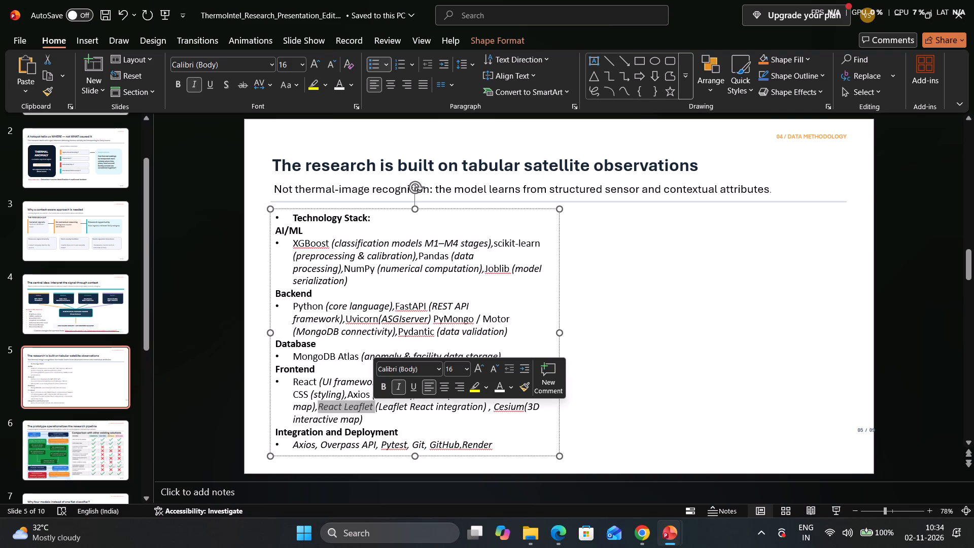
pyautogui.moveTo(322, 409); pyautogui.dragTo(321, 409)
pyautogui.click(197, 83)
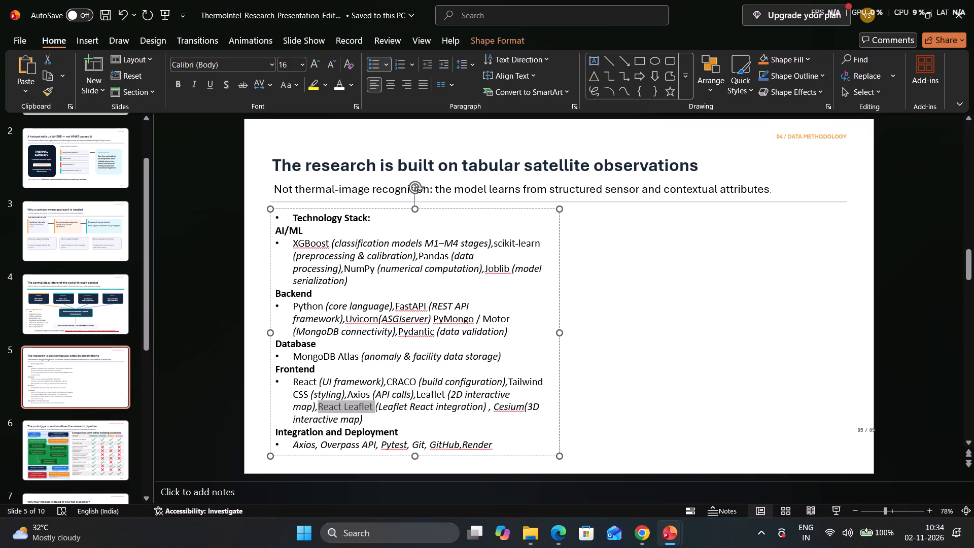
pyautogui.moveTo(493, 405); pyautogui.dragTo(521, 409)
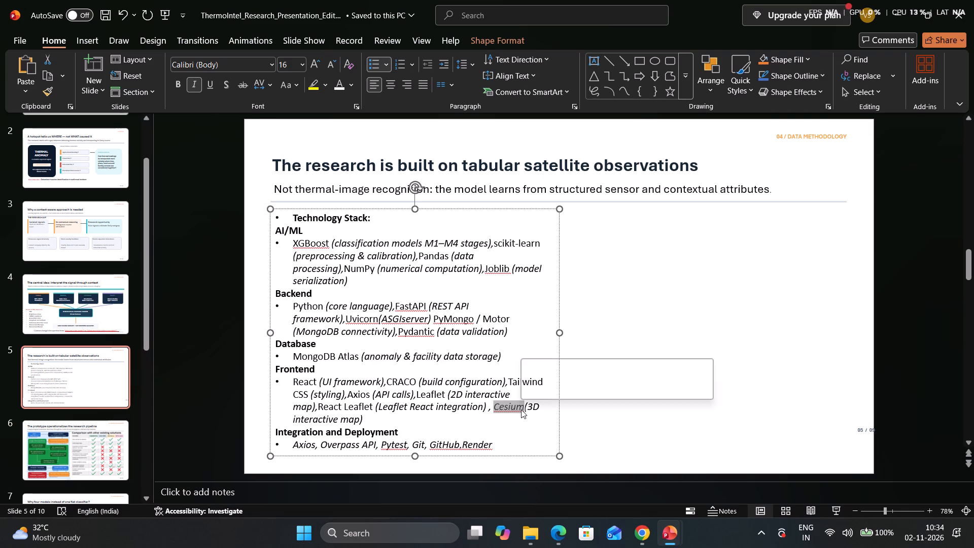
pyautogui.click(194, 80)
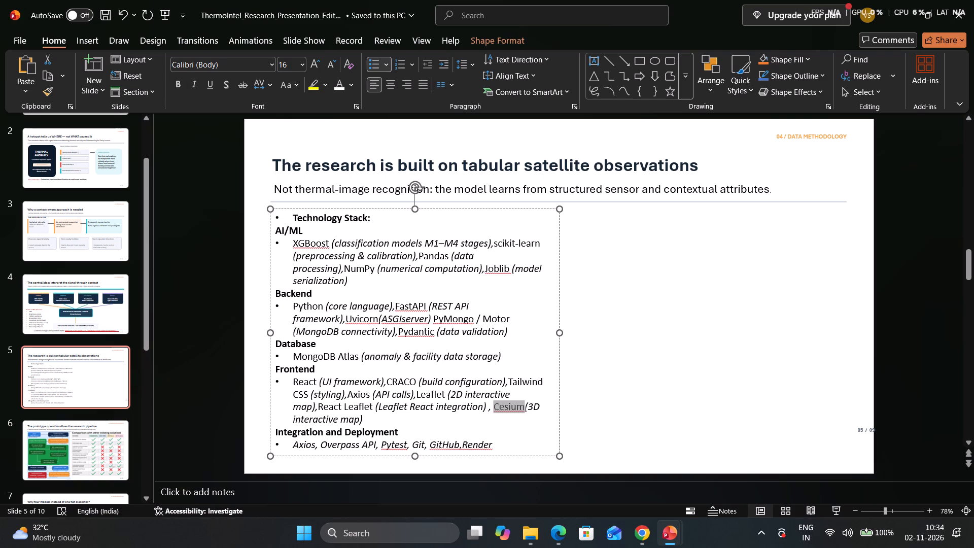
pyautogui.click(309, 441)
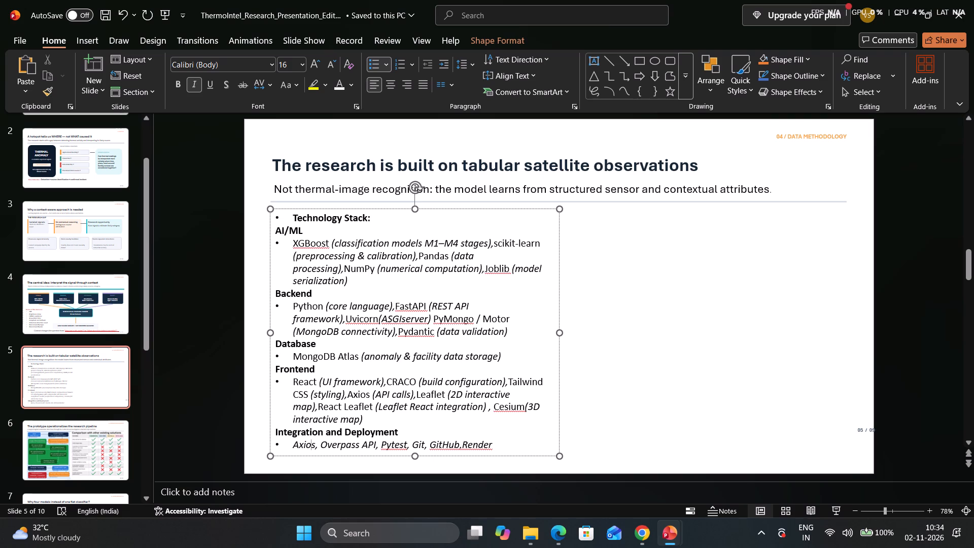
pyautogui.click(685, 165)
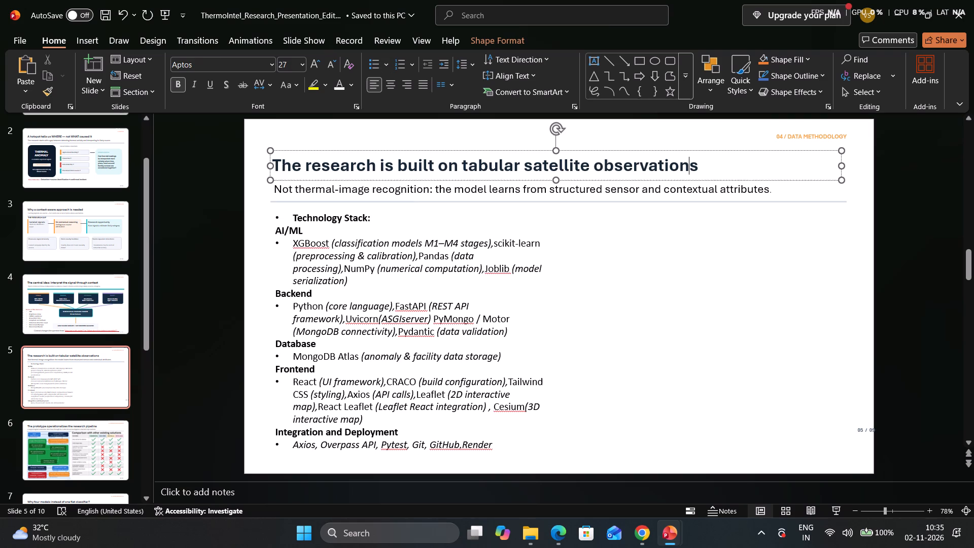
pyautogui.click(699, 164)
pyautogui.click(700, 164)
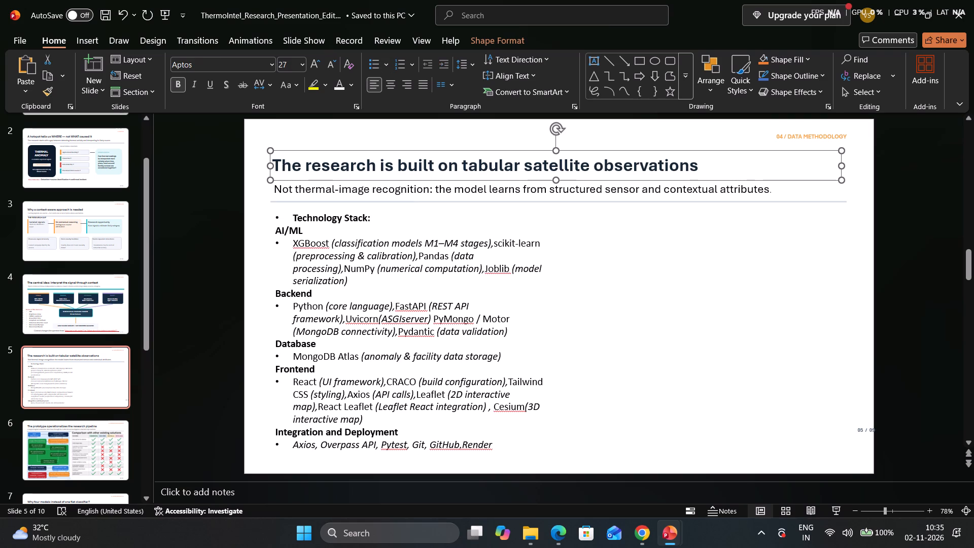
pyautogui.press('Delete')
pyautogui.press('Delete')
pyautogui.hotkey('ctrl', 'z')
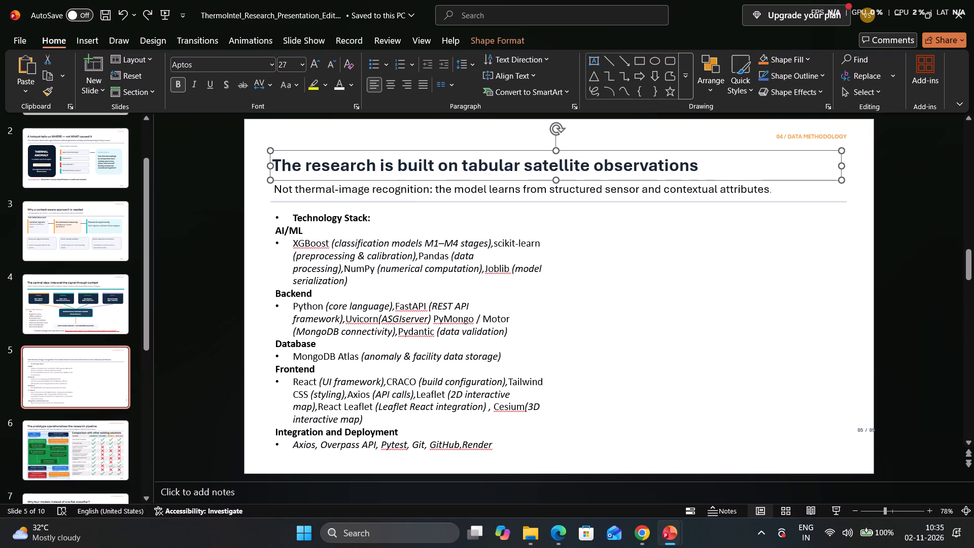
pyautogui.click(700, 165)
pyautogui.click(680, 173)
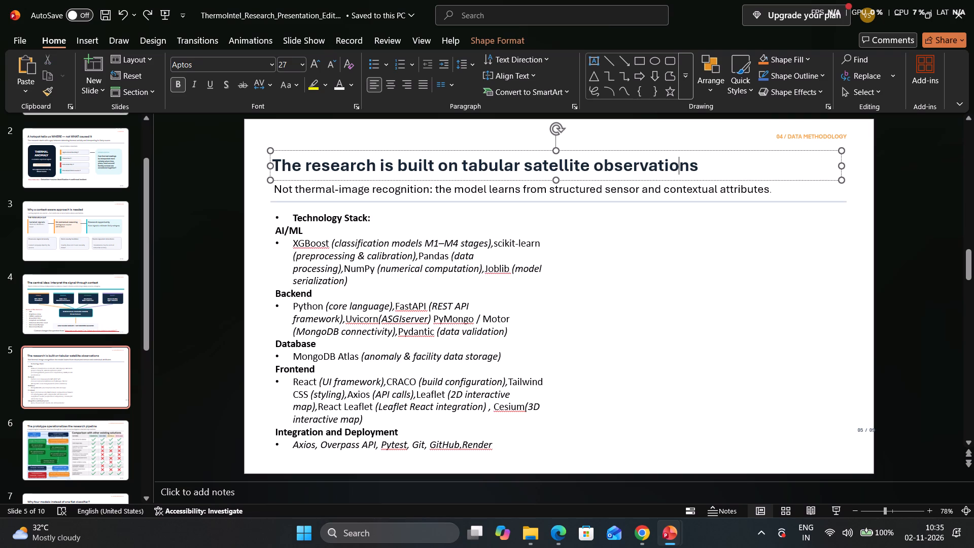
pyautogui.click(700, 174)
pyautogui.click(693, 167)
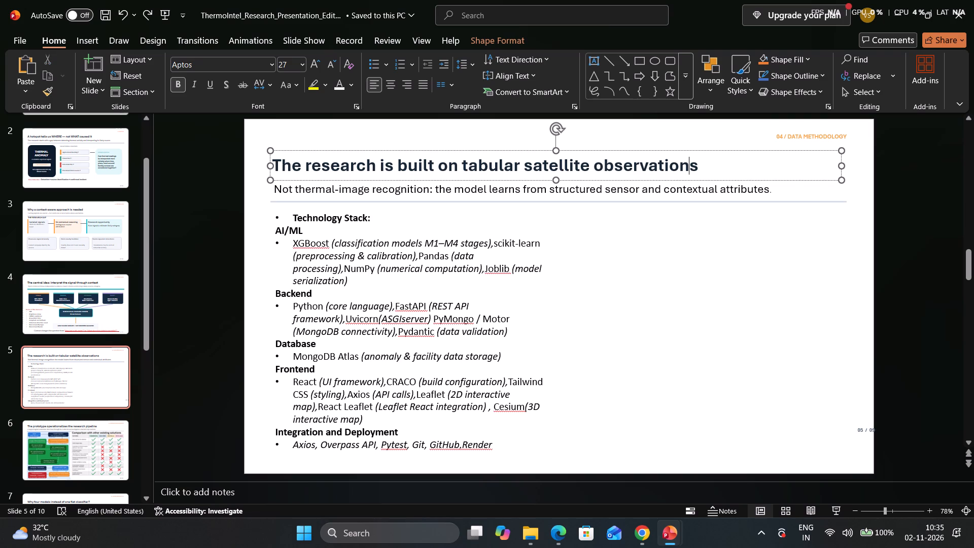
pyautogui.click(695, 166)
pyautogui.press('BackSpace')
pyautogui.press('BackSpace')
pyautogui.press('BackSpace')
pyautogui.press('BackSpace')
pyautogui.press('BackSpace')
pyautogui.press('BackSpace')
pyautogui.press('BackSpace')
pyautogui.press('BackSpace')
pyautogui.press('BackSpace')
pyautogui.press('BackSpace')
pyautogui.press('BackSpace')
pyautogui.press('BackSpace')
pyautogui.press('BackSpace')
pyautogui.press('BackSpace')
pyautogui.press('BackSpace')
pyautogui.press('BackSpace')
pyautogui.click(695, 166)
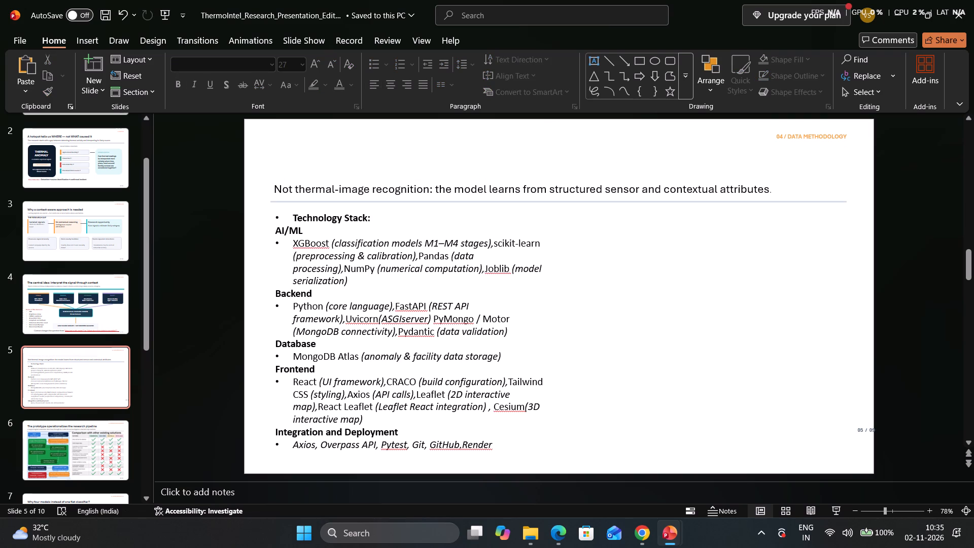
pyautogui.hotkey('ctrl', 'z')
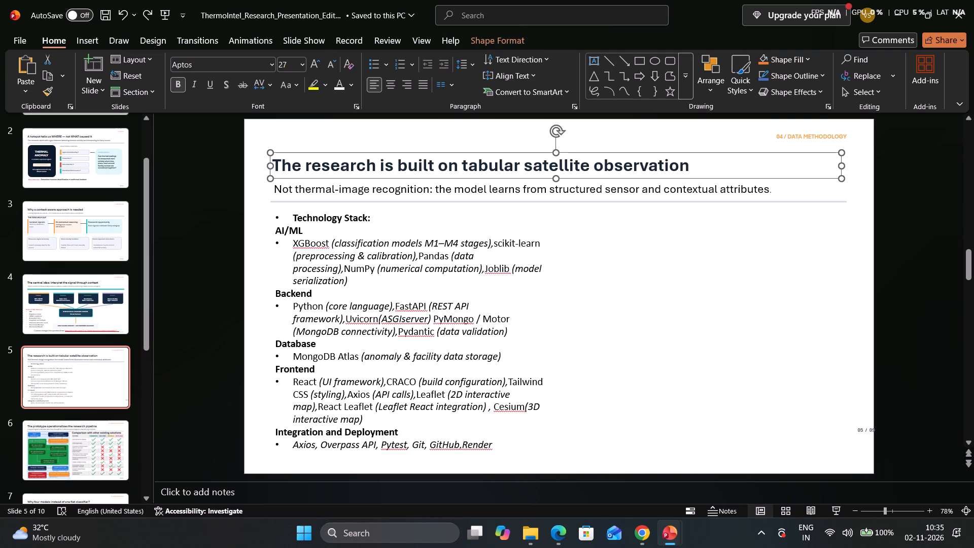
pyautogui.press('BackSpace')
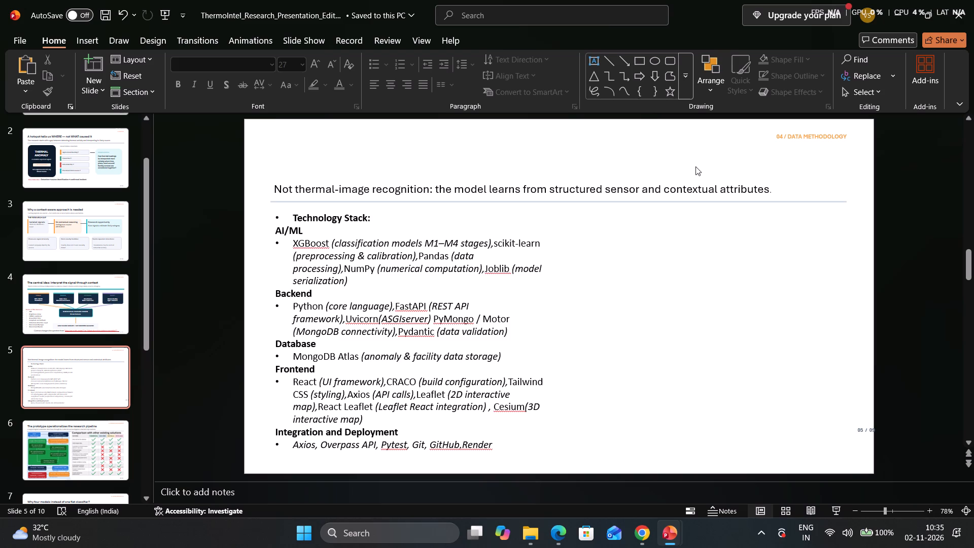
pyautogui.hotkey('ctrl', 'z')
# Replace the slide 5 title with “Some key technologies used for the proposed approach”.
pyautogui.click(695, 166)
pyautogui.click(687, 167)
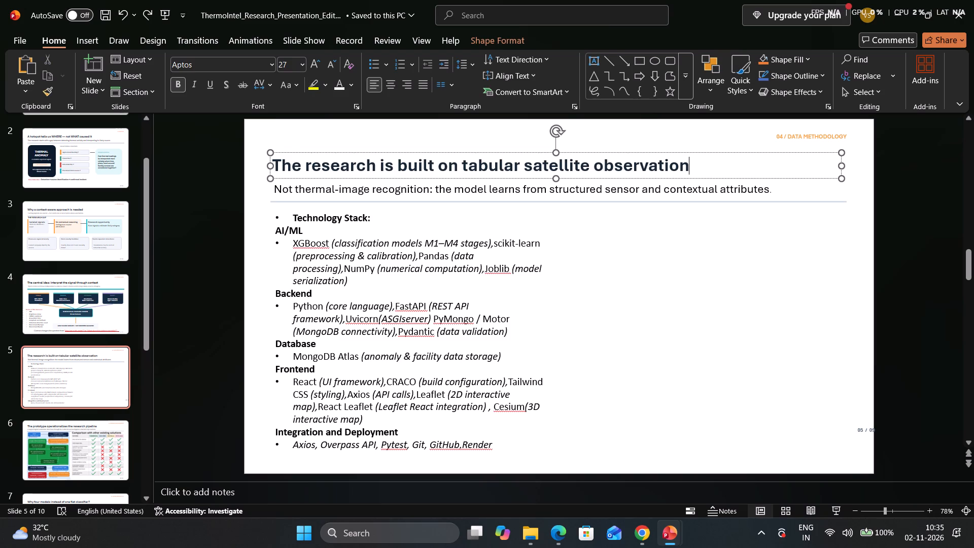
pyautogui.press('BackSpace')
pyautogui.press('BackSpace')
pyautogui.press('BackSpace')
pyautogui.press('BackSpace')
pyautogui.press('BackSpace')
pyautogui.press('BackSpace')
pyautogui.press('BackSpace')
pyautogui.press('BackSpace')
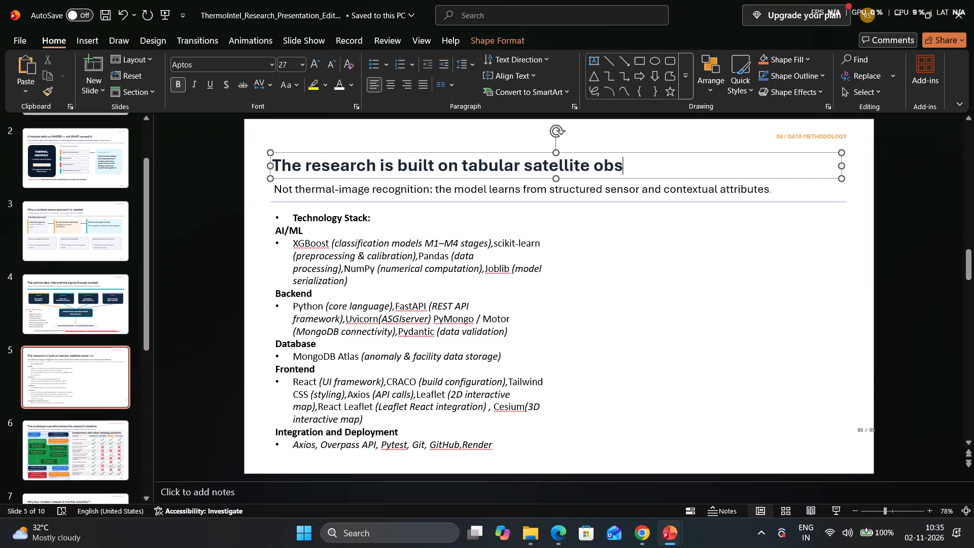
pyautogui.press('BackSpace')
pyautogui.press('BackSpace')
pyautogui.press('BackSpace')
pyautogui.press('BackSpace')
pyautogui.press('BackSpace')
pyautogui.press('BackSpace')
pyautogui.press('BackSpace')
pyautogui.press('BackSpace')
pyautogui.press('BackSpace')
pyautogui.press('BackSpace')
pyautogui.press('BackSpace')
pyautogui.press('BackSpace')
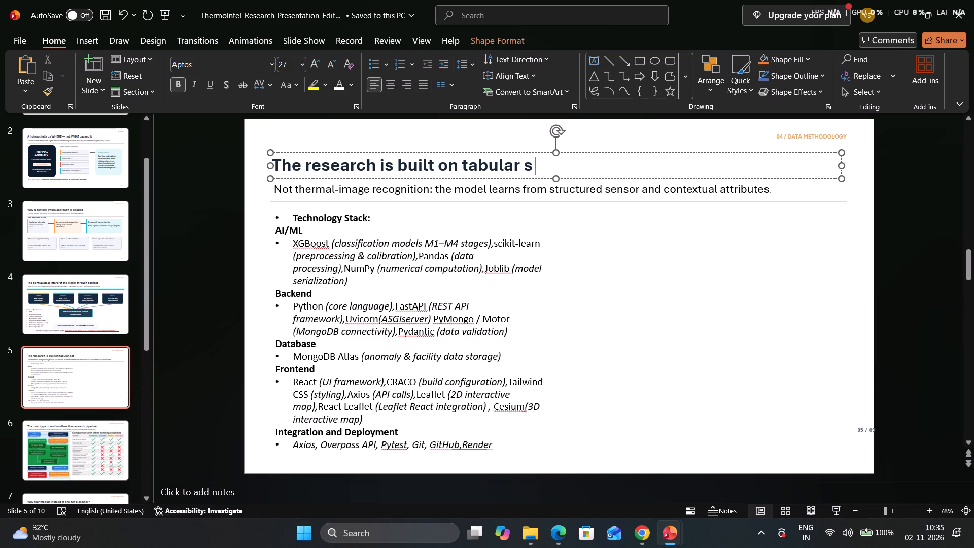
pyautogui.press('BackSpace')
pyautogui.press('BackSpace')
pyautogui.press('BackSpace')
pyautogui.press('BackSpace')
pyautogui.press('BackSpace')
pyautogui.press('BackSpace')
pyautogui.press('BackSpace')
pyautogui.press('BackSpace')
pyautogui.press('BackSpace')
pyautogui.press('BackSpace')
pyautogui.press('BackSpace')
pyautogui.press('BackSpace')
pyautogui.press('BackSpace')
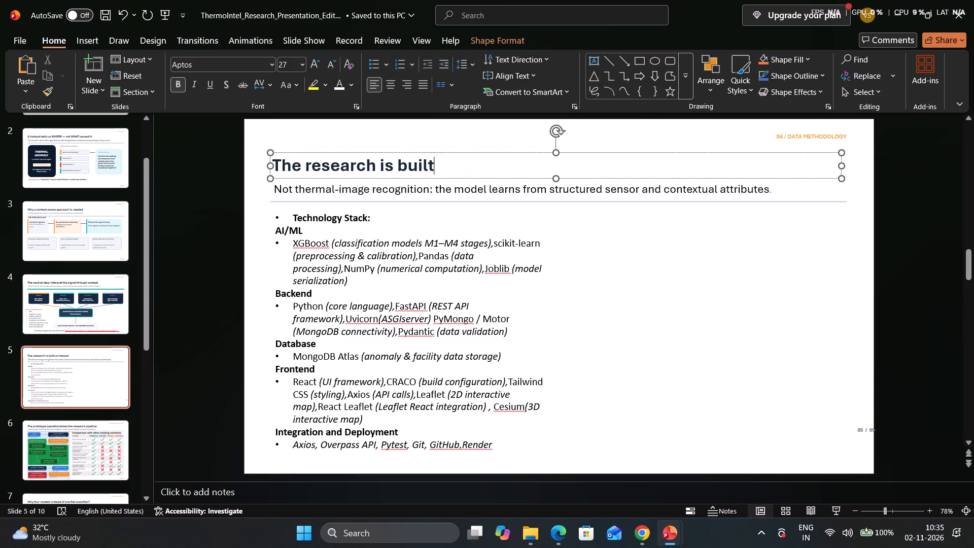
pyautogui.press('BackSpace')
pyautogui.press('BackSpace')
pyautogui.press('BackSpace')
pyautogui.press('BackSpace')
pyautogui.press('BackSpace')
pyautogui.press('BackSpace')
pyautogui.press('BackSpace')
pyautogui.press('BackSpace')
pyautogui.press('BackSpace')
pyautogui.press('BackSpace')
pyautogui.press('BackSpace')
pyautogui.press('BackSpace')
pyautogui.press('BackSpace')
pyautogui.press('BackSpace')
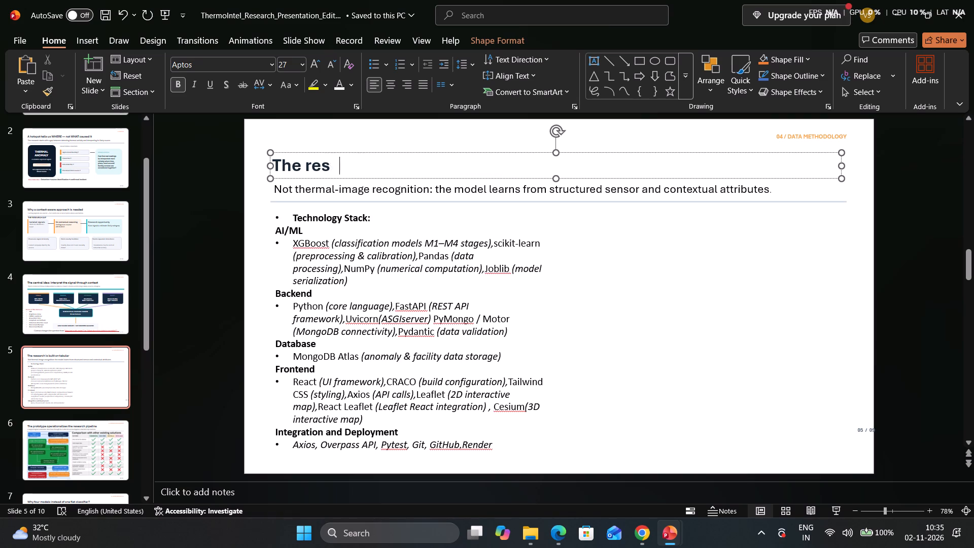
pyautogui.press('BackSpace')
pyautogui.press('BackSpace')
pyautogui.press('BackSpace')
pyautogui.press('BackSpace')
pyautogui.press('BackSpace')
pyautogui.press('BackSpace')
pyautogui.press('BackSpace')
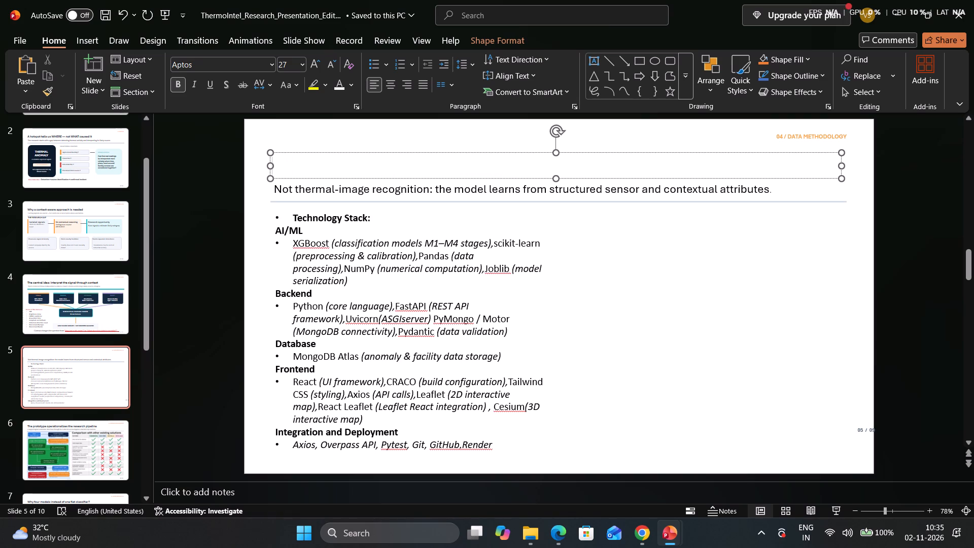
pyautogui.press('s')
pyautogui.press('BackSpace')
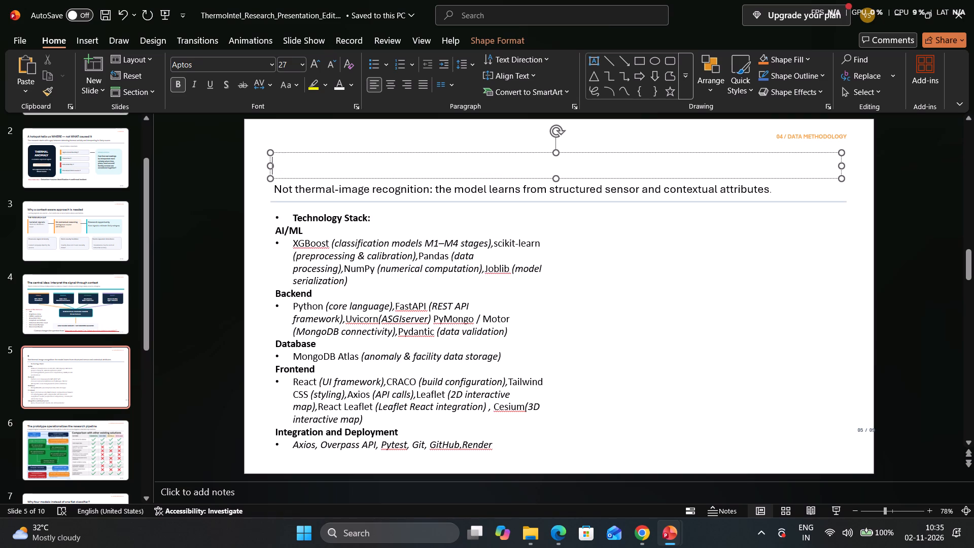
pyautogui.write('Some key')
pyautogui.press('space')
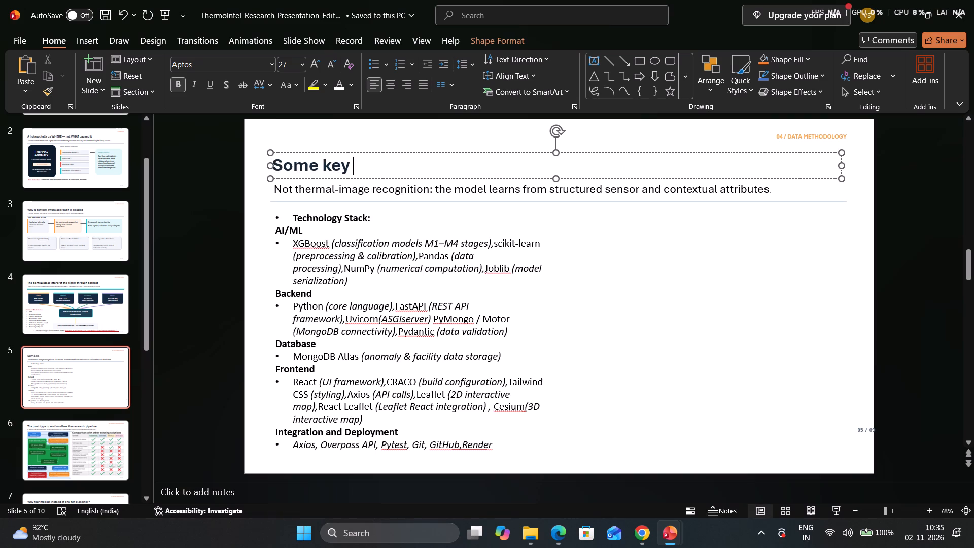
pyautogui.write('technolo')
pyautogui.write('gies used')
pyautogui.press('space')
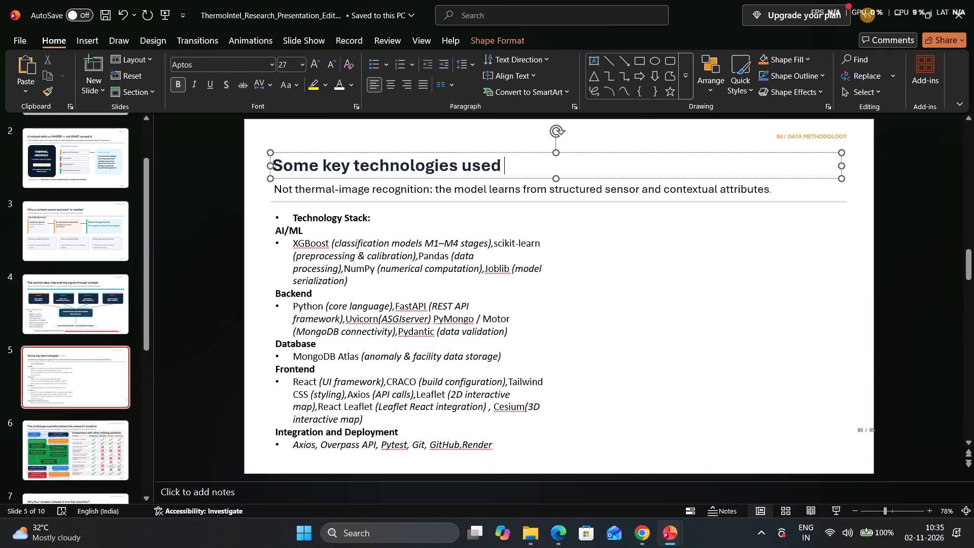
pyautogui.write('for')
pyautogui.press('space')
pyautogui.write('te')
pyautogui.press('space')
pyautogui.press('BackSpace')
pyautogui.press('BackSpace')
pyautogui.write('he proposed apprach')
pyautogui.press('BackSpace')
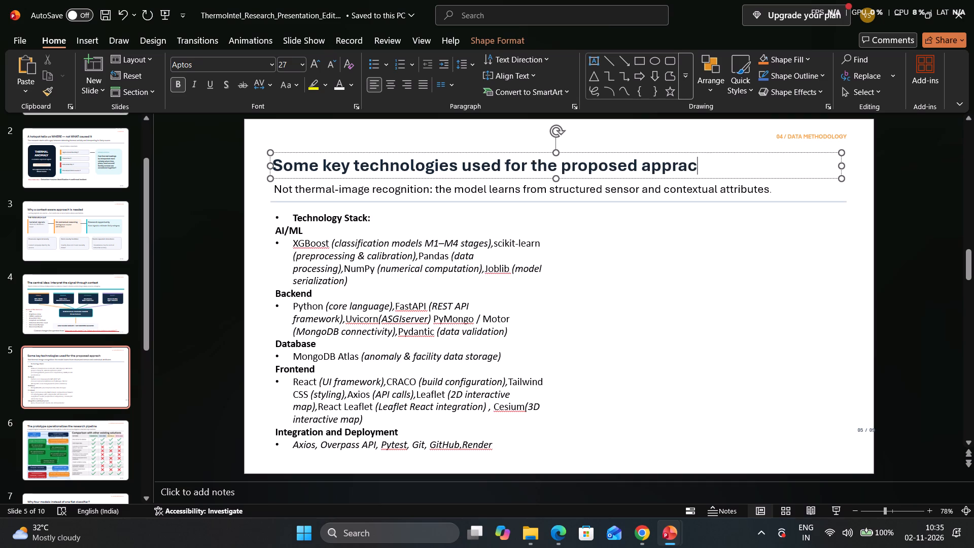
pyautogui.press('BackSpace')
pyautogui.press('BackSpace')
pyautogui.press('BackSpace')
pyautogui.write('roach')
pyautogui.press('space')
# Remove “Not thermal-image recognition” from the start of the subtitle under the slide 5 title, leaving no replacement text.
pyautogui.click(374, 192)
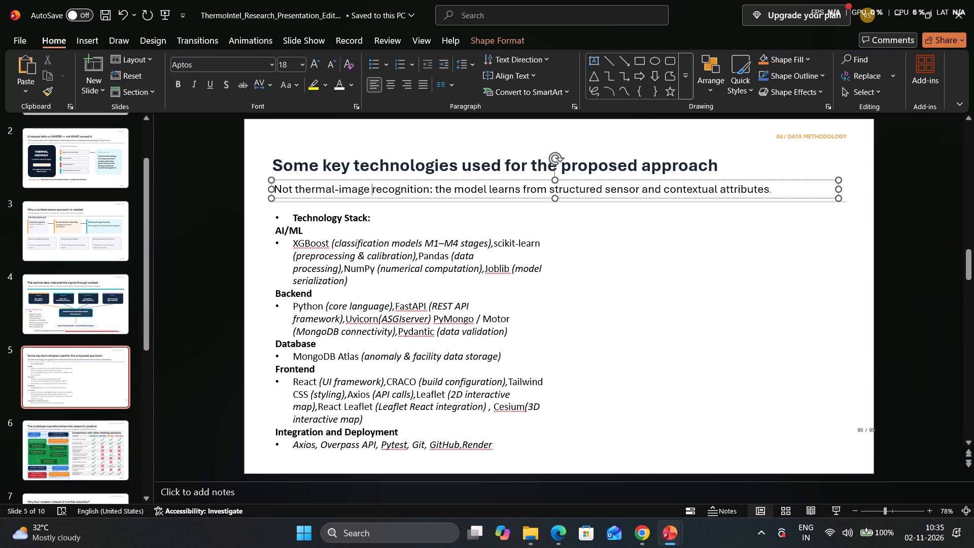
pyautogui.click(566, 190)
pyautogui.click(667, 190)
pyautogui.moveTo(771, 189); pyautogui.dragTo(267, 194)
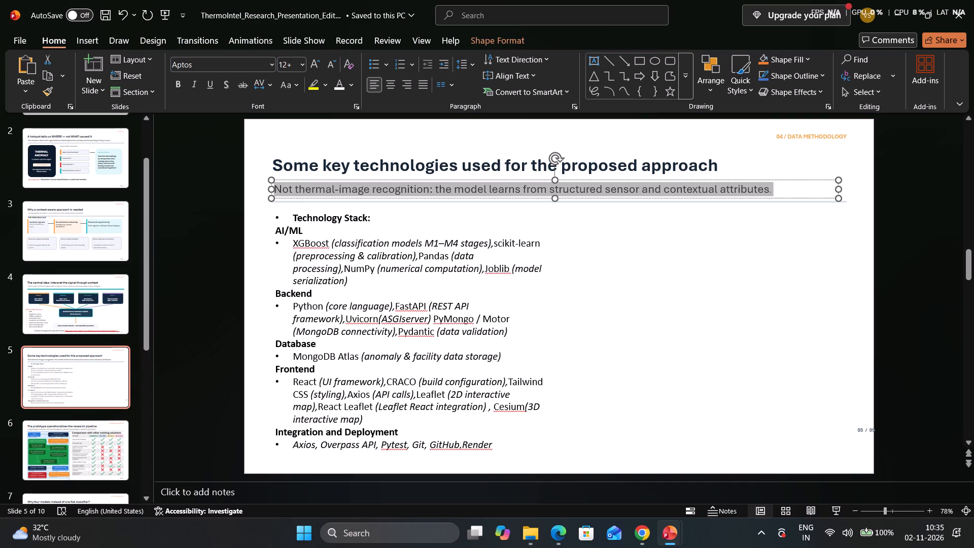
pyautogui.moveTo(267, 194); pyautogui.dragTo(305, 190)
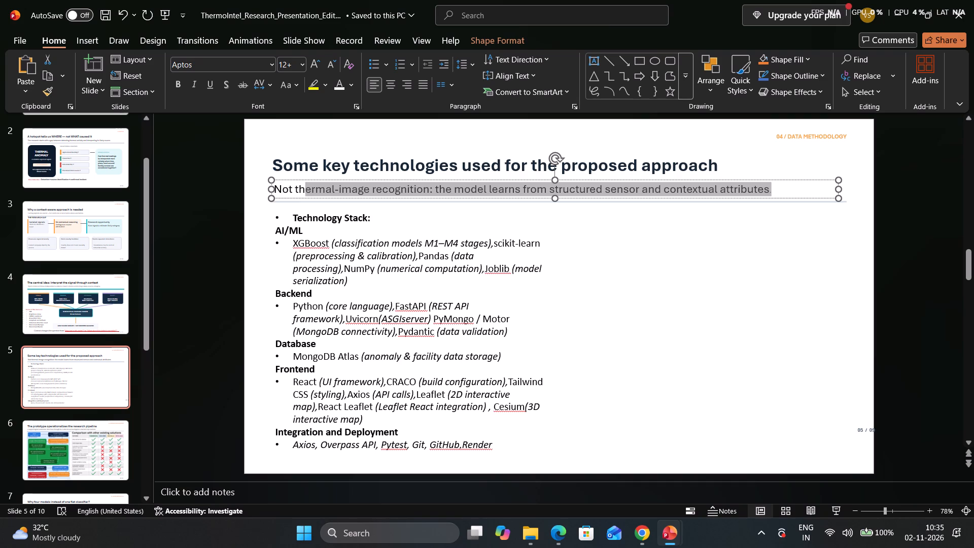
pyautogui.moveTo(305, 190); pyautogui.dragTo(456, 186)
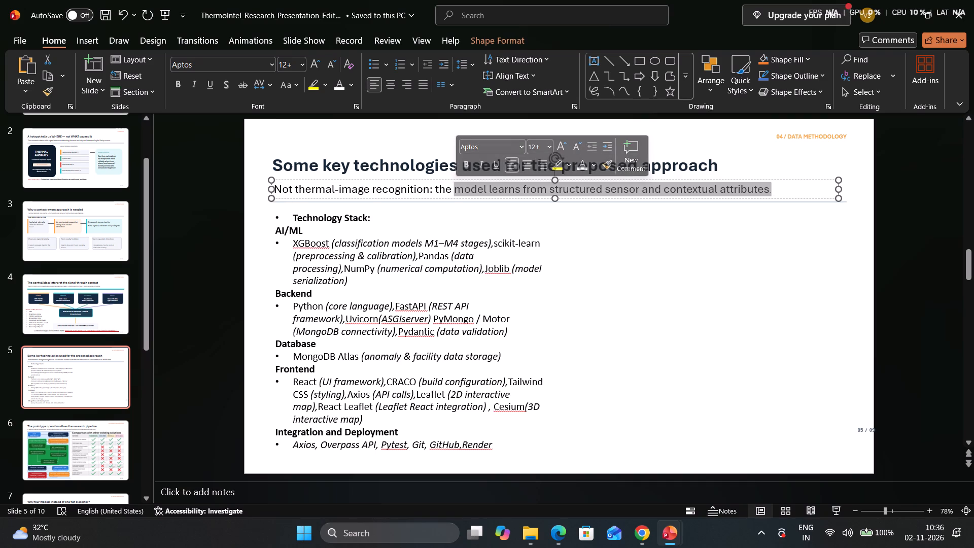
pyautogui.click(428, 191)
pyautogui.moveTo(428, 191); pyautogui.dragTo(268, 190)
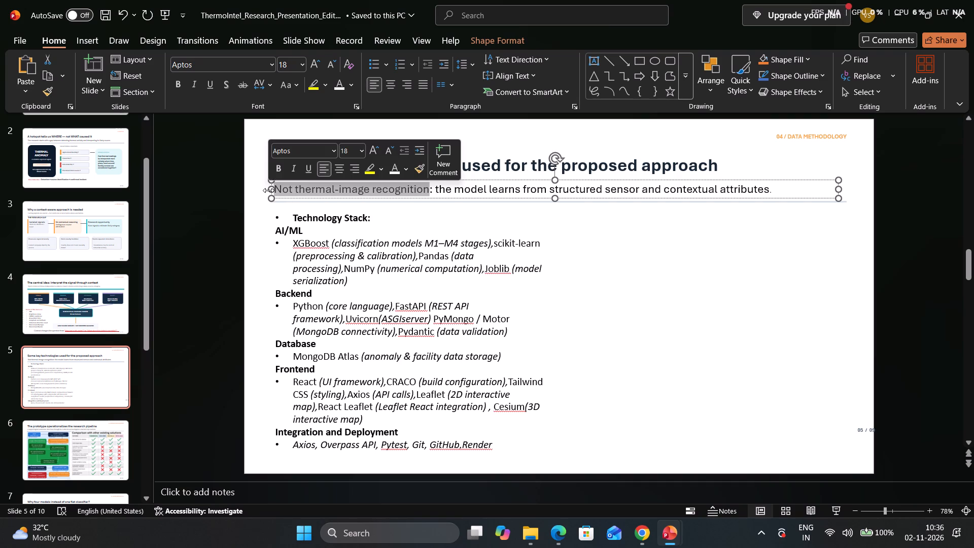
pyautogui.hotkey('shift', 'n')
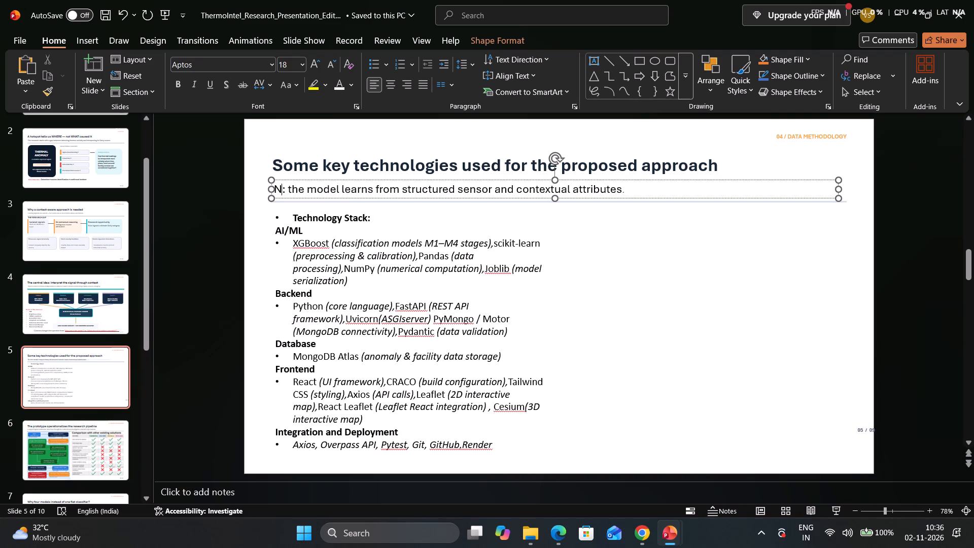
pyautogui.write('OTW')
pyautogui.press('BackSpace')
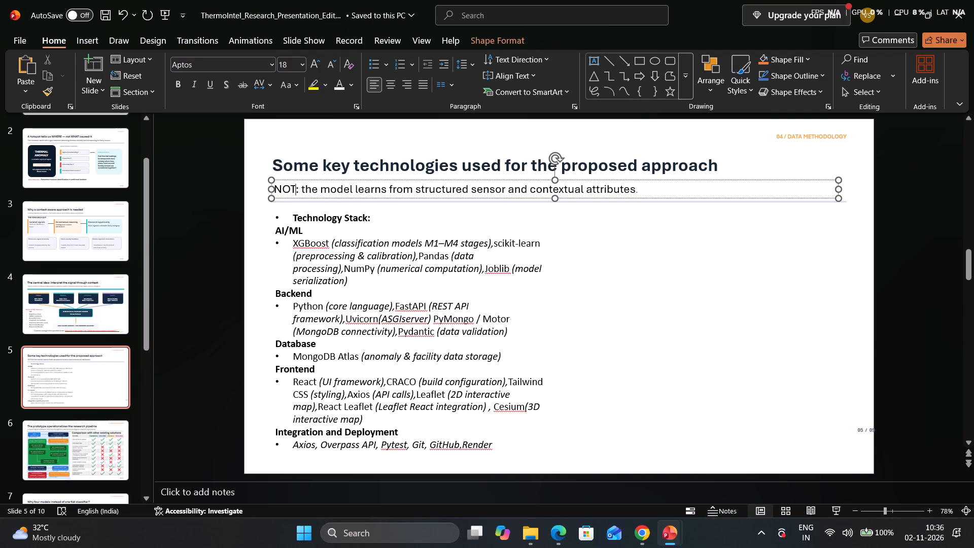
pyautogui.hotkey('shift', 'w')
pyautogui.hotkey('shift', 'BackSpace')
pyautogui.hotkey('shift', 'w')
pyautogui.hotkey('shift', 'BackSpace')
pyautogui.press('BackSpace')
pyautogui.press('BackSpace')
pyautogui.press('BackSpace')
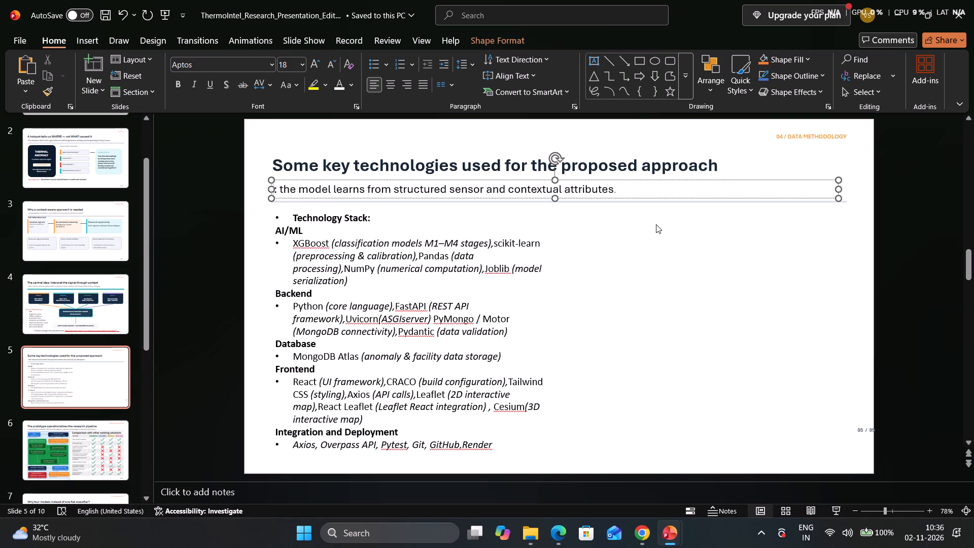
# Delete the remaining subtitle text under the slide 5 title together with its empty text box.
pyautogui.click(619, 187)
pyautogui.moveTo(615, 189); pyautogui.dragTo(361, 189)
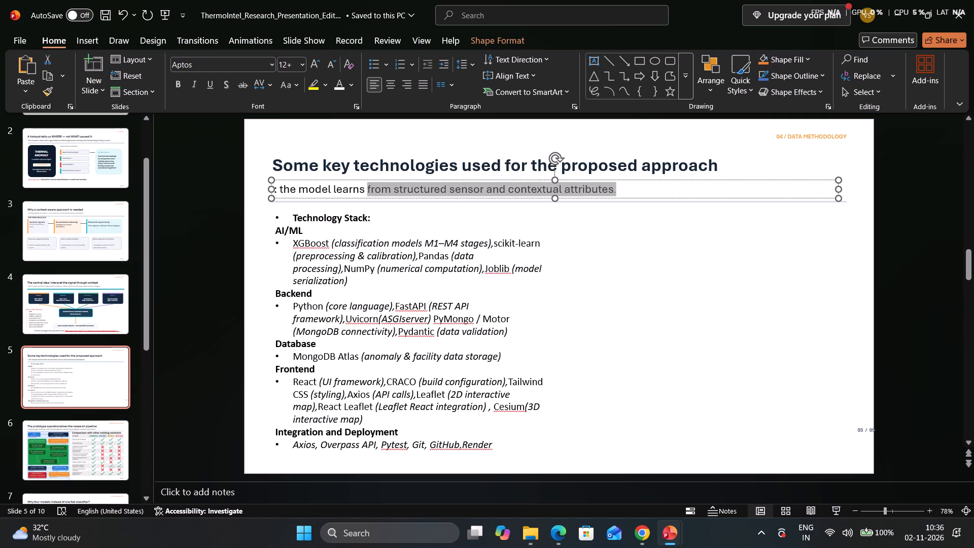
pyautogui.moveTo(361, 189); pyautogui.dragTo(254, 189)
pyautogui.press('BackSpace')
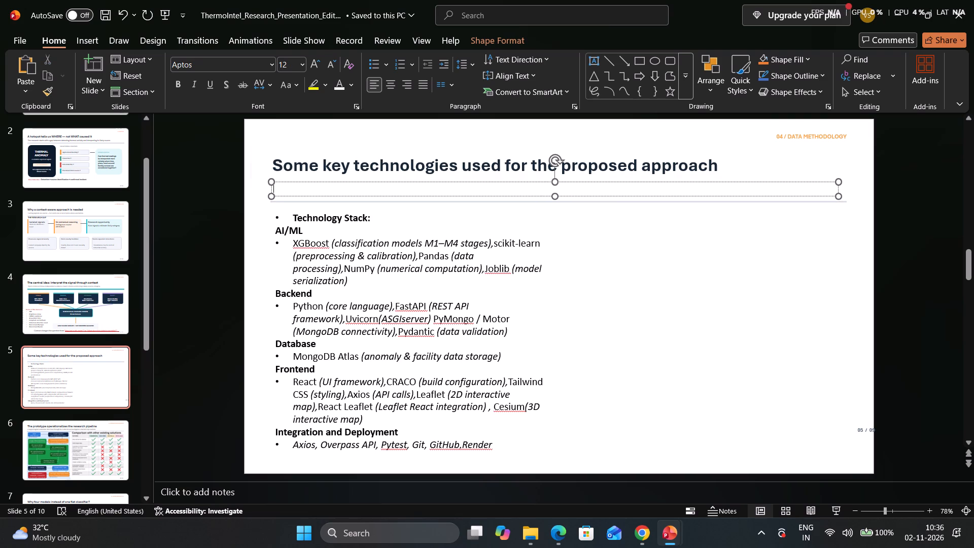
pyautogui.click(272, 180)
pyautogui.click(272, 187)
pyautogui.click(272, 183)
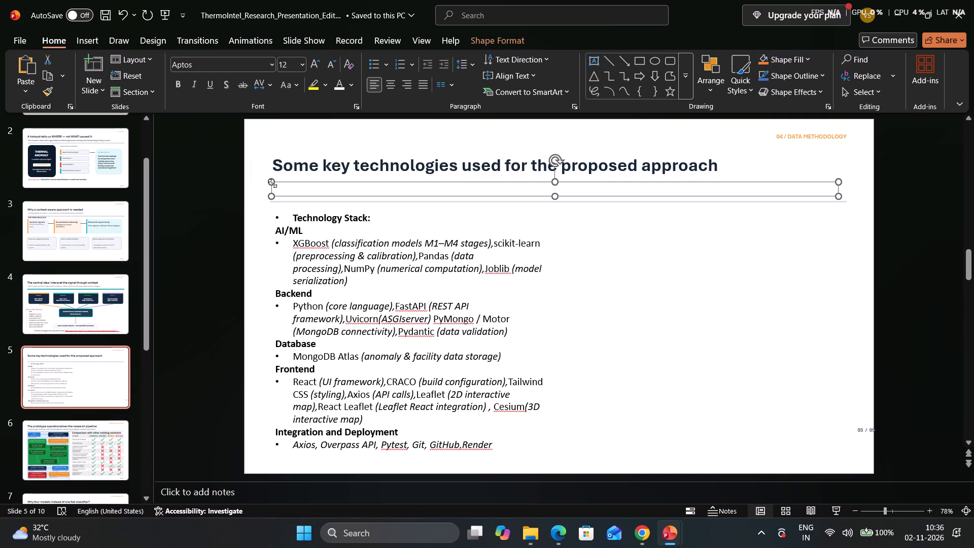
pyautogui.press('BackSpace')
# Move the horizontal divider line up to just beneath the slide 5 title.
pyautogui.moveTo(292, 202); pyautogui.dragTo(290, 180)
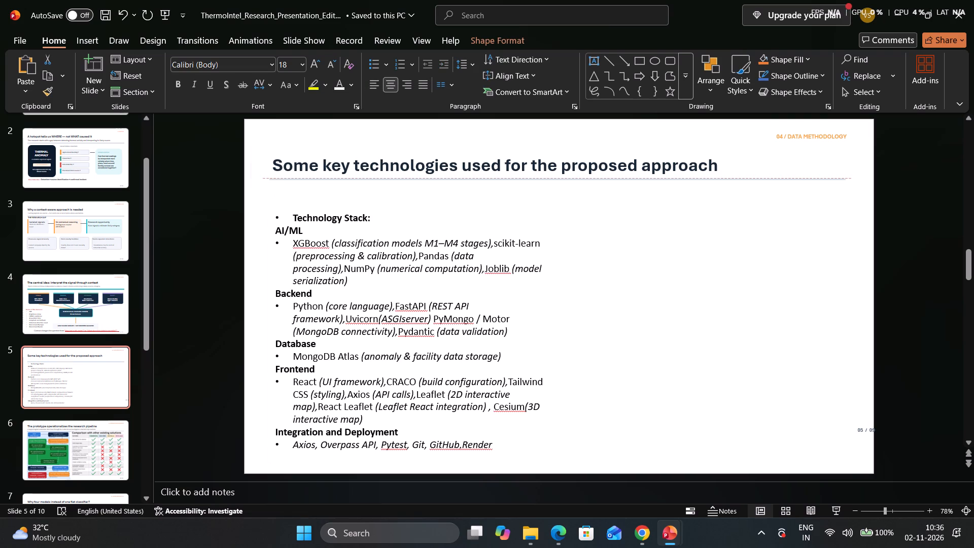
# Move the technology stack text box up to just beneath the divider line under the title.
pyautogui.moveTo(290, 180); pyautogui.dragTo(288, 183)
pyautogui.click(285, 228)
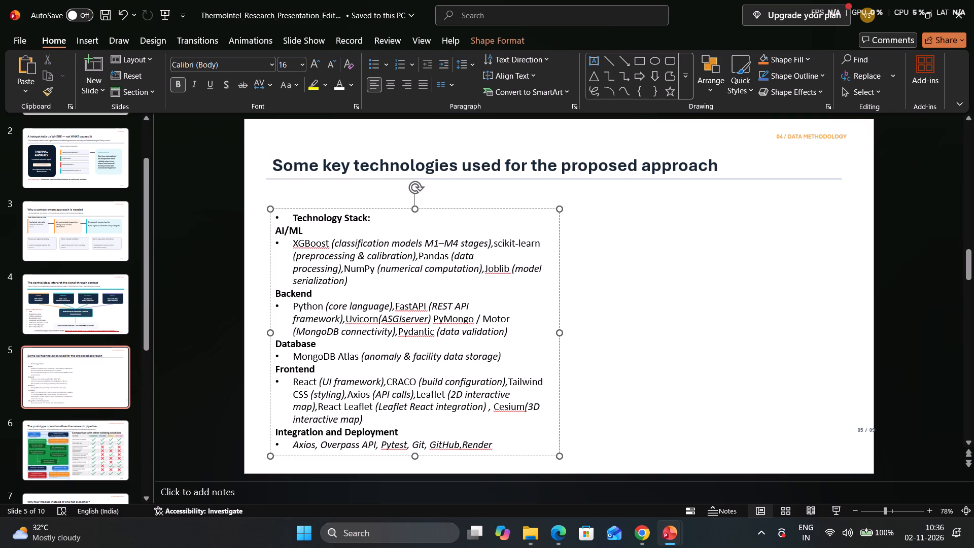
pyautogui.moveTo(276, 217); pyautogui.dragTo(266, 203)
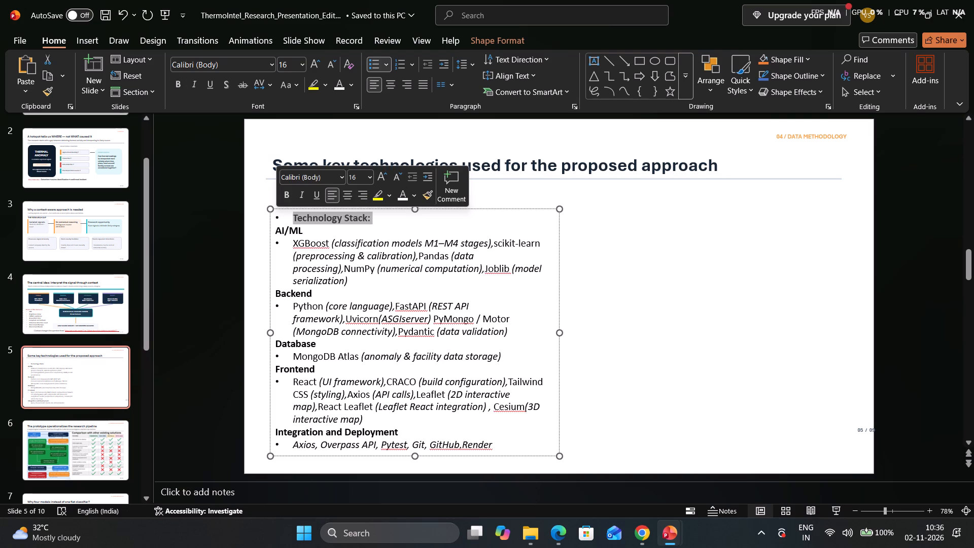
pyautogui.click(278, 218)
pyautogui.moveTo(278, 221); pyautogui.dragTo(273, 215)
pyautogui.click(260, 227)
pyautogui.click(310, 234)
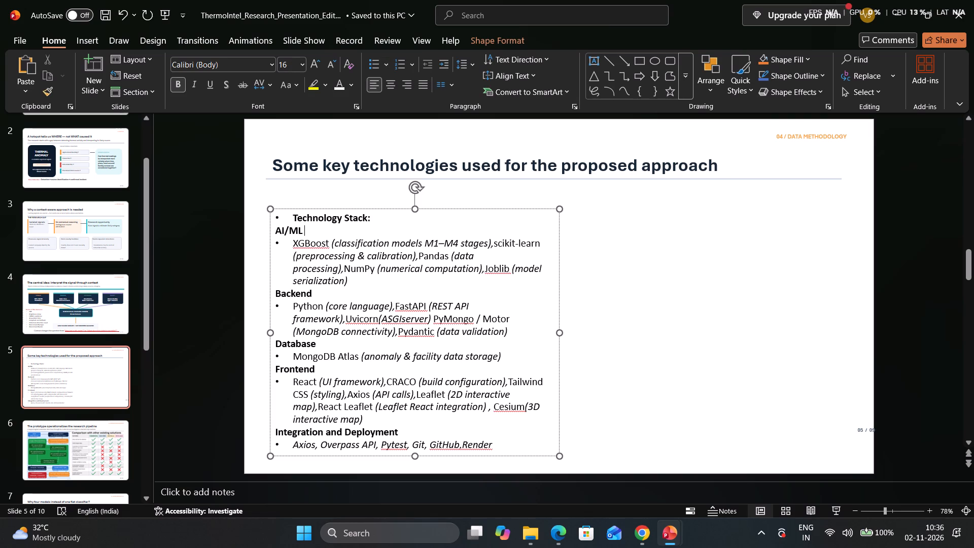
pyautogui.moveTo(423, 210); pyautogui.dragTo(421, 190)
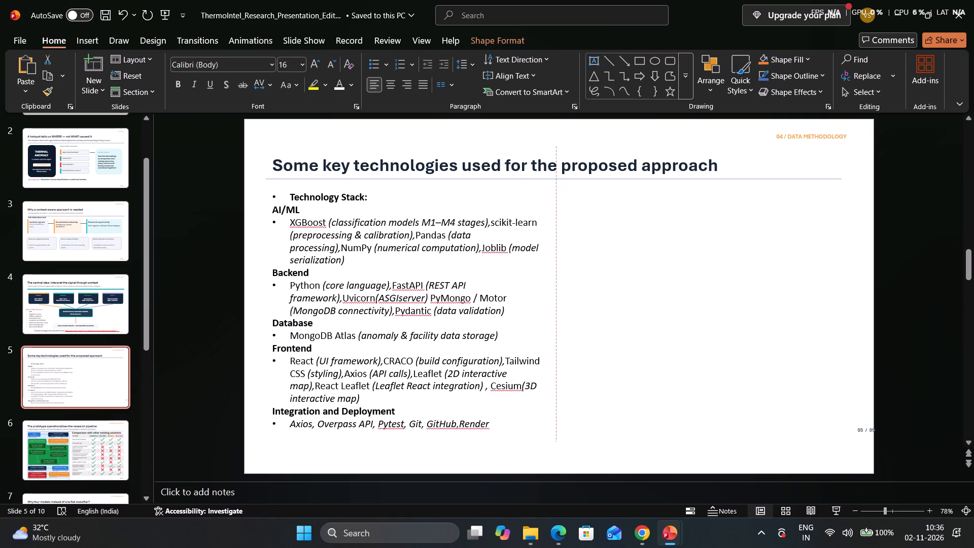
pyautogui.moveTo(421, 190); pyautogui.dragTo(420, 182)
pyautogui.click(666, 257)
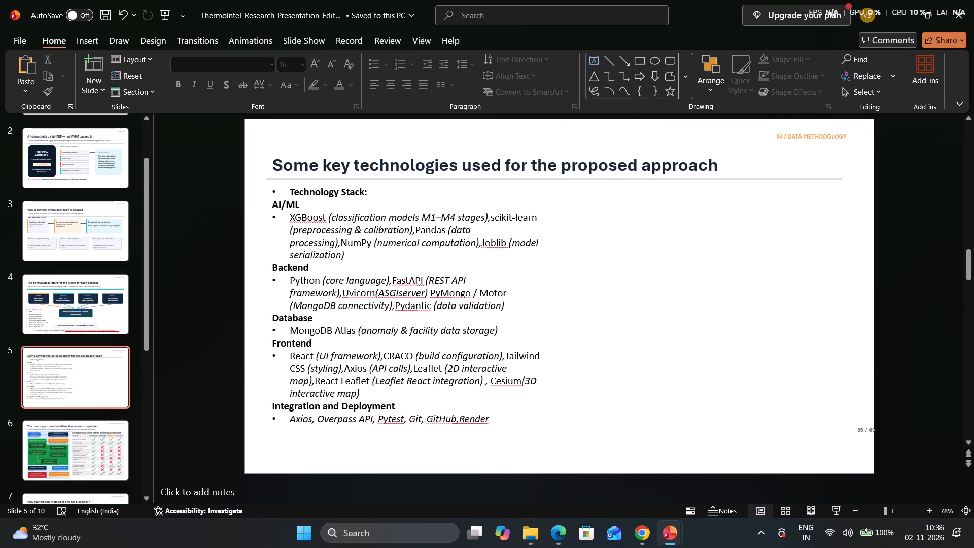
# Copy the word “approach” from the title, paste it as a separate text box, and place it below the technology stack list.
pyautogui.moveTo(647, 167); pyautogui.dragTo(724, 169)
pyautogui.rightClick(718, 172)
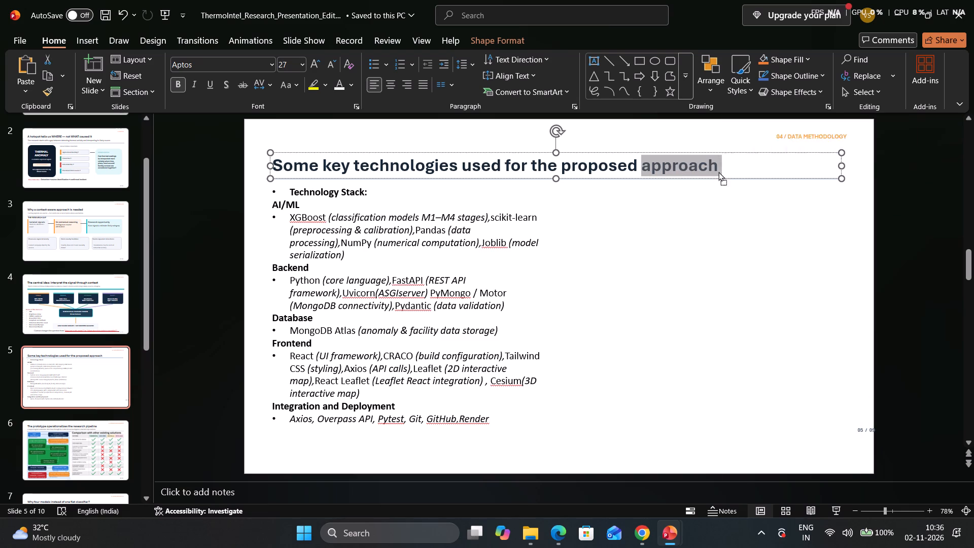
pyautogui.click(755, 218)
pyautogui.click(629, 386)
pyautogui.hotkey('ctrl', 'v')
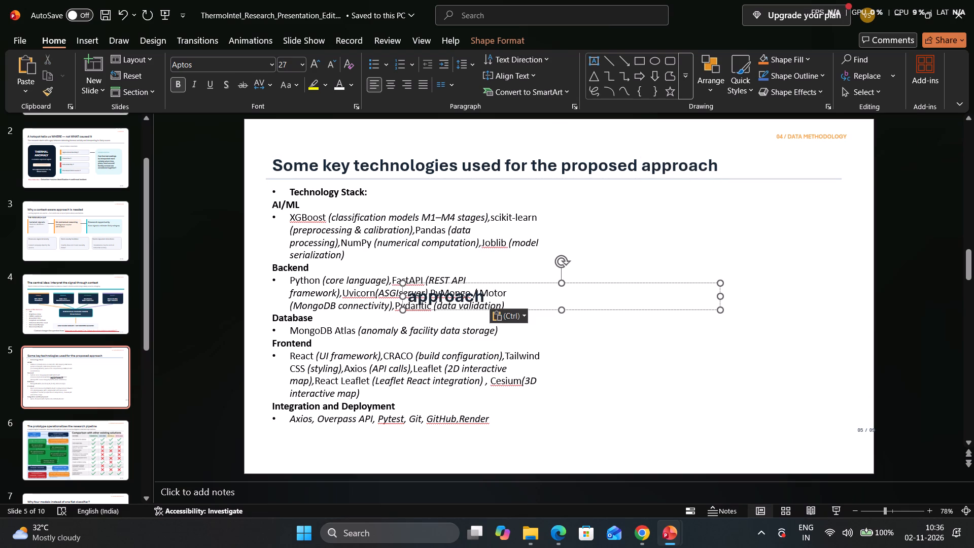
pyautogui.moveTo(478, 309); pyautogui.dragTo(335, 457)
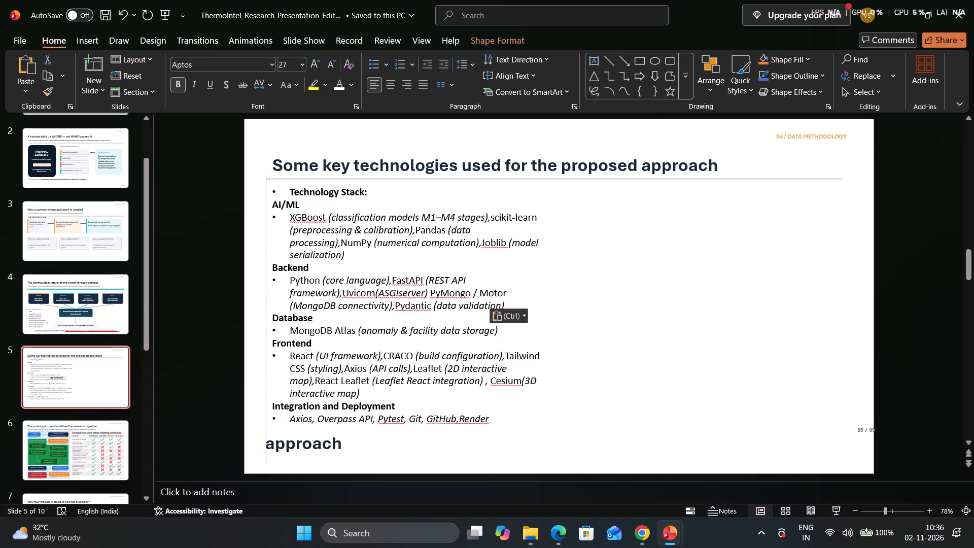
pyautogui.moveTo(335, 457); pyautogui.dragTo(339, 465)
# Replace the text in the pasted box below the list with “NOTE:”.
pyautogui.click(327, 453)
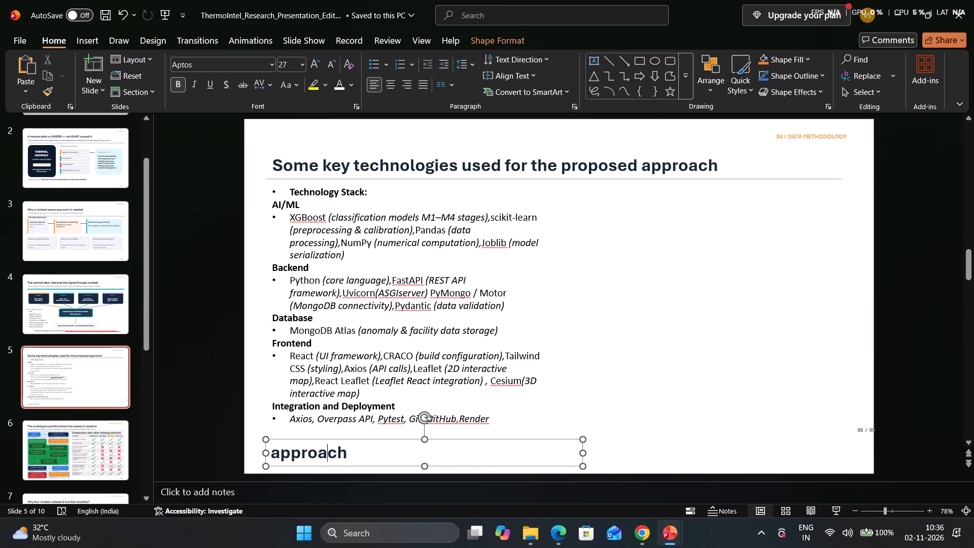
pyautogui.click(347, 456)
pyautogui.press('BackSpace')
pyautogui.press('BackSpace')
pyautogui.press('BackSpace')
pyautogui.press('BackSpace')
pyautogui.press('BackSpace')
pyautogui.press('BackSpace')
pyautogui.press('BackSpace')
pyautogui.press('BackSpace')
pyautogui.press('BackSpace')
pyautogui.press('BackSpace')
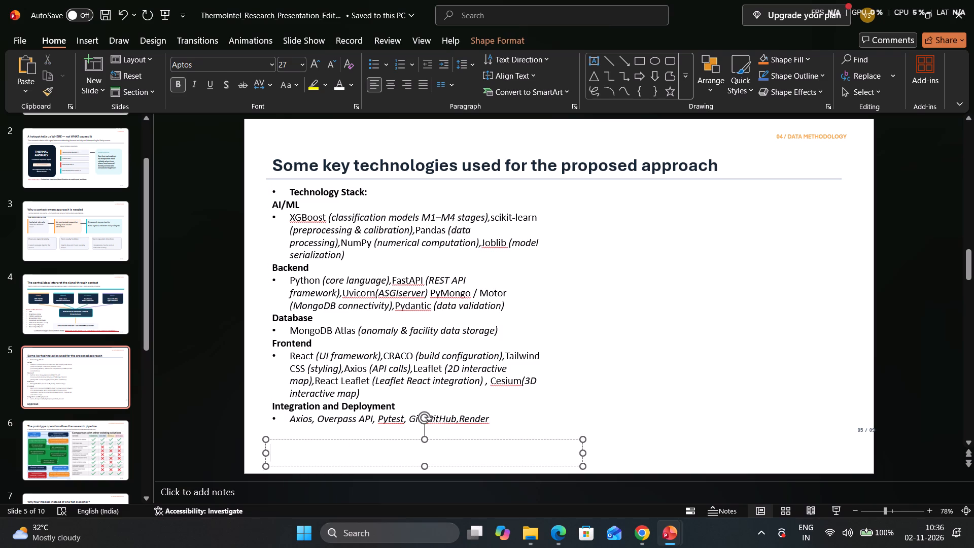
pyautogui.write('NOTE:')
pyautogui.press('space')
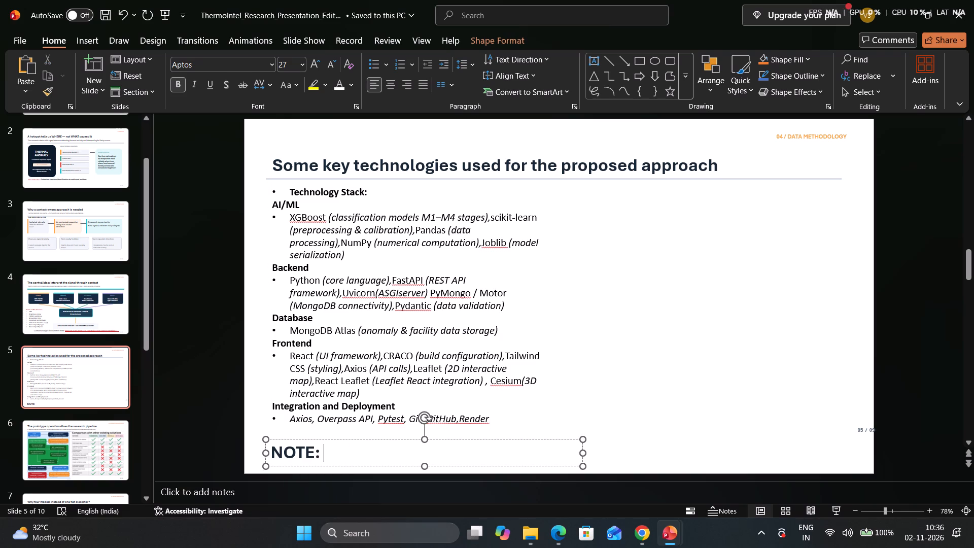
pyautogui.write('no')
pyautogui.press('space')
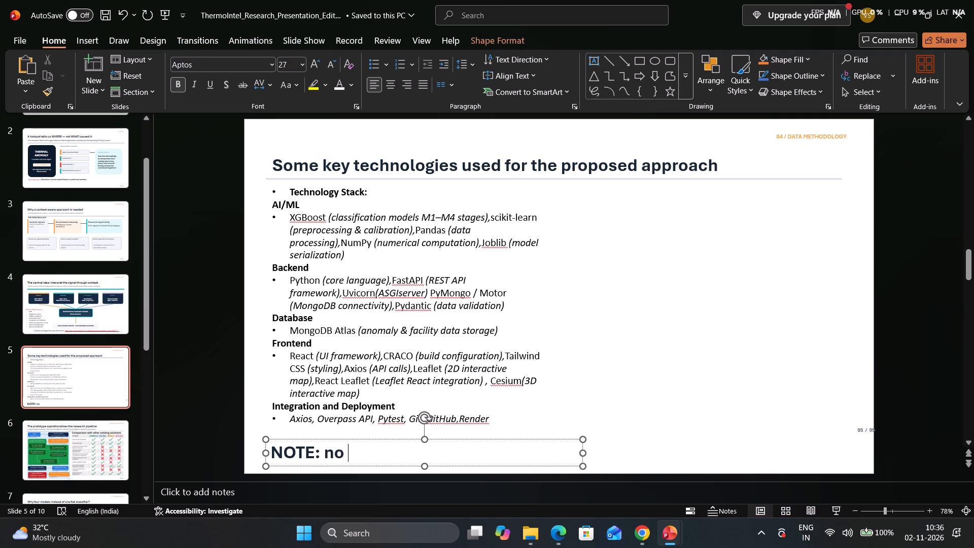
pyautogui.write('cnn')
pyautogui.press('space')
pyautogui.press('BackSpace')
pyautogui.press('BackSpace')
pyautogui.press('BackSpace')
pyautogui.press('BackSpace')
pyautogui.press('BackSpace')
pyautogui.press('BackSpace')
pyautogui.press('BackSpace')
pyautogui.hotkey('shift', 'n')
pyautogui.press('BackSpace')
# Set the font colour of the “NOTE:” text to red.
pyautogui.click(347, 84)
pyautogui.click(359, 272)
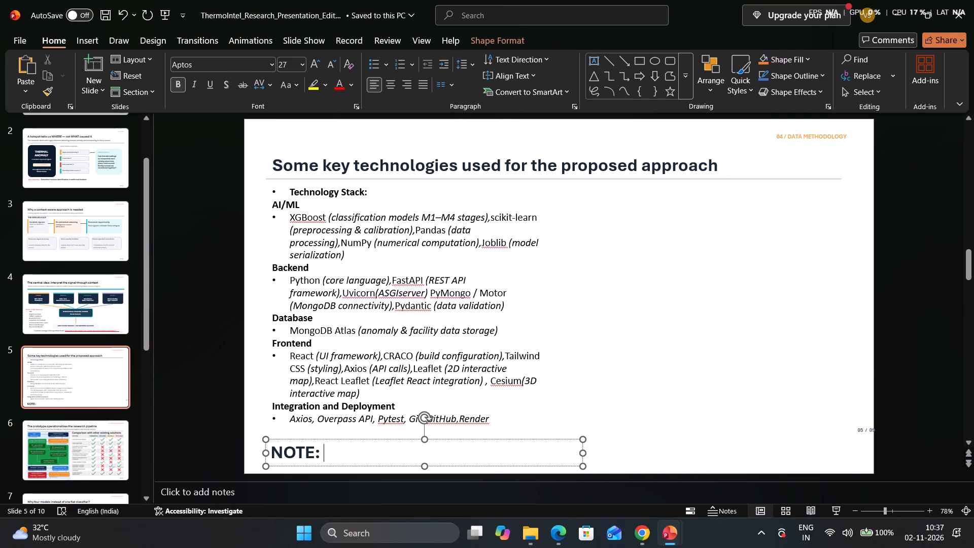
pyautogui.click(323, 453)
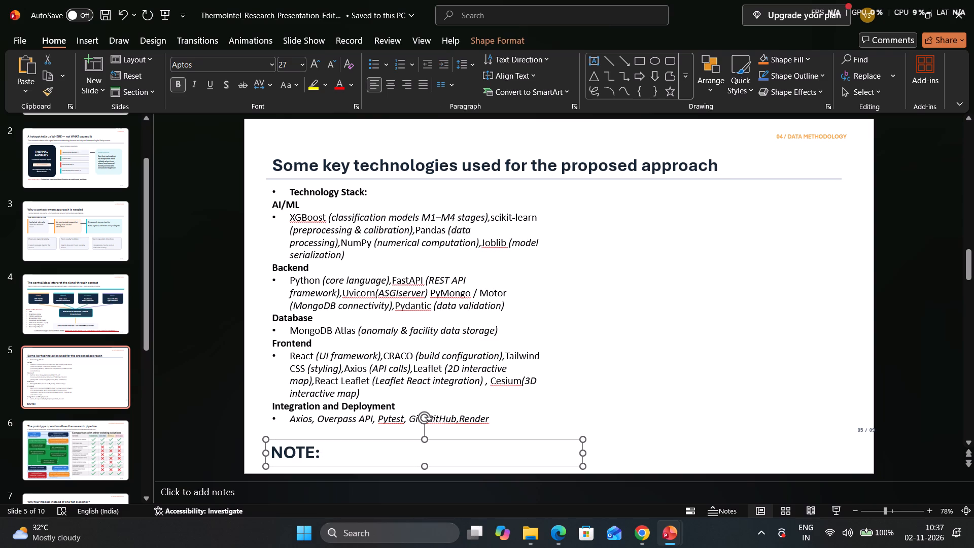
pyautogui.moveTo(319, 450); pyautogui.dragTo(255, 446)
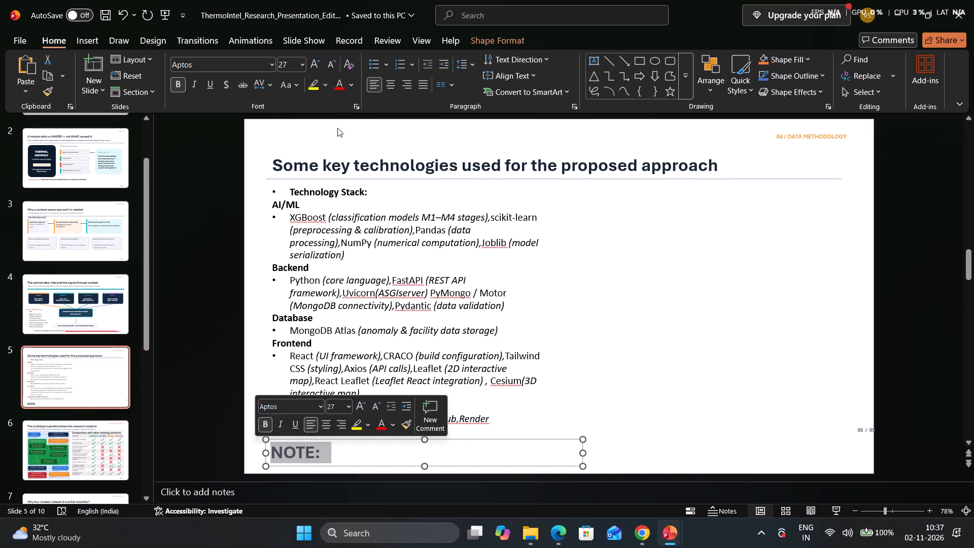
pyautogui.click(333, 86)
pyautogui.click(344, 440)
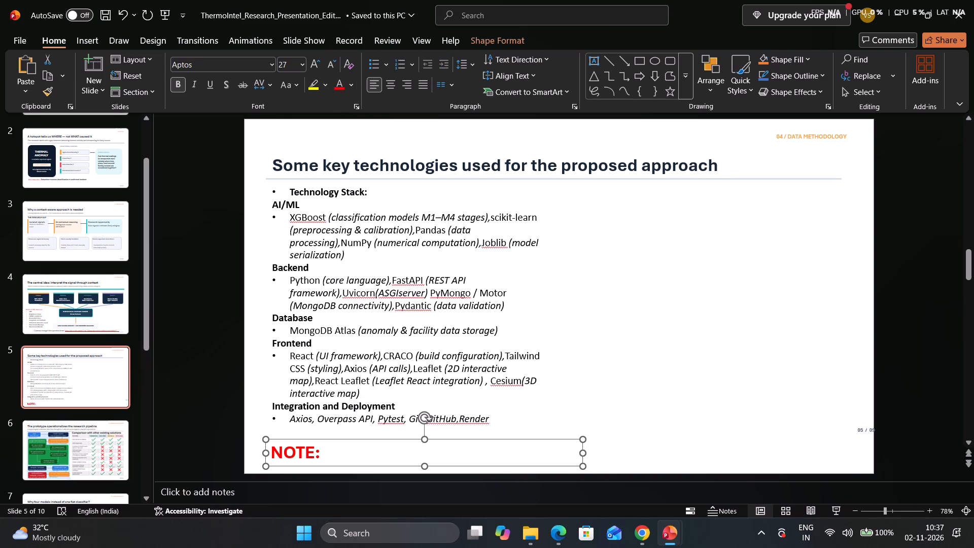
# Set the font size of the “NOTE:” text to 24.
pyautogui.click(302, 66)
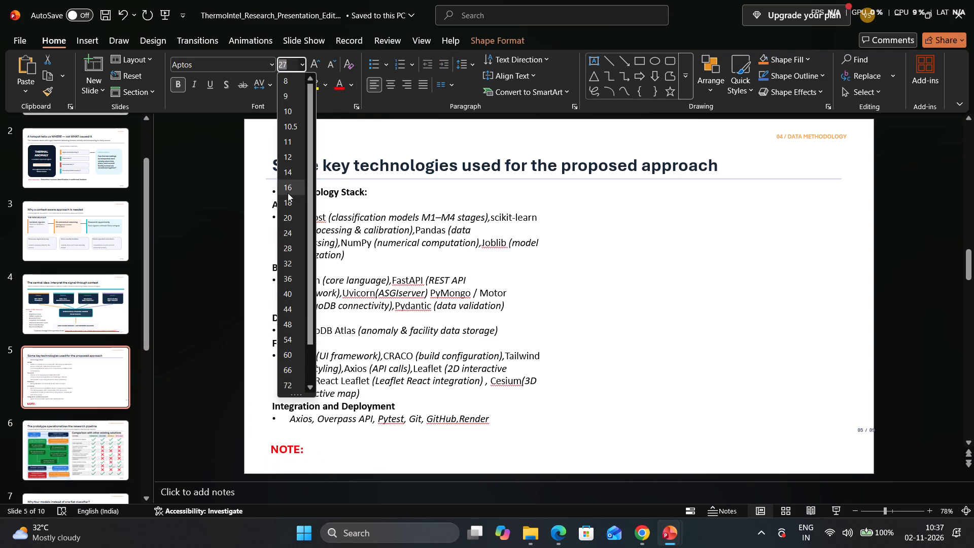
pyautogui.click(289, 231)
pyautogui.click(314, 464)
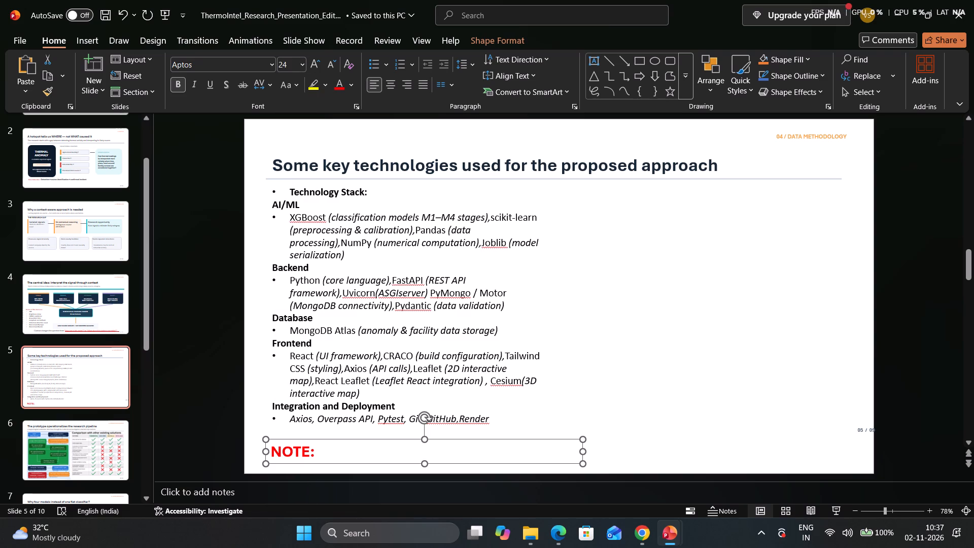
pyautogui.click(316, 457)
pyautogui.click(321, 449)
pyautogui.click(614, 201)
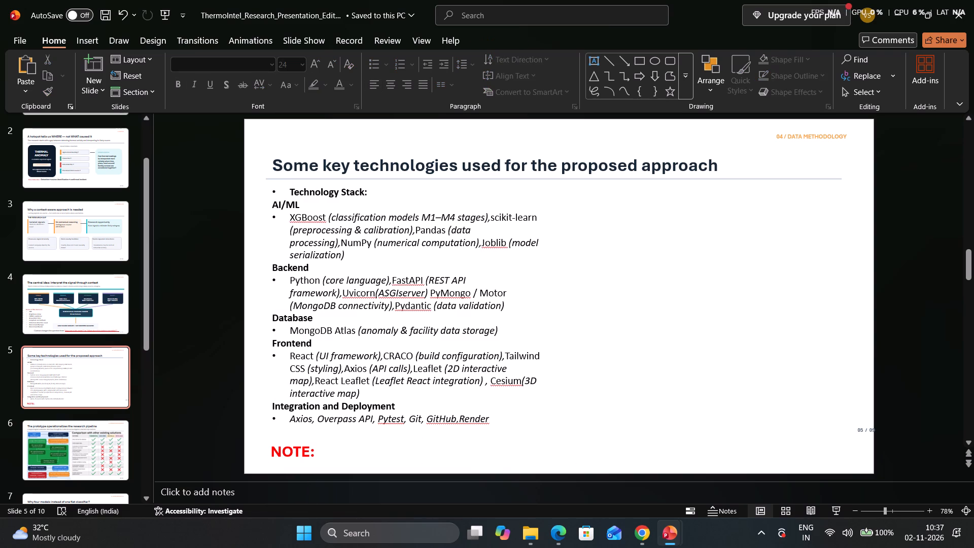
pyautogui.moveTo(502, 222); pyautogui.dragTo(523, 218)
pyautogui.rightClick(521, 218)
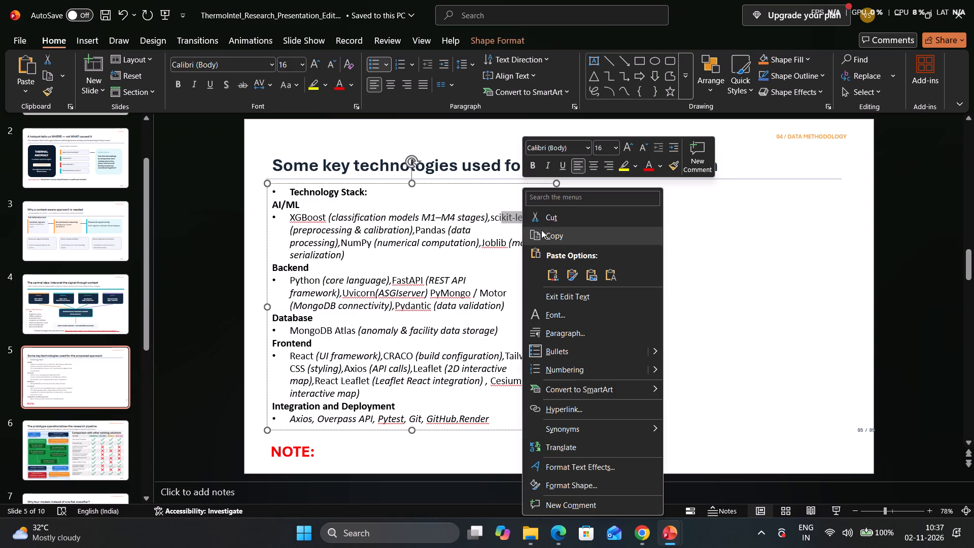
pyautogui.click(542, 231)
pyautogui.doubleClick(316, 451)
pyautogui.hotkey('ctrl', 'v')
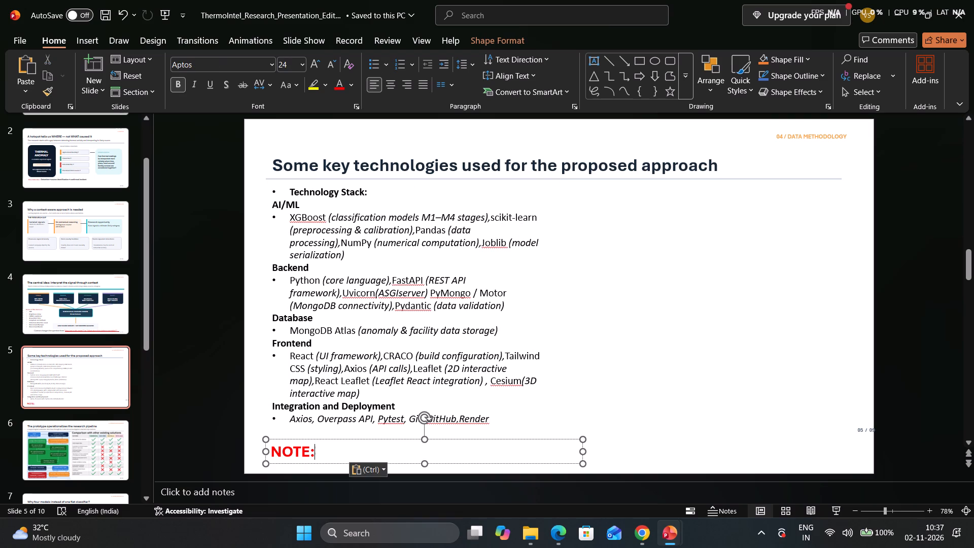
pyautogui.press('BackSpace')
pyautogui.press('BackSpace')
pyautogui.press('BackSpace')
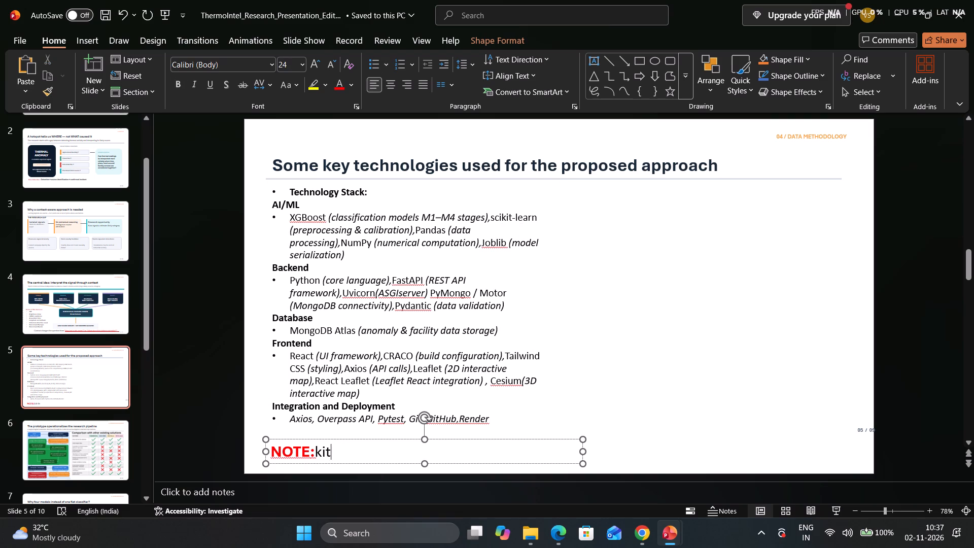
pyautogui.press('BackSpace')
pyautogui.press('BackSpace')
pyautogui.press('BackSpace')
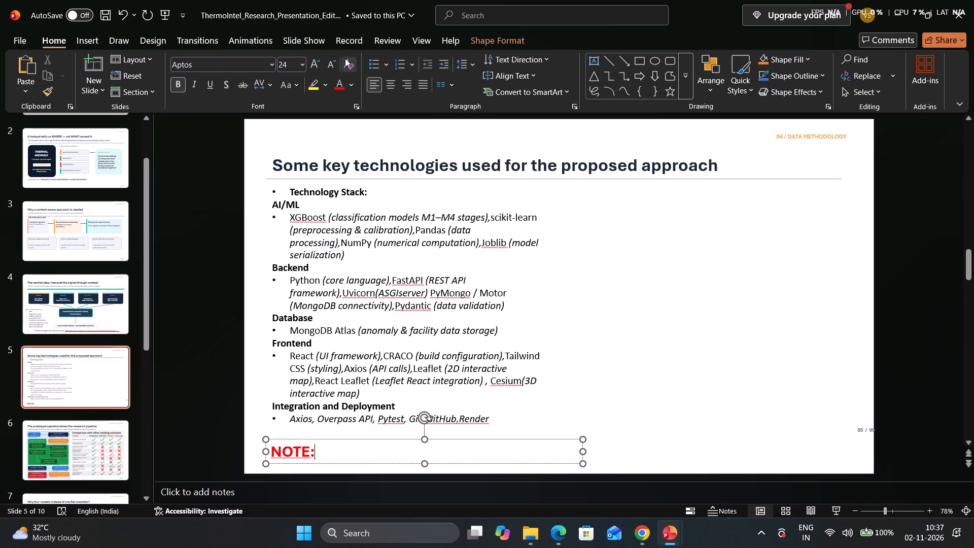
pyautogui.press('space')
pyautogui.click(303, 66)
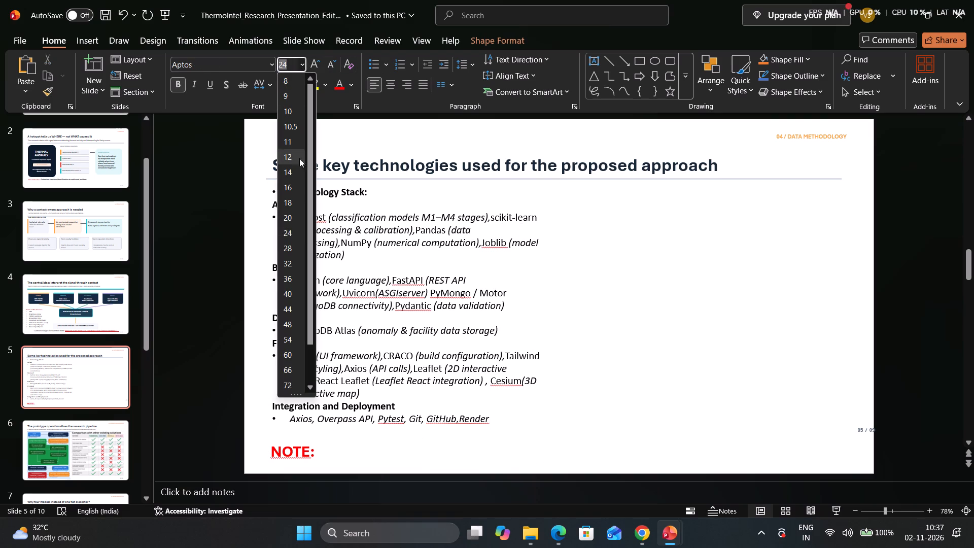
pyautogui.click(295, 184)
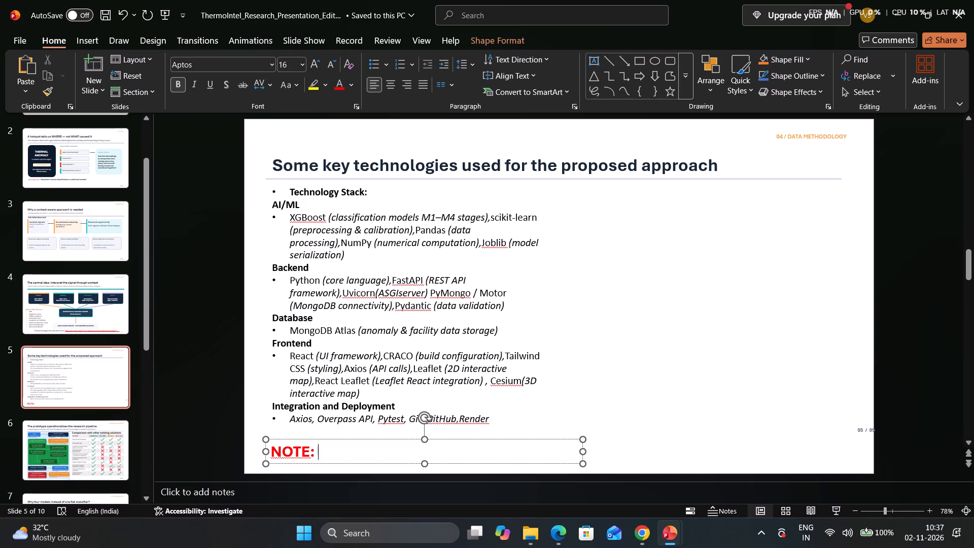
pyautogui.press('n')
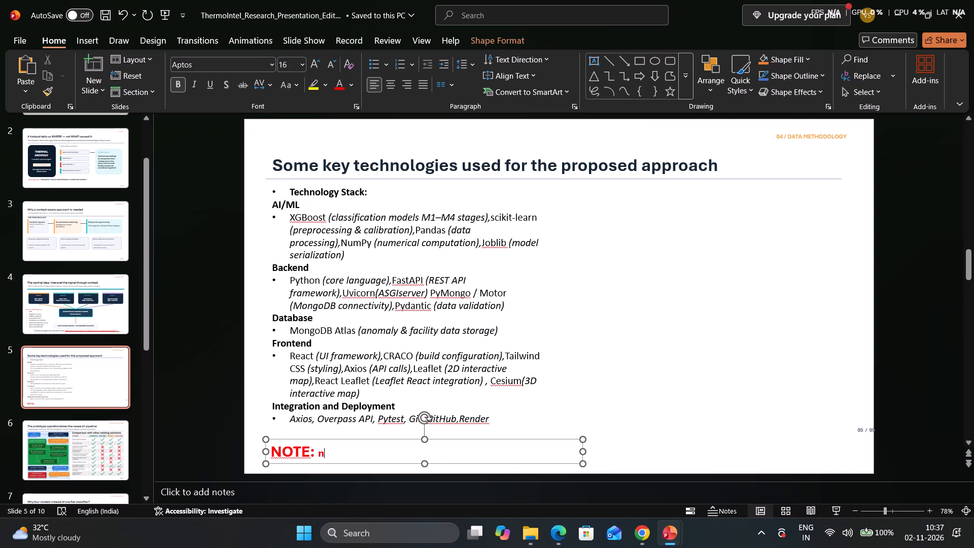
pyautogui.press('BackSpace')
# Narrow the “NOTE:” text box so that it just fits its text on one line.
pyautogui.moveTo(584, 451); pyautogui.dragTo(314, 448)
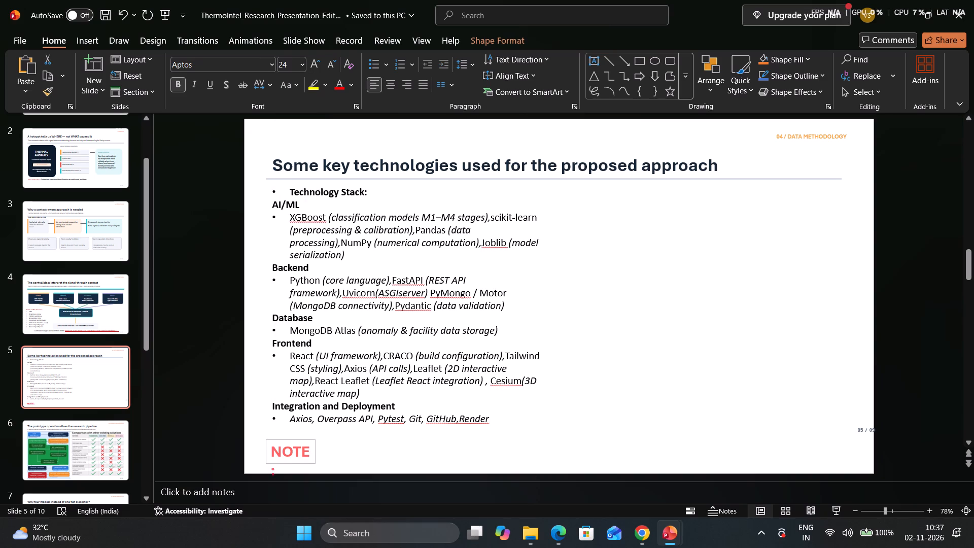
pyautogui.moveTo(314, 448); pyautogui.dragTo(324, 451)
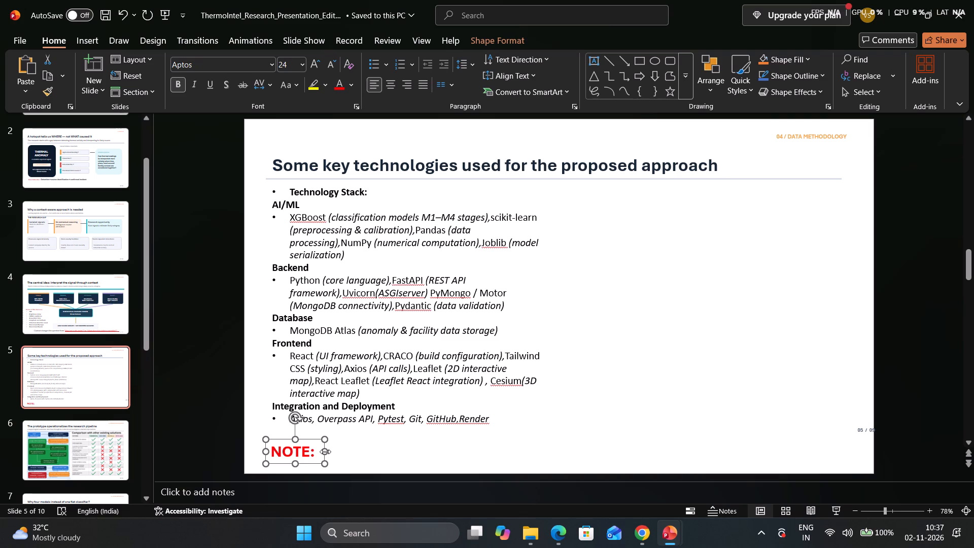
pyautogui.click(343, 455)
# Copy a few letters of “scikit-learn” from the AI/ML list and paste them as a separate text box on slide 5.
pyautogui.moveTo(507, 222); pyautogui.dragTo(532, 223)
pyautogui.rightClick(519, 220)
pyautogui.click(534, 241)
pyautogui.click(355, 466)
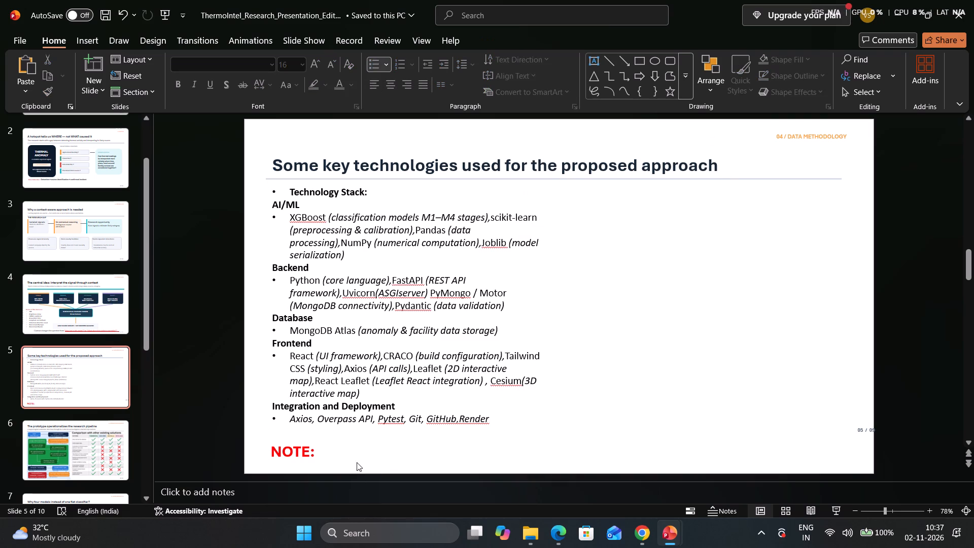
pyautogui.hotkey('ctrl', 'v')
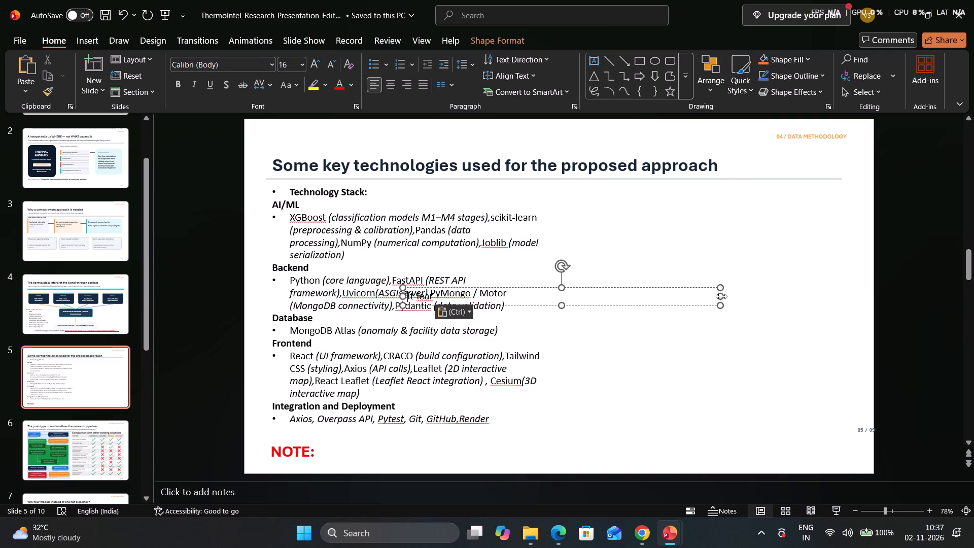
# Place the pasted text box beside “NOTE:” below the list, keeping it wide enough for a one-line sentence.
pyautogui.moveTo(721, 296); pyautogui.dragTo(435, 299)
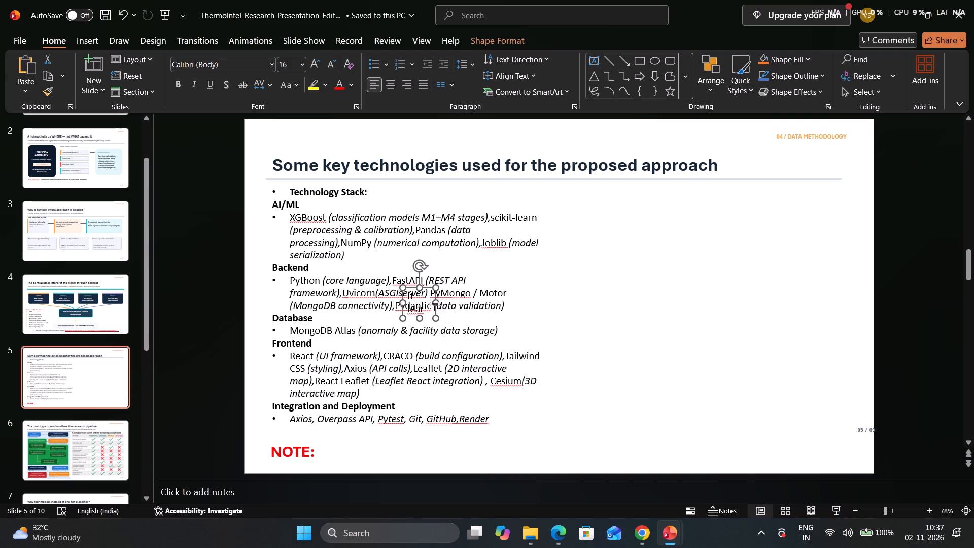
pyautogui.moveTo(435, 304); pyautogui.dragTo(716, 297)
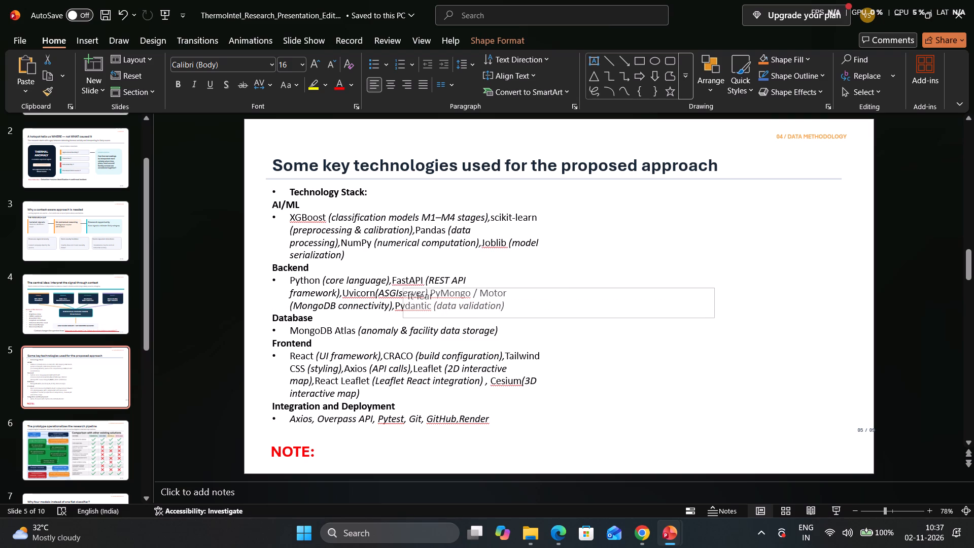
pyautogui.moveTo(716, 297); pyautogui.dragTo(712, 304)
pyautogui.moveTo(566, 302); pyautogui.dragTo(517, 425)
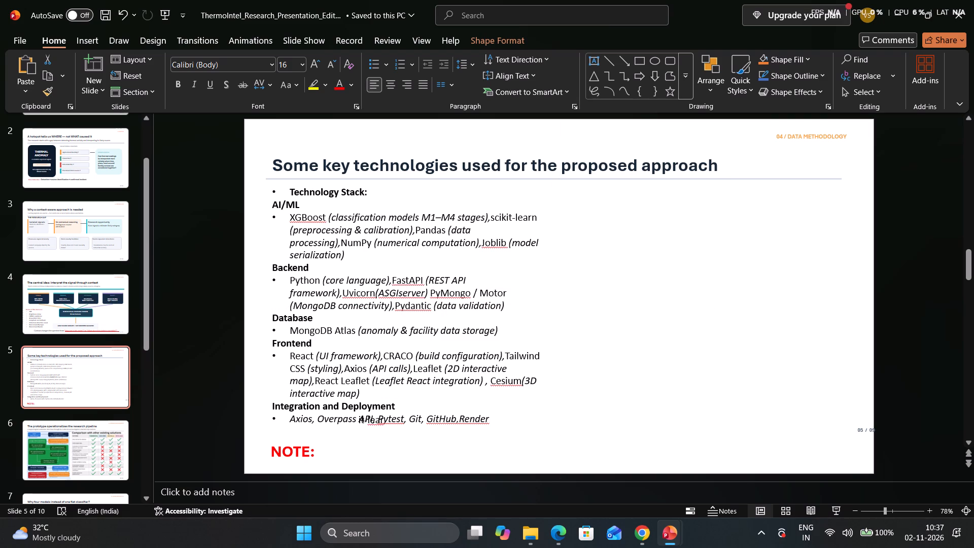
pyautogui.moveTo(517, 425); pyautogui.dragTo(476, 455)
pyautogui.click(349, 455)
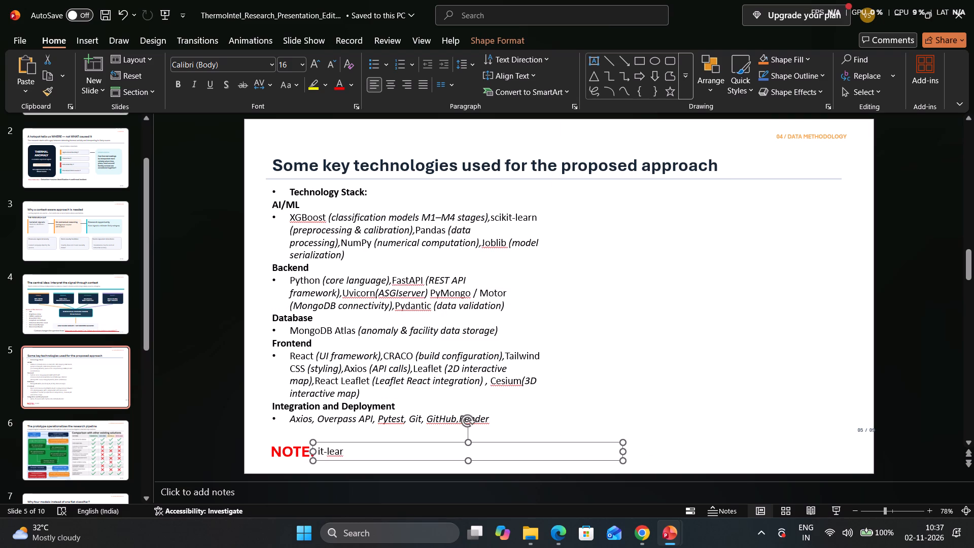
# Replace the text in the box beside “NOTE:” with “No CNN model is used due to its high computation required”.
pyautogui.click(340, 451)
pyautogui.click(344, 450)
pyautogui.click(341, 449)
pyautogui.press('BackSpace')
pyautogui.press('BackSpace')
pyautogui.press('BackSpace')
pyautogui.press('BackSpace')
pyautogui.press('BackSpace')
pyautogui.press('BackSpace')
pyautogui.press('BackSpace')
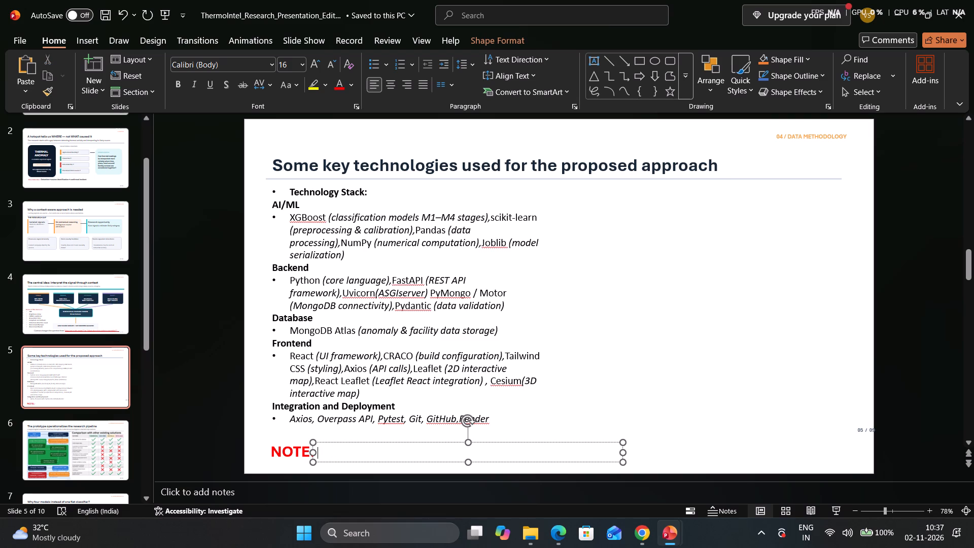
pyautogui.write('No')
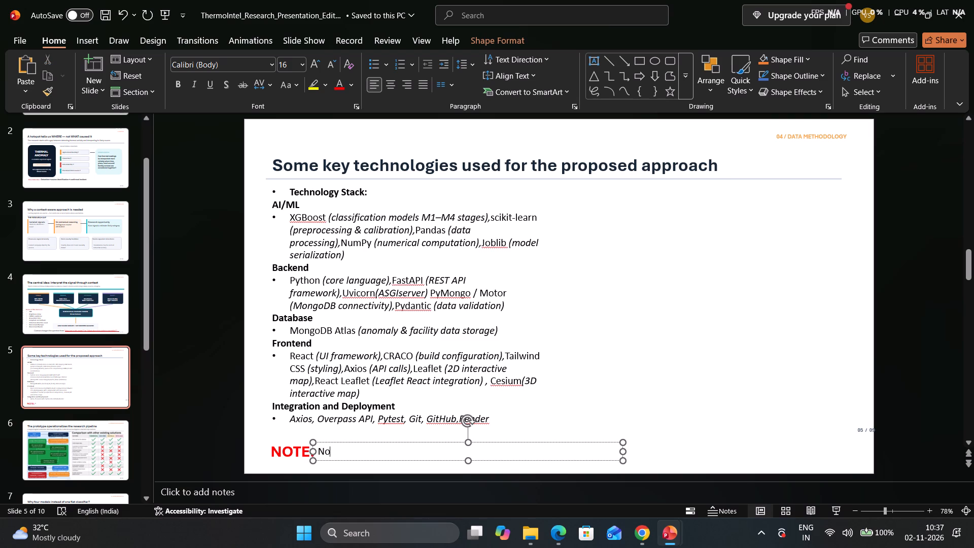
pyautogui.press('space')
pyautogui.hotkey('shift', 'c')
pyautogui.write('NN model is used due to')
pyautogui.press('space')
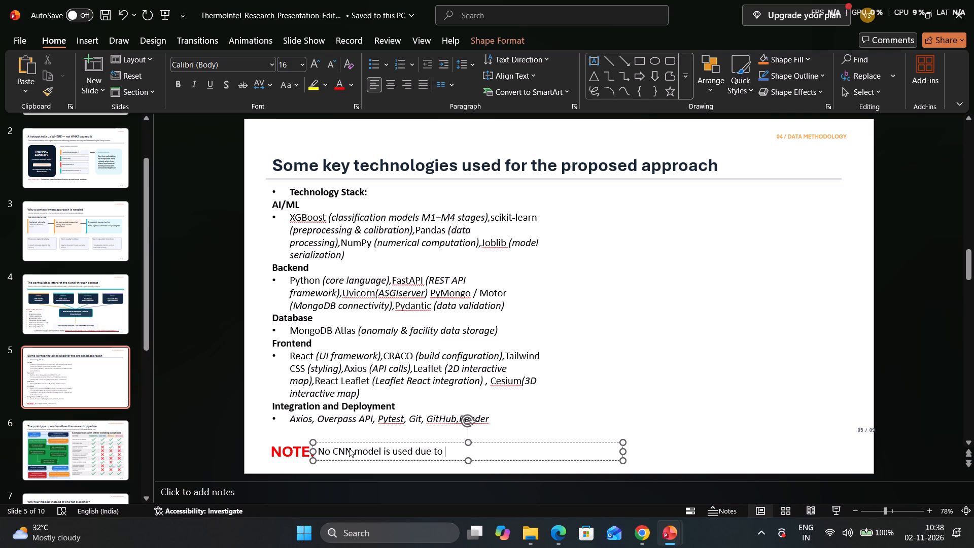
pyautogui.write('its high re')
pyautogui.press('BackSpace')
pyautogui.press('BackSpace')
pyautogui.write('comoutaio')
pyautogui.press('BackSpace')
pyautogui.press('BackSpace')
pyautogui.press('BackSpace')
pyautogui.press('BackSpace')
pyautogui.press('BackSpace')
pyautogui.press('BackSpace')
pyautogui.write('putao')
pyautogui.press('BackSpace')
pyautogui.write('ion re')
pyautogui.write('quired')
pyautogui.press('space')
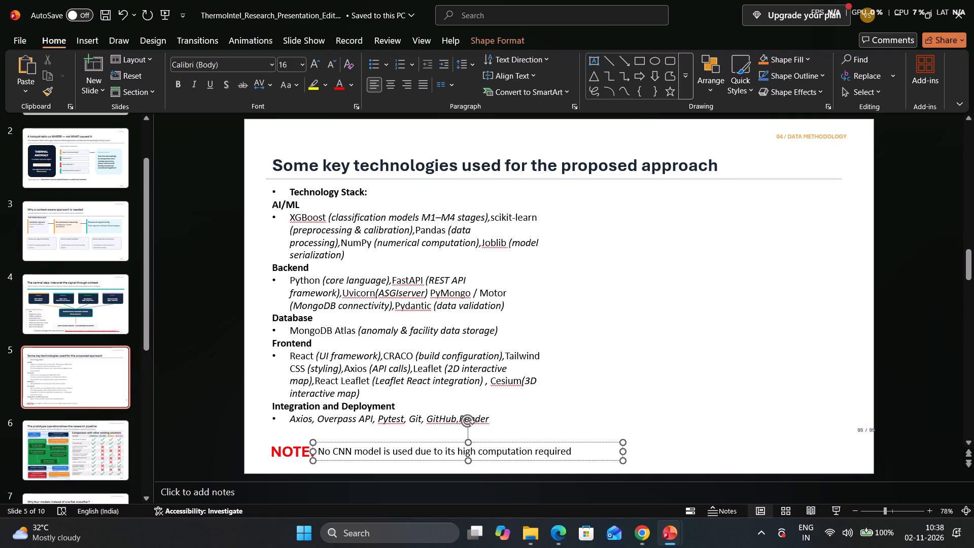
# Replace the word “model” in the note sentence with “methadology”.
pyautogui.click(381, 453)
pyautogui.press('BackSpace')
pyautogui.press('BackSpace')
pyautogui.press('BackSpace')
pyautogui.press('BackSpace')
pyautogui.press('BackSpace')
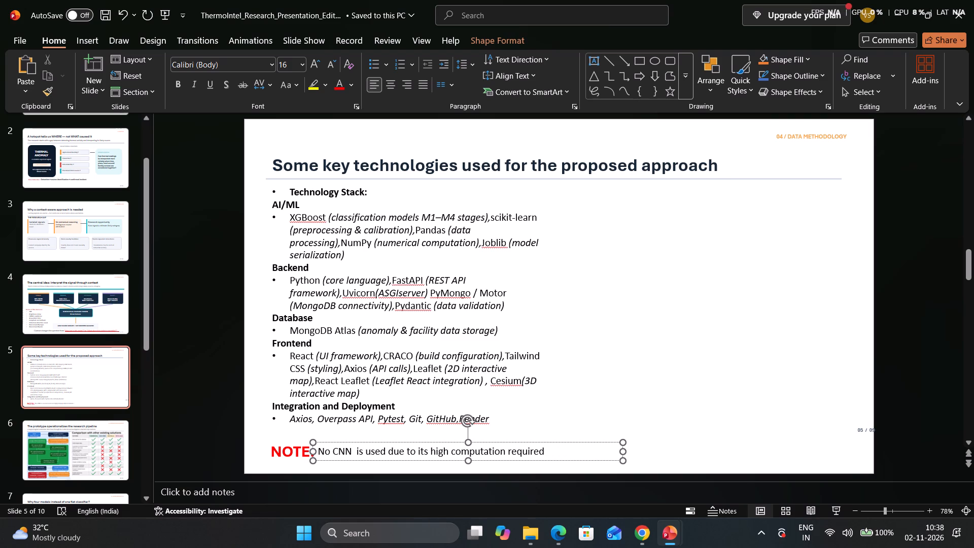
pyautogui.write('methado')
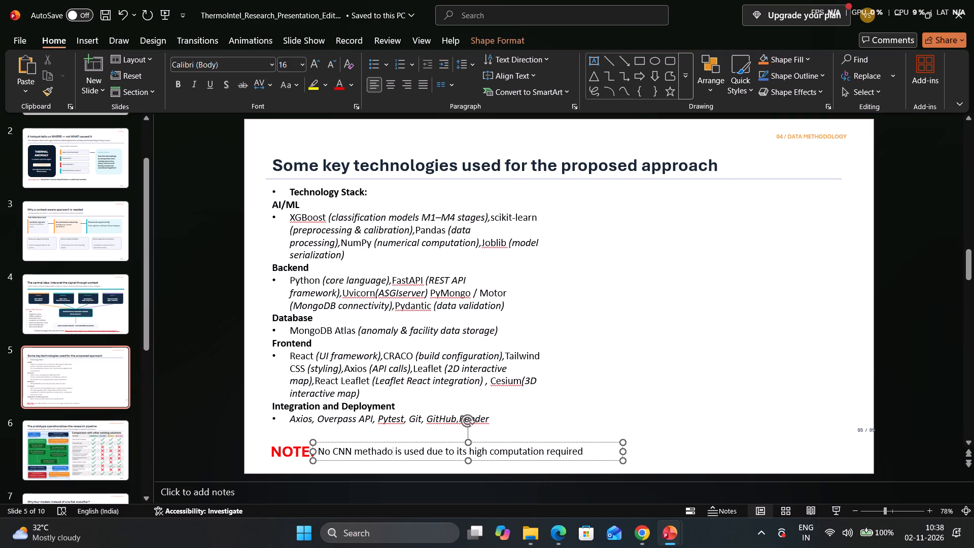
pyautogui.write('logy')
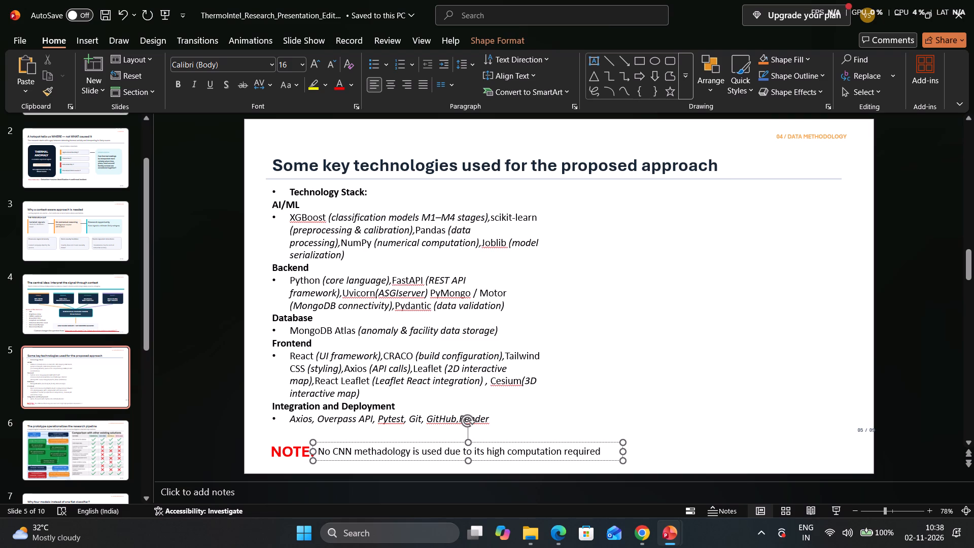
pyautogui.click(543, 374)
pyautogui.click(597, 446)
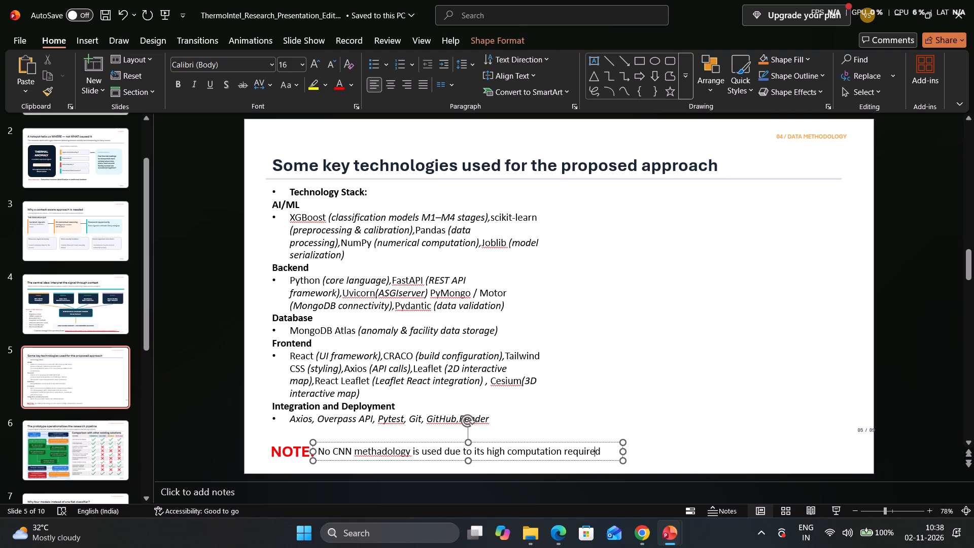
pyautogui.click(655, 416)
# Nudge the “NOTE:” box and its sentence box slightly toward the slide's left edge so that they sit close together without overlapping text.
pyautogui.click(295, 453)
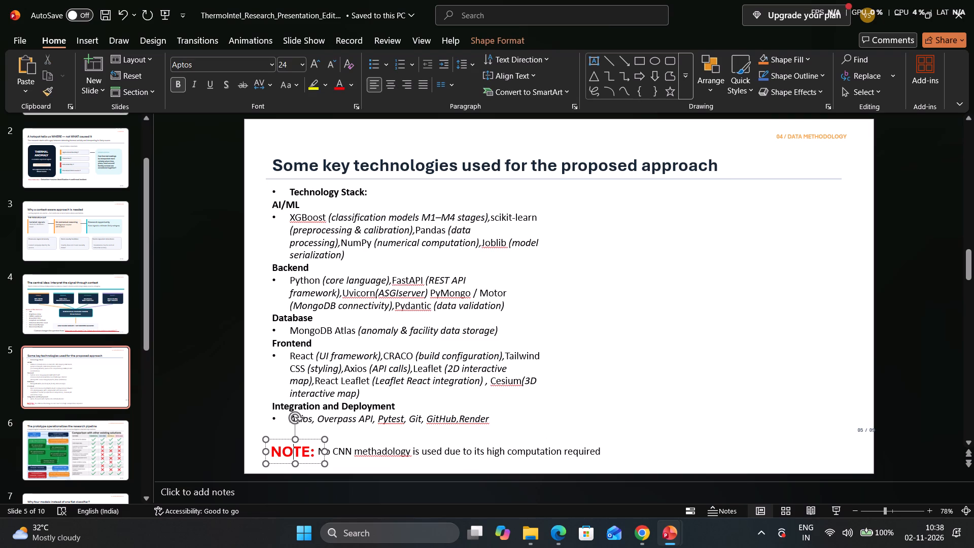
pyautogui.click(284, 465)
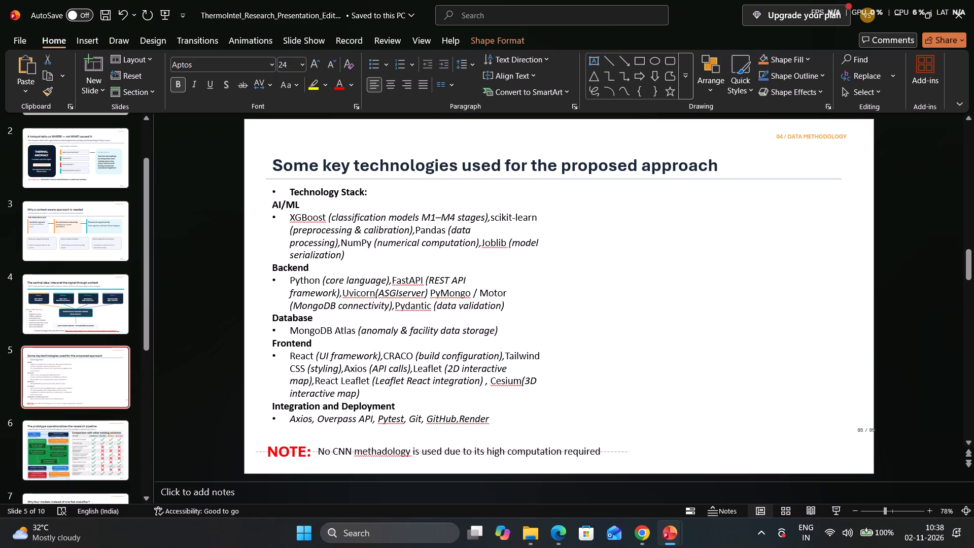
pyautogui.click(324, 453)
pyautogui.click(360, 453)
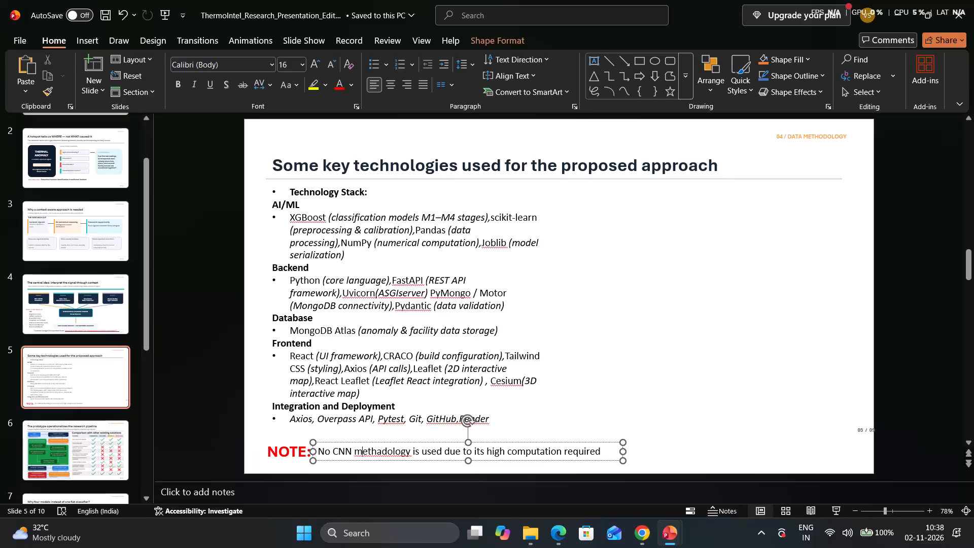
pyautogui.moveTo(370, 461); pyautogui.dragTo(364, 461)
pyautogui.click(637, 361)
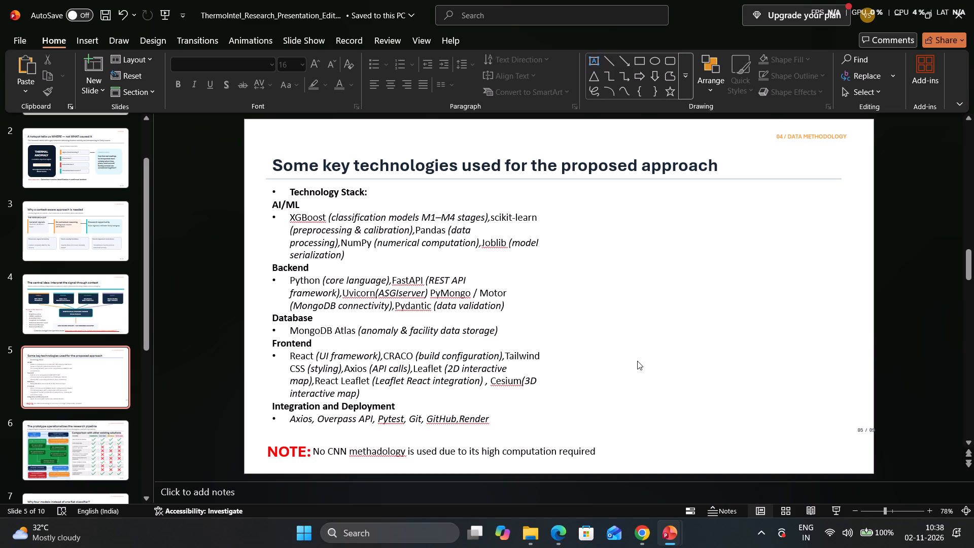
# Look through slides 3 to 9 to review their content and layout, ending back on slide 5.
pyautogui.click(57, 252)
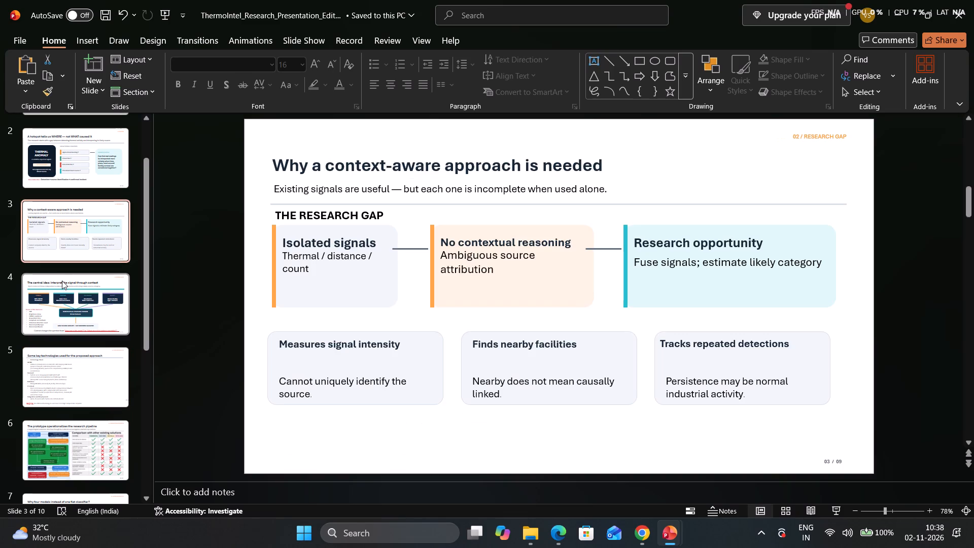
pyautogui.click(62, 281)
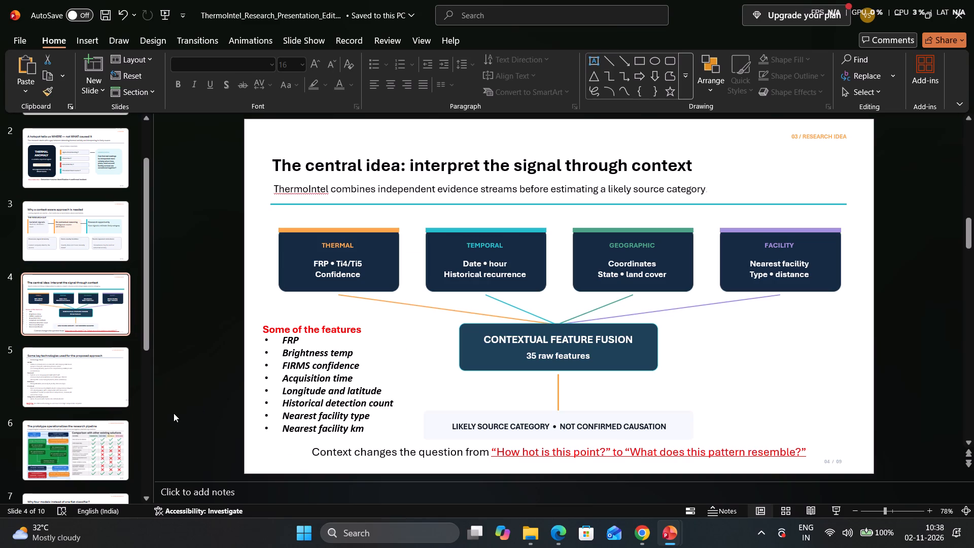
pyautogui.click(101, 365)
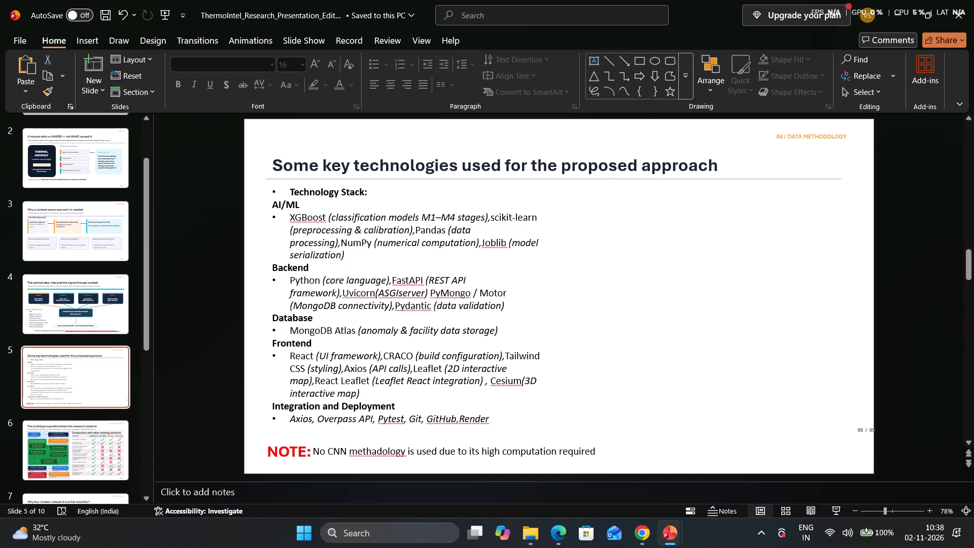
pyautogui.click(612, 195)
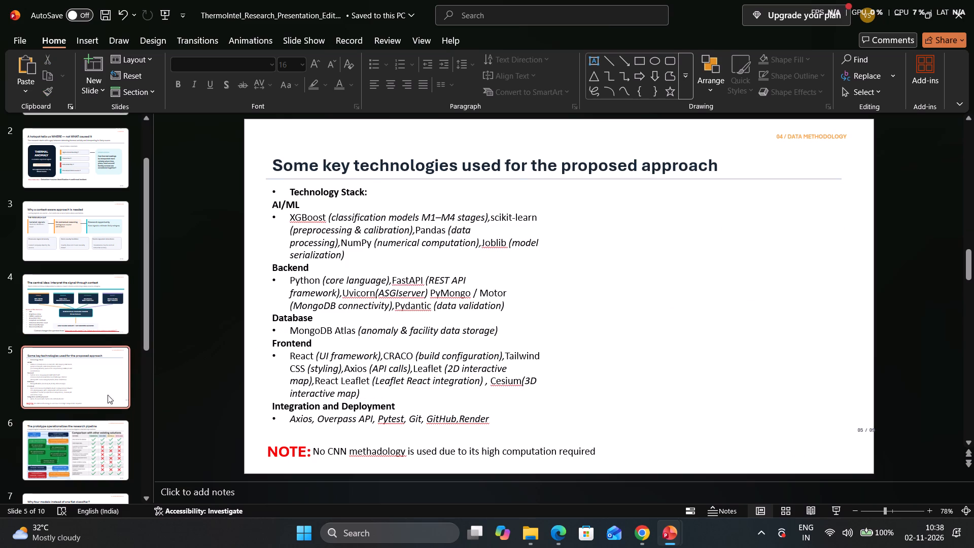
pyautogui.click(85, 426)
pyautogui.scroll(-1, 355, 340)
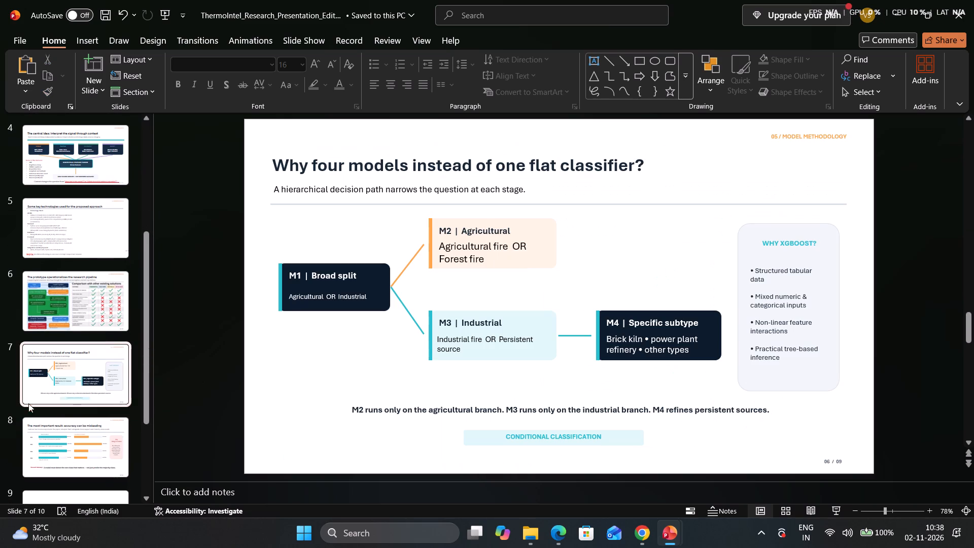
pyautogui.click(62, 373)
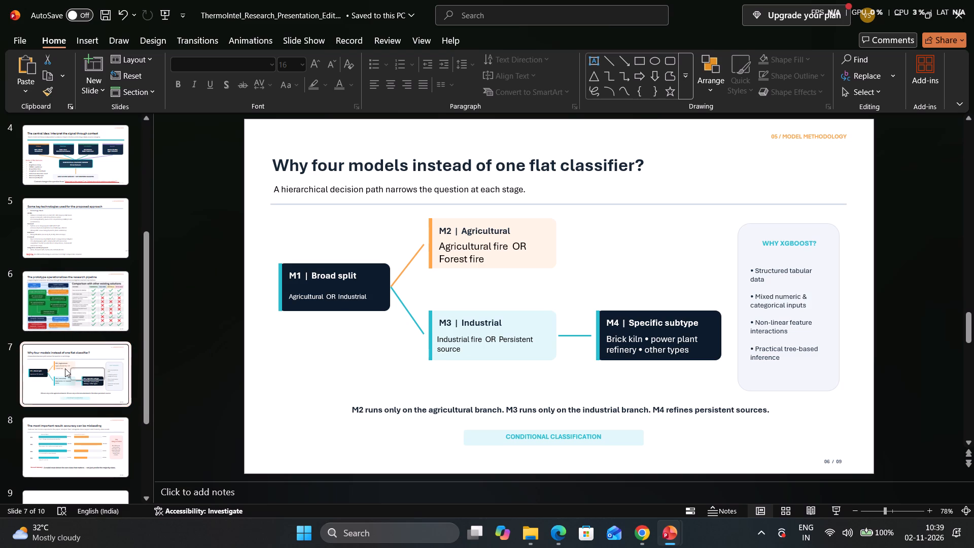
pyautogui.click(48, 395)
pyautogui.click(51, 442)
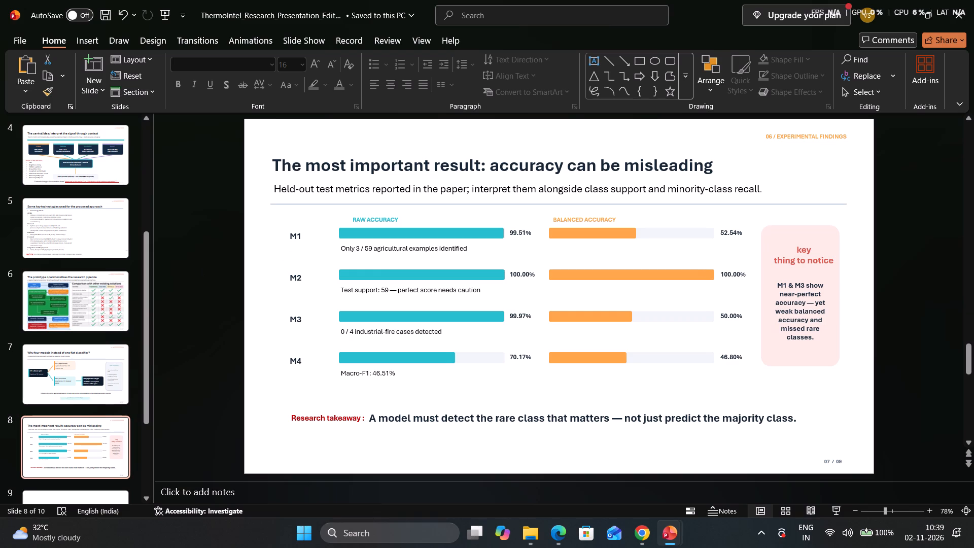
pyautogui.scroll(-3, 142, 378)
pyautogui.click(72, 403)
pyautogui.scroll(-2, 67, 417)
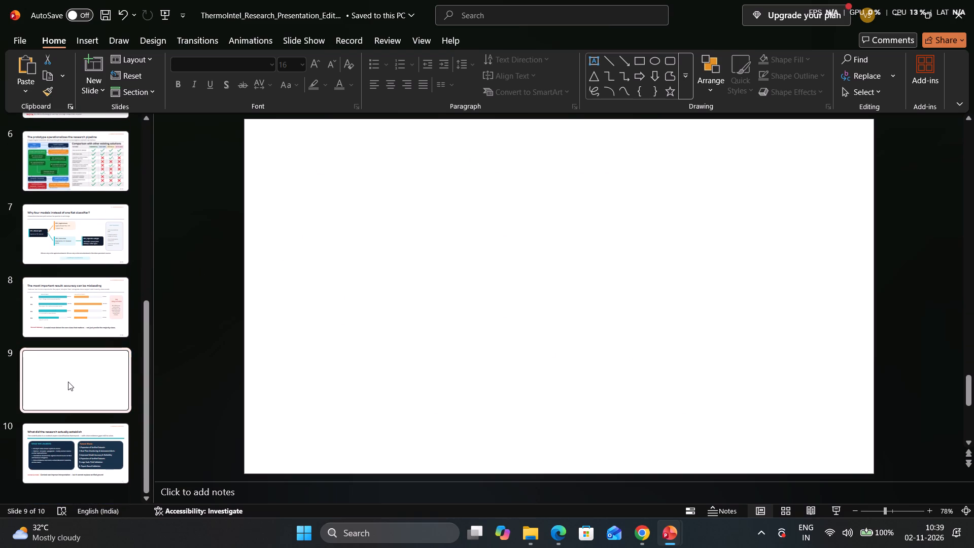
pyautogui.scroll(5, 68, 382)
pyautogui.click(76, 254)
pyautogui.scroll(1, 294, 274)
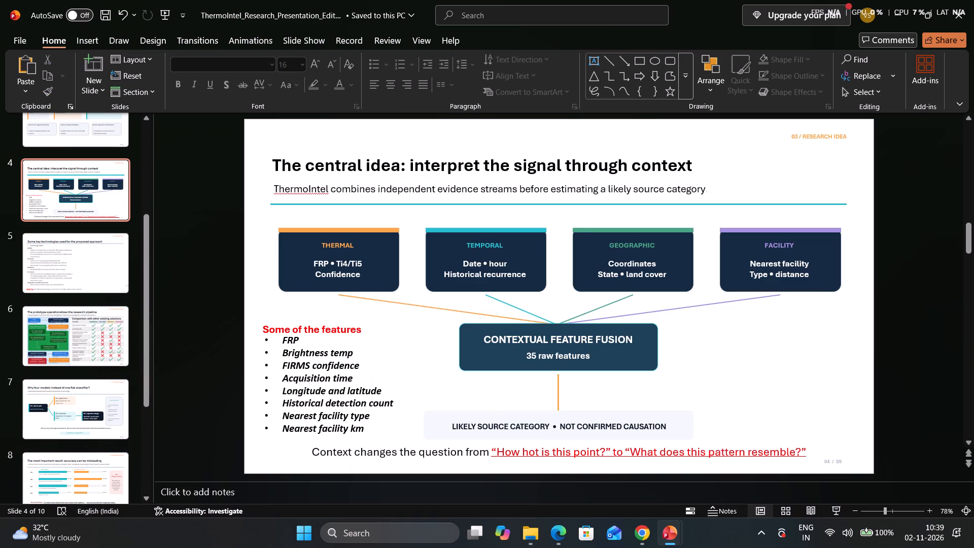
pyautogui.click(60, 319)
pyautogui.click(48, 266)
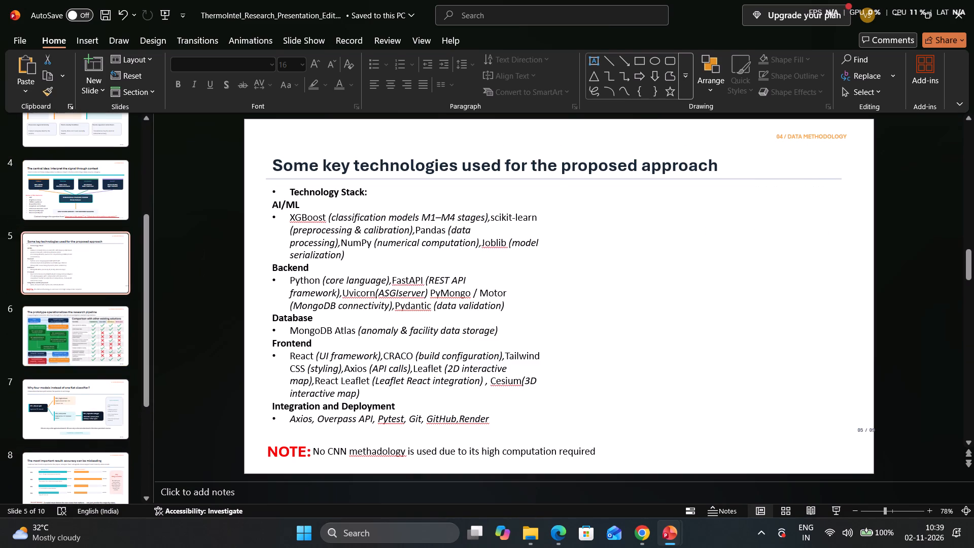
# Duplicate the “Technology Stack:” bullet as a separate text box and place it beside the list, under the right half of the title.
pyautogui.moveTo(293, 191); pyautogui.dragTo(368, 193)
pyautogui.rightClick(354, 191)
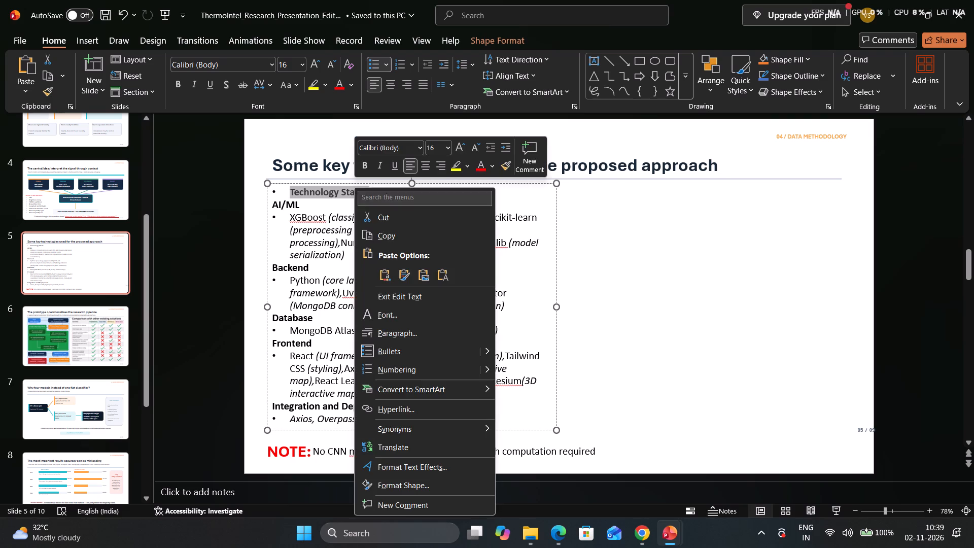
pyautogui.click(399, 232)
pyautogui.click(612, 222)
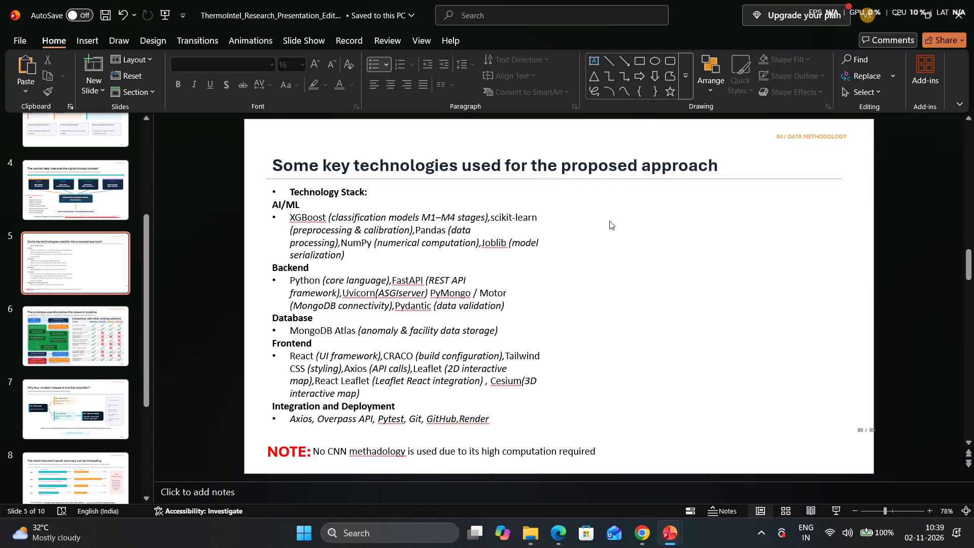
pyautogui.hotkey('ctrl', 'v')
pyautogui.click(515, 294)
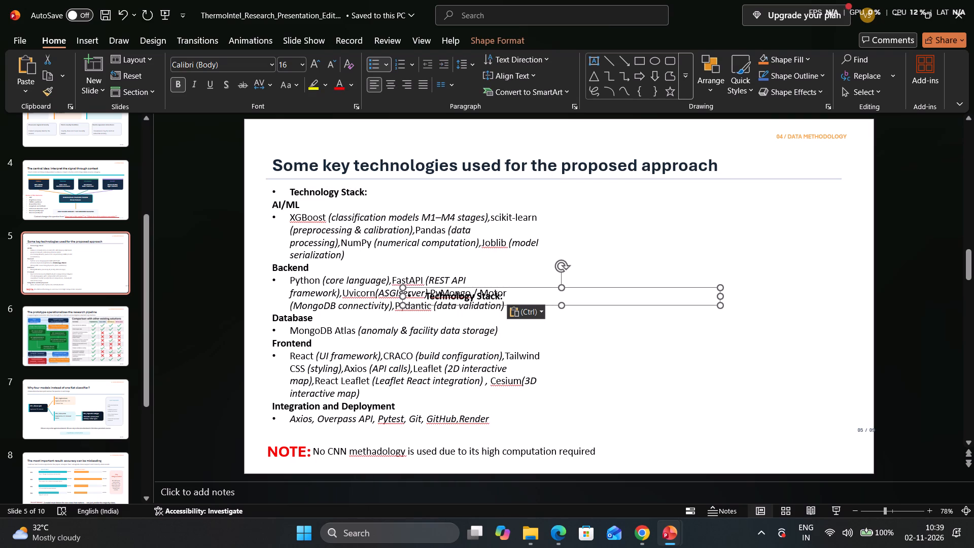
pyautogui.click(499, 301)
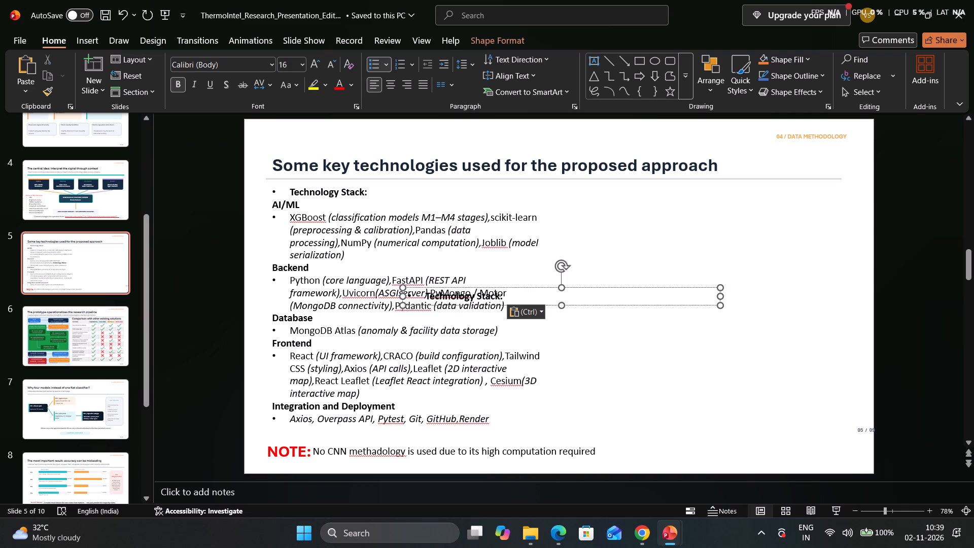
pyautogui.moveTo(500, 305); pyautogui.dragTo(657, 207)
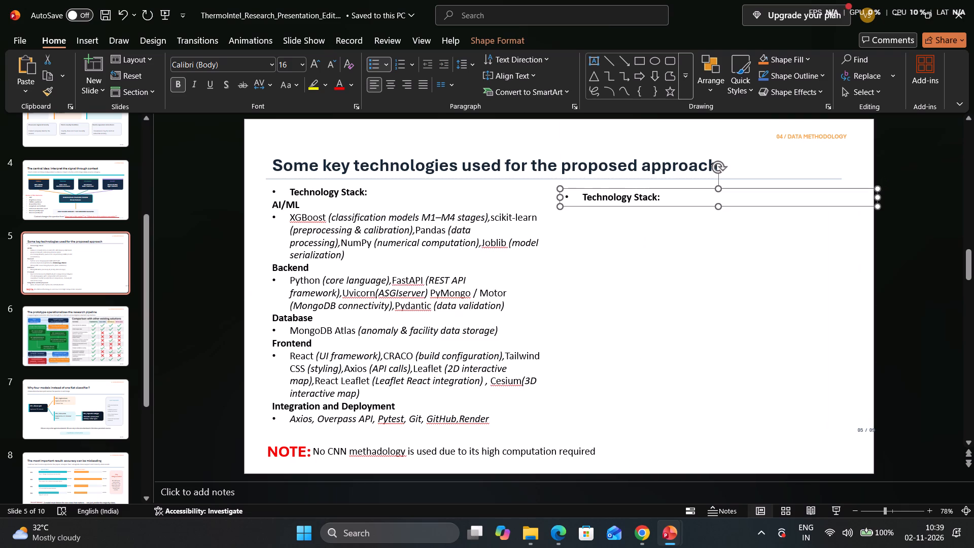
# Extend the slide 5 title by adding “and some important process” after “approach”.
pyautogui.click(684, 164)
pyautogui.click(712, 165)
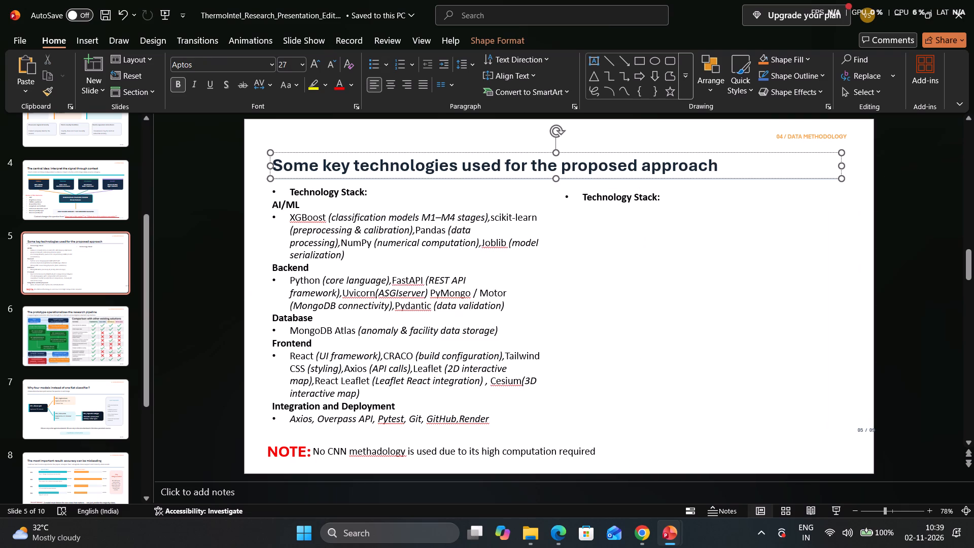
pyautogui.click(718, 165)
pyautogui.press('space')
pyautogui.write('and')
pyautogui.press('space')
pyautogui.write('some')
pyautogui.press('space')
pyautogui.write('impr')
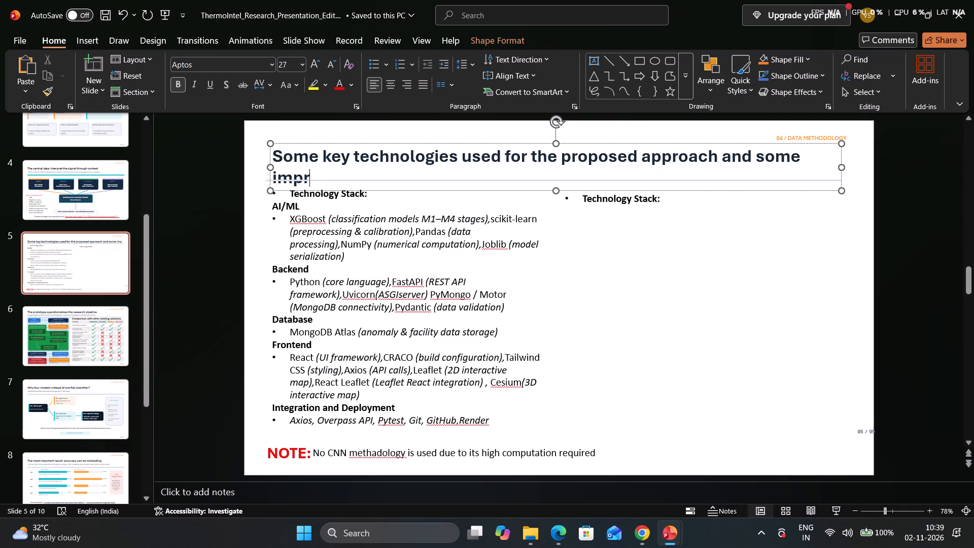
pyautogui.press('BackSpace')
pyautogui.write('ortant')
pyautogui.press('space')
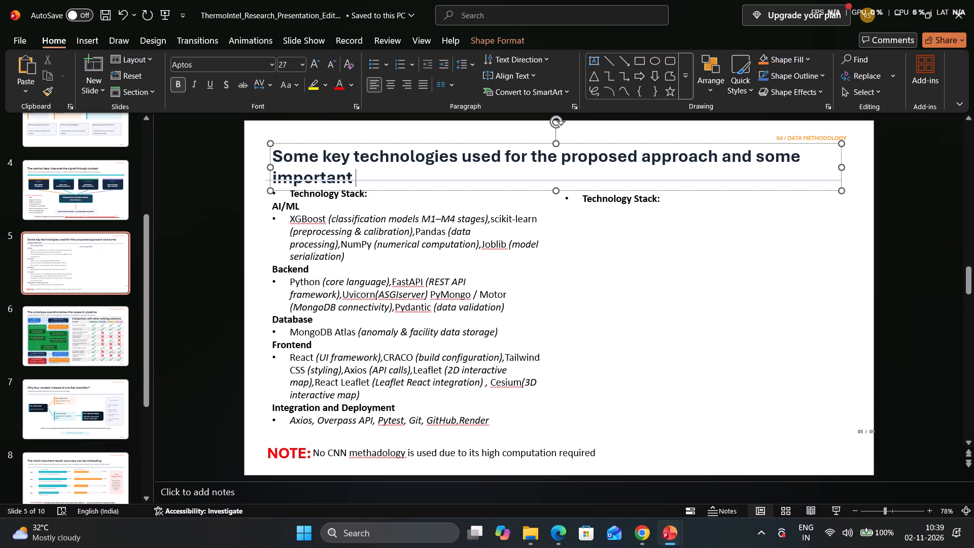
pyautogui.write('process')
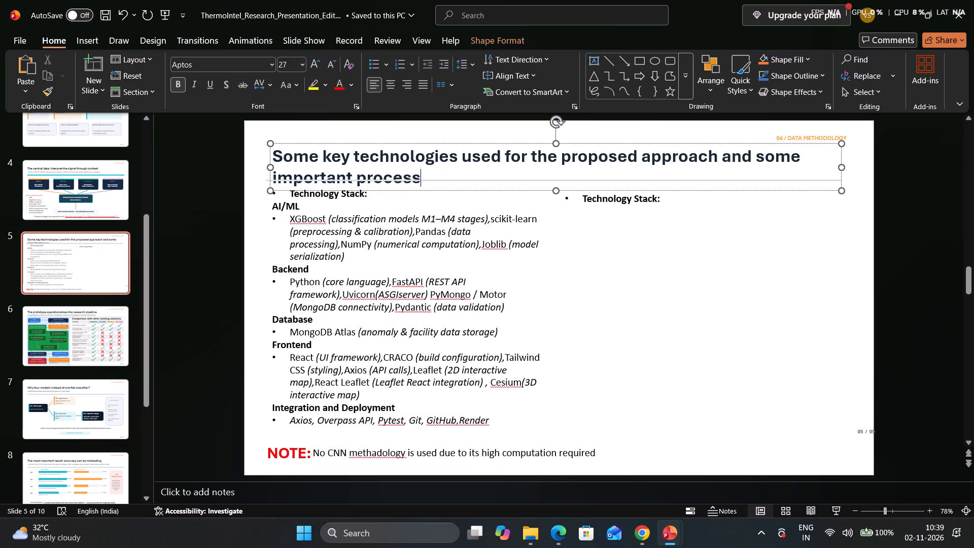
# Set the font size of the whole slide 5 title to 20.
pyautogui.click(306, 62)
pyautogui.click(302, 65)
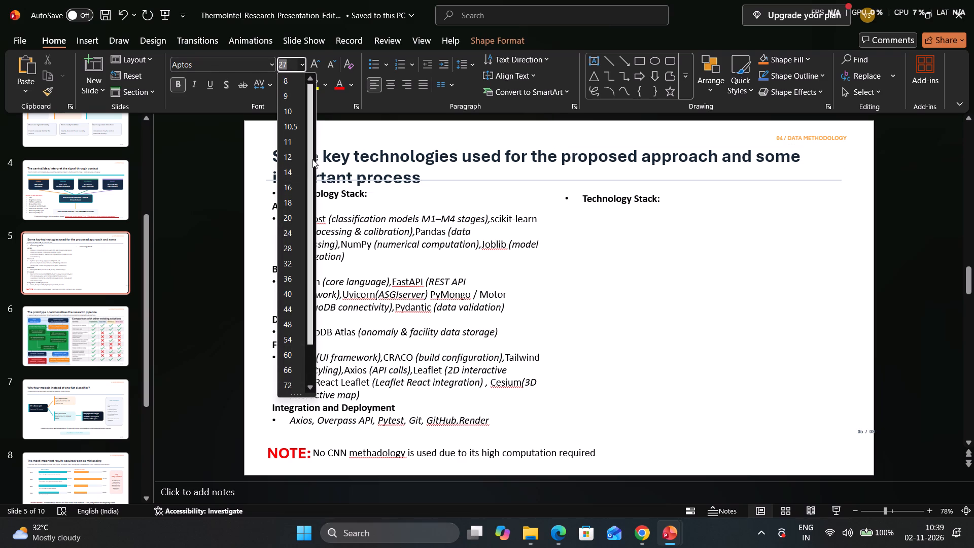
pyautogui.click(312, 159)
pyautogui.click(323, 157)
pyautogui.moveTo(271, 152); pyautogui.dragTo(386, 187)
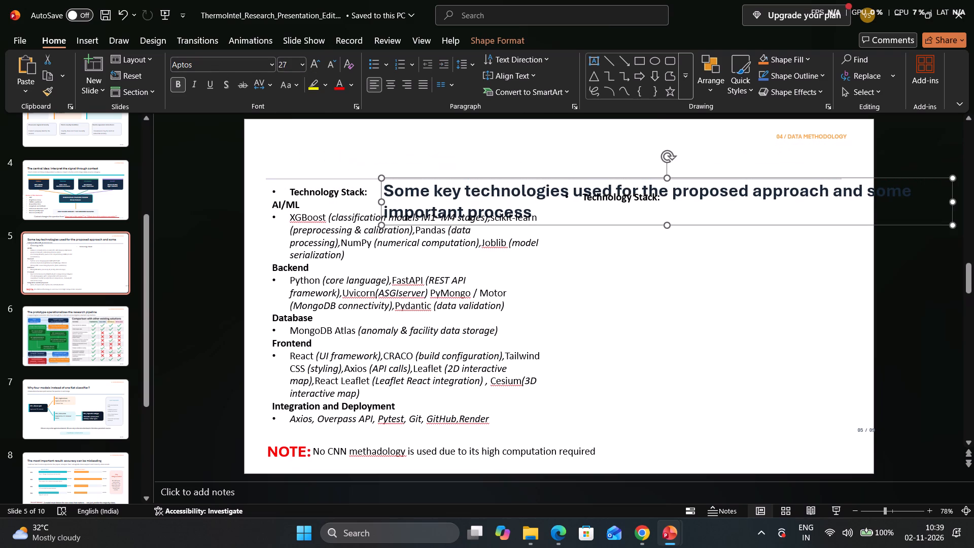
pyautogui.hotkey('ctrl', 'z')
pyautogui.moveTo(274, 154); pyautogui.dragTo(384, 182)
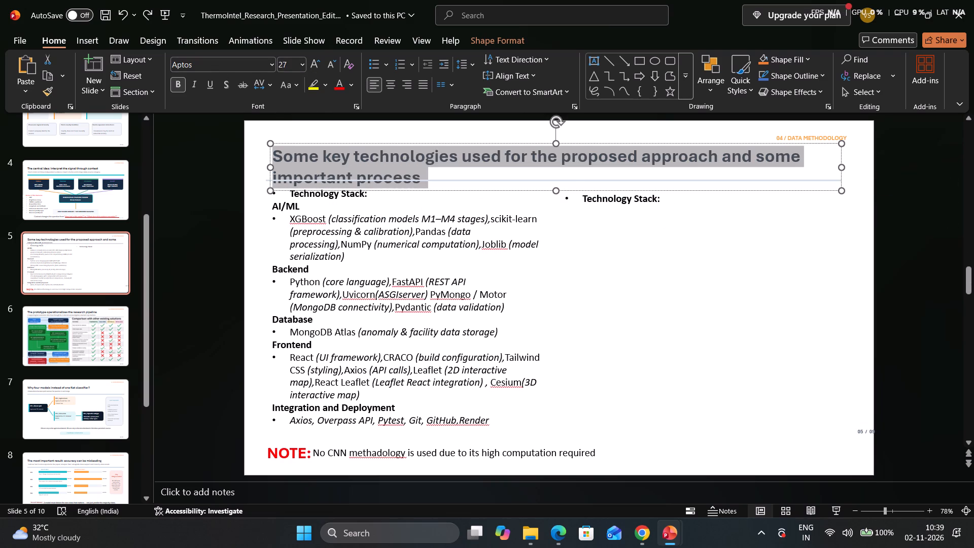
pyautogui.moveTo(384, 182); pyautogui.dragTo(385, 182)
pyautogui.click(303, 65)
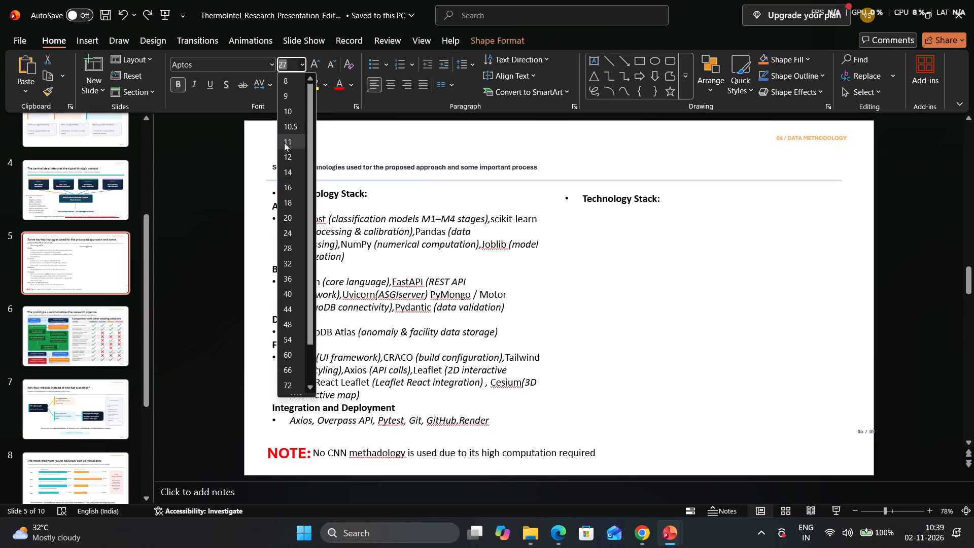
pyautogui.click(297, 222)
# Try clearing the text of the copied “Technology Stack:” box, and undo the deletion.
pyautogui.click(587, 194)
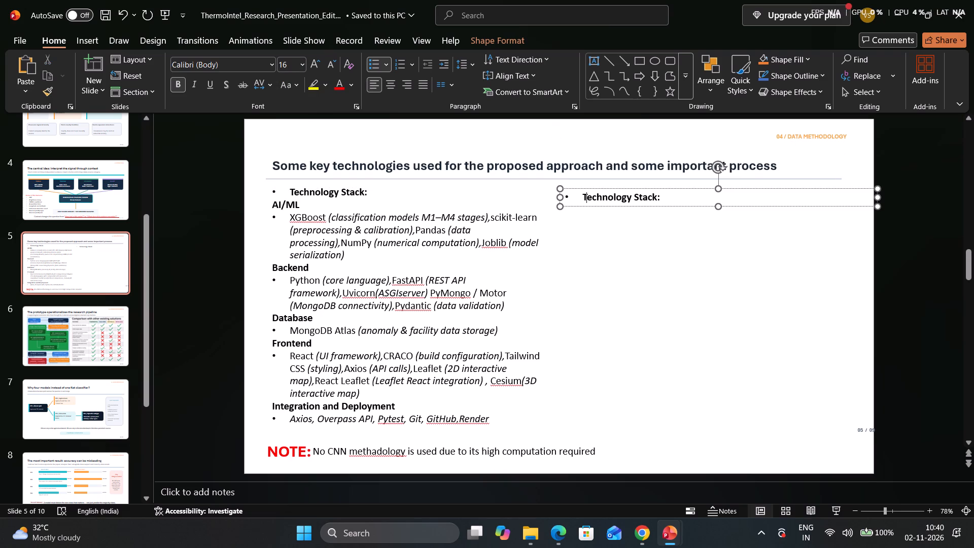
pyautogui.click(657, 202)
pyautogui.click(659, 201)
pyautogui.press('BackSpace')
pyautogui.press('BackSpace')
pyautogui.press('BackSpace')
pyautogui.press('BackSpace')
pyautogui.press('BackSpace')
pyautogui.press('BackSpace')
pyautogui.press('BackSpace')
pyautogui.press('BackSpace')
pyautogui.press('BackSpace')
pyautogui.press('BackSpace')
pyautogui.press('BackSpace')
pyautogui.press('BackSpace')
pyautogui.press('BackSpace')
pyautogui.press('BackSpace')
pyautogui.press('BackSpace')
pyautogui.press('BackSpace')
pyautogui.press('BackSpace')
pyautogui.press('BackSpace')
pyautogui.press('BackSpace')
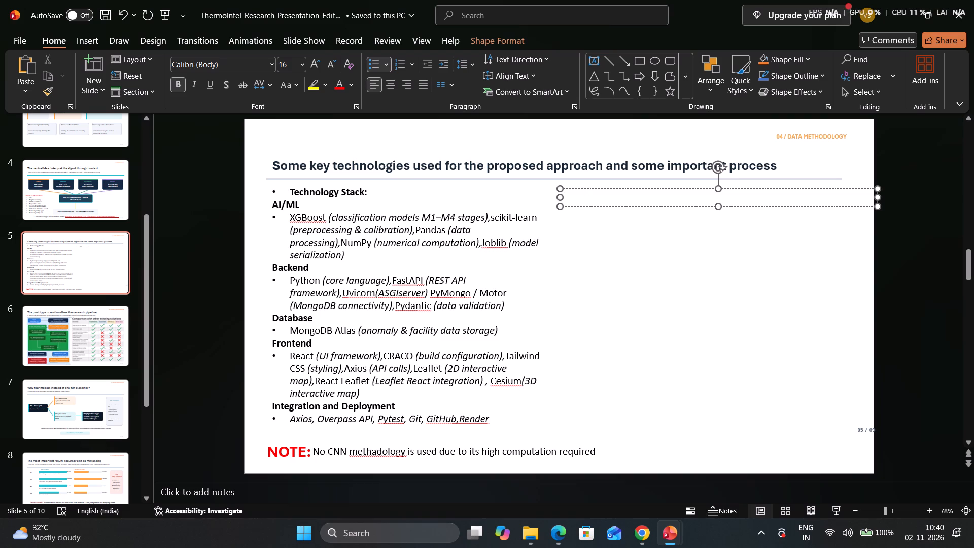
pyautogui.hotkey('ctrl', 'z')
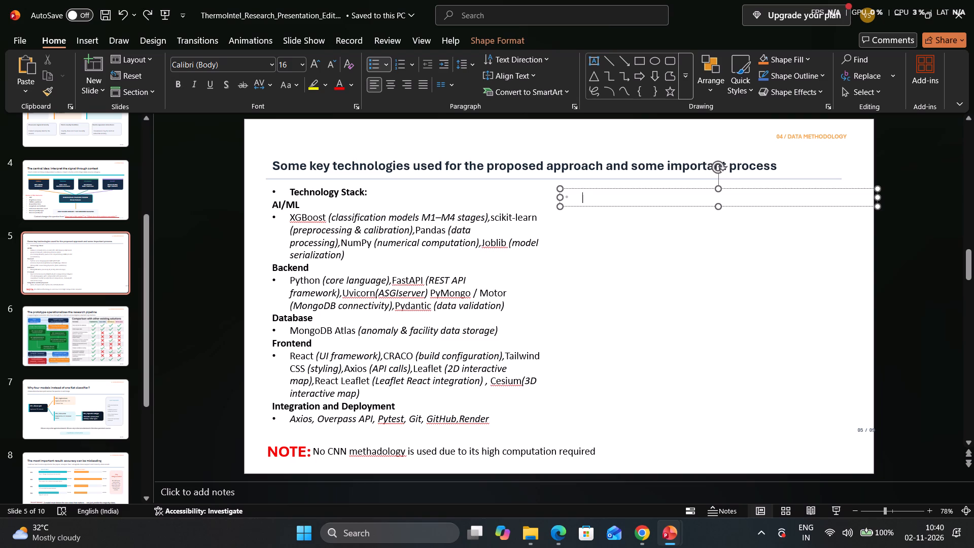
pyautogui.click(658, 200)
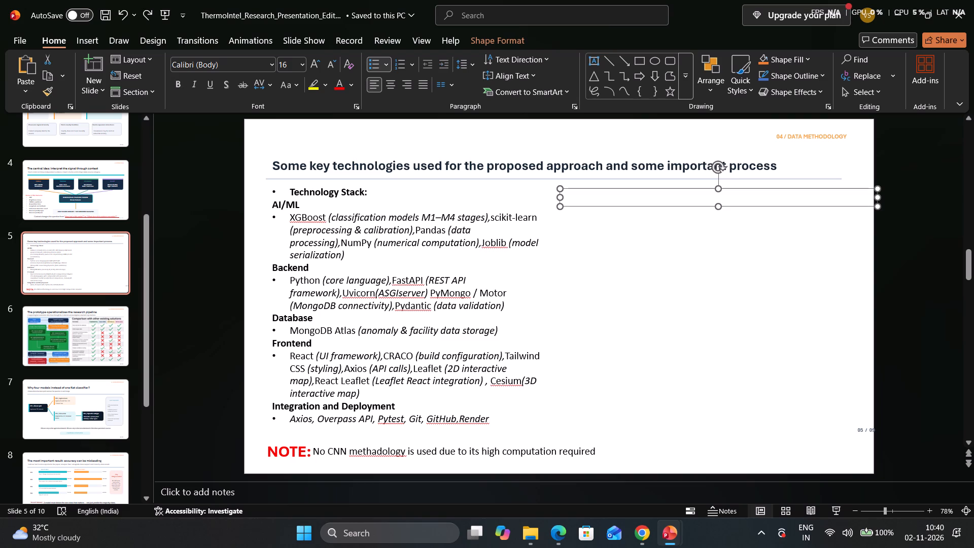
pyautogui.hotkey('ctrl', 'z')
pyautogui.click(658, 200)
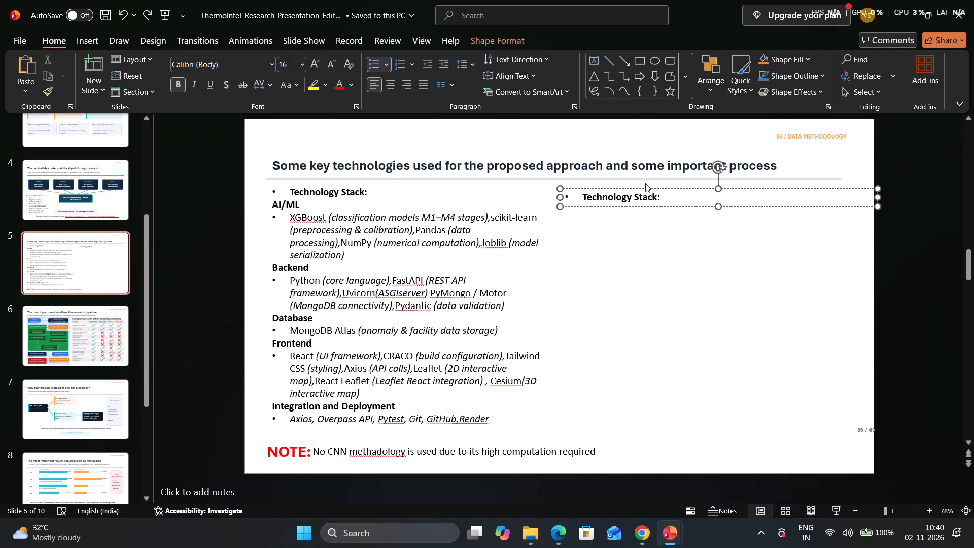
# Switch to the ThermoIntel context dossier PDF in Edge and copy the Z-score formula under “Why the Z-score exists”.
pyautogui.click(556, 500)
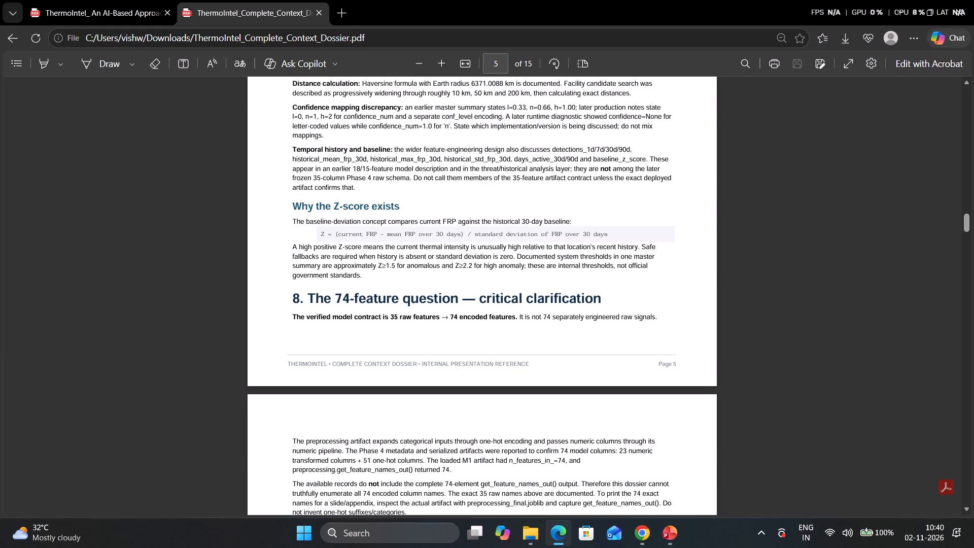
pyautogui.scroll(2, 307, 197)
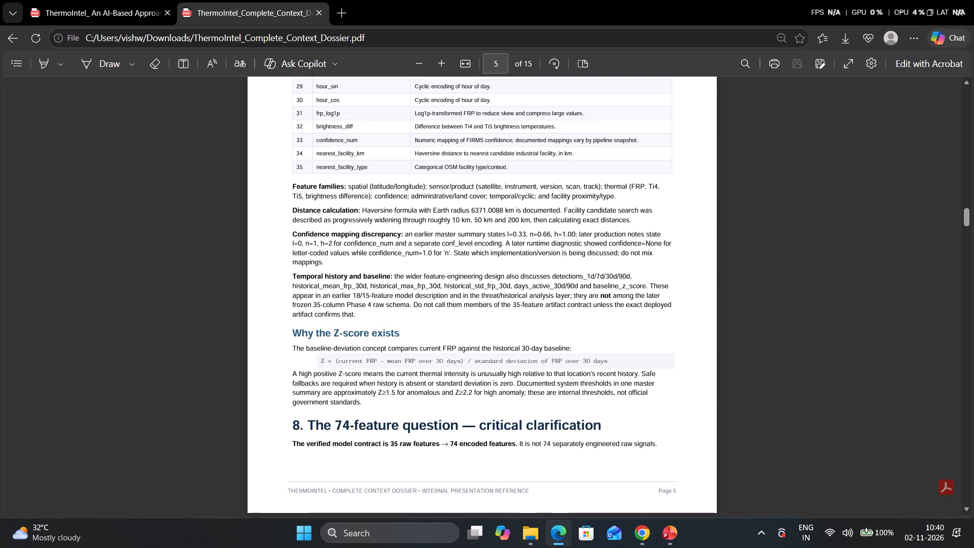
pyautogui.moveTo(302, 349); pyautogui.dragTo(430, 350)
pyautogui.click(431, 350)
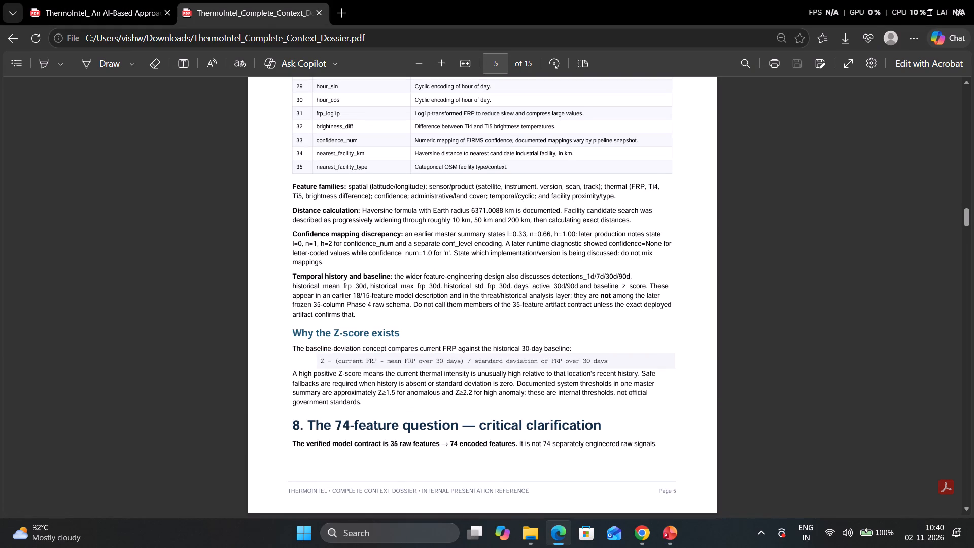
pyautogui.moveTo(322, 361); pyautogui.dragTo(419, 361)
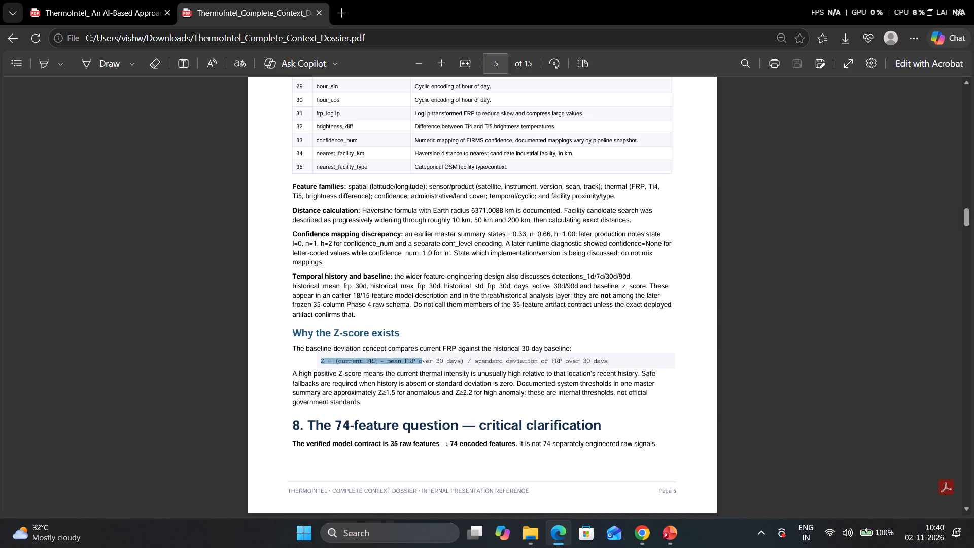
pyautogui.moveTo(419, 361); pyautogui.dragTo(612, 361)
pyautogui.rightClick(580, 353)
pyautogui.click(519, 361)
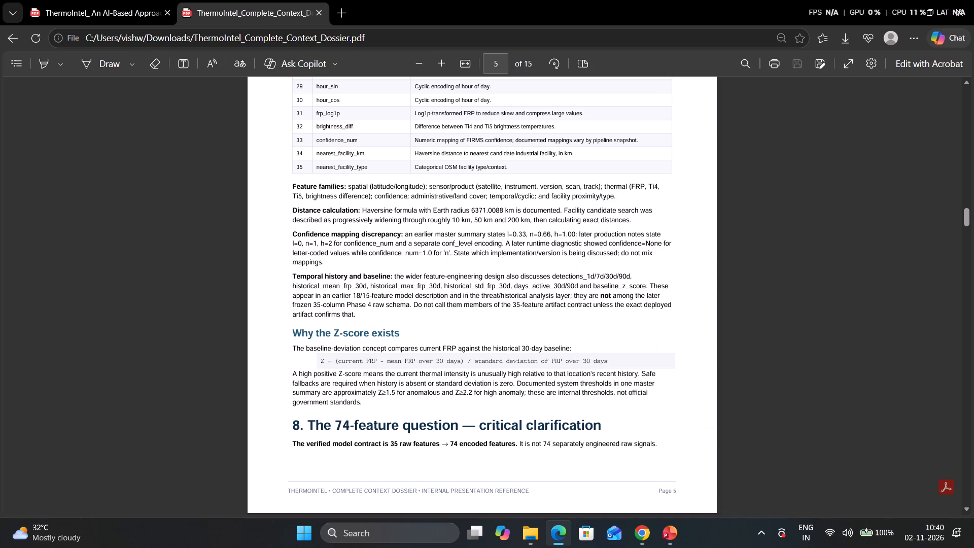
pyautogui.moveTo(320, 364); pyautogui.dragTo(608, 369)
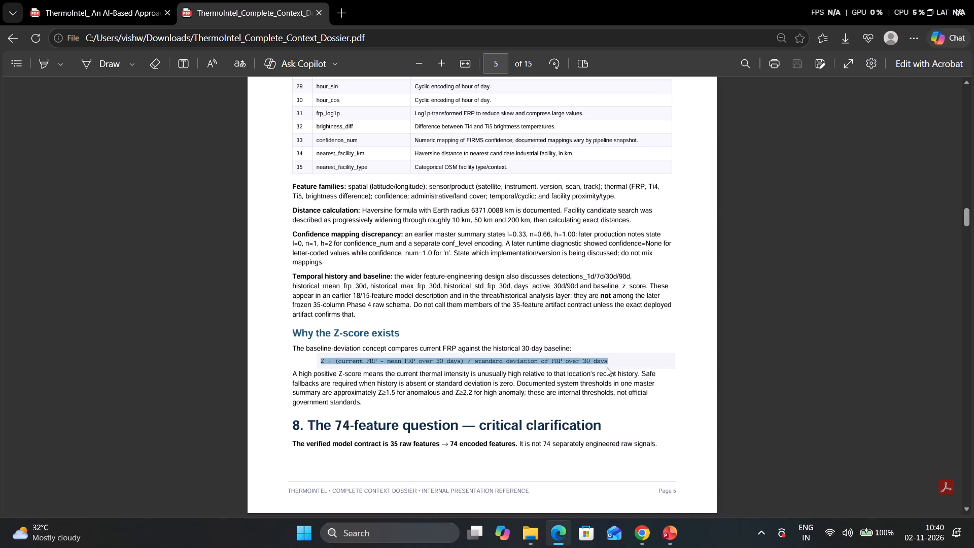
pyautogui.rightClick(594, 361)
pyautogui.click(635, 122)
# Read the dossier from the 74-feature clarification through the four-model ML hierarchy, “Why XGBoost?” and “Why not deep learning?” passages.
pyautogui.scroll(-3, 325, 383)
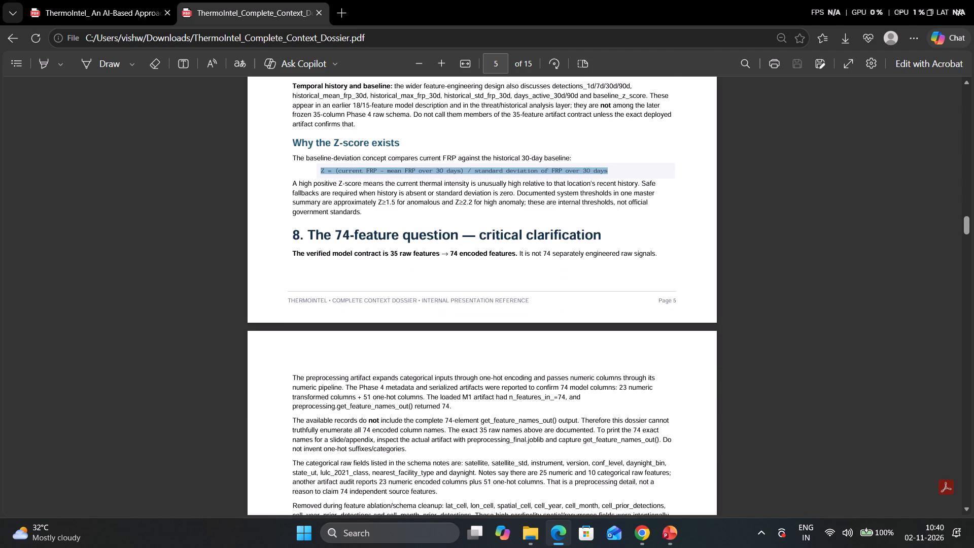
pyautogui.scroll(-1, 395, 377)
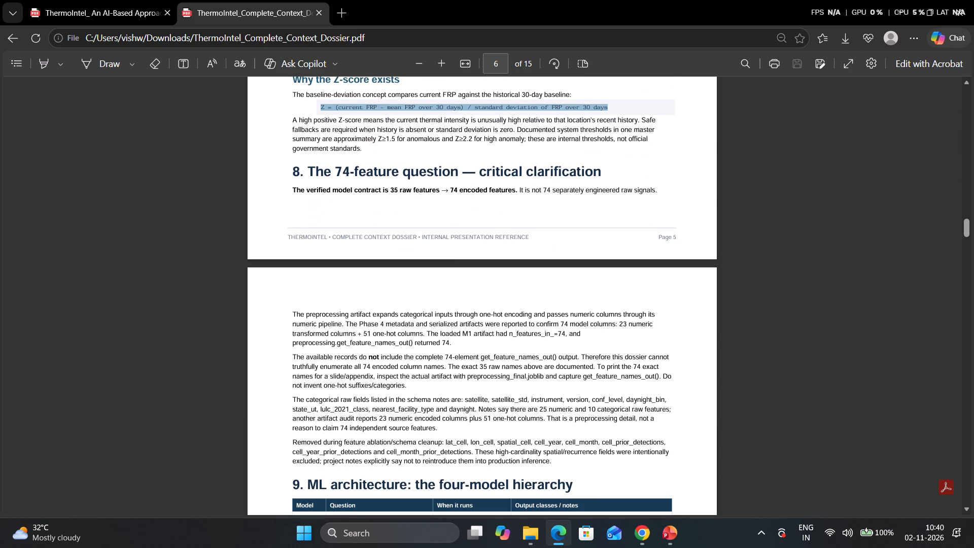
pyautogui.scroll(-3, 355, 345)
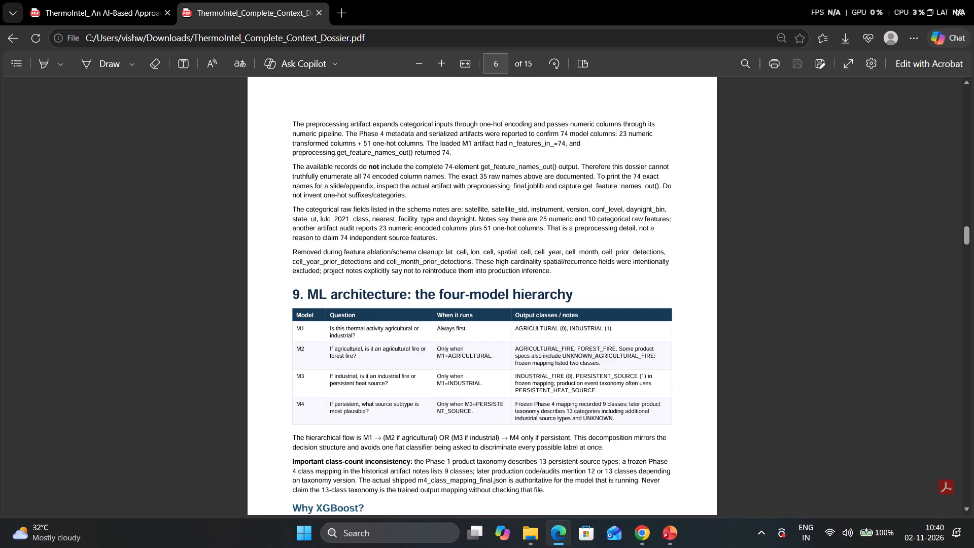
pyautogui.scroll(-1, 363, 289)
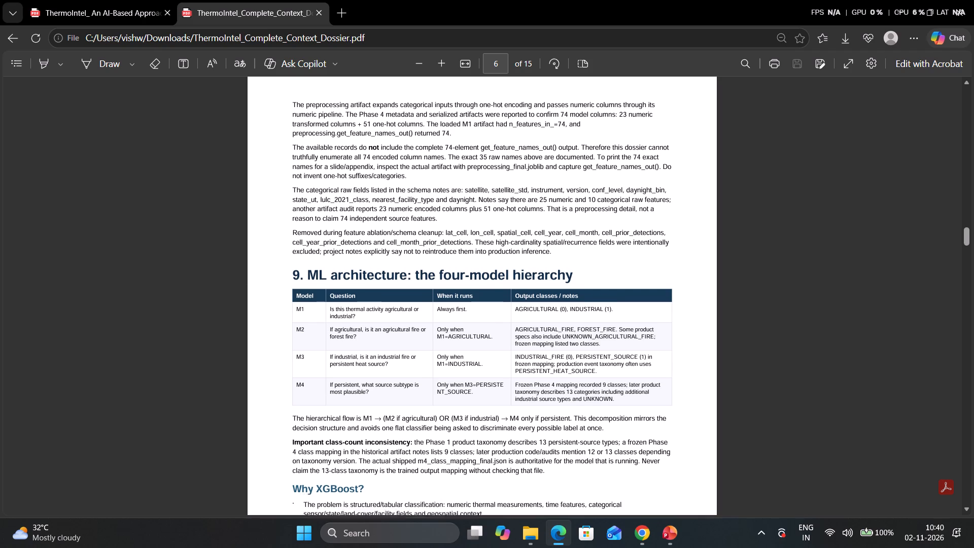
pyautogui.scroll(-4, 363, 289)
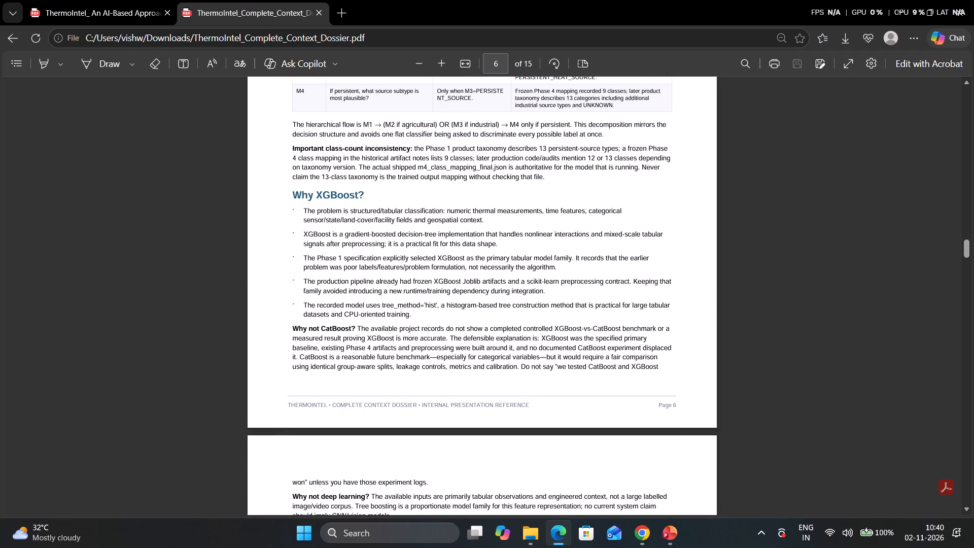
pyautogui.scroll(-3, 360, 287)
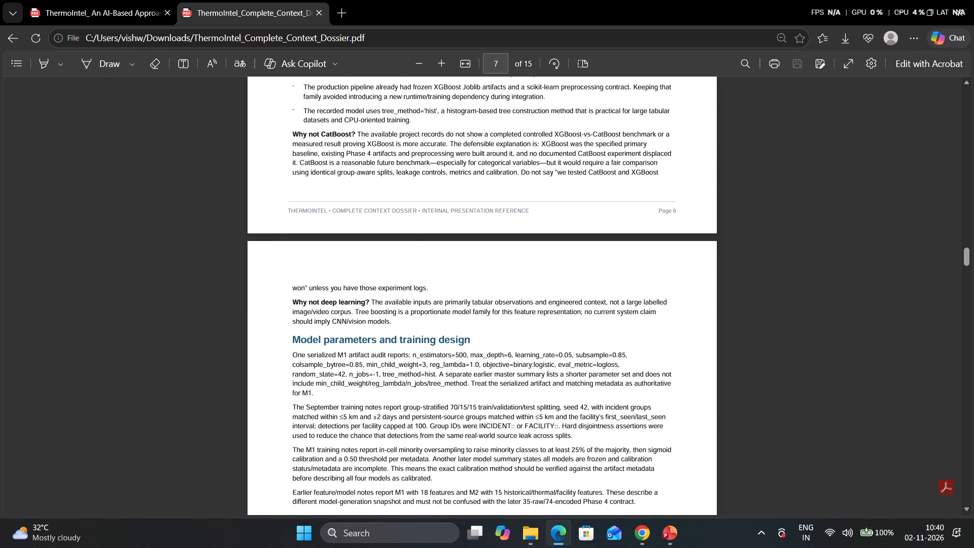
pyautogui.moveTo(370, 302); pyautogui.dragTo(390, 314)
pyautogui.click(387, 321)
pyautogui.moveTo(334, 321); pyautogui.dragTo(363, 323)
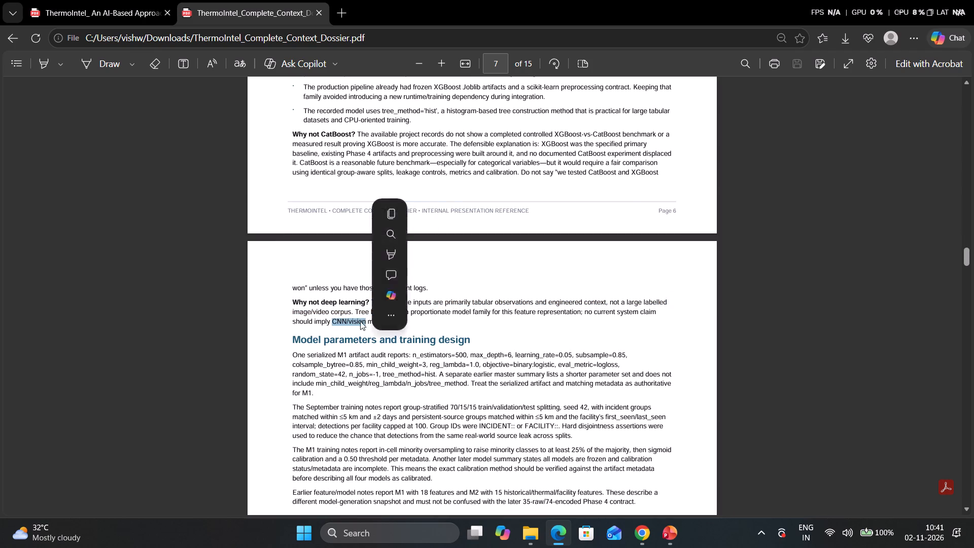
pyautogui.click(360, 321)
# Read the dossier's model parameters, section 10 on model performance, and section 11 on labels and ground truth.
pyautogui.scroll(-2, 331, 327)
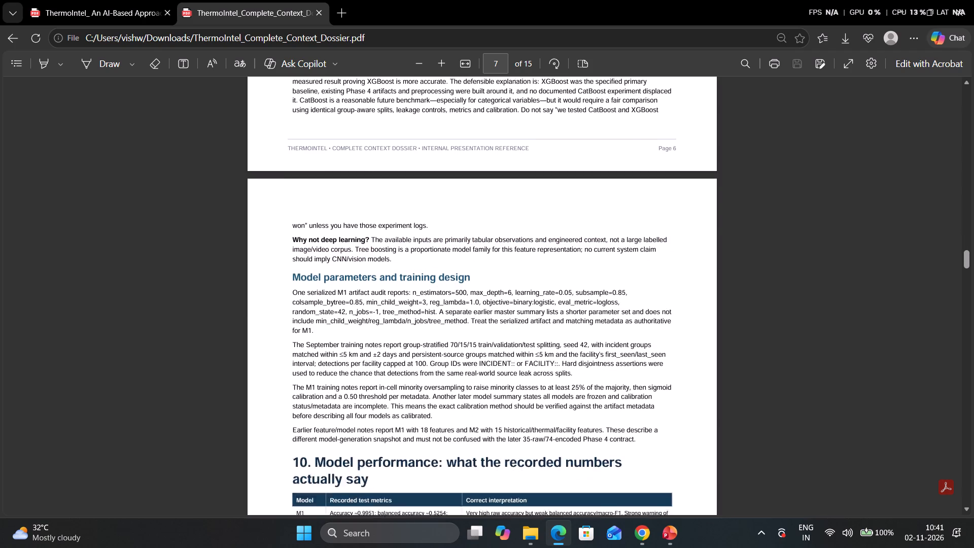
pyautogui.scroll(-1, 331, 327)
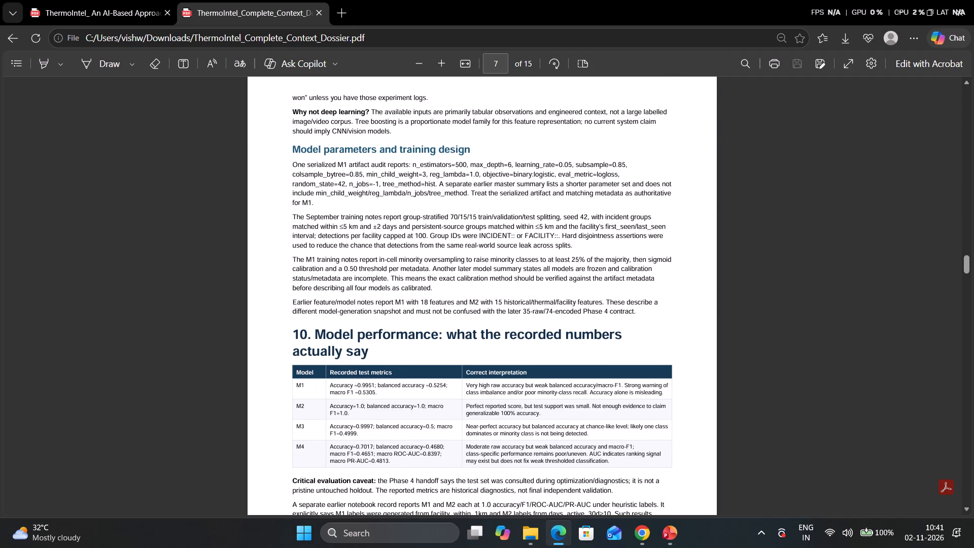
pyautogui.scroll(-3, 342, 352)
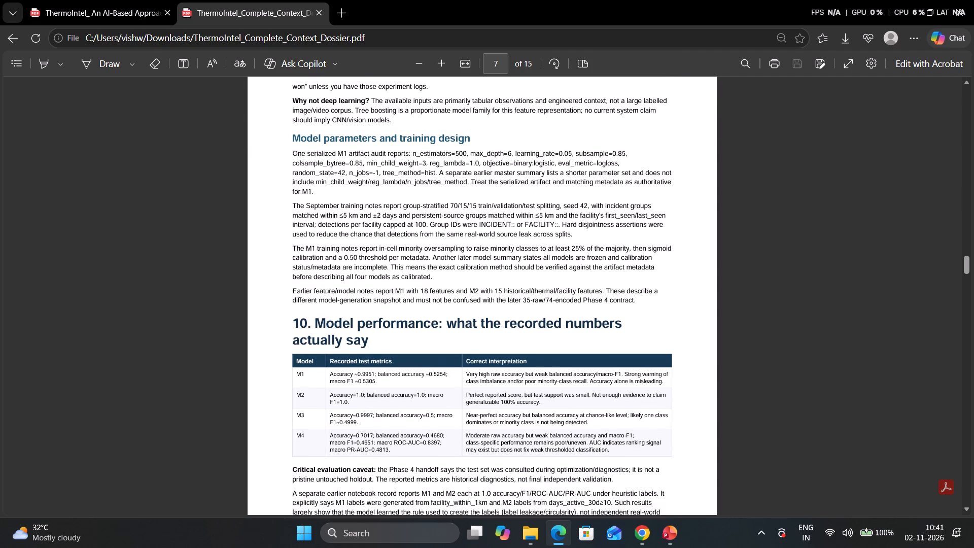
pyautogui.scroll(-6, 342, 352)
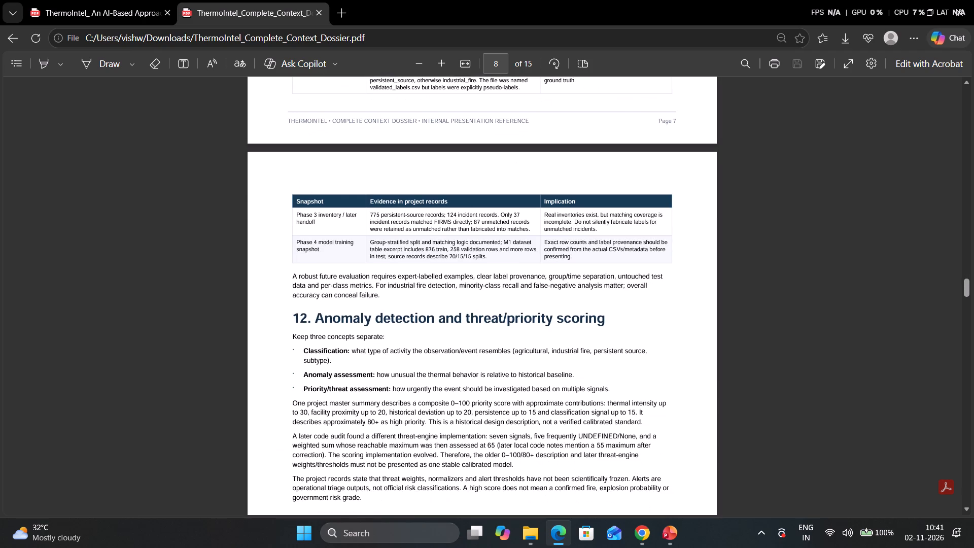
pyautogui.scroll(2, 342, 352)
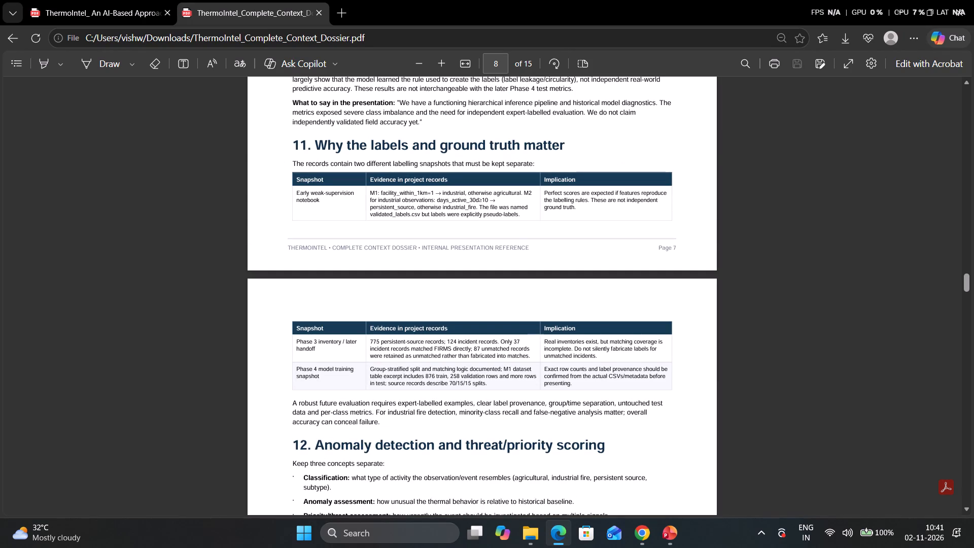
pyautogui.moveTo(318, 136); pyautogui.dragTo(535, 158)
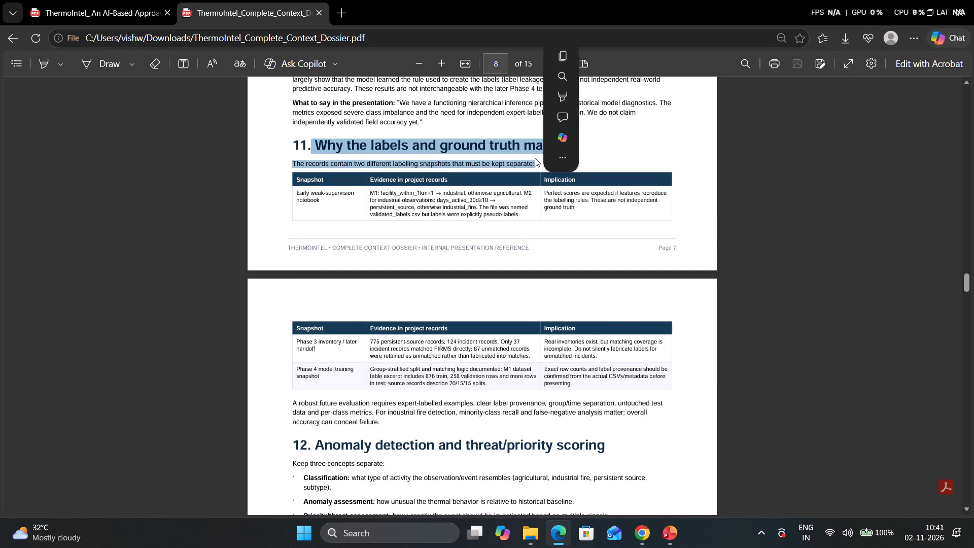
pyautogui.click(535, 158)
pyautogui.moveTo(323, 162); pyautogui.dragTo(522, 164)
pyautogui.click(522, 164)
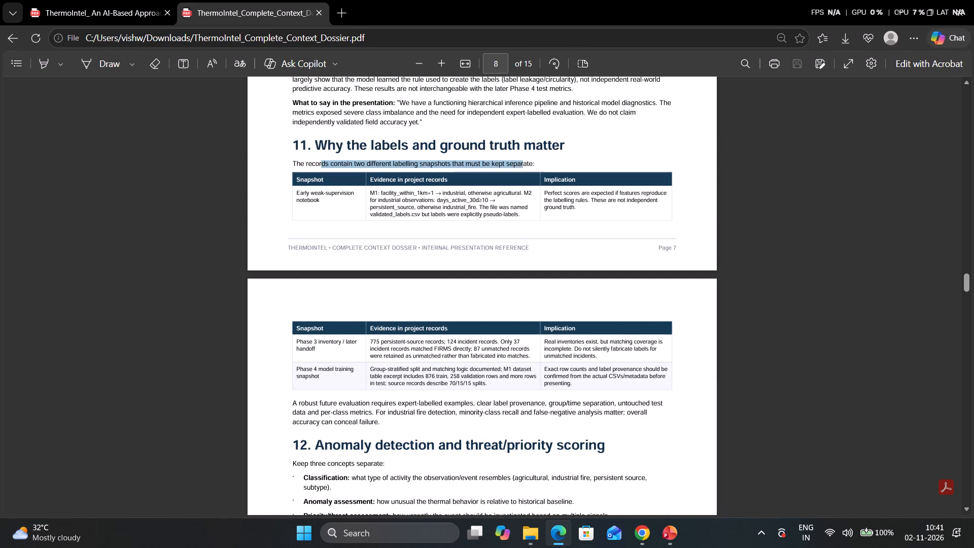
# Examine section 12 on anomaly detection and threat/priority scoring, and skim the facility and dashboard sections that follow.
pyautogui.scroll(-2, 321, 367)
pyautogui.moveTo(315, 316); pyautogui.dragTo(611, 401)
pyautogui.click(612, 390)
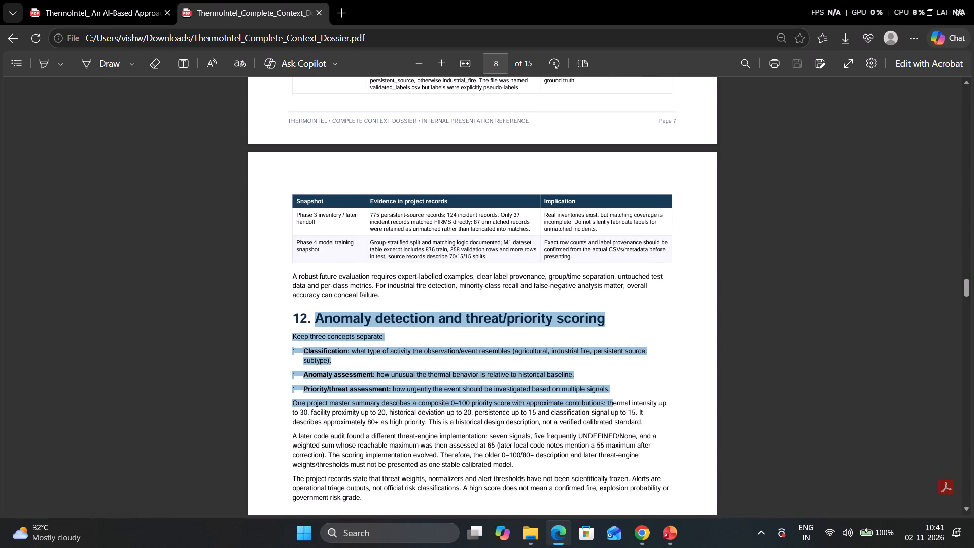
pyautogui.moveTo(318, 318); pyautogui.dragTo(506, 358)
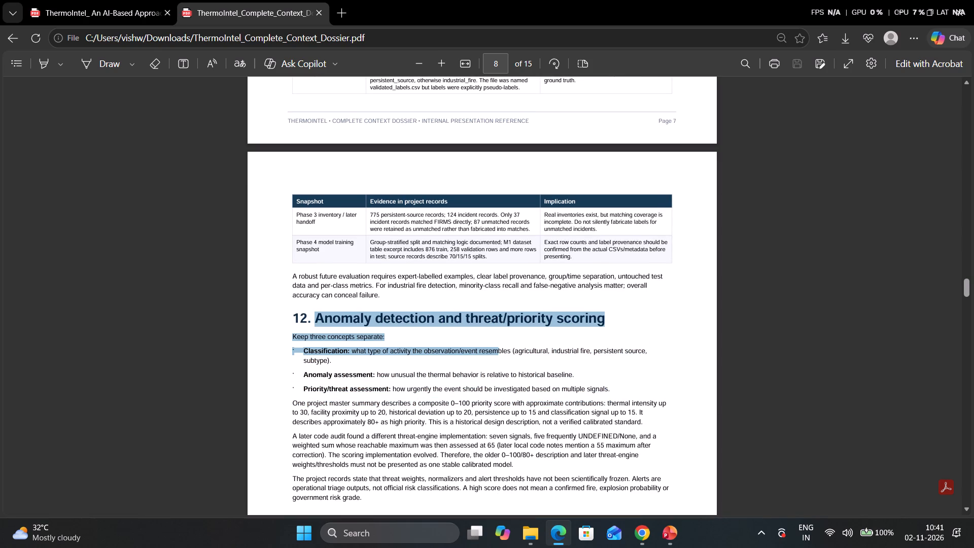
pyautogui.moveTo(506, 358); pyautogui.dragTo(625, 388)
pyautogui.click(436, 347)
pyautogui.scroll(2, 366, 306)
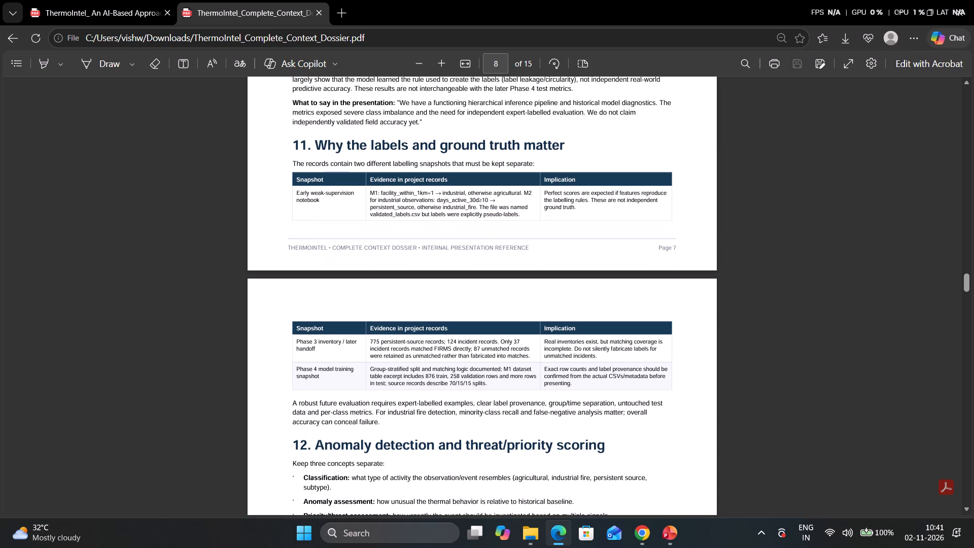
pyautogui.scroll(-6, 366, 306)
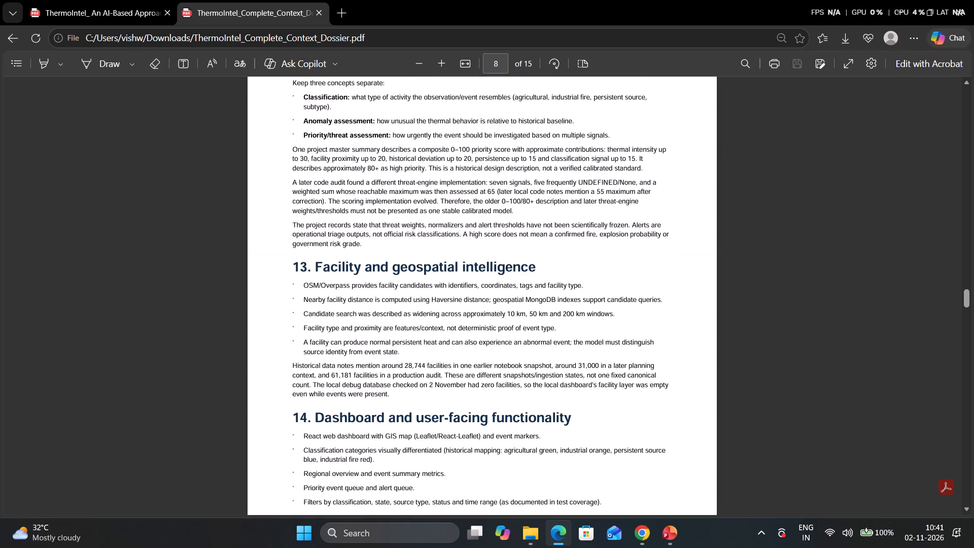
pyautogui.scroll(-3, 366, 306)
# Go back through the dossier to the “End-to-end architecture” flow on page 3 and examine its historical anomaly stage.
pyautogui.scroll(14, 366, 306)
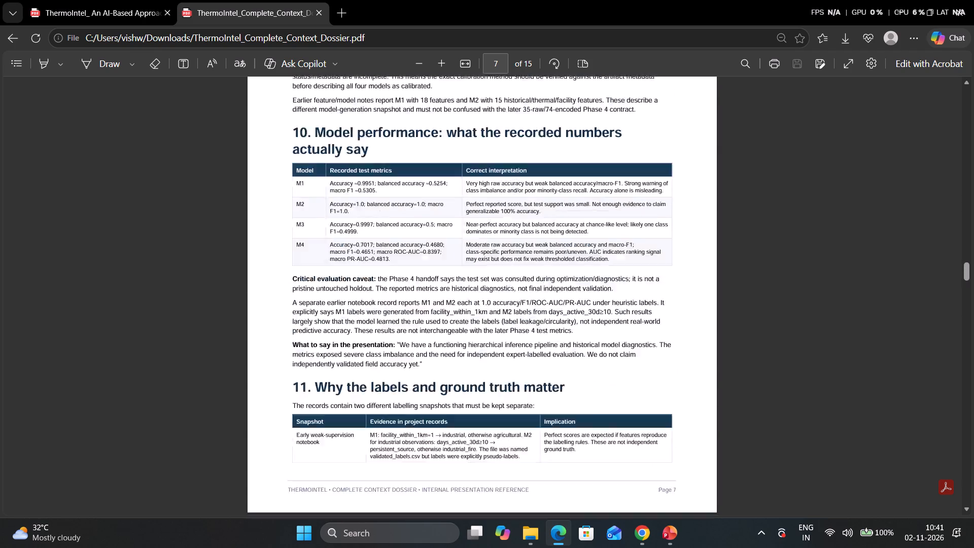
pyautogui.scroll(9, 366, 306)
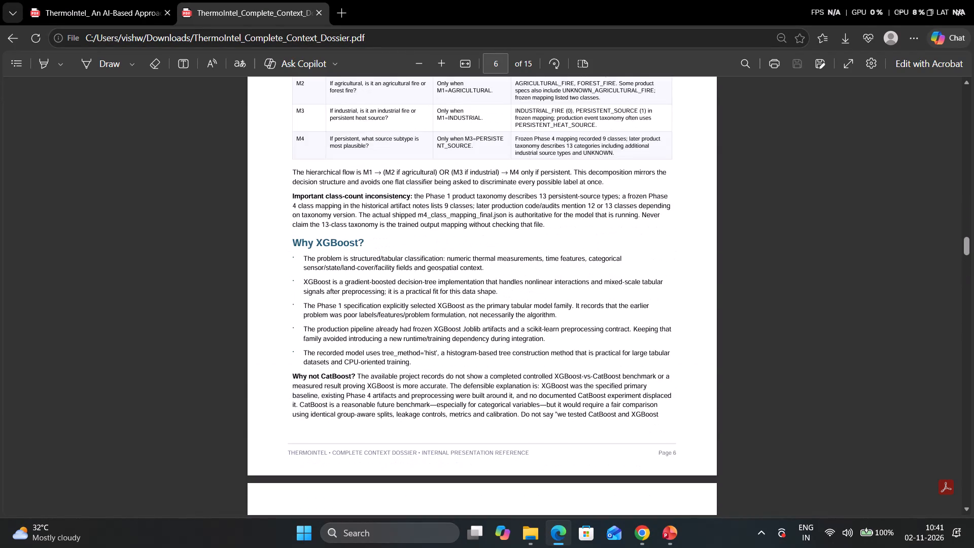
pyautogui.scroll(14, 366, 306)
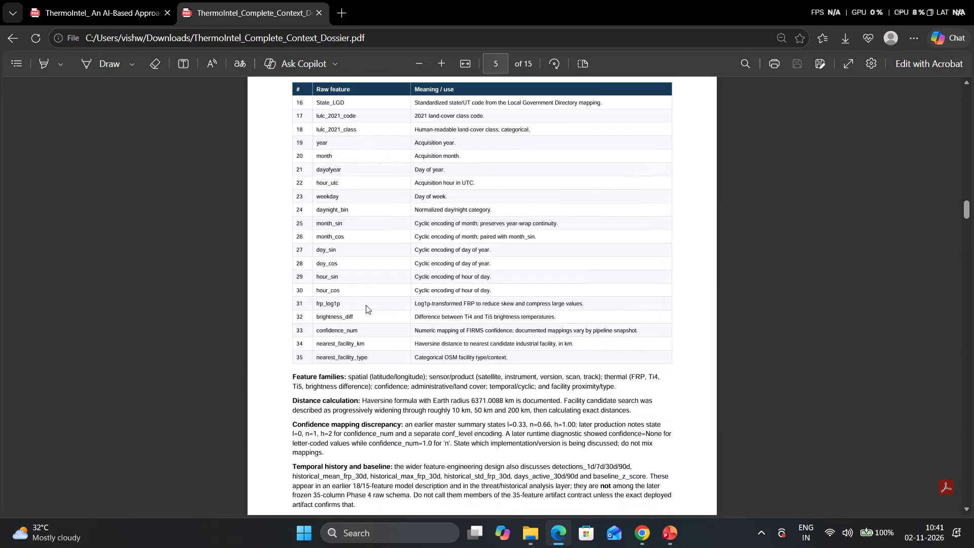
pyautogui.scroll(-2, 366, 305)
pyautogui.scroll(9, 366, 305)
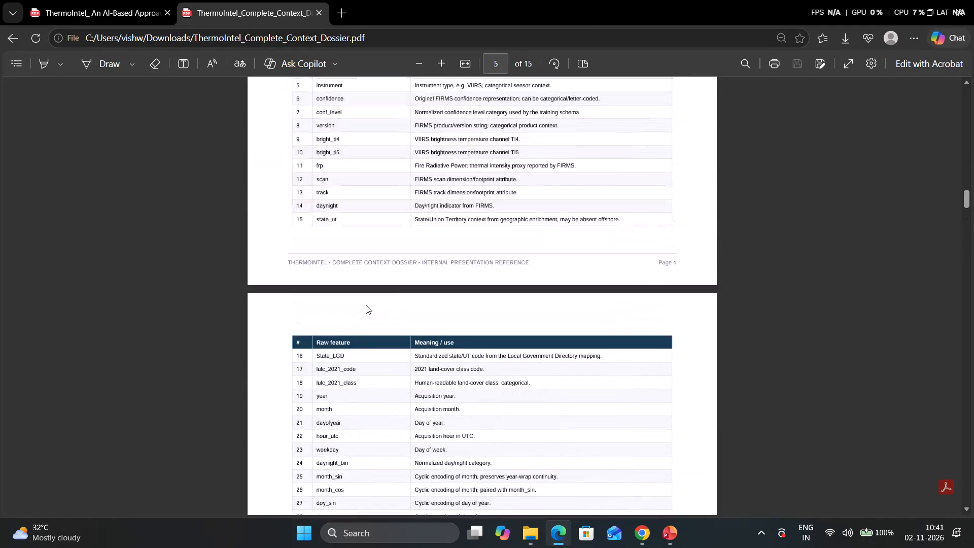
pyautogui.scroll(15, 366, 305)
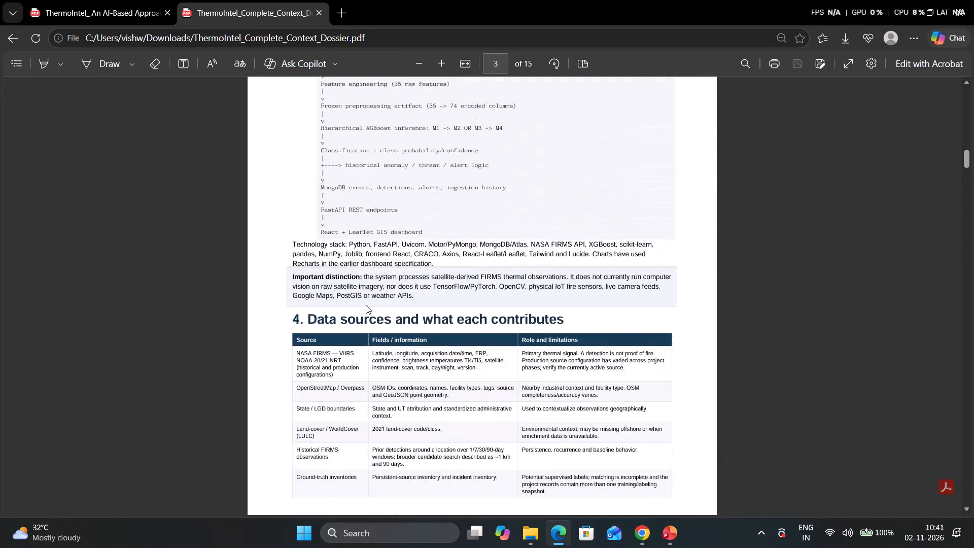
pyautogui.scroll(1, 366, 305)
pyautogui.scroll(-2, 358, 341)
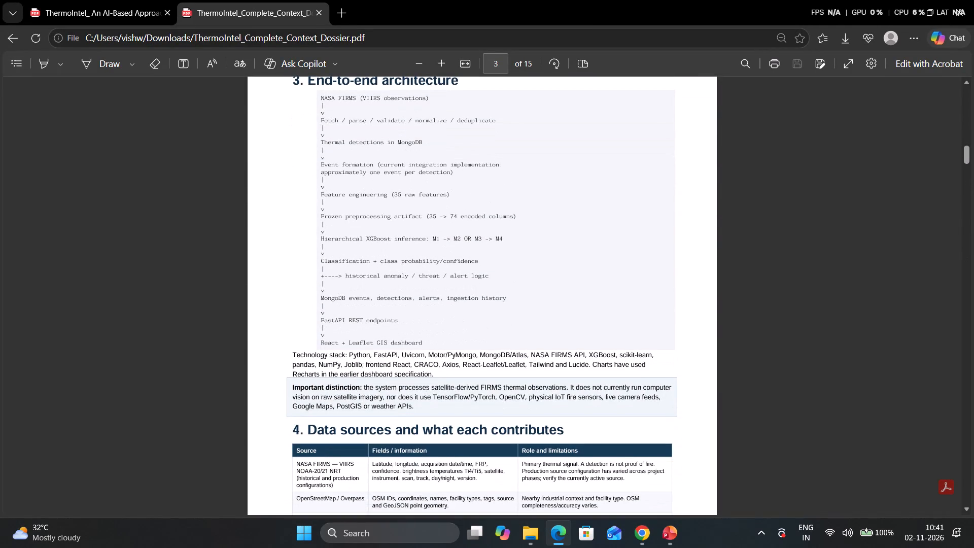
pyautogui.moveTo(348, 277); pyautogui.dragTo(407, 277)
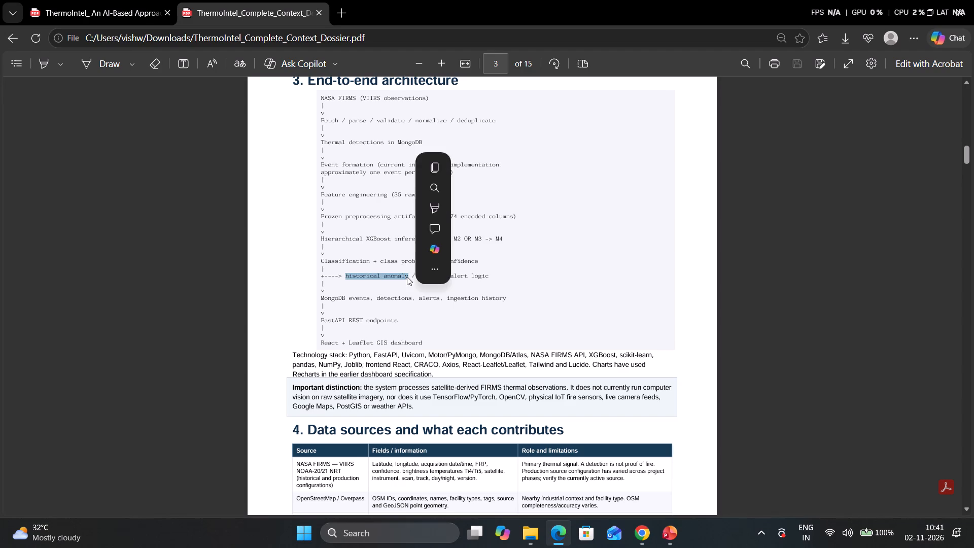
pyautogui.click(407, 277)
# Review the dossier's opening pages, then skim forward past the architecture and data sources to the ingestion steps on page 4.
pyautogui.scroll(7, 345, 315)
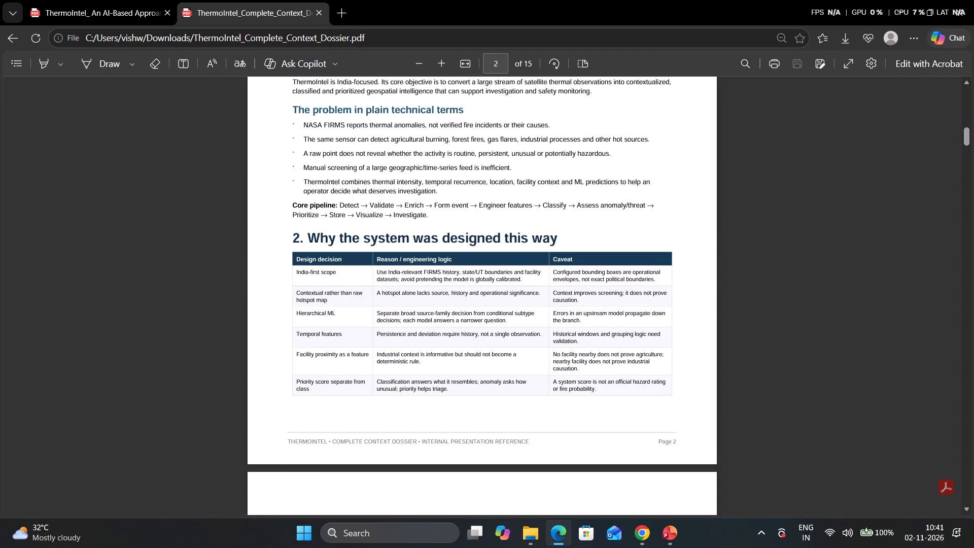
pyautogui.scroll(14, 345, 315)
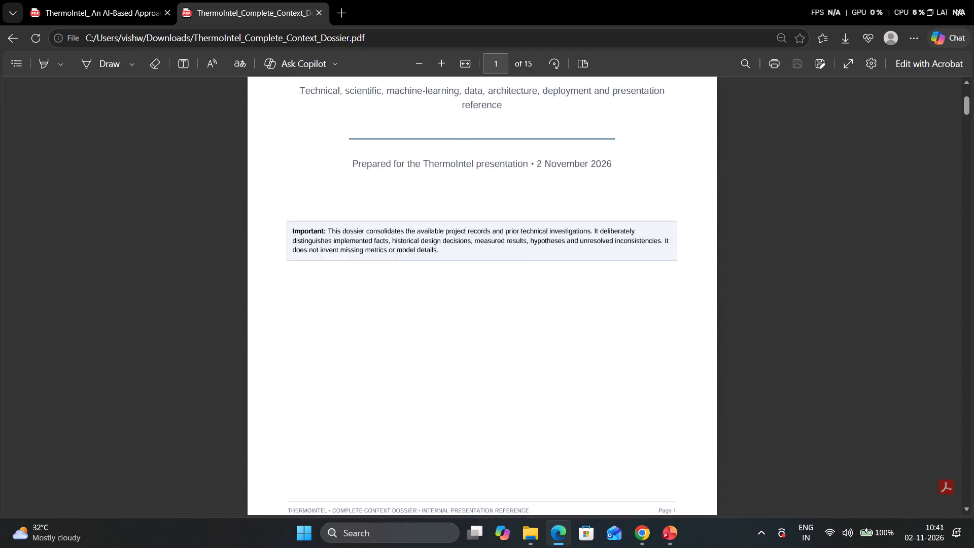
pyautogui.scroll(4, 345, 315)
pyautogui.scroll(-18, 345, 315)
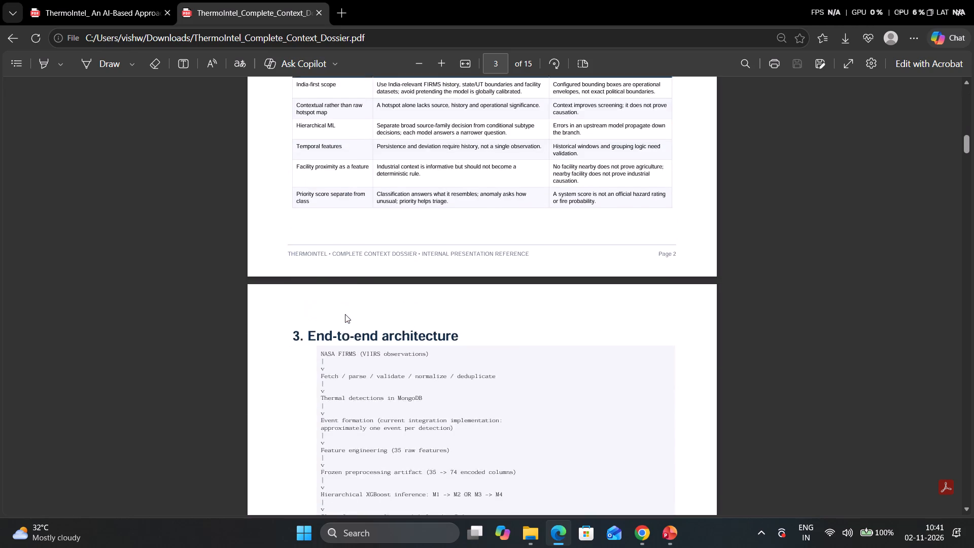
pyautogui.scroll(-14, 345, 314)
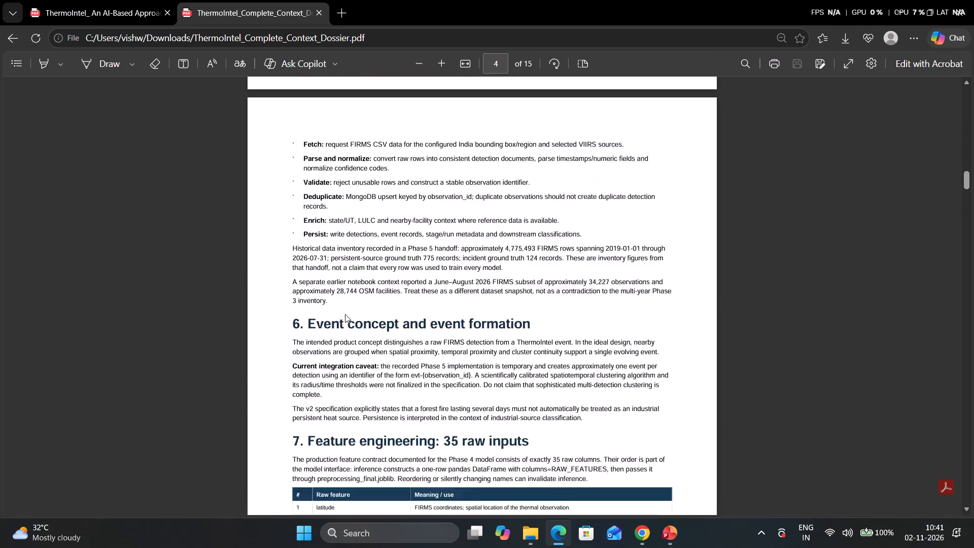
# Review the dossier's sections on event formation, feature engineering, the Z-score and the 74-feature question, up to the four-model hierarchy.
pyautogui.scroll(-1, 345, 314)
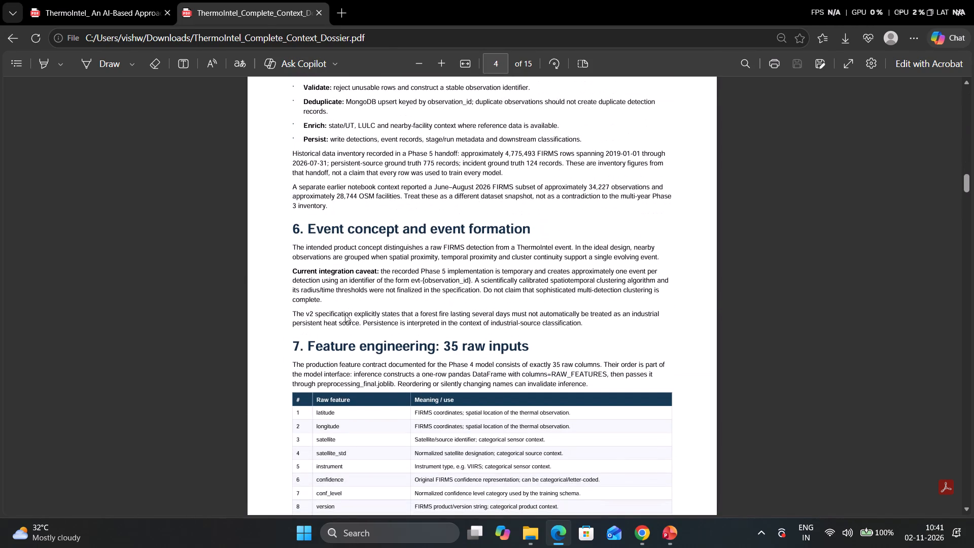
pyautogui.scroll(-12, 345, 314)
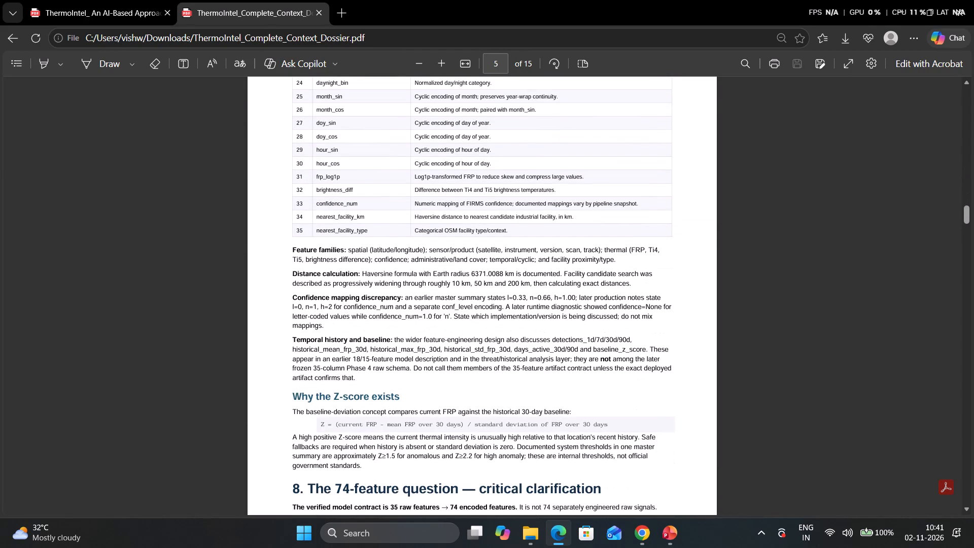
pyautogui.scroll(-1, 345, 312)
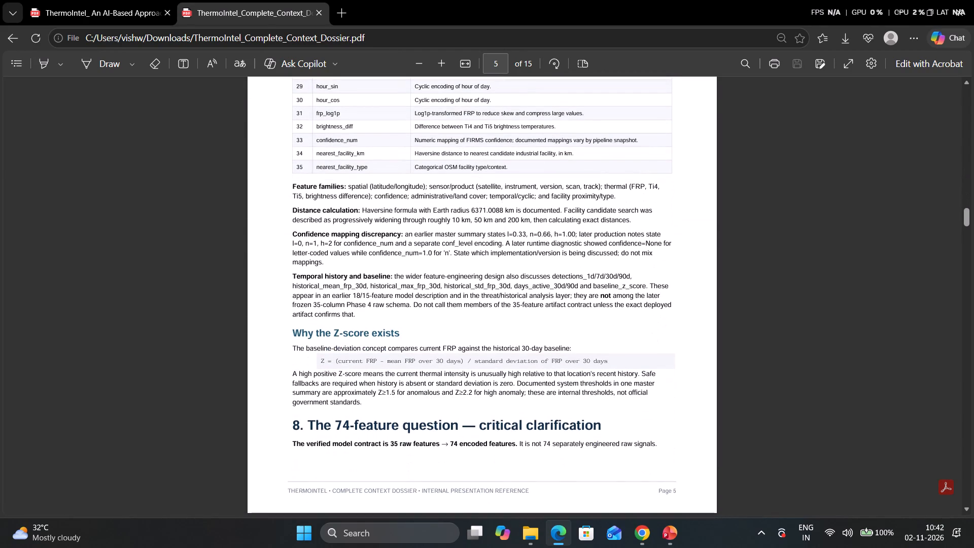
pyautogui.scroll(-1, 345, 312)
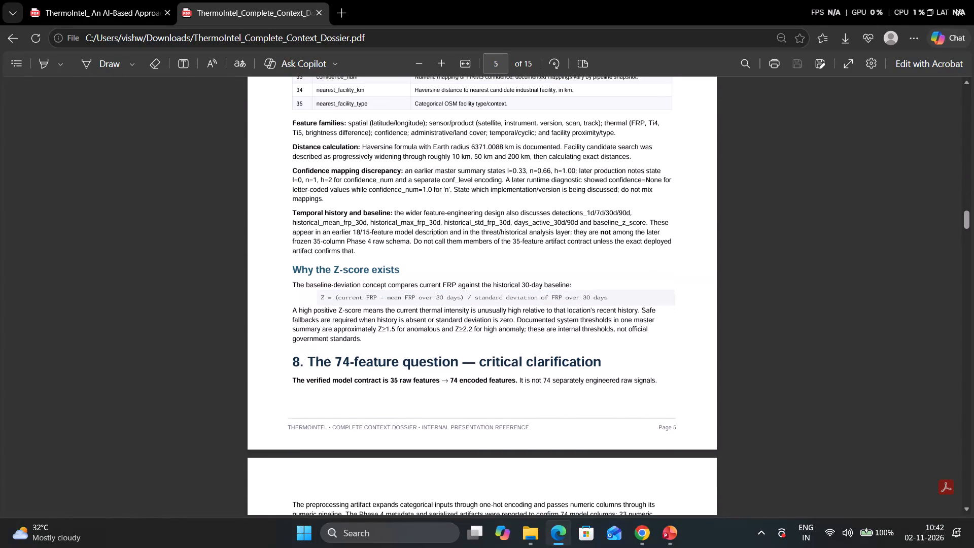
pyautogui.scroll(-2, 345, 312)
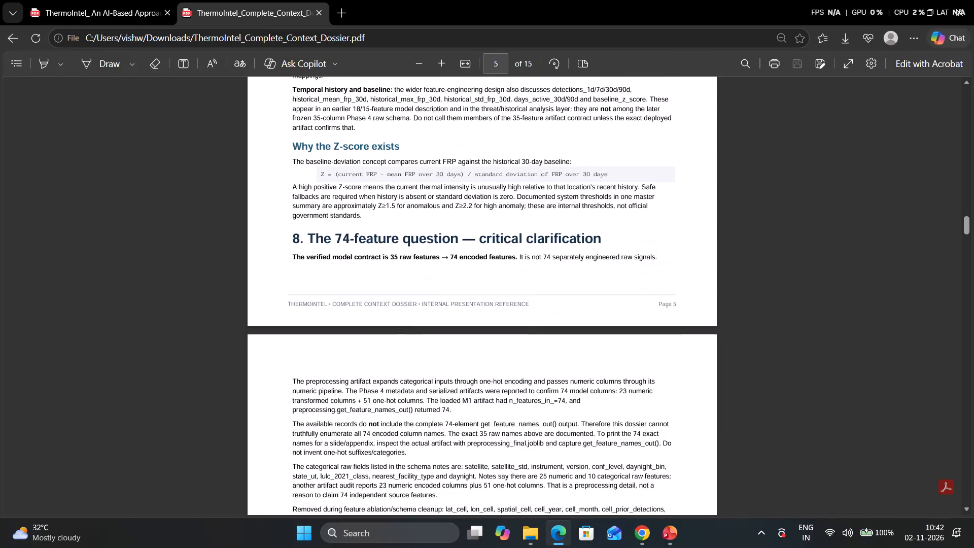
pyautogui.scroll(-7, 345, 312)
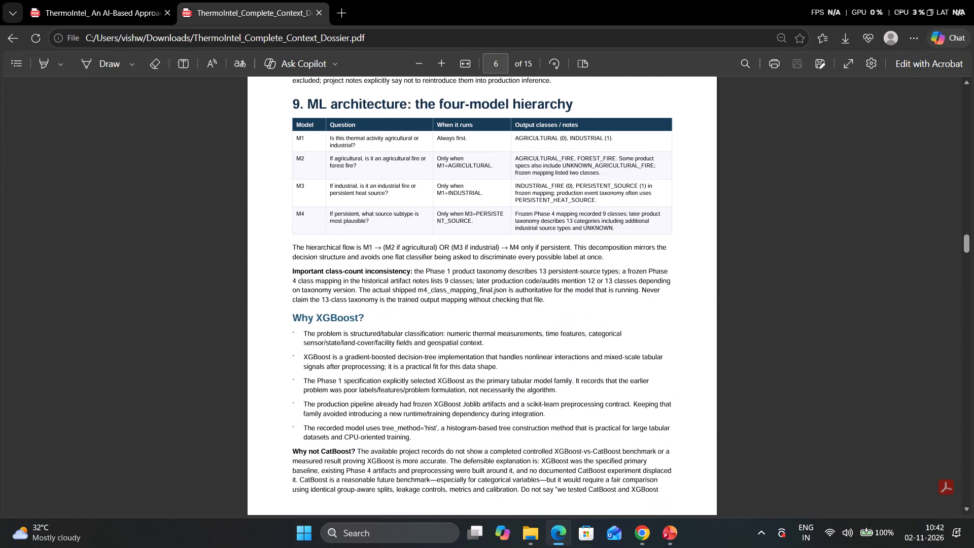
# Skim the dossier from the model parameters and performance through labels, anomaly detection and dashboard features to section 15 on the database and API.
pyautogui.scroll(-8, 345, 312)
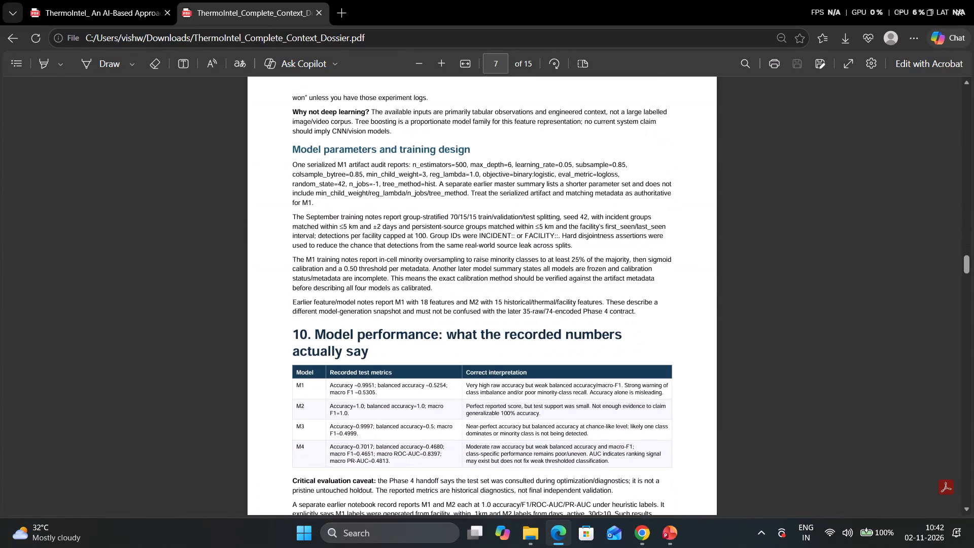
pyautogui.scroll(-7, 345, 311)
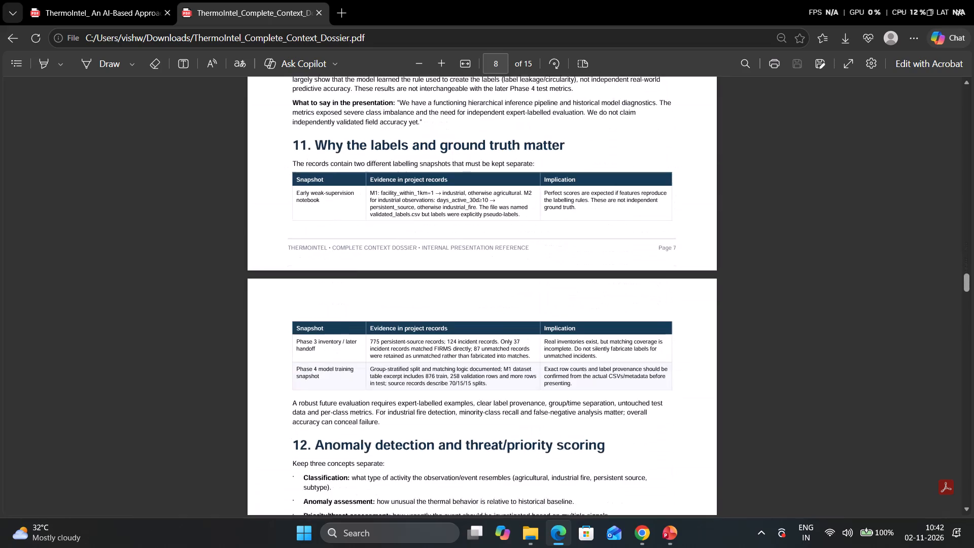
pyautogui.scroll(-12, 345, 311)
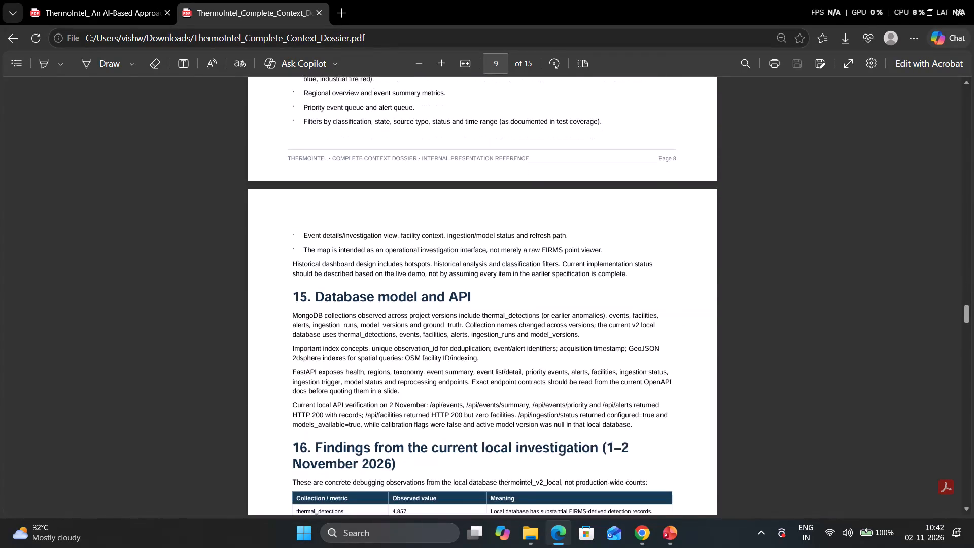
# Look through sections 16 to 20 on local investigation findings, failure modes, deployment, development phases and testing.
pyautogui.scroll(-7, 345, 311)
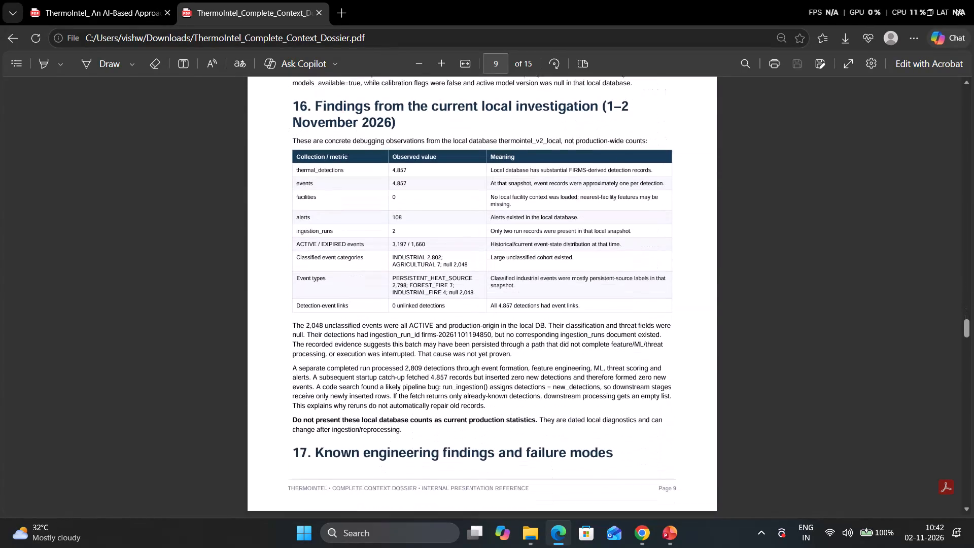
pyautogui.scroll(-8, 345, 311)
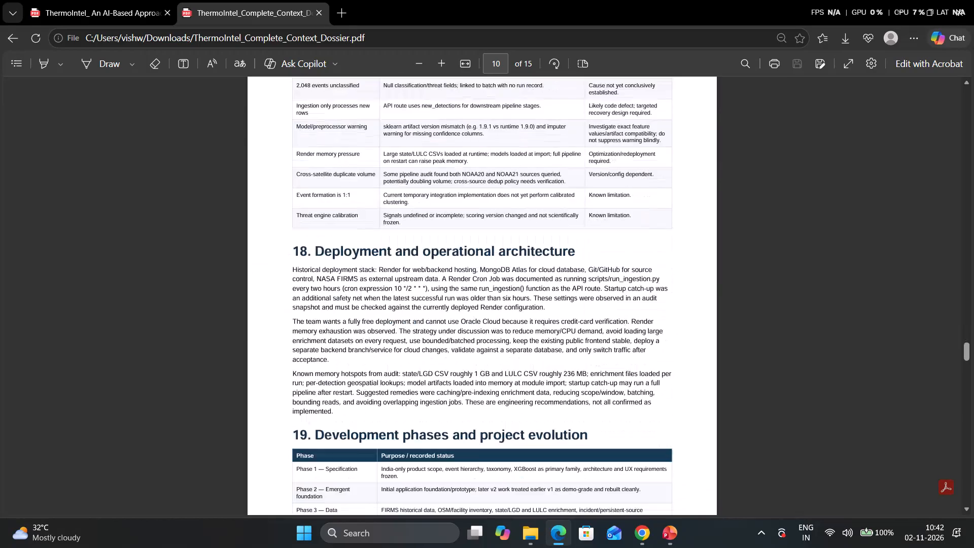
pyautogui.scroll(-2, 357, 284)
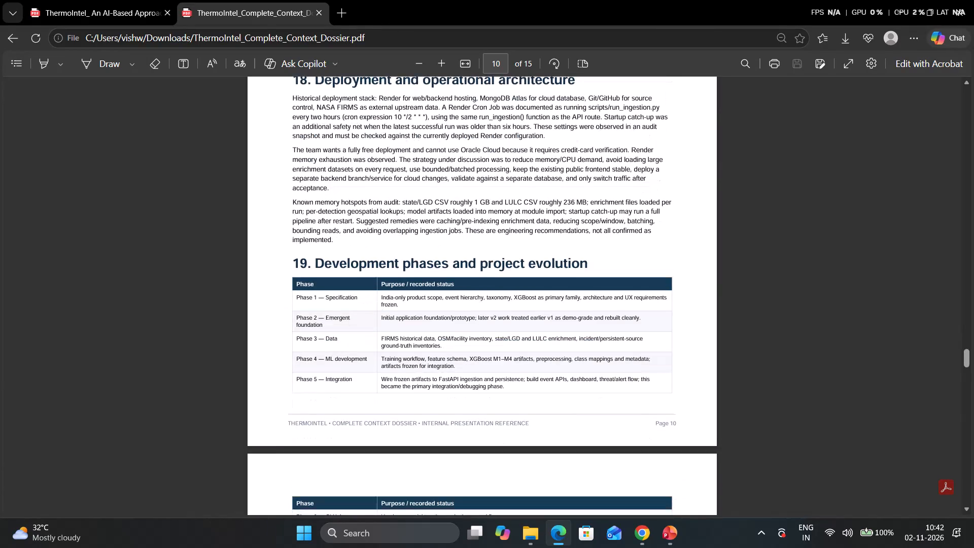
pyautogui.scroll(-5, 357, 284)
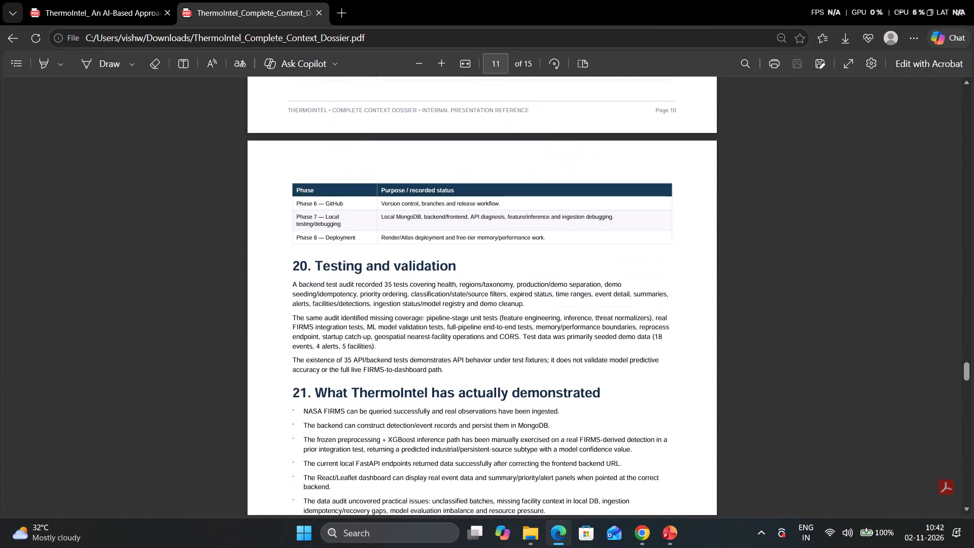
pyautogui.scroll(-4, 357, 284)
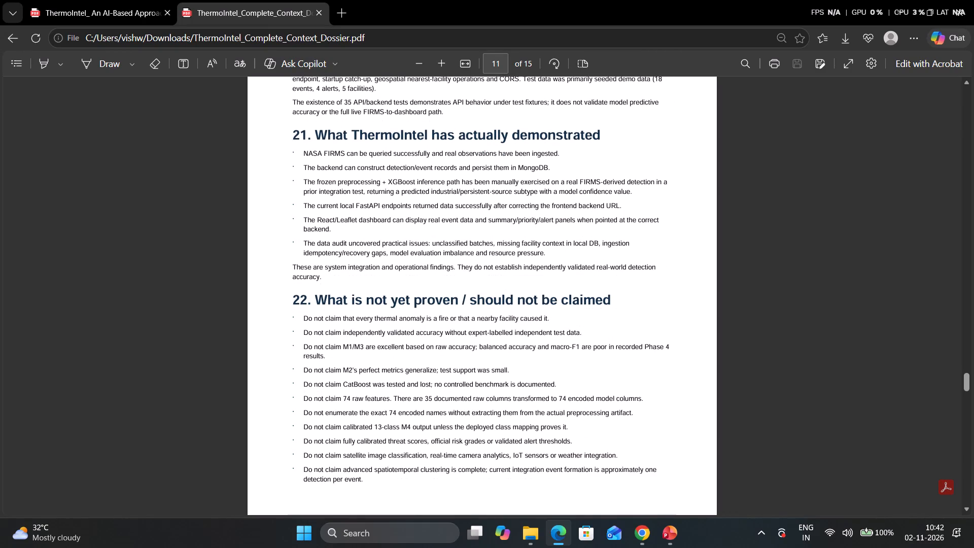
# Read the first three points of section 21, “What ThermoIntel has actually demonstrated”, on FIRMS ingestion, backend records and XGBoost inference.
pyautogui.moveTo(315, 156); pyautogui.dragTo(468, 192)
pyautogui.click(469, 192)
pyautogui.moveTo(334, 170); pyautogui.dragTo(410, 175)
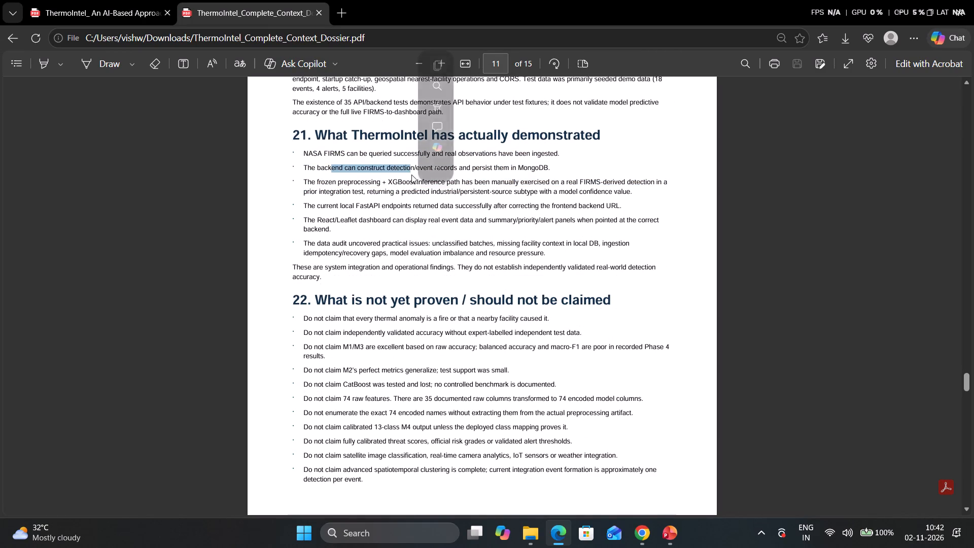
pyautogui.click(411, 175)
pyautogui.moveTo(311, 187); pyautogui.dragTo(414, 189)
pyautogui.click(414, 189)
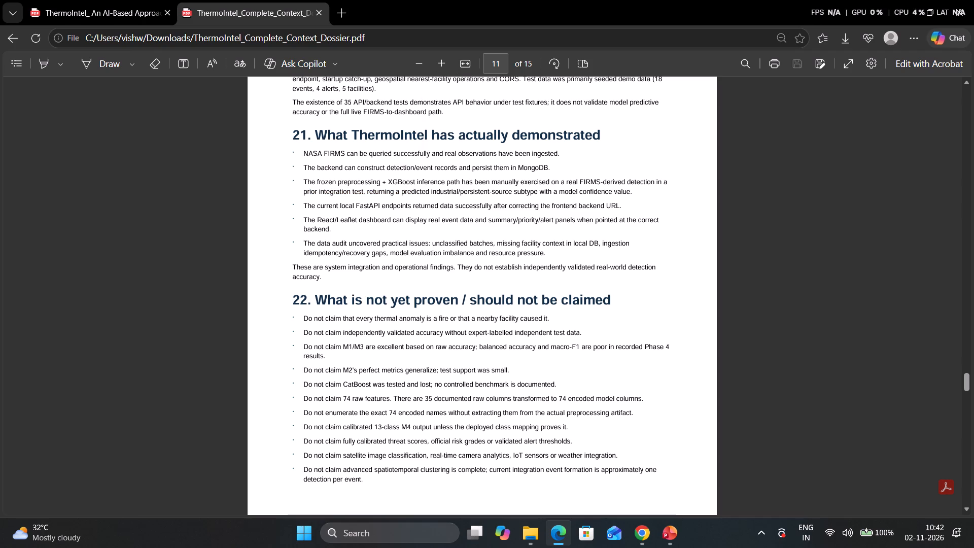
pyautogui.moveTo(646, 186); pyautogui.dragTo(667, 186)
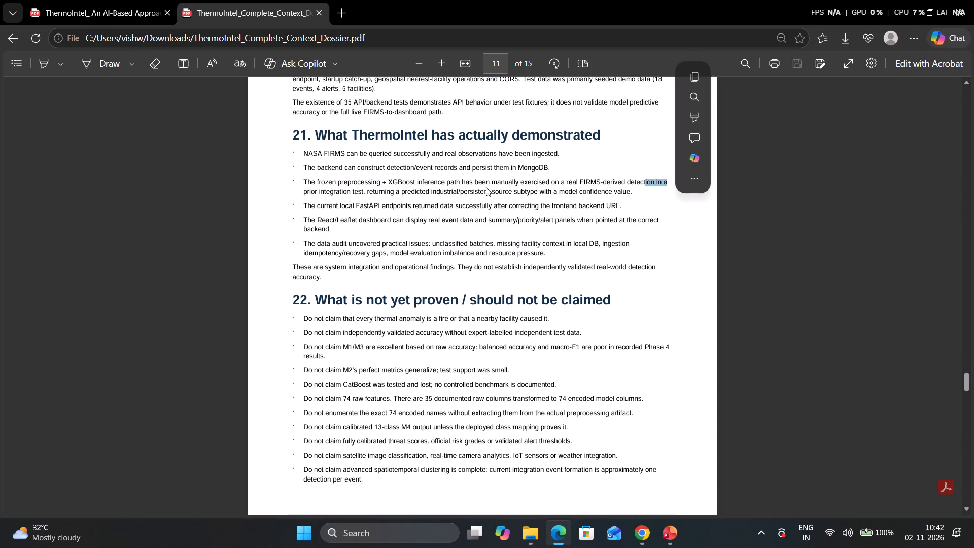
pyautogui.moveTo(372, 192); pyautogui.dragTo(449, 192)
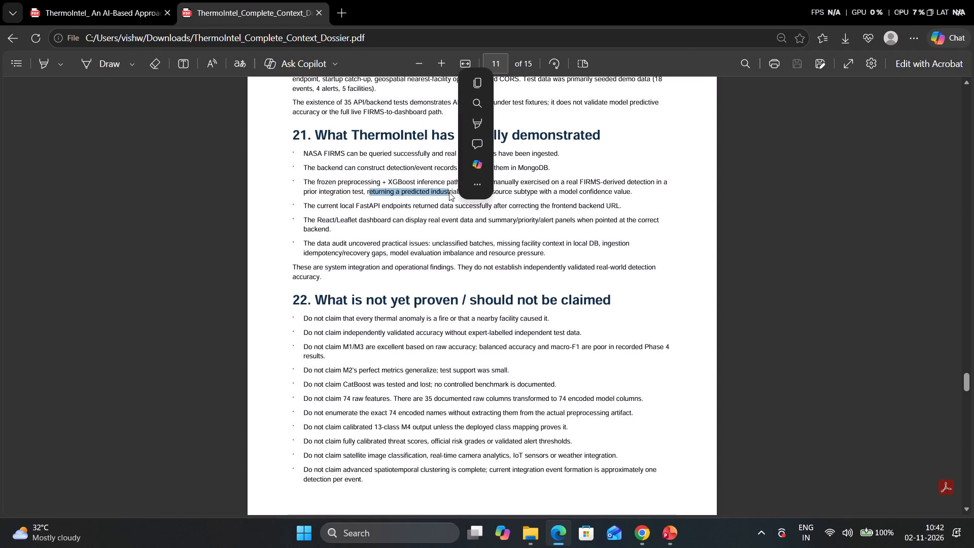
pyautogui.click(449, 192)
# Read the rest of section 21, from the FastAPI endpoints point to the data audit issues and the closing note.
pyautogui.moveTo(305, 207); pyautogui.dragTo(426, 207)
pyautogui.click(426, 207)
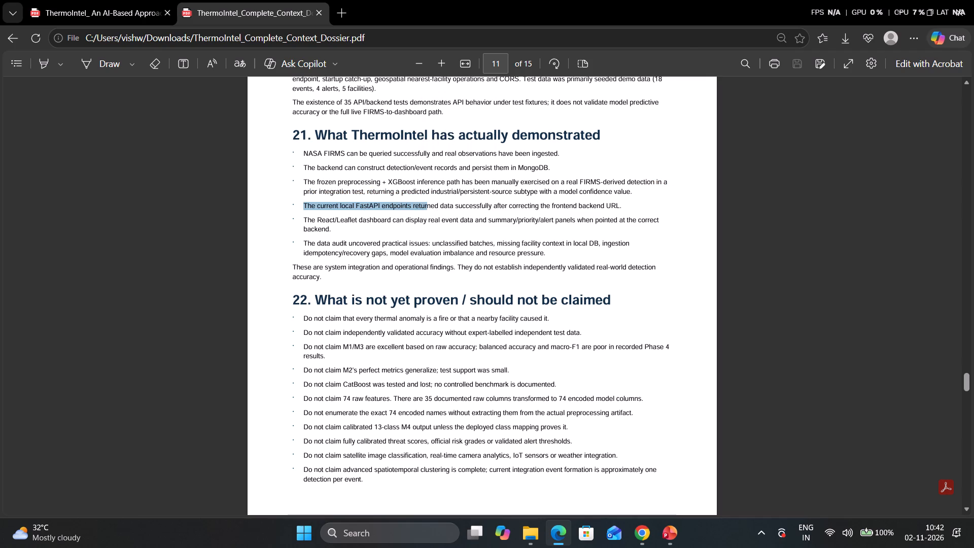
pyautogui.moveTo(426, 207); pyautogui.dragTo(479, 207)
pyautogui.click(479, 207)
pyautogui.moveTo(523, 207); pyautogui.dragTo(622, 209)
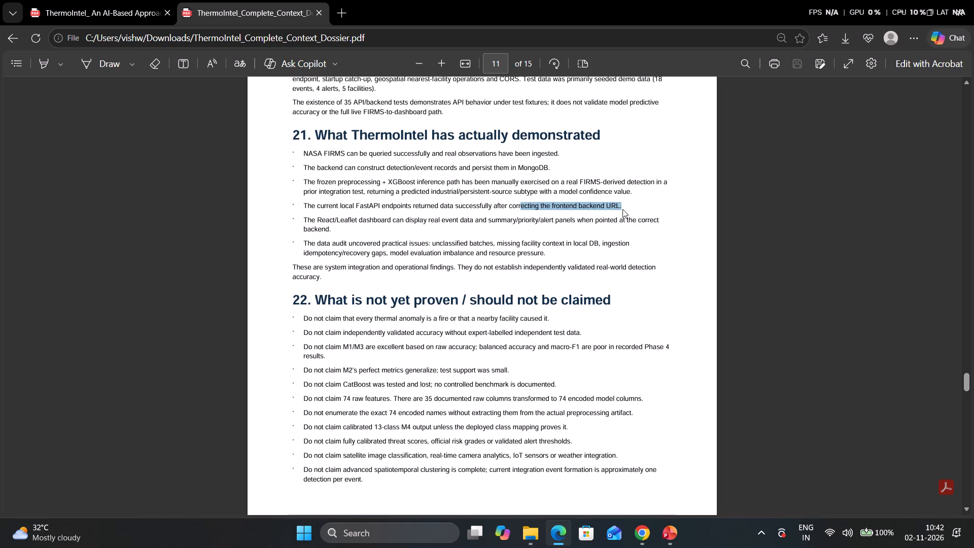
pyautogui.click(565, 209)
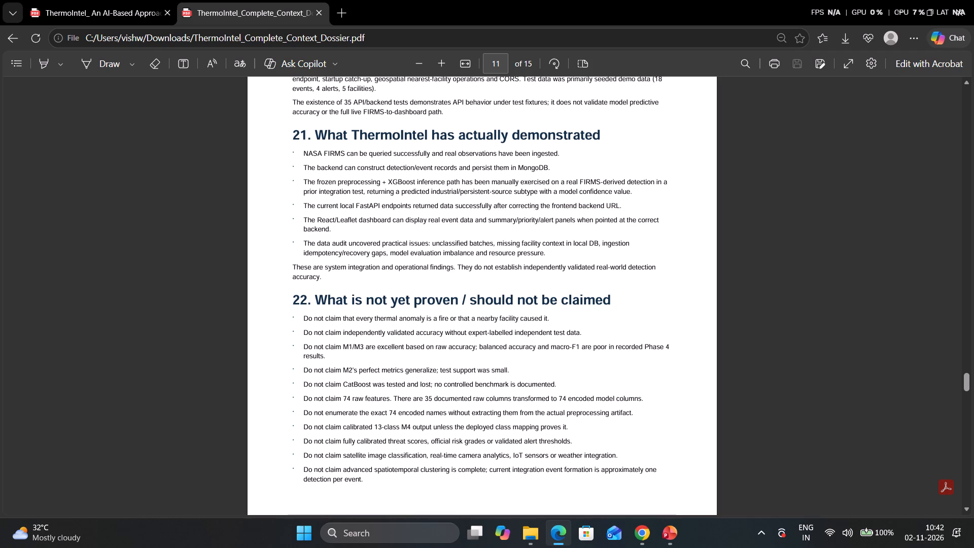
pyautogui.moveTo(303, 245); pyautogui.dragTo(441, 246)
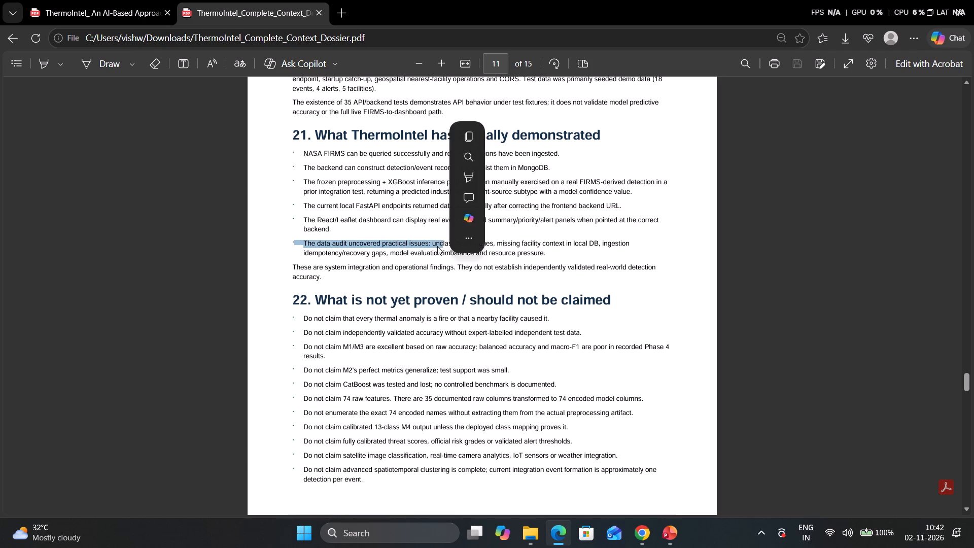
pyautogui.click(437, 246)
pyautogui.moveTo(305, 243); pyautogui.dragTo(329, 247)
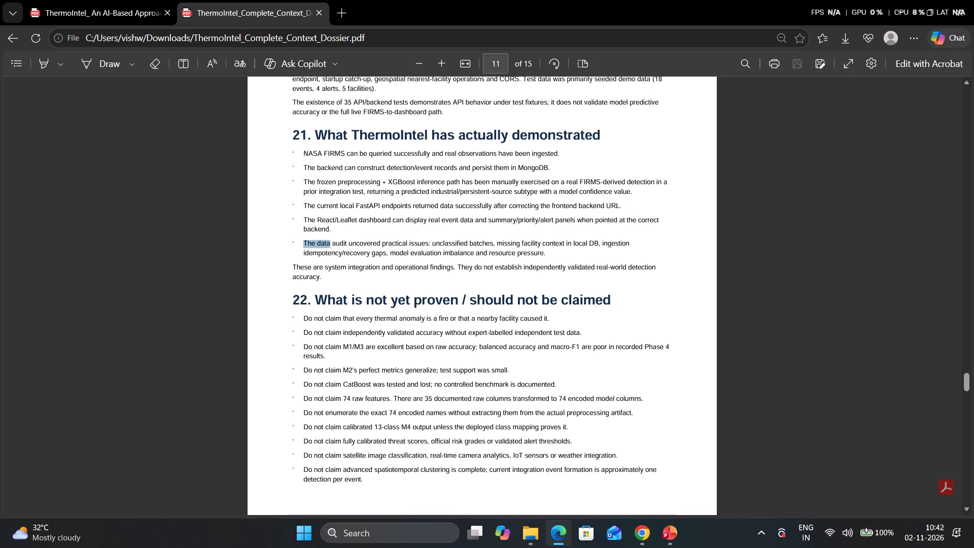
pyautogui.moveTo(329, 247); pyautogui.dragTo(550, 253)
pyautogui.click(543, 252)
pyautogui.moveTo(293, 270); pyautogui.dragTo(343, 283)
pyautogui.click(337, 280)
# Copy the “Pipeline recovery:” label from section 23, “Future work, in priority order”, on page 12.
pyautogui.scroll(-1, 337, 280)
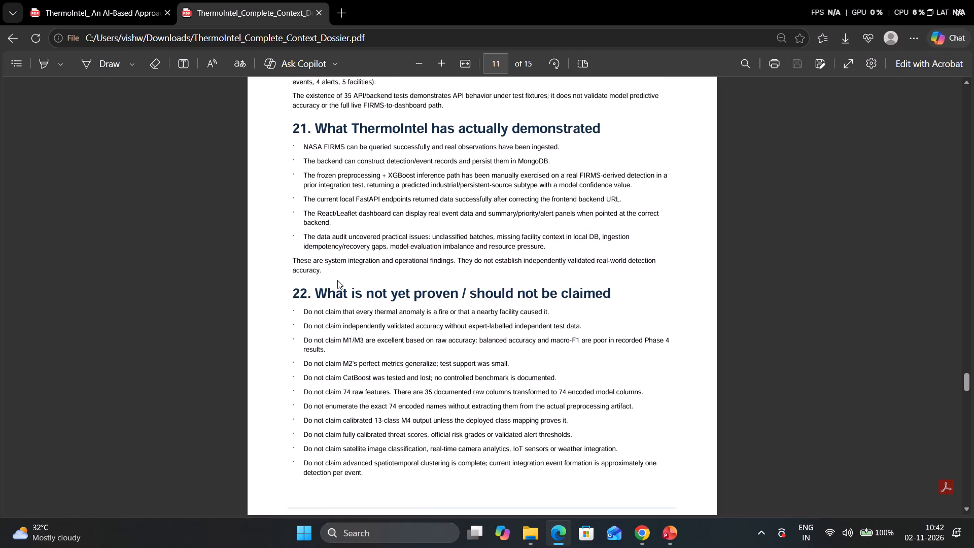
pyautogui.scroll(-6, 337, 280)
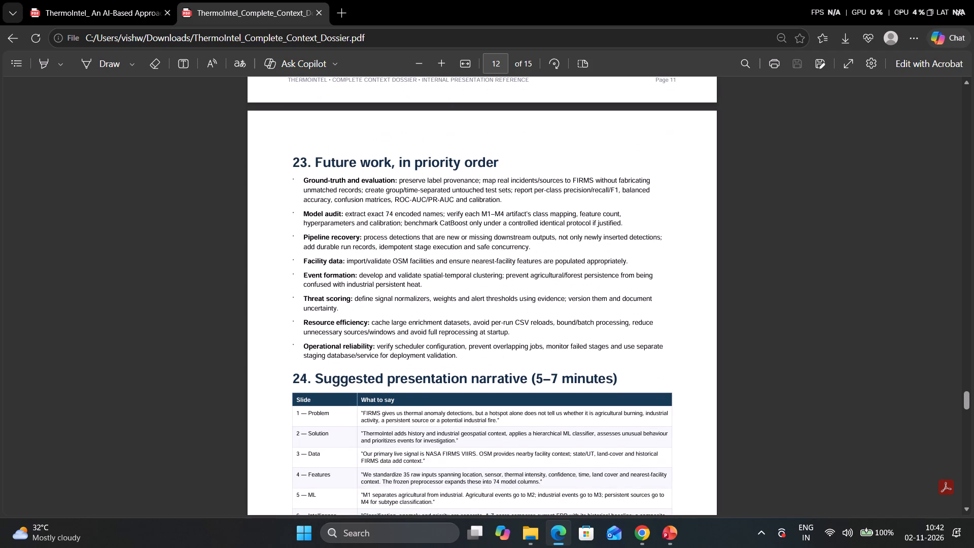
pyautogui.scroll(-2, 334, 275)
pyautogui.scroll(1, 334, 275)
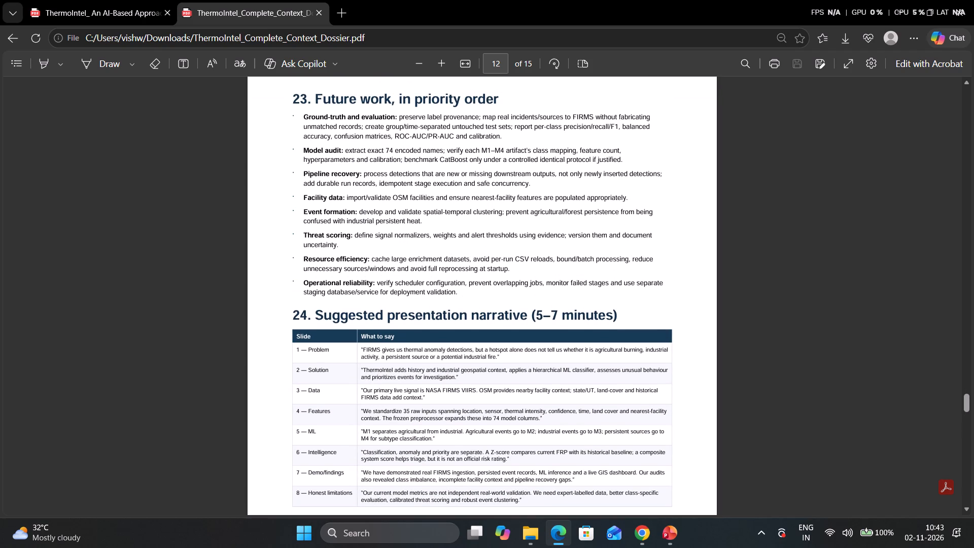
pyautogui.moveTo(303, 176); pyautogui.dragTo(360, 175)
pyautogui.rightClick(353, 175)
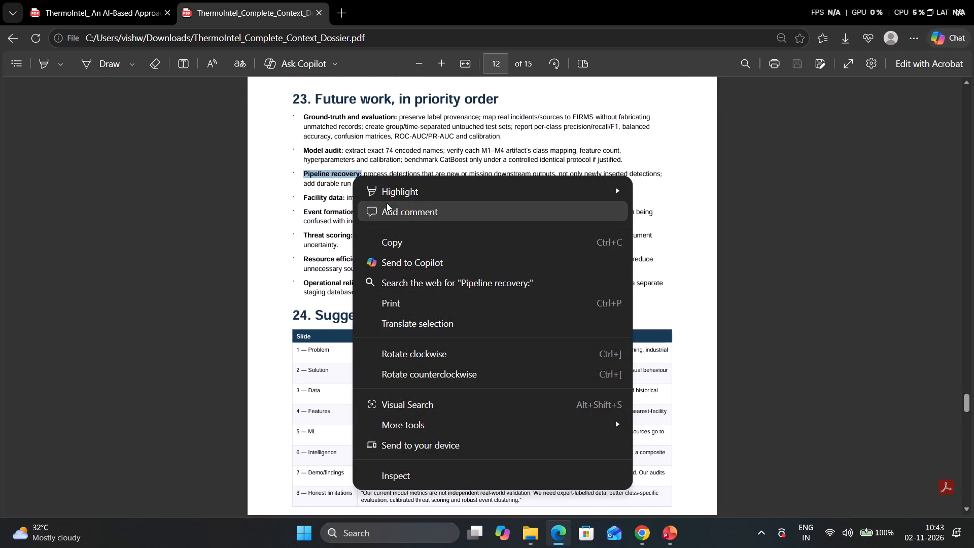
pyautogui.click(389, 247)
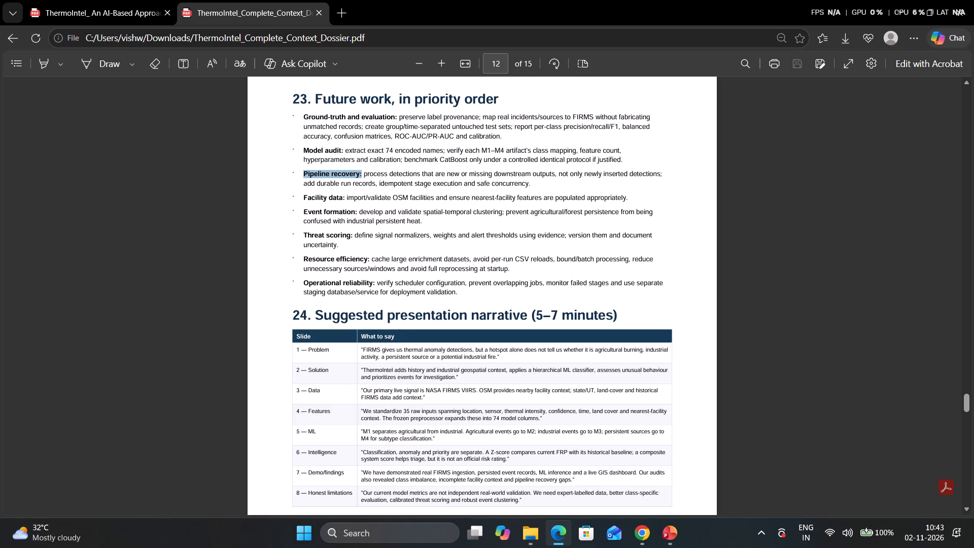
# Skim the presentation narrative, judge questions, terminology and source notes through to Appendix A's raw feature list on page 14.
pyautogui.scroll(-2, 363, 407)
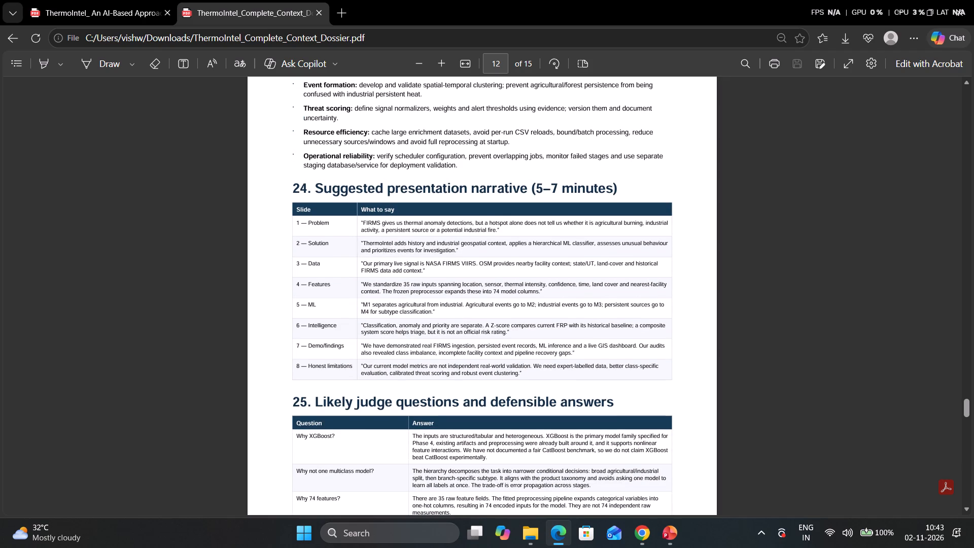
pyautogui.scroll(-6, 387, 382)
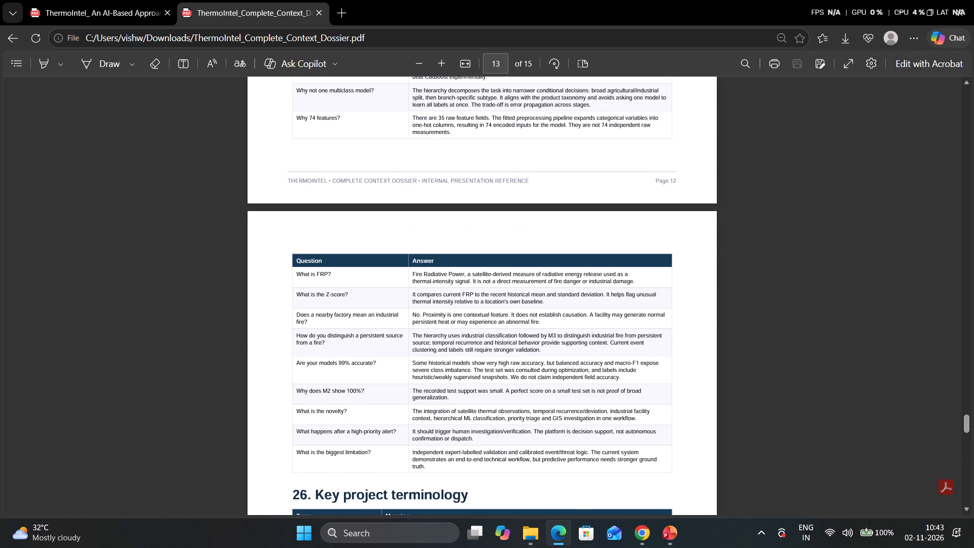
pyautogui.scroll(-8, 387, 382)
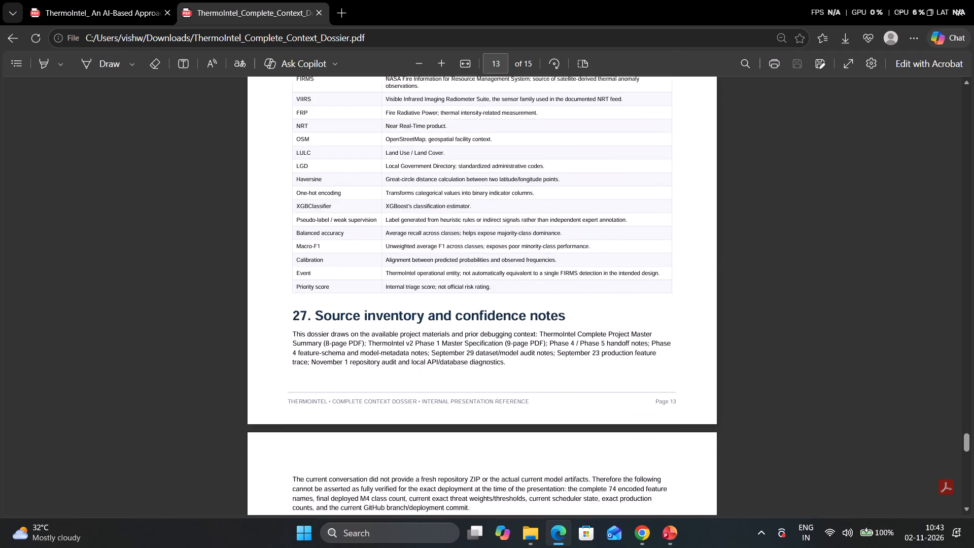
pyautogui.scroll(-3, 387, 382)
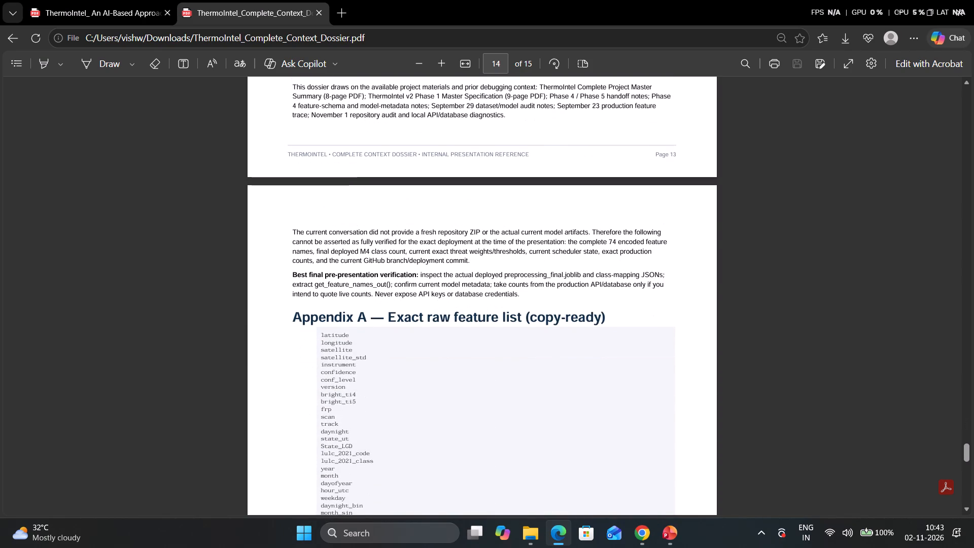
pyautogui.scroll(2, 387, 382)
pyautogui.scroll(-4, 387, 382)
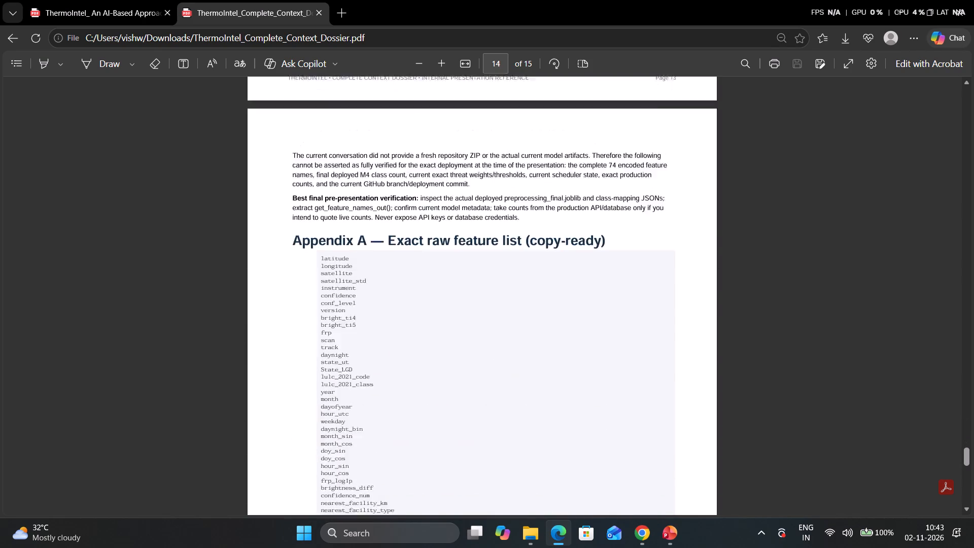
# Switch to the PowerPoint presentation and, on slide 10, move Future Work items 2 and 3 up to tighten the line spacing.
pyautogui.scroll(-10, 387, 382)
pyautogui.click(666, 527)
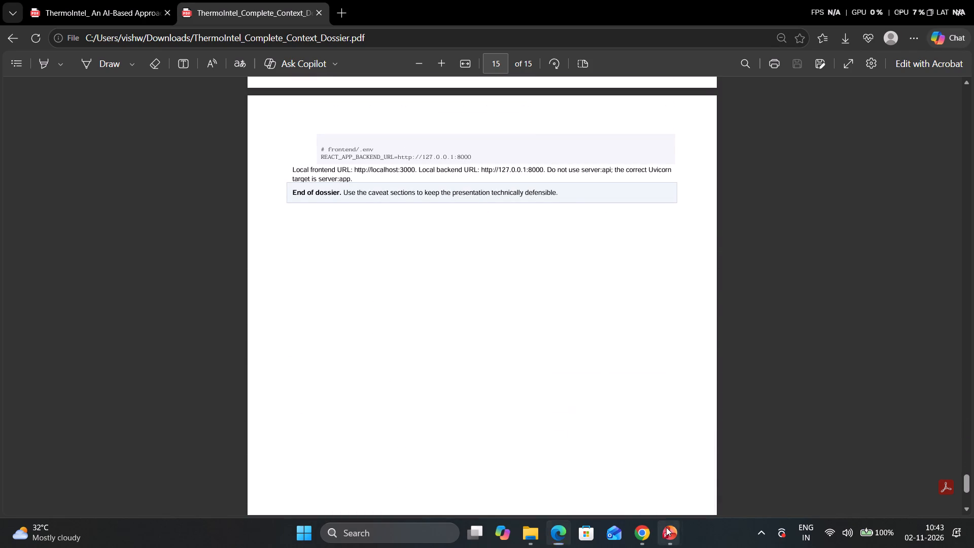
pyautogui.click(615, 454)
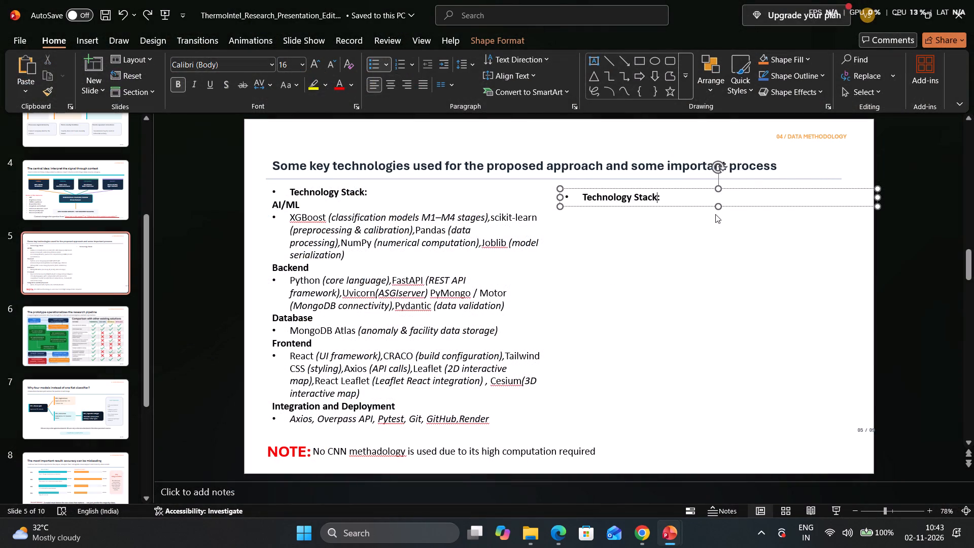
pyautogui.scroll(-8, 501, 367)
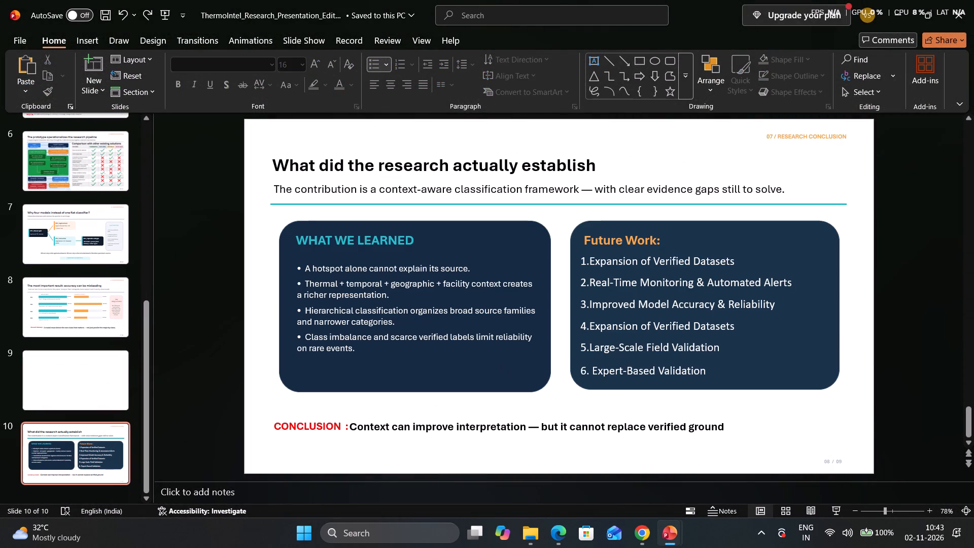
pyautogui.click(629, 348)
pyautogui.click(617, 256)
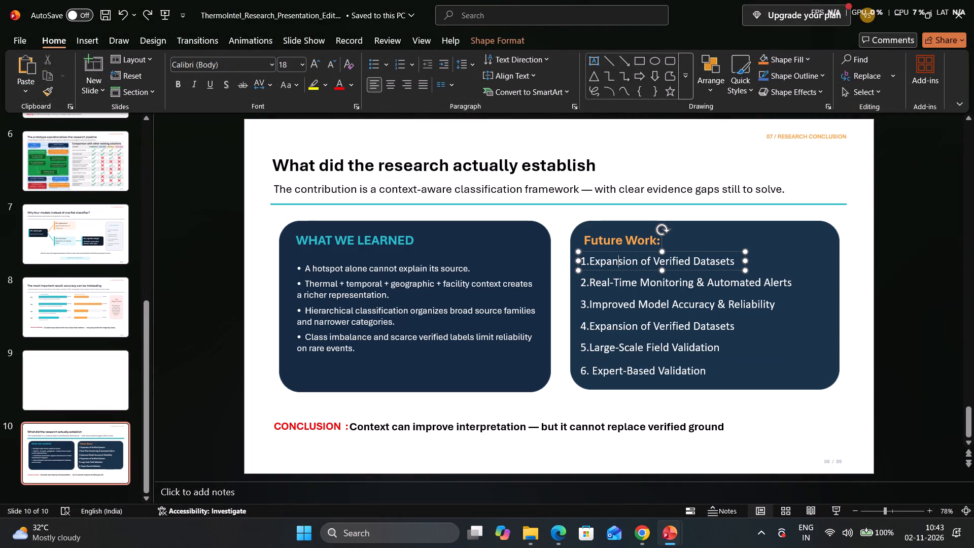
pyautogui.click(611, 283)
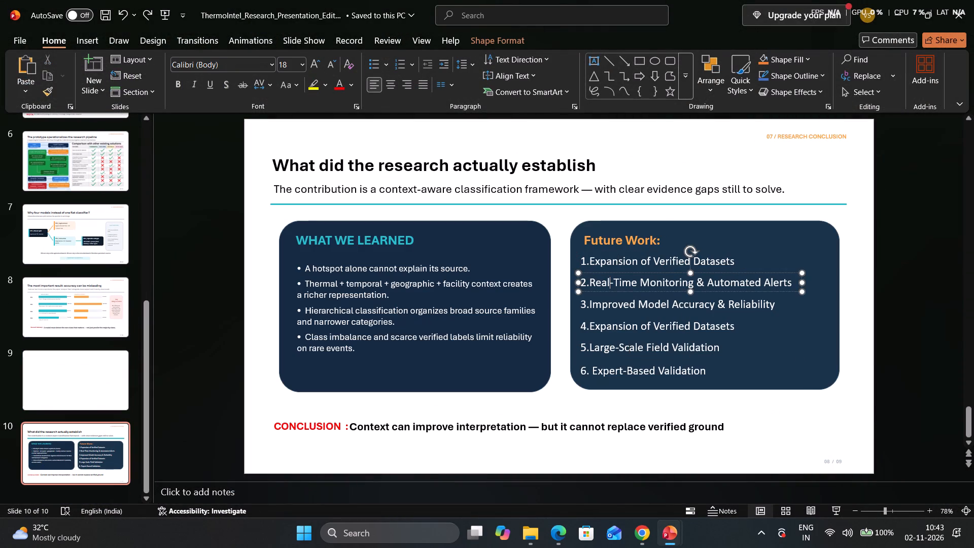
pyautogui.click(629, 292)
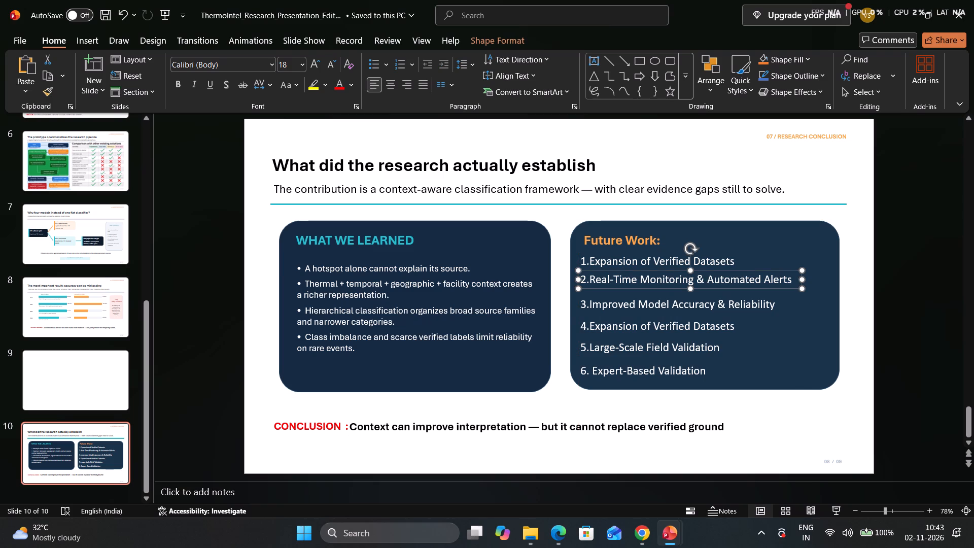
pyautogui.click(621, 302)
pyautogui.moveTo(629, 313); pyautogui.dragTo(629, 309)
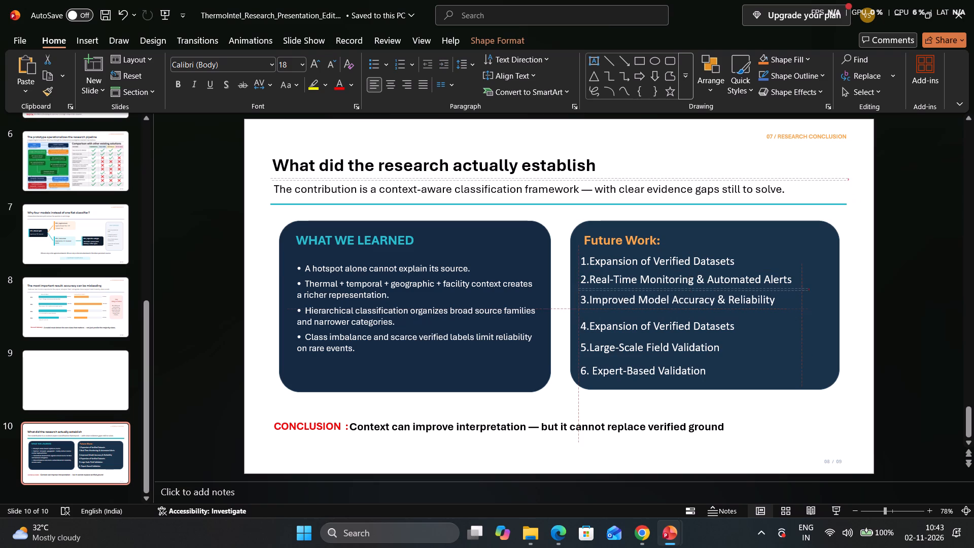
pyautogui.moveTo(629, 309); pyautogui.dragTo(629, 307)
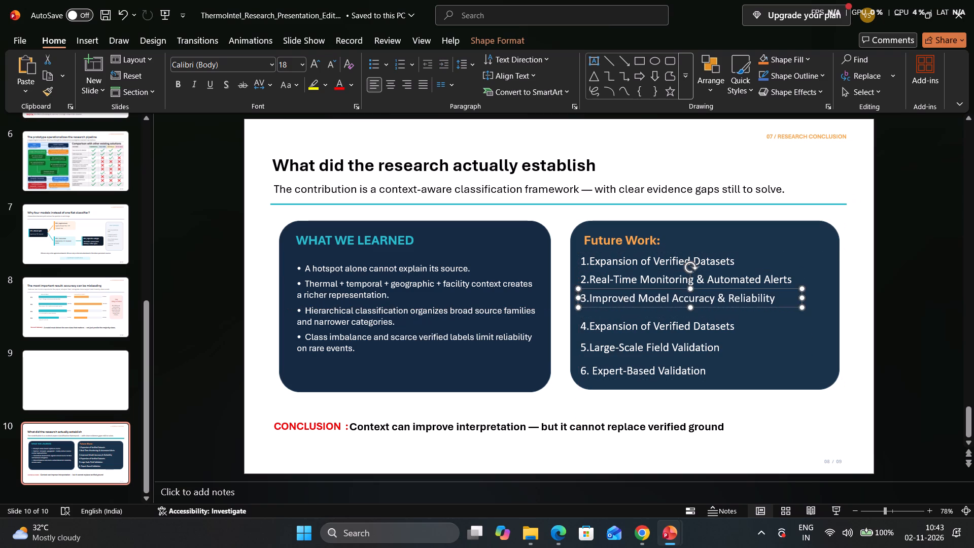
# Move Future Work items 4, 5 and 6 up so they follow item 3 at a similar spacing.
pyautogui.click(624, 332)
pyautogui.moveTo(634, 335); pyautogui.dragTo(634, 334)
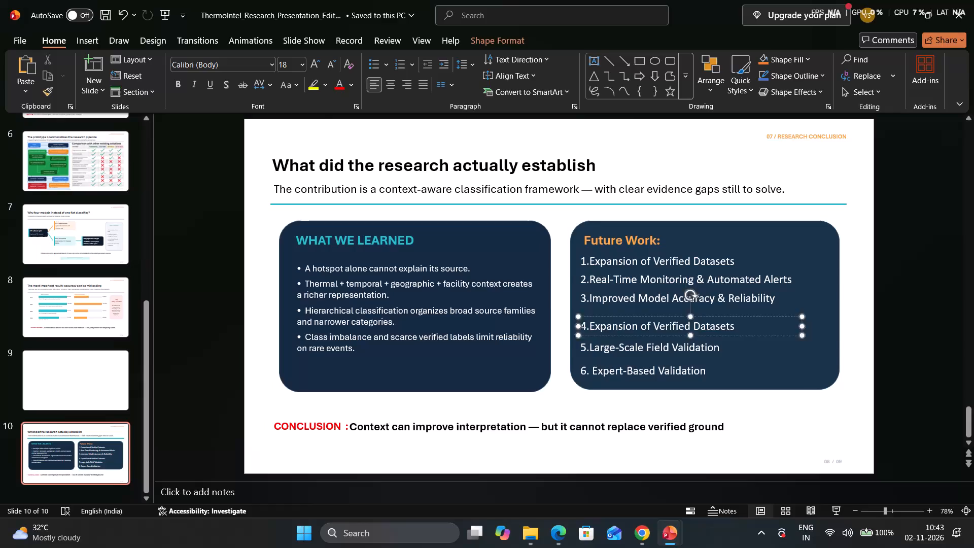
pyautogui.moveTo(634, 334); pyautogui.dragTo(634, 328)
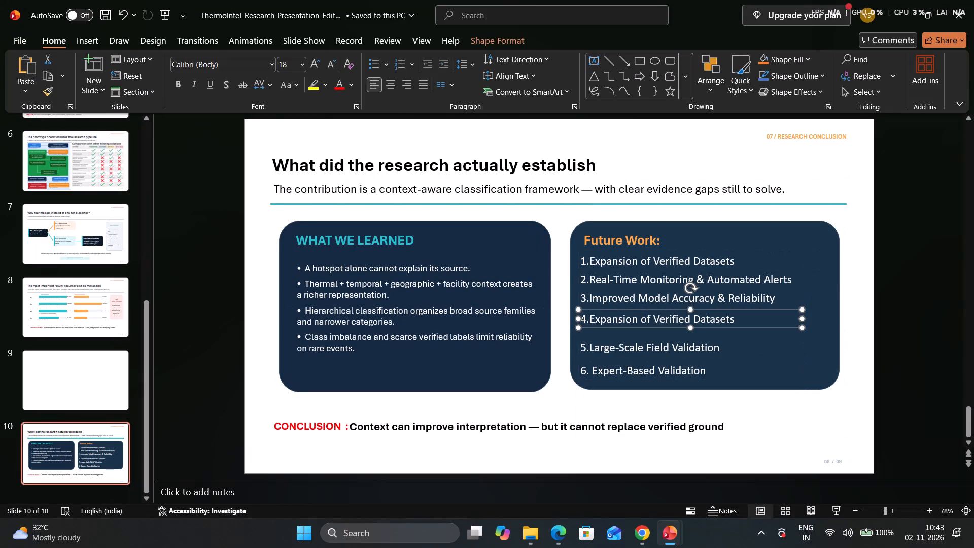
pyautogui.click(629, 346)
pyautogui.moveTo(633, 356); pyautogui.dragTo(633, 347)
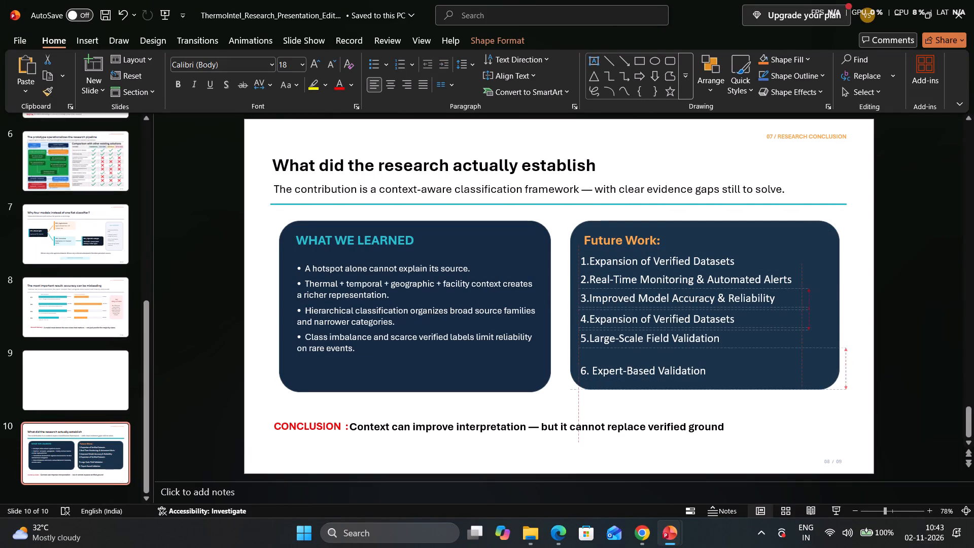
pyautogui.moveTo(633, 347); pyautogui.dragTo(633, 347)
pyautogui.click(629, 372)
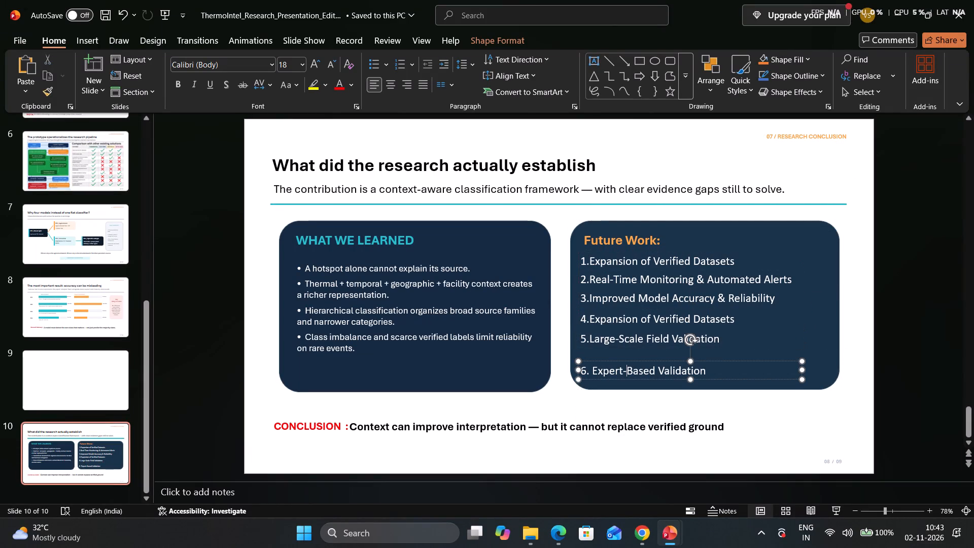
pyautogui.moveTo(632, 378); pyautogui.dragTo(632, 366)
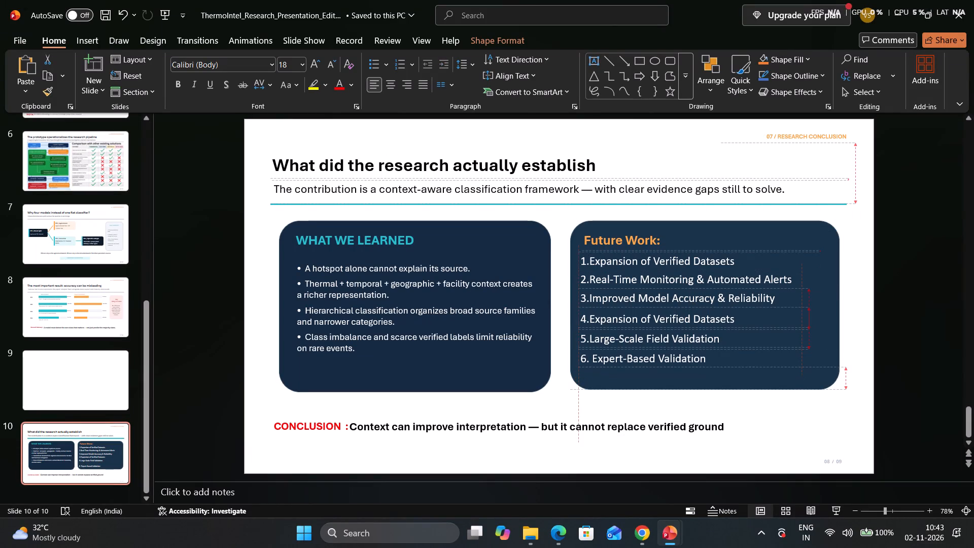
pyautogui.moveTo(632, 366); pyautogui.dragTo(632, 365)
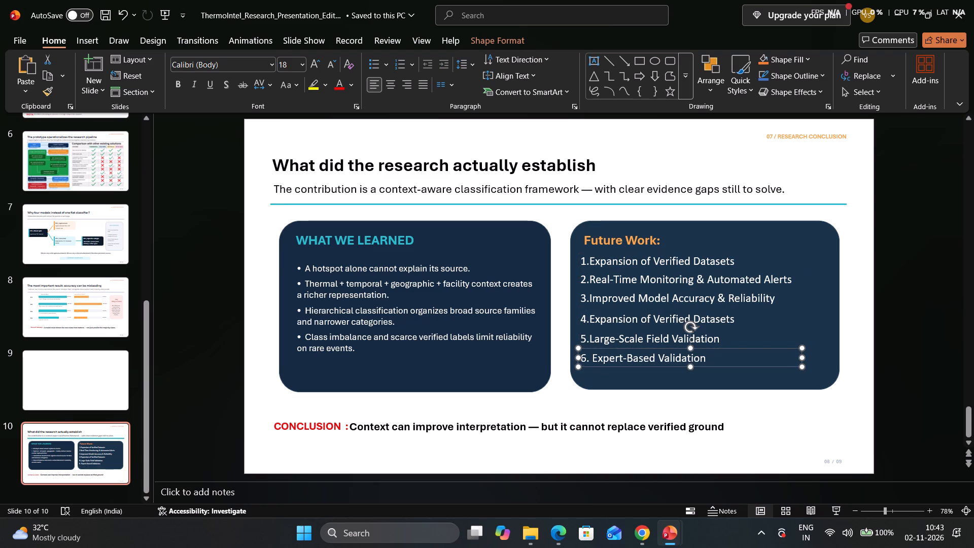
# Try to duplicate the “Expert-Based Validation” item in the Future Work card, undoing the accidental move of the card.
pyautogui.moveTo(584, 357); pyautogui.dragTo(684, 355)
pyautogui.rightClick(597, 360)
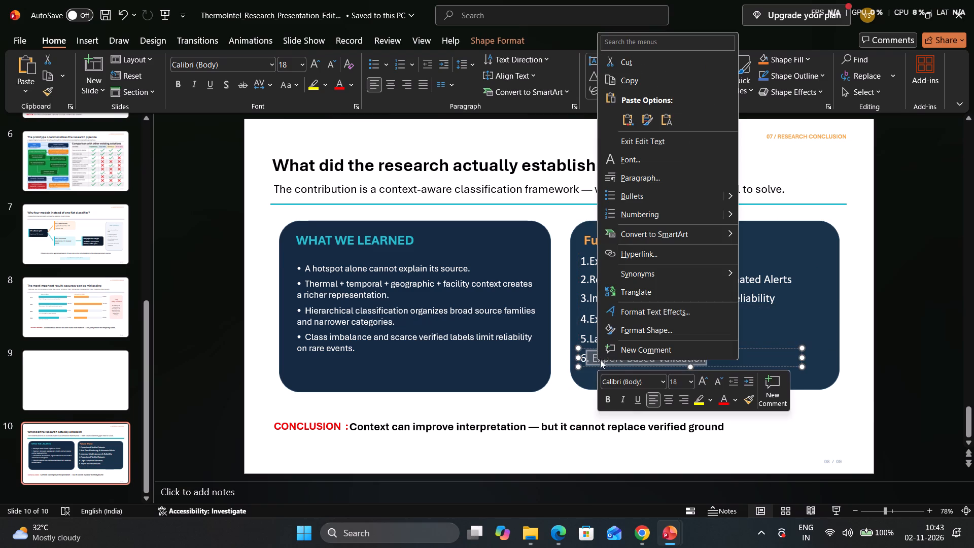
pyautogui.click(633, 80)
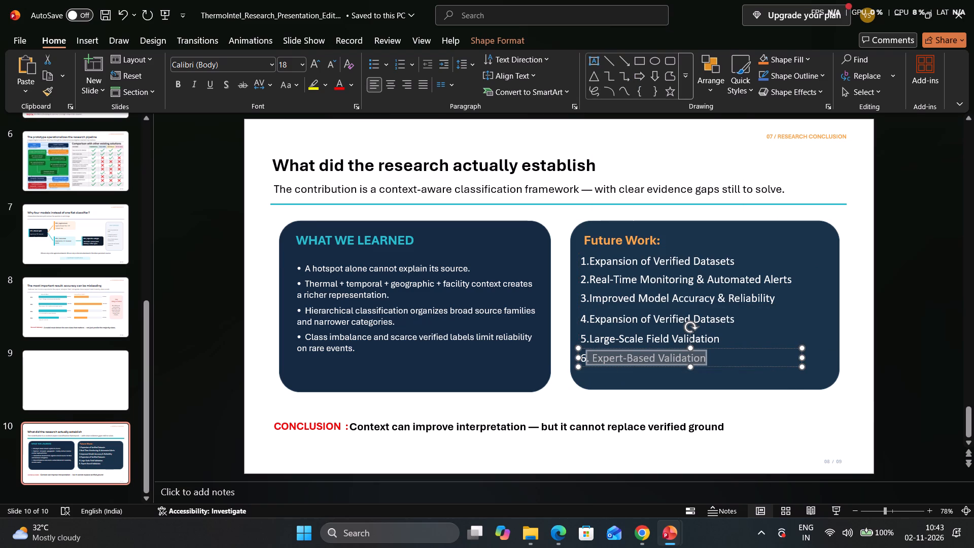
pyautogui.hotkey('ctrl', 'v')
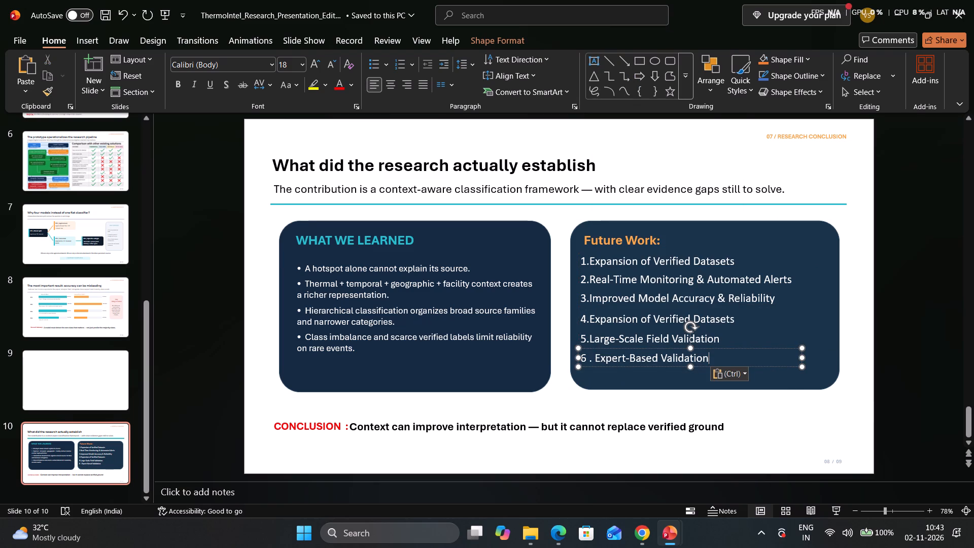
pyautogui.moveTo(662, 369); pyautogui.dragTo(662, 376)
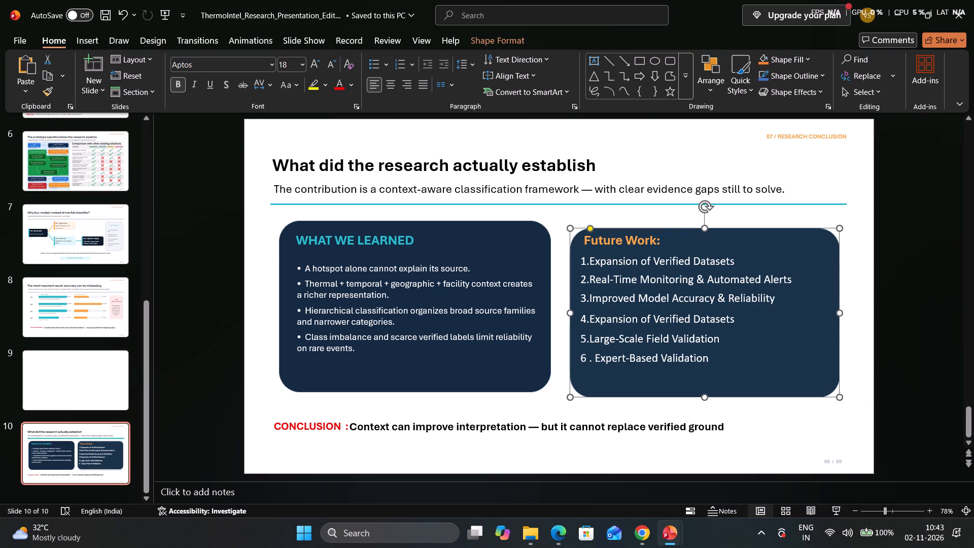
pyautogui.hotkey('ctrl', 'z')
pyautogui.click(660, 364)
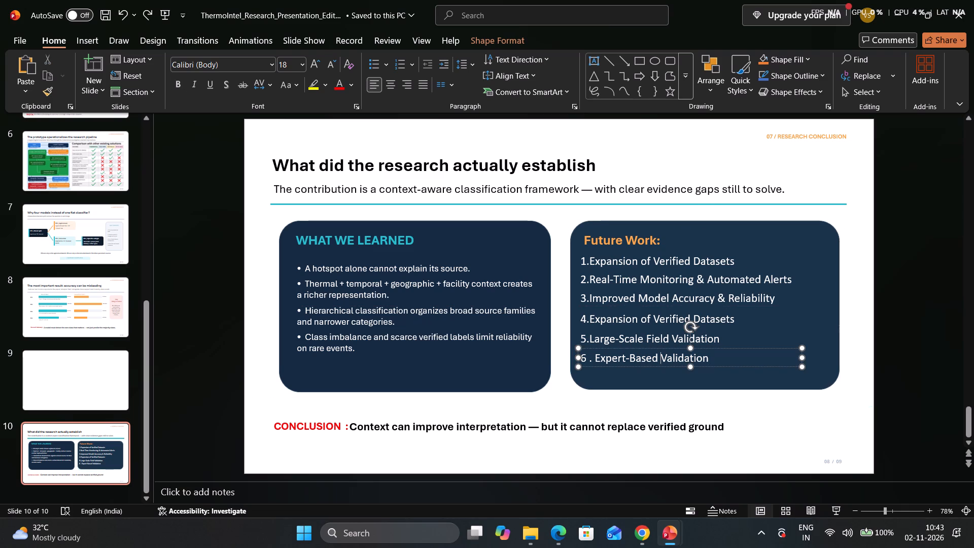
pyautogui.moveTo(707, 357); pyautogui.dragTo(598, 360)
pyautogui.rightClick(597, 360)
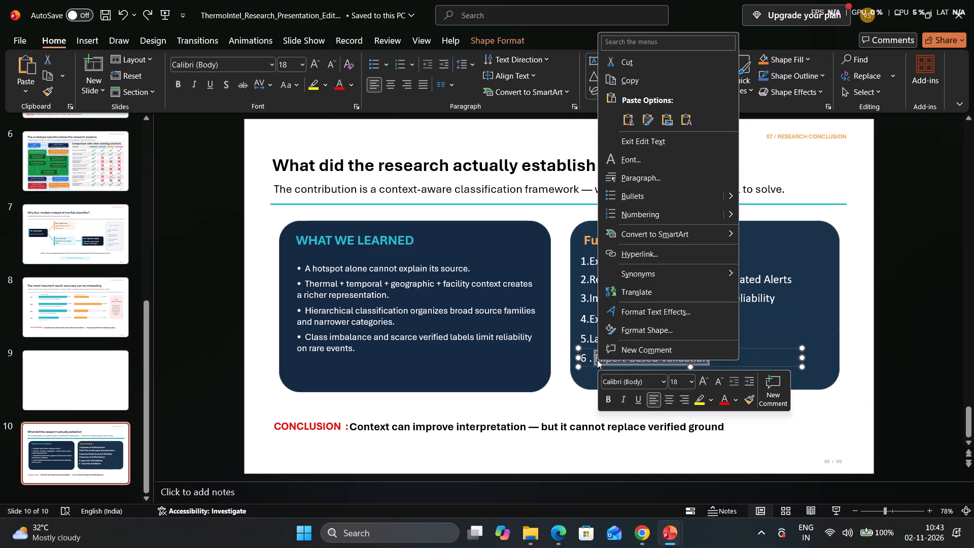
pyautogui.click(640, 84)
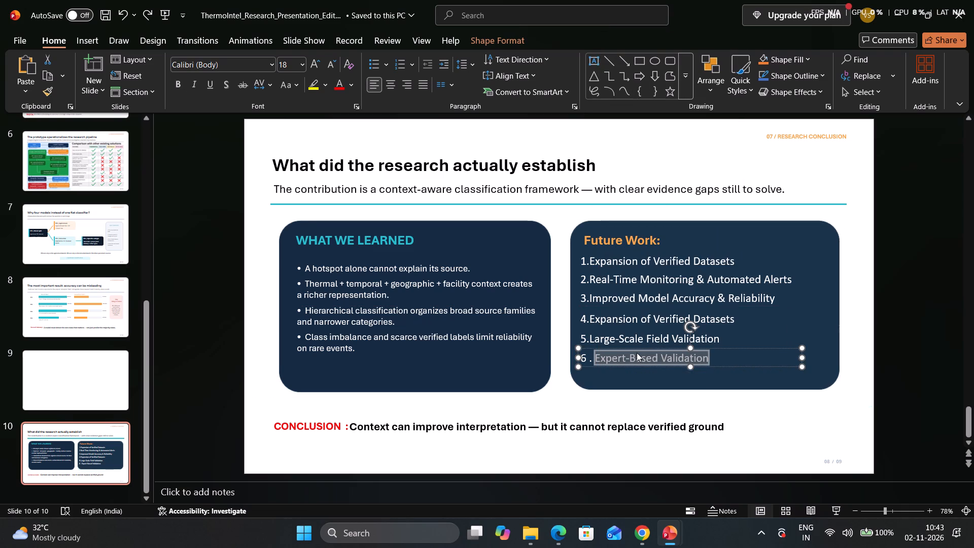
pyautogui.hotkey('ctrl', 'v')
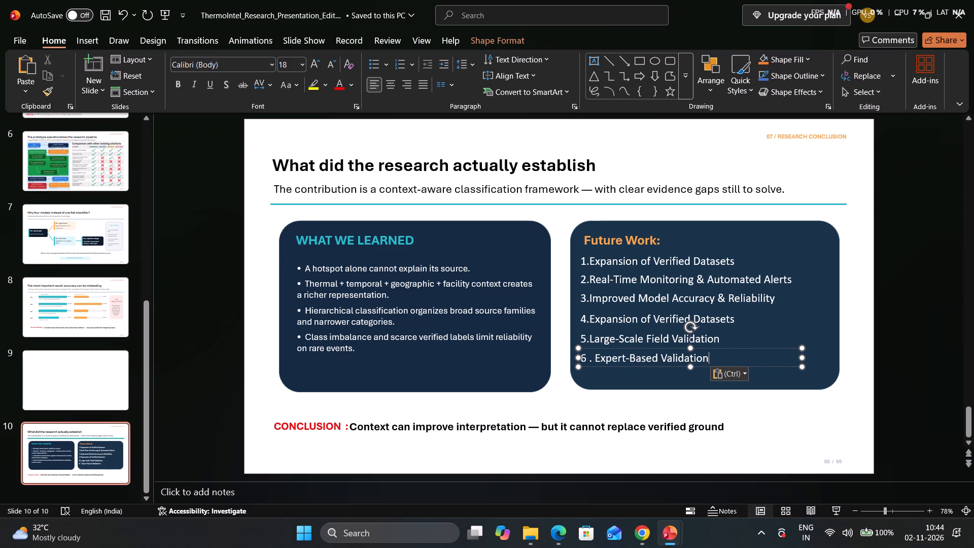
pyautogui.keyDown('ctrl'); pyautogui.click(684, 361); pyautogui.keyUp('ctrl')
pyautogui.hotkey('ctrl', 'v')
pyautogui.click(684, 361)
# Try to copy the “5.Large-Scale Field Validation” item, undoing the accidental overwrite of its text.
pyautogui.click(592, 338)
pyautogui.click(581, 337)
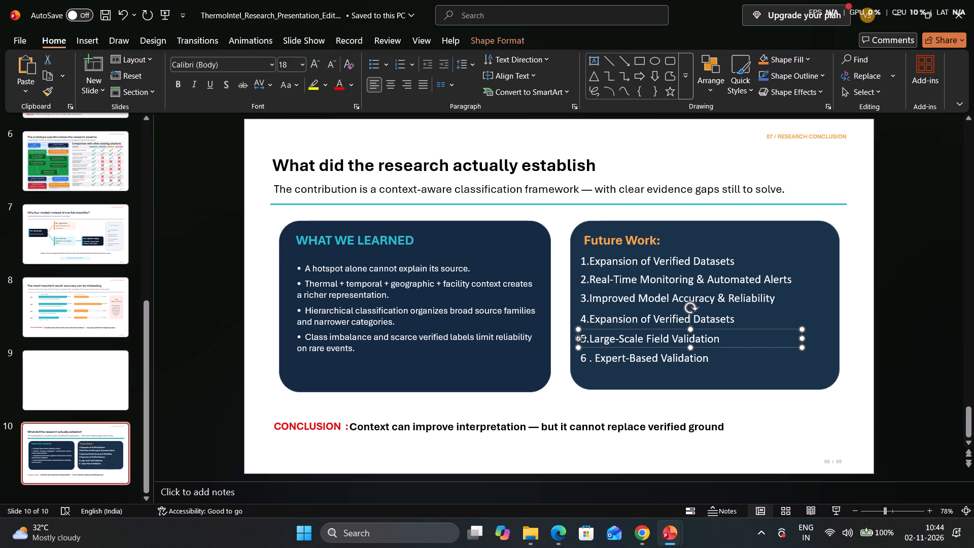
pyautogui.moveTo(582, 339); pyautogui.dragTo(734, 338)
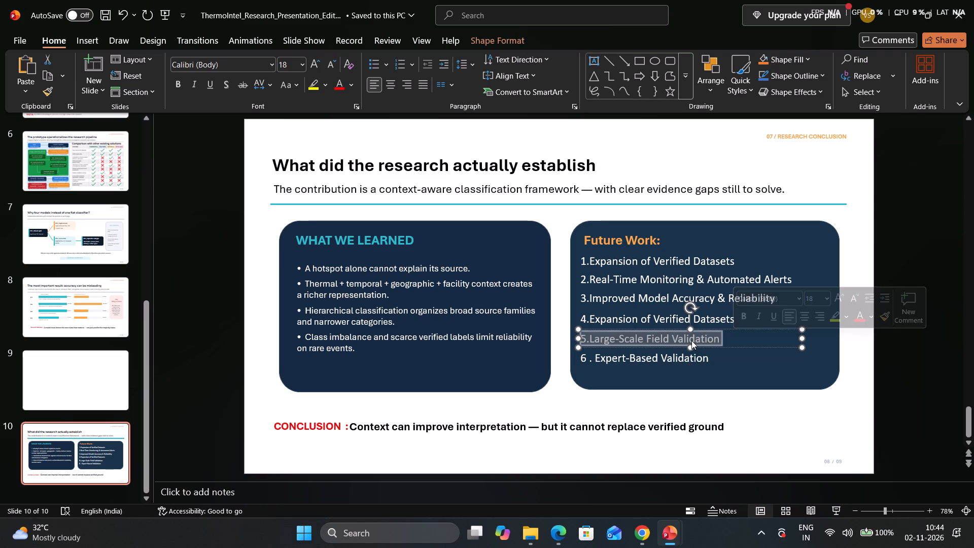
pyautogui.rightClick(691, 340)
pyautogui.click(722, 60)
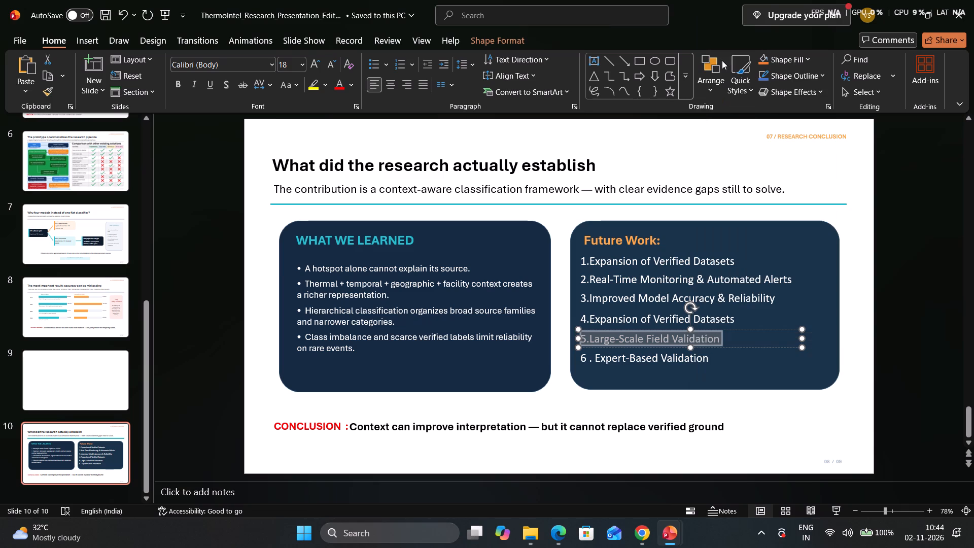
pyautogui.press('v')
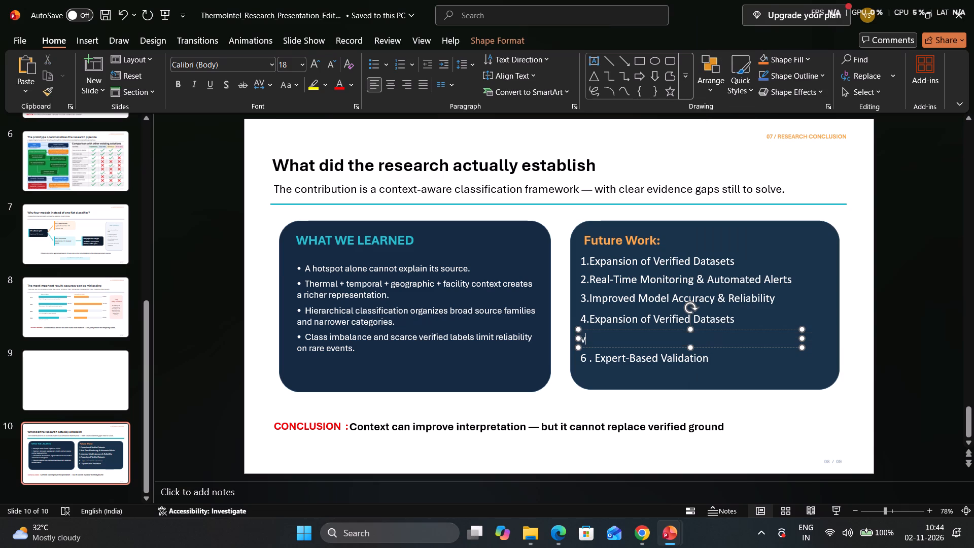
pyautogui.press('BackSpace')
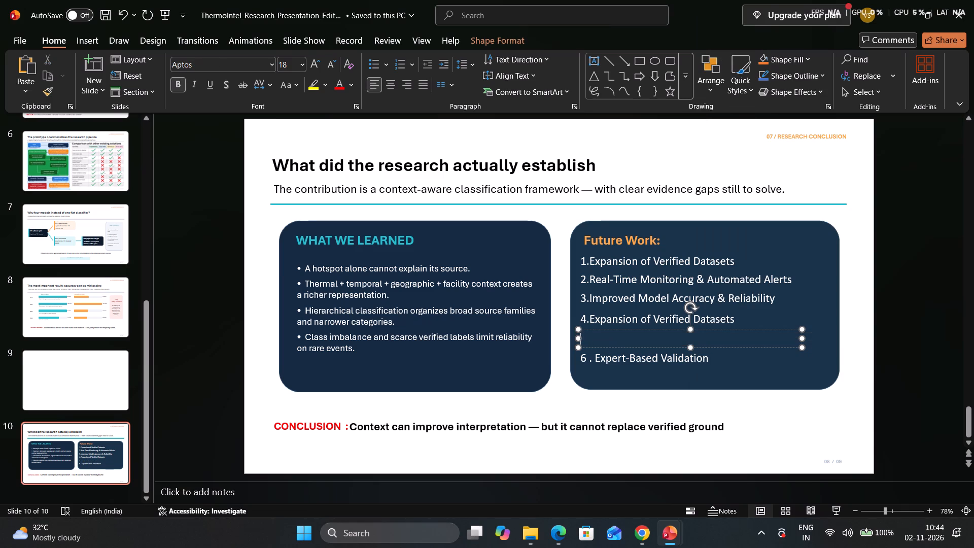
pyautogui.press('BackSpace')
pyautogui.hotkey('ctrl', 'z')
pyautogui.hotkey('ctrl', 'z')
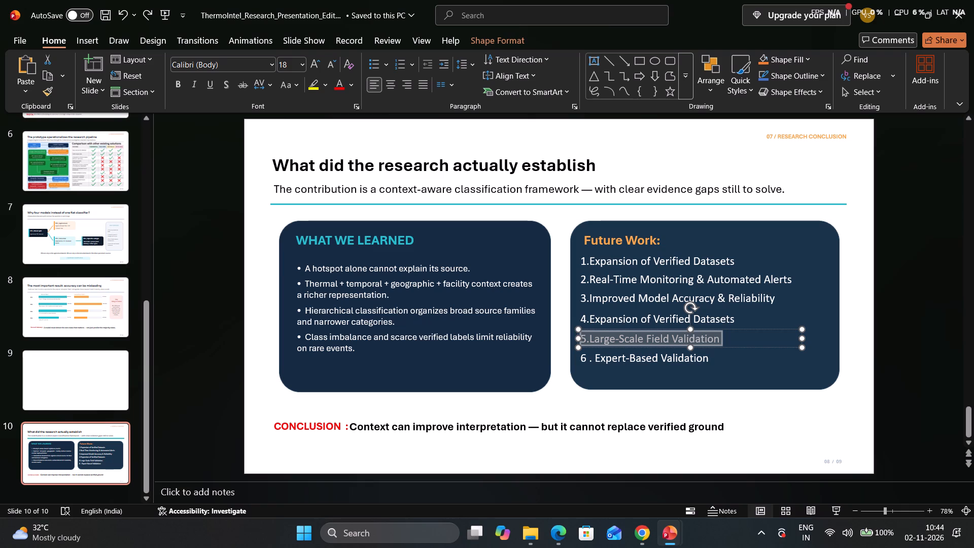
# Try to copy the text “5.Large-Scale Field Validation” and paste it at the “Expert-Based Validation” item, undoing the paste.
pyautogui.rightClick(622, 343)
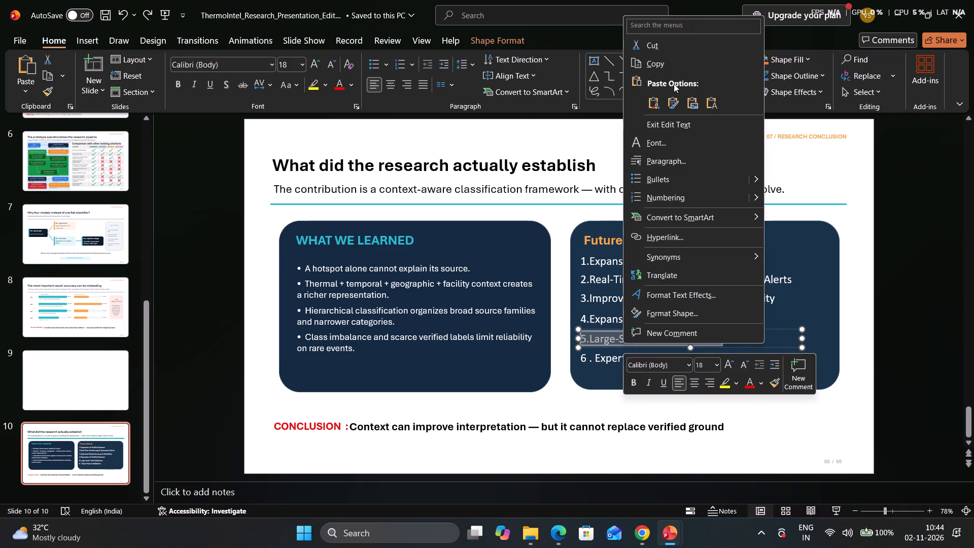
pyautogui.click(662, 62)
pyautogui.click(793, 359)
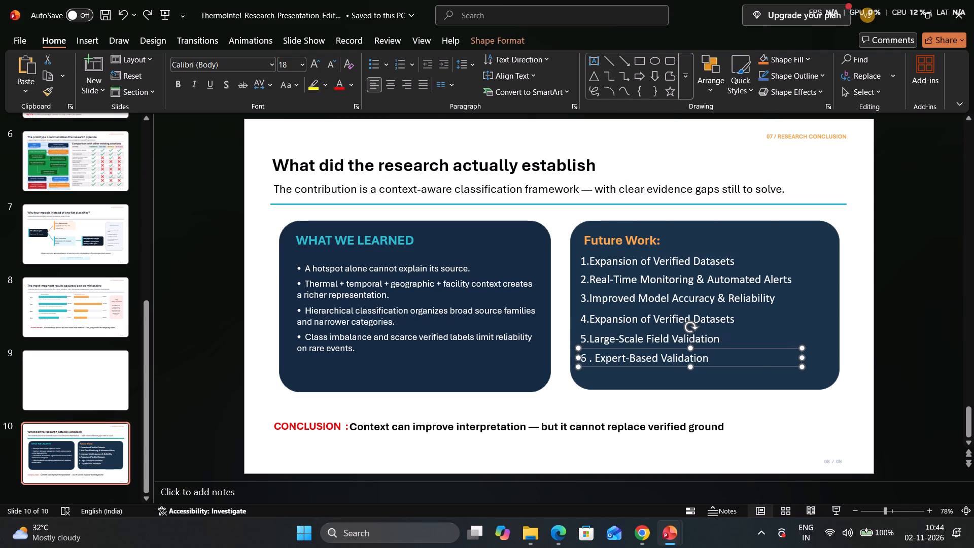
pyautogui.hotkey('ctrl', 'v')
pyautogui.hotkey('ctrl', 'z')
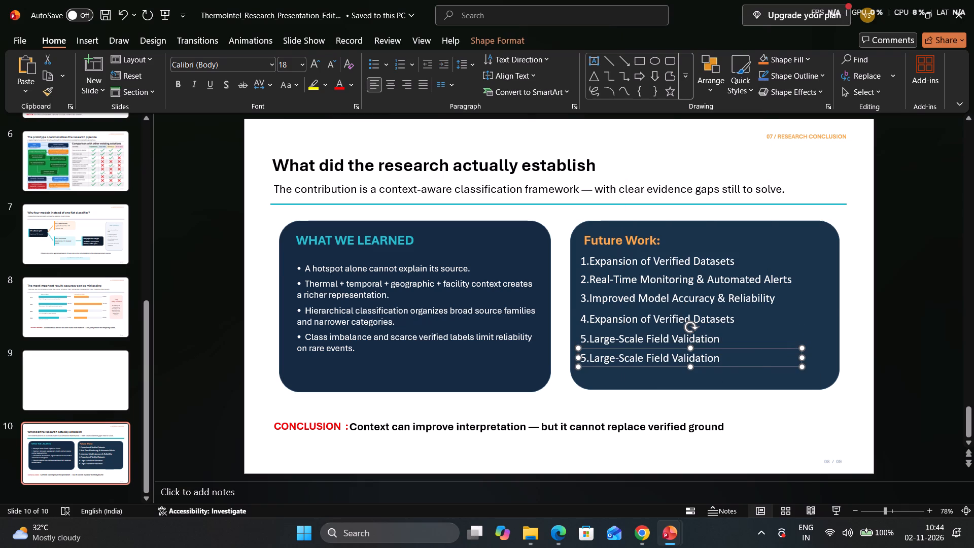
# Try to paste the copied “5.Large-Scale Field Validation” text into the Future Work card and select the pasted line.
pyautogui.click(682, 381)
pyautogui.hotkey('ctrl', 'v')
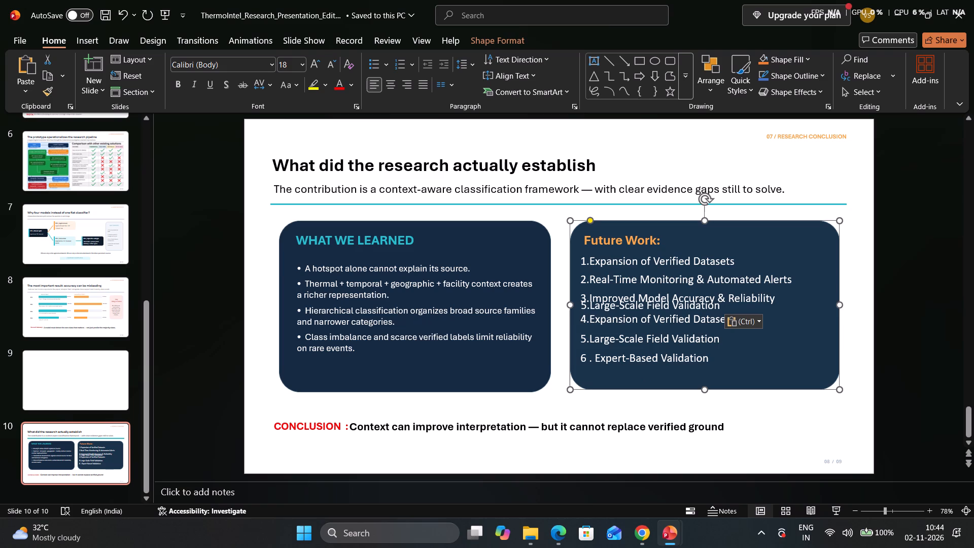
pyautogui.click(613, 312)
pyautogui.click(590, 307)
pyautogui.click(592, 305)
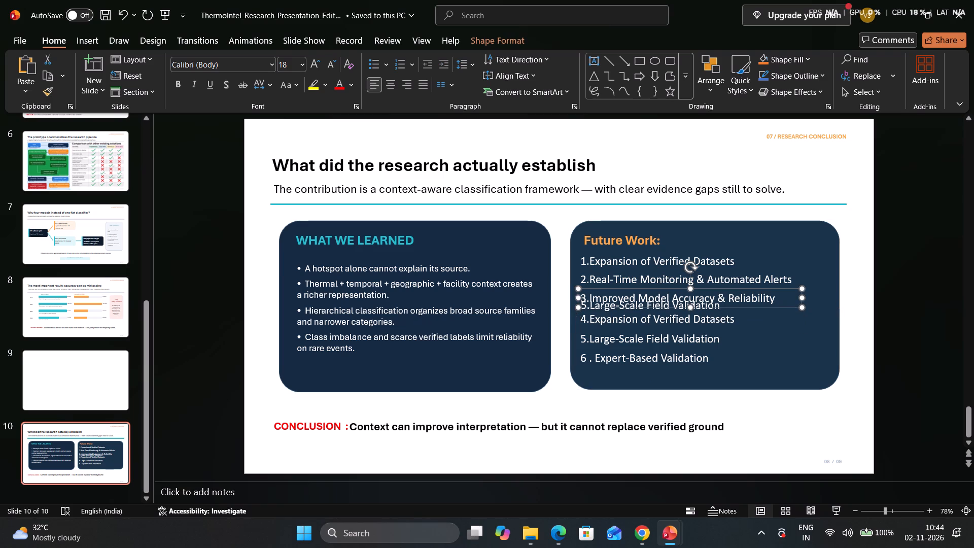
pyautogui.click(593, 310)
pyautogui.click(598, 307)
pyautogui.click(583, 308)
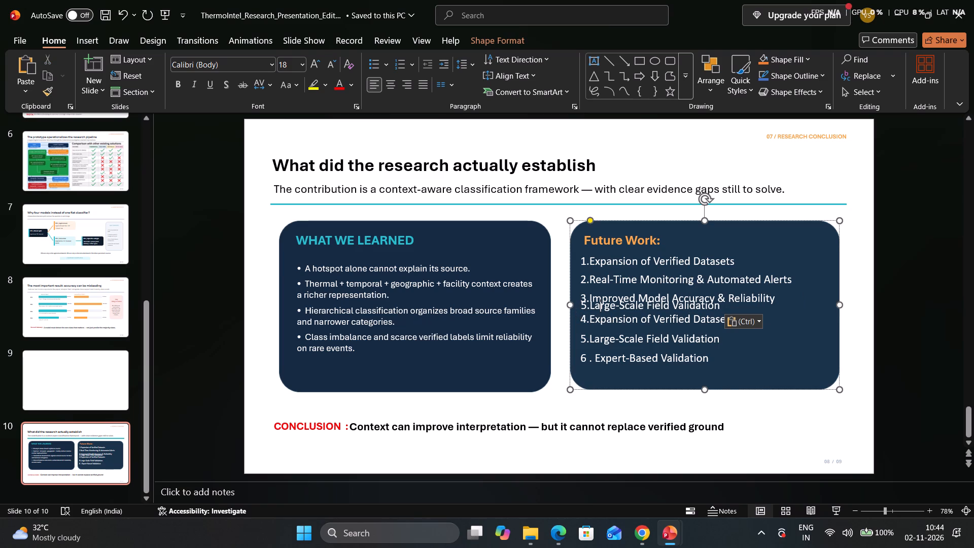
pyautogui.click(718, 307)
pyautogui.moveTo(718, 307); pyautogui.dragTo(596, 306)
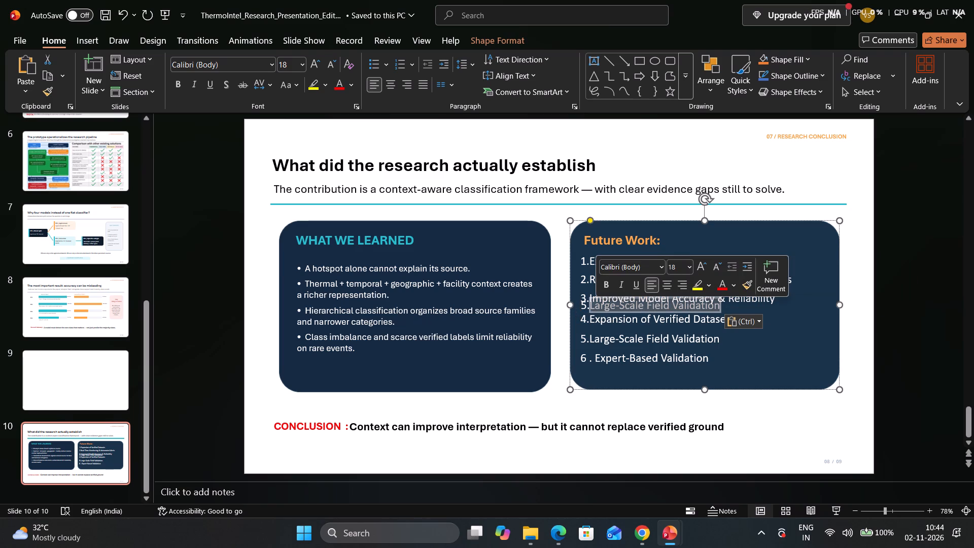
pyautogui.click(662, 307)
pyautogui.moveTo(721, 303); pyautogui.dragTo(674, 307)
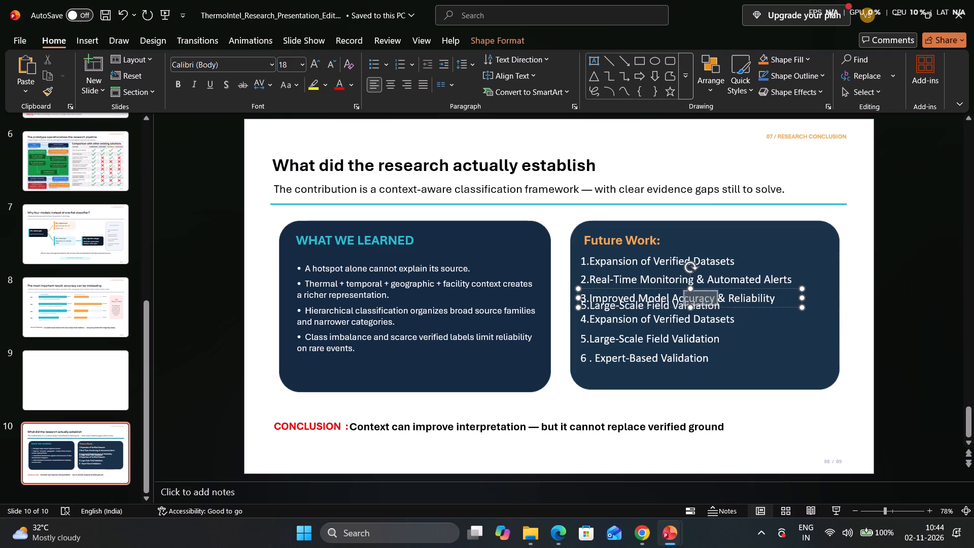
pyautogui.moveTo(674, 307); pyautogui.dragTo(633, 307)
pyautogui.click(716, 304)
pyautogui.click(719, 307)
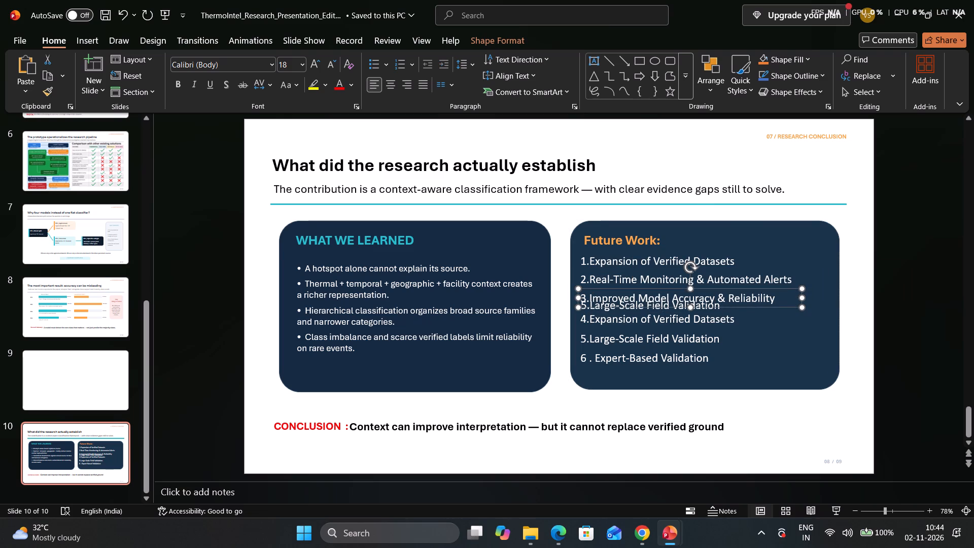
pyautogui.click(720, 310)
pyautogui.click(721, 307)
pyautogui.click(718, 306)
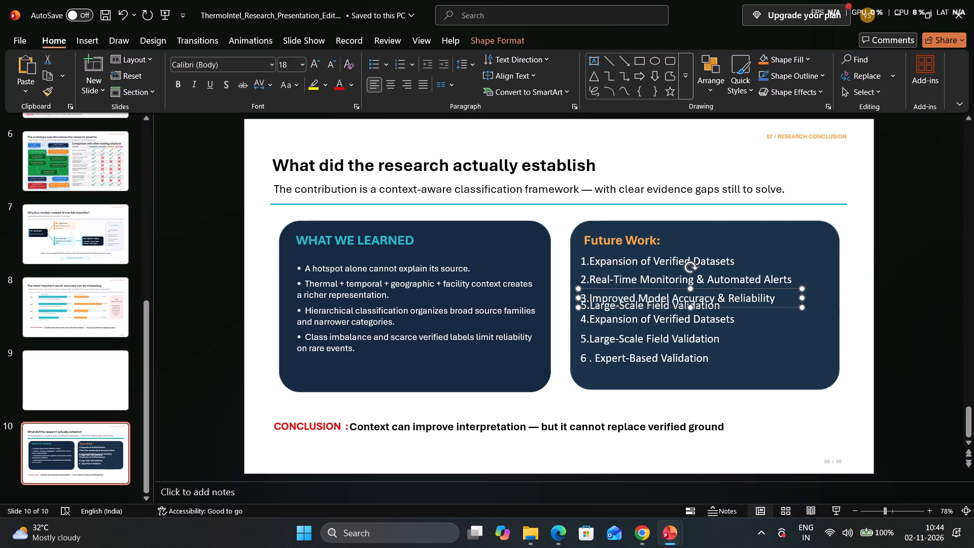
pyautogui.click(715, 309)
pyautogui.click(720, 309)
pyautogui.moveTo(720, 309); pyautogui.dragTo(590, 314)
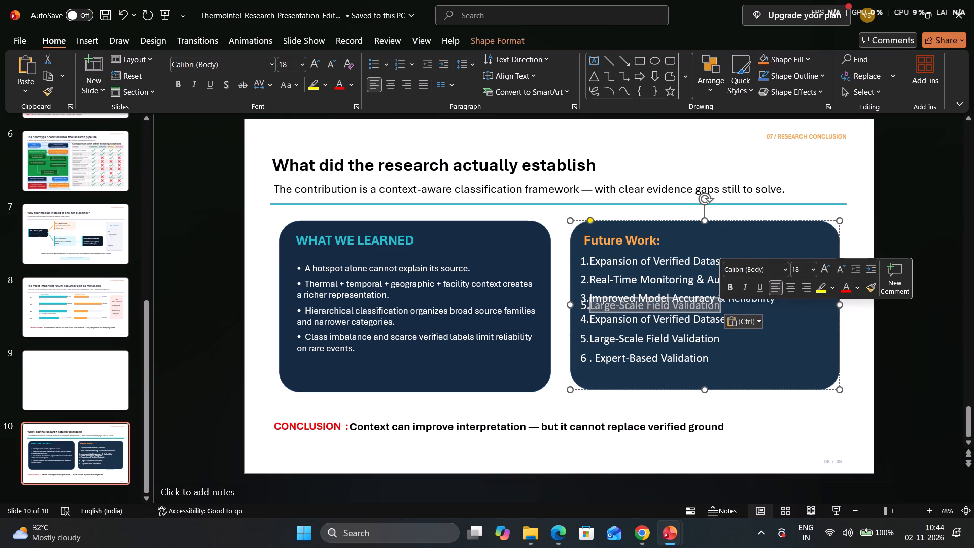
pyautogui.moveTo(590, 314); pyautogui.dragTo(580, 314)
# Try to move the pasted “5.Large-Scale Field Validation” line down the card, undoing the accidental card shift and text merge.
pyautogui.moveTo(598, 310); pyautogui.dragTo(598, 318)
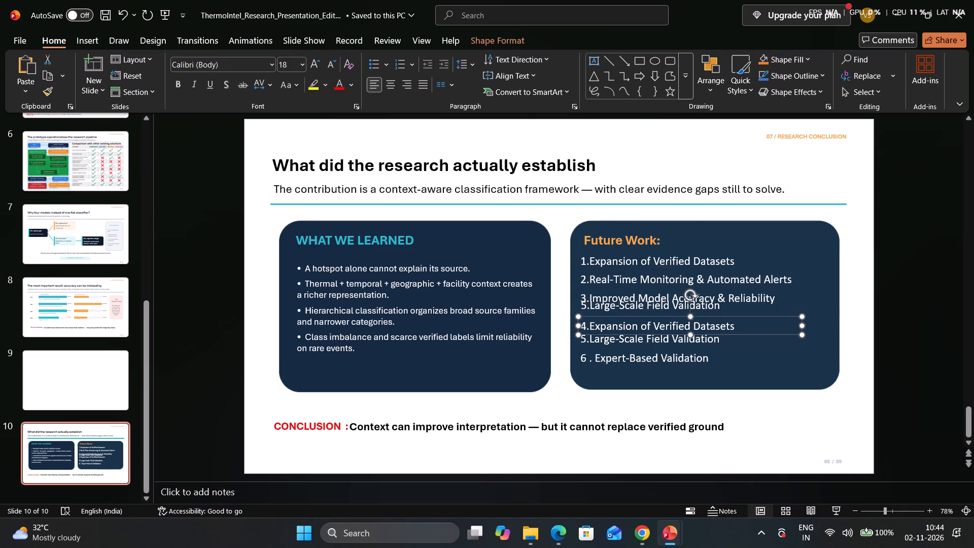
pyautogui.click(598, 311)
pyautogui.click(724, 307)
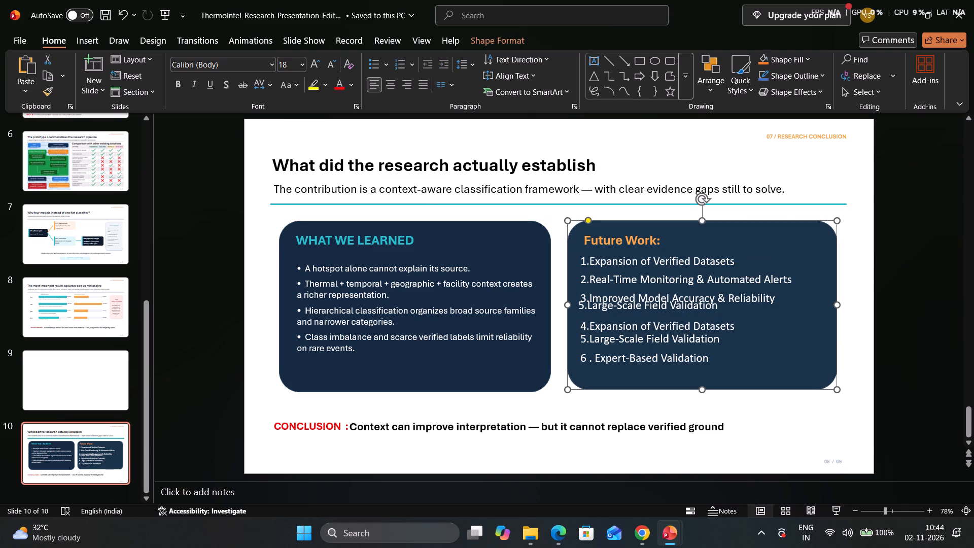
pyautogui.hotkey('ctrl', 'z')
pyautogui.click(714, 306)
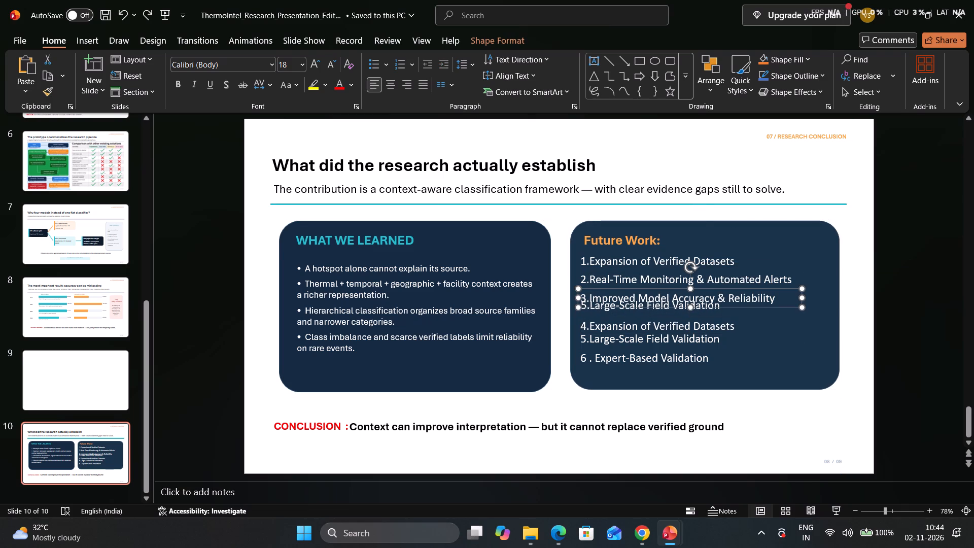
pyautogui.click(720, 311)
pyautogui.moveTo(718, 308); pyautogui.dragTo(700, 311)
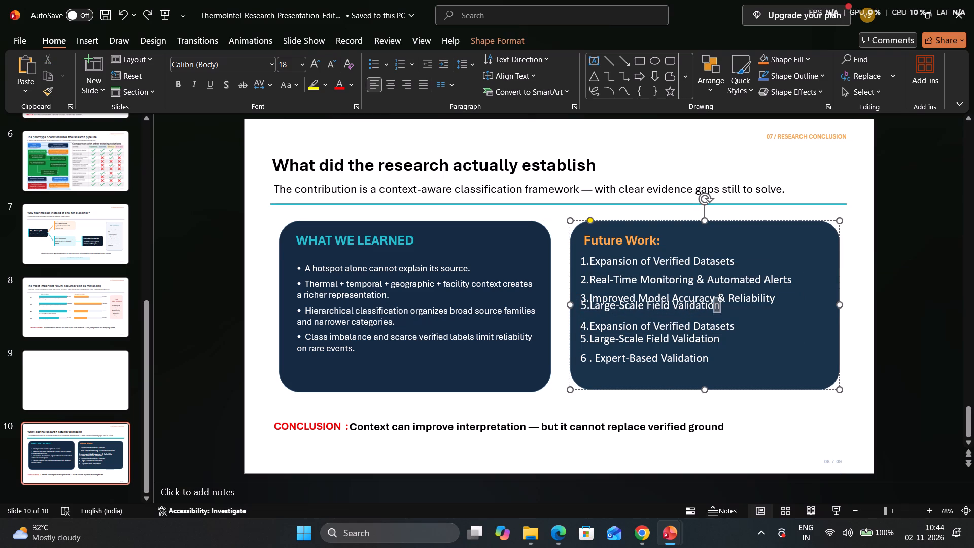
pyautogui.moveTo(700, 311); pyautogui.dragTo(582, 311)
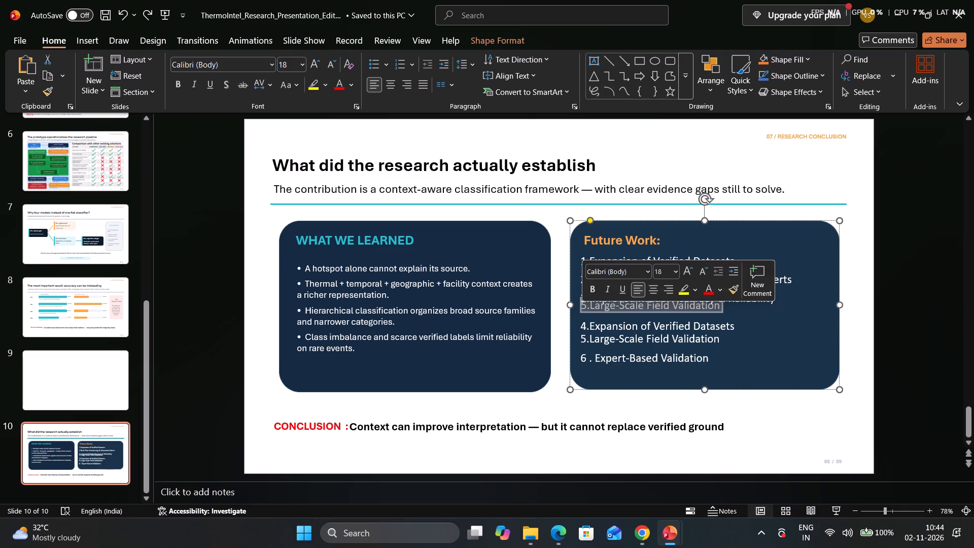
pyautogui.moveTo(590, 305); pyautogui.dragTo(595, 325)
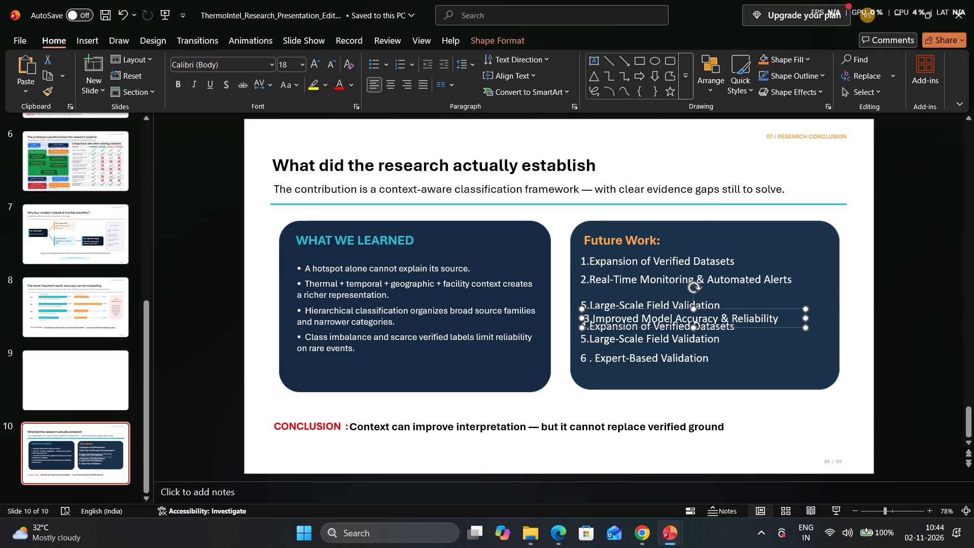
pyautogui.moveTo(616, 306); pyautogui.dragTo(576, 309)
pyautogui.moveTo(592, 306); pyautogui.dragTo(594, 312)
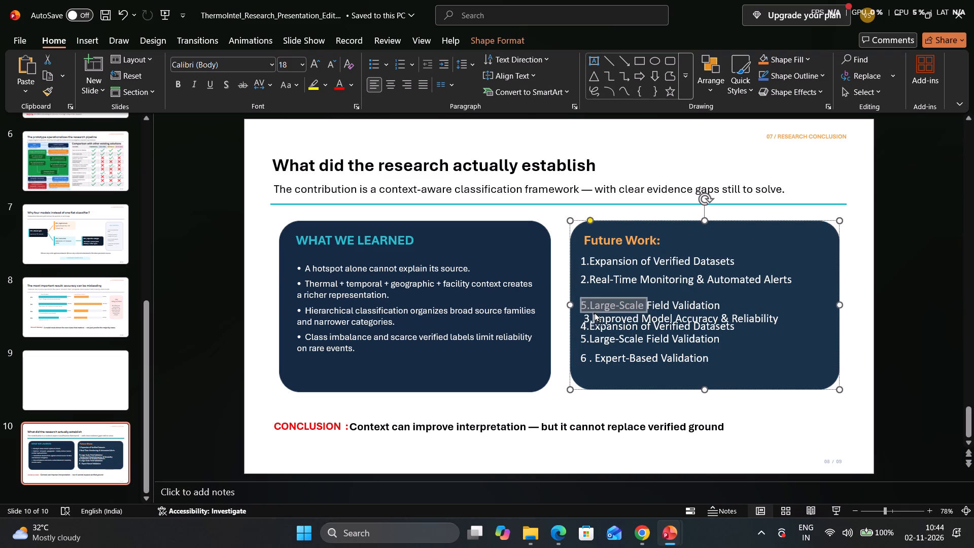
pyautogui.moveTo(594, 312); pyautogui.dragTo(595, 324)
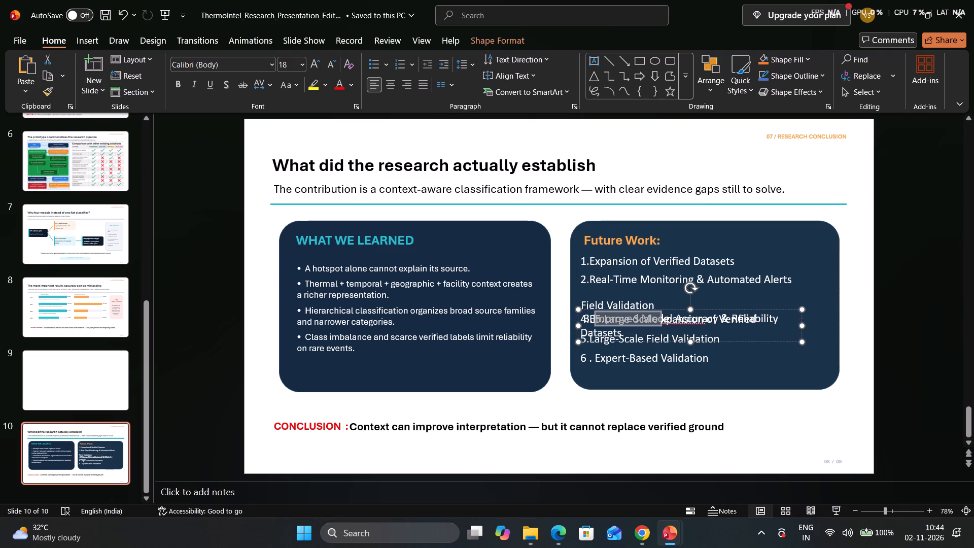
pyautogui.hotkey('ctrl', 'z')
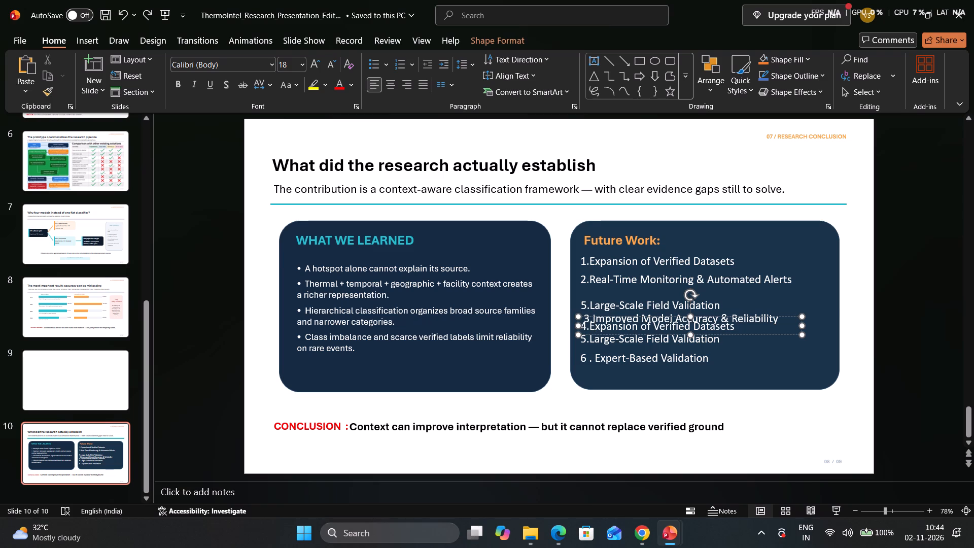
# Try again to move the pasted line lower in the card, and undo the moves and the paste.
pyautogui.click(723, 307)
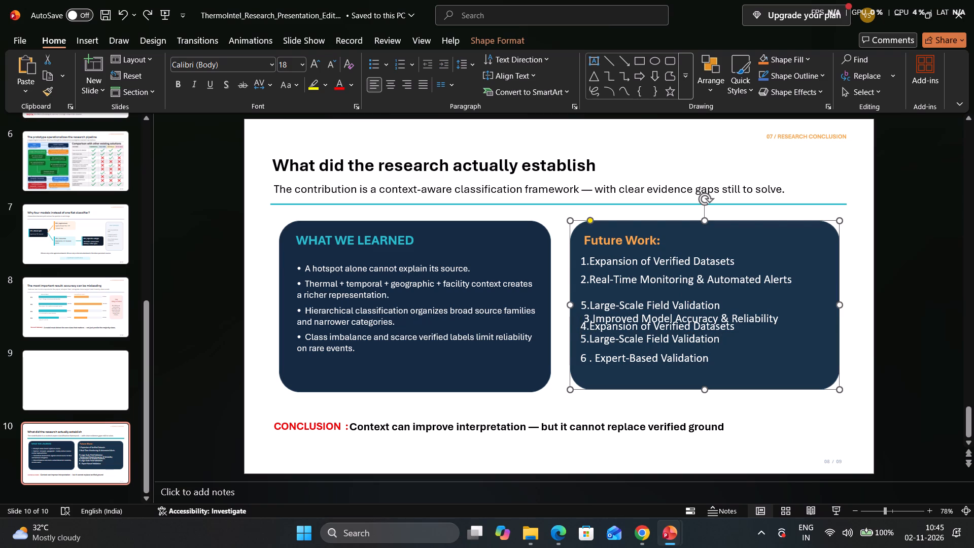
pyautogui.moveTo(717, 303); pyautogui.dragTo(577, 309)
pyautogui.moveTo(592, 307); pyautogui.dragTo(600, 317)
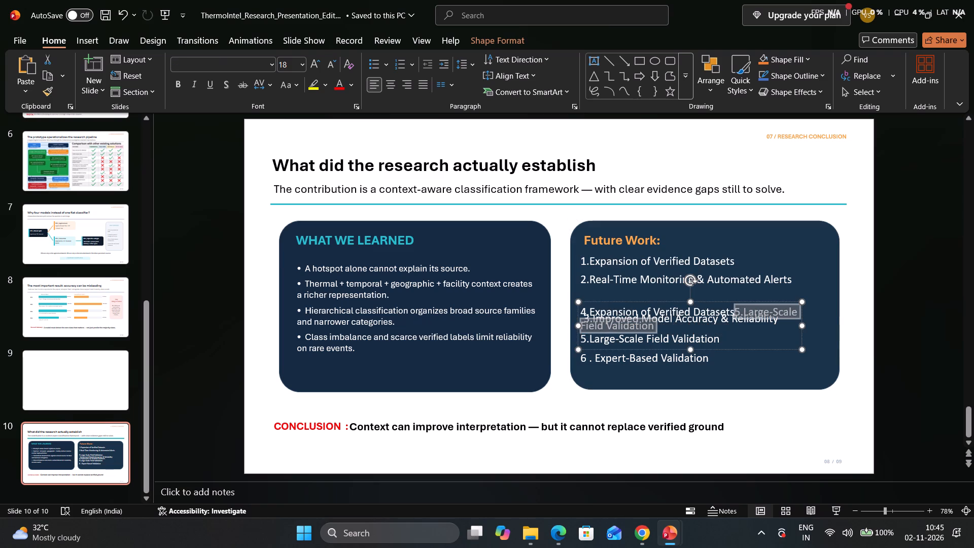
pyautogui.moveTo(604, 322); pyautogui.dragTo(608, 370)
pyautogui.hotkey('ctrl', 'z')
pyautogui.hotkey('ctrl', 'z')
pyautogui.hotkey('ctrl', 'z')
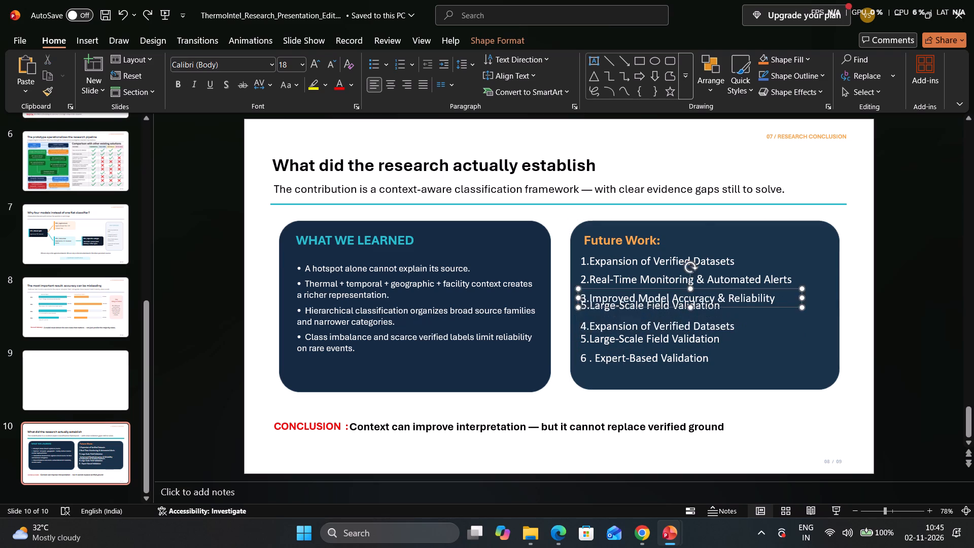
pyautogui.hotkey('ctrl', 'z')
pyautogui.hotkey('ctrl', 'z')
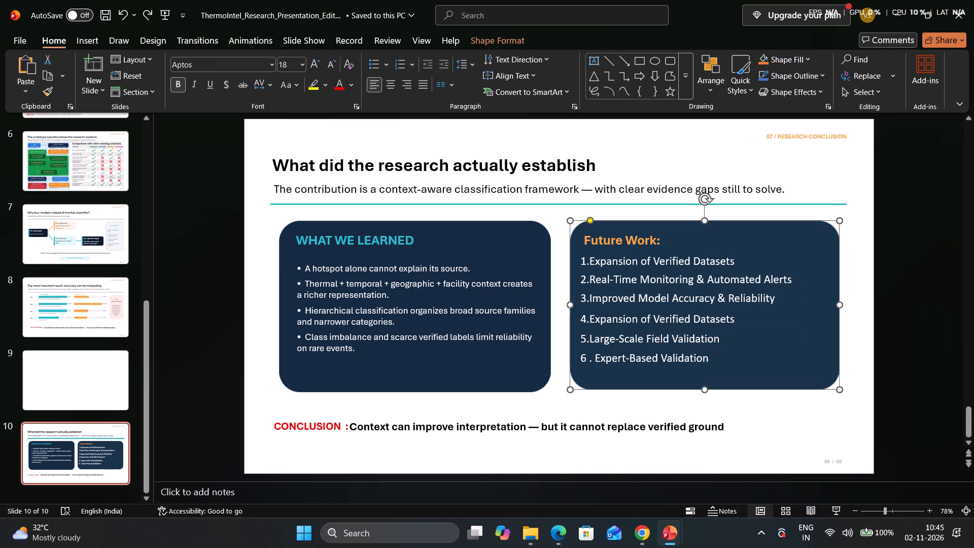
# Duplicate the “6 . Expert-Based Validation” text box in the Future Work card and renumber the copy as 7.
pyautogui.click(582, 361)
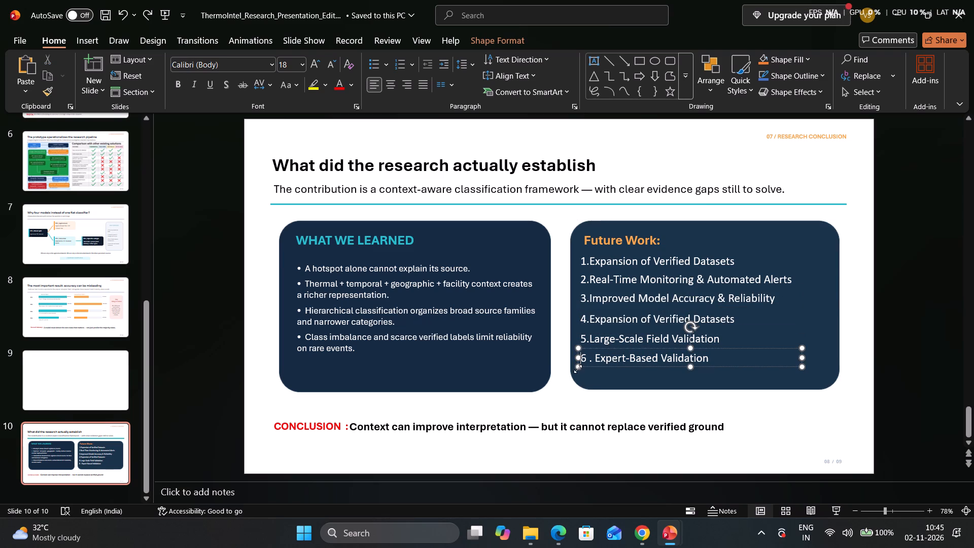
pyautogui.rightClick(580, 369)
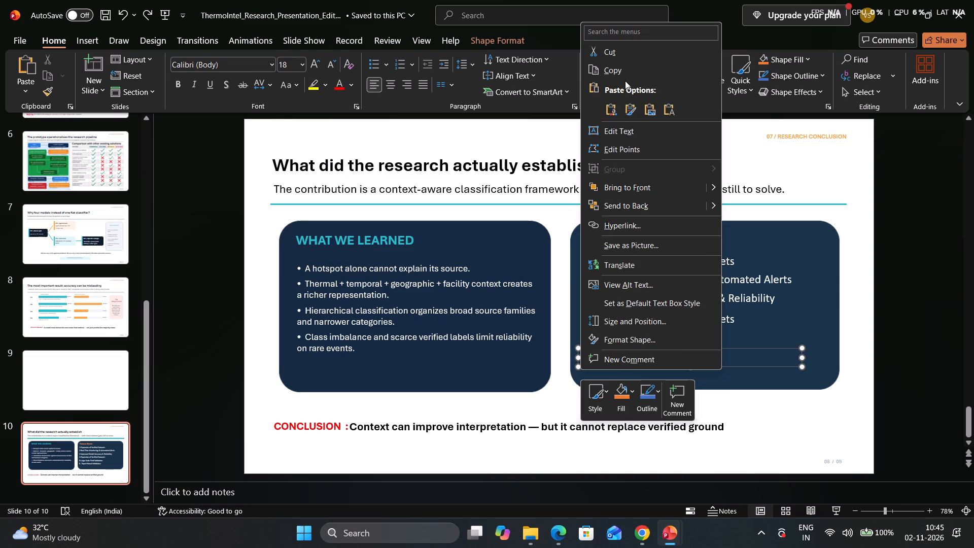
pyautogui.click(624, 76)
pyautogui.hotkey('ctrl', 'v')
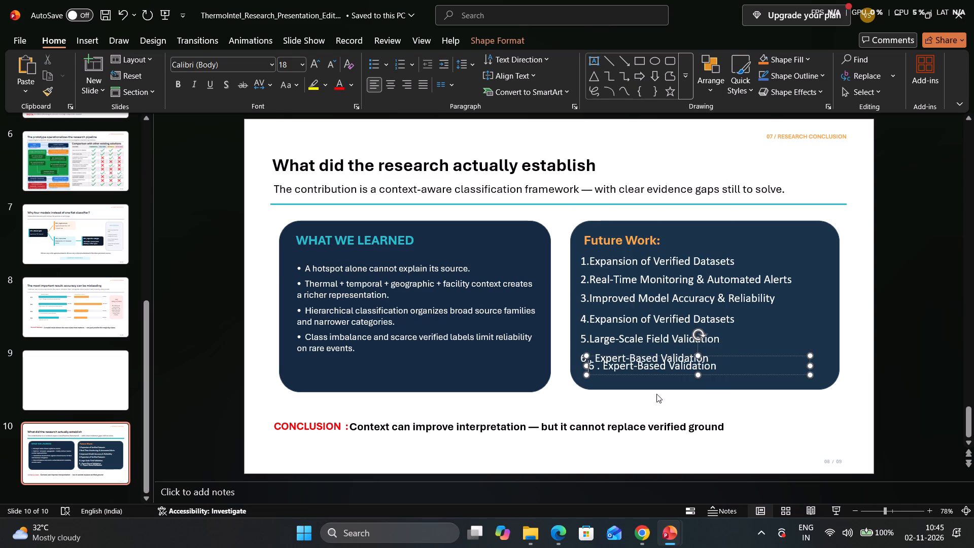
pyautogui.click(596, 369)
pyautogui.press('BackSpace')
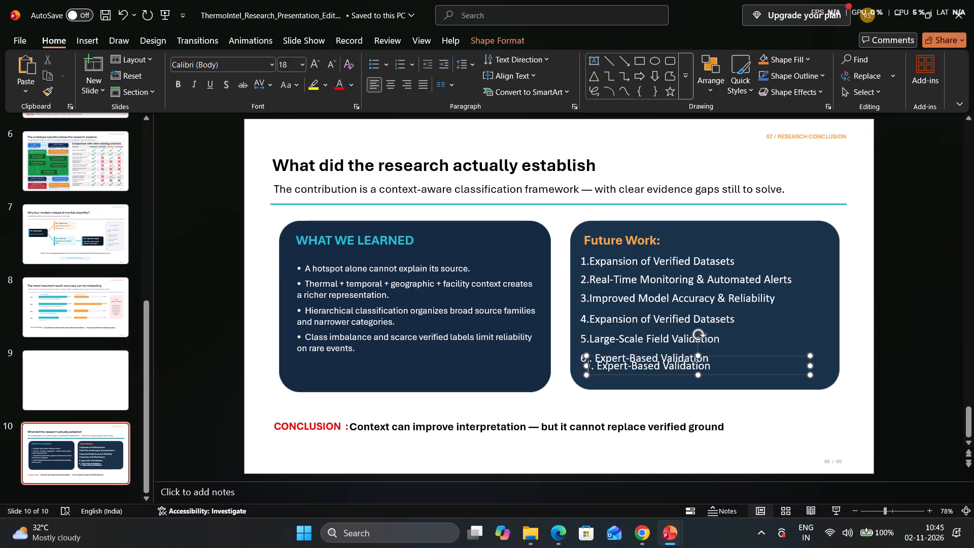
pyautogui.press('7')
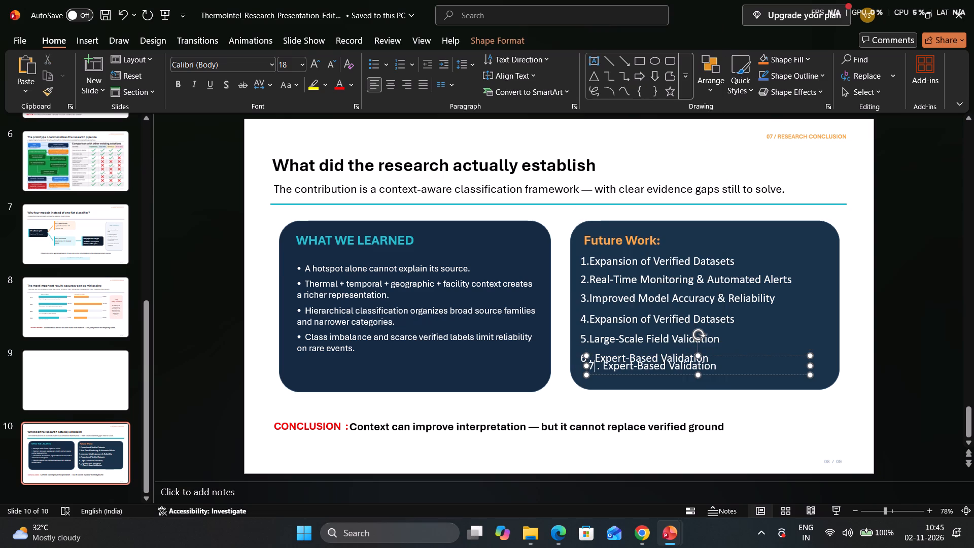
# Replace the wording of item 7 with “Efficient Pipeline Recovery”.
pyautogui.click(718, 365)
pyautogui.click(716, 365)
pyautogui.press('BackSpace')
pyautogui.press('BackSpace')
pyautogui.press('BackSpace')
pyautogui.press('BackSpace')
pyautogui.press('BackSpace')
pyautogui.press('BackSpace')
pyautogui.press('BackSpace')
pyautogui.press('BackSpace')
pyautogui.press('BackSpace')
pyautogui.press('BackSpace')
pyautogui.press('BackSpace')
pyautogui.press('BackSpace')
pyautogui.press('BackSpace')
pyautogui.press('BackSpace')
pyautogui.press('BackSpace')
pyautogui.press('BackSpace')
pyautogui.press('BackSpace')
pyautogui.press('BackSpace')
pyautogui.press('BackSpace')
pyautogui.press('BackSpace')
pyautogui.press('BackSpace')
pyautogui.press('BackSpace')
pyautogui.press('space')
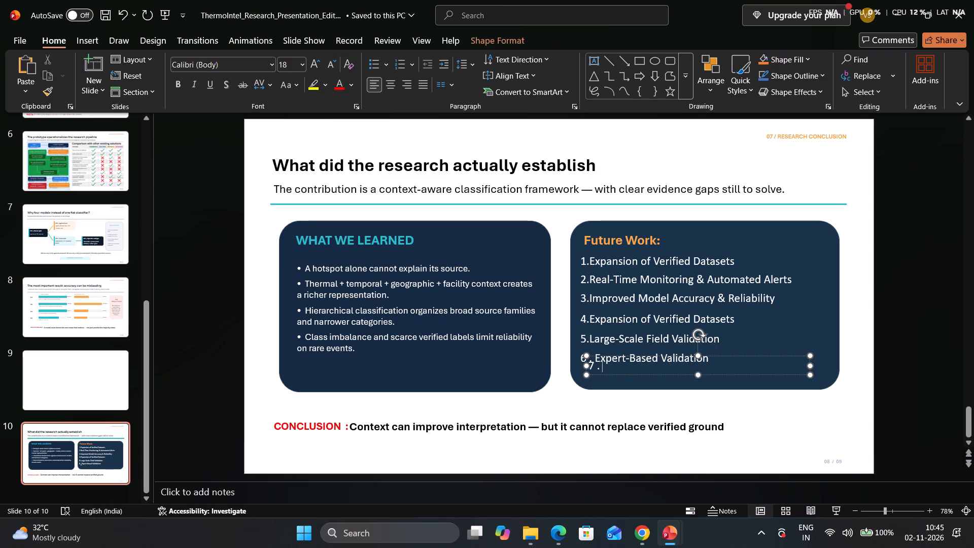
pyautogui.write('Efii')
pyautogui.press('BackSpace')
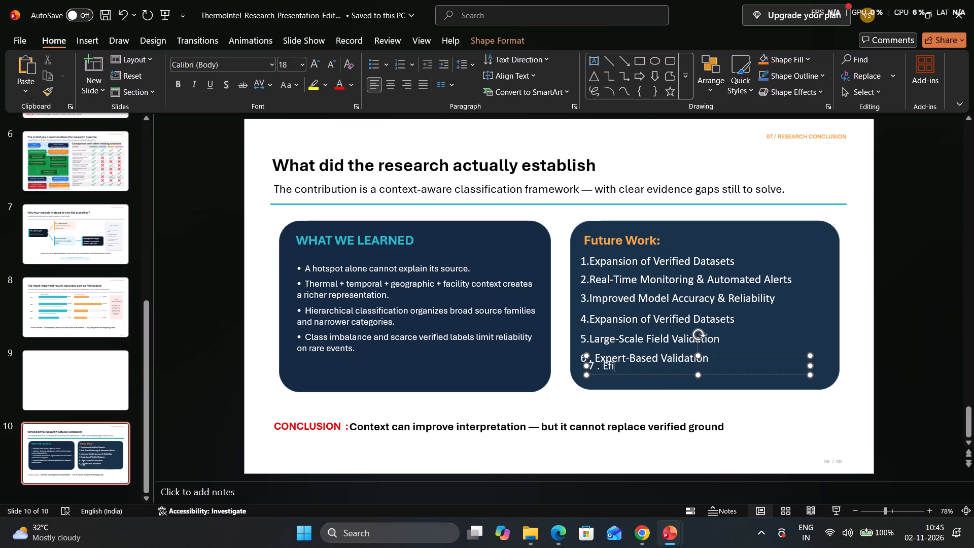
pyautogui.press('BackSpace')
pyautogui.write('fo')
pyautogui.press('BackSpace')
pyautogui.write('icient Pipeline')
pyautogui.press('space')
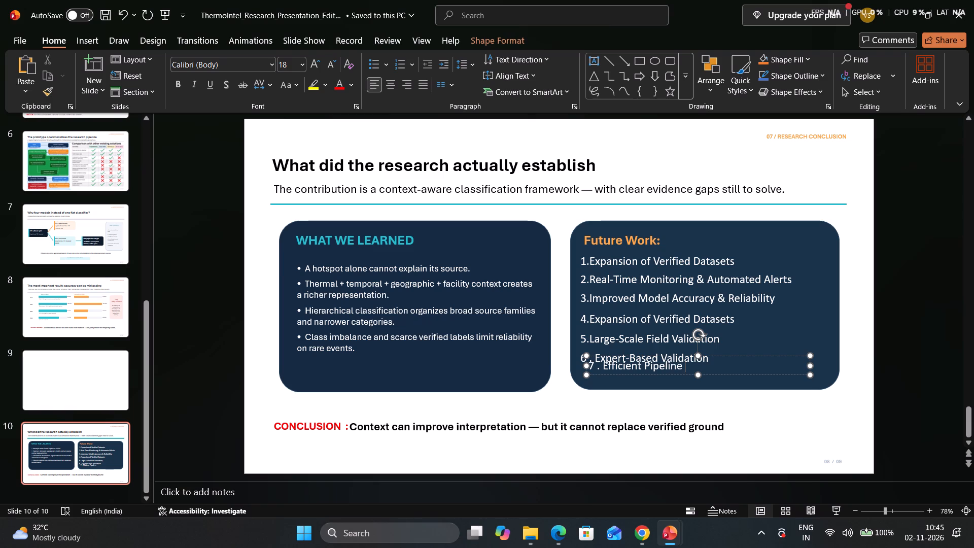
pyautogui.write('Recovery')
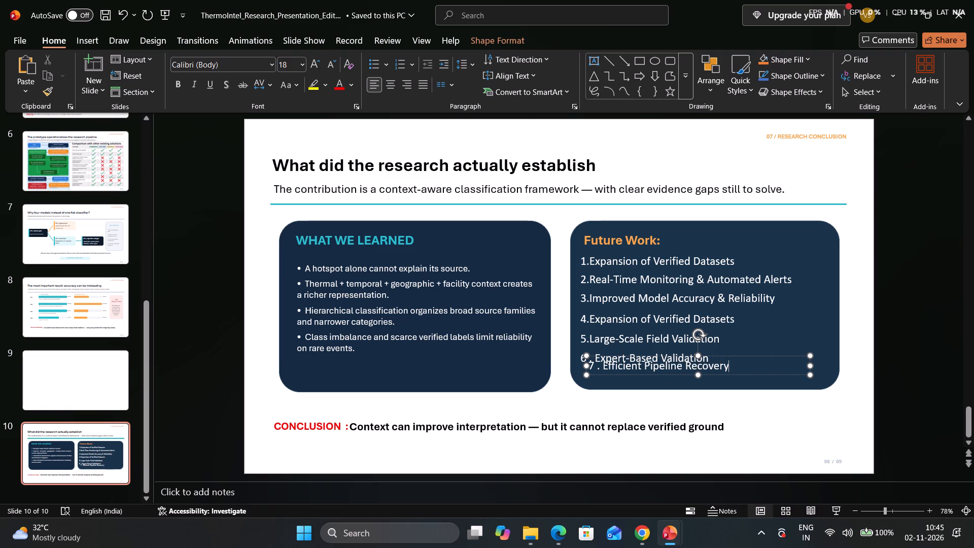
# Move item 7 just below item 6, aligned with the left edge of the Future Work list.
pyautogui.moveTo(750, 368); pyautogui.dragTo(742, 377)
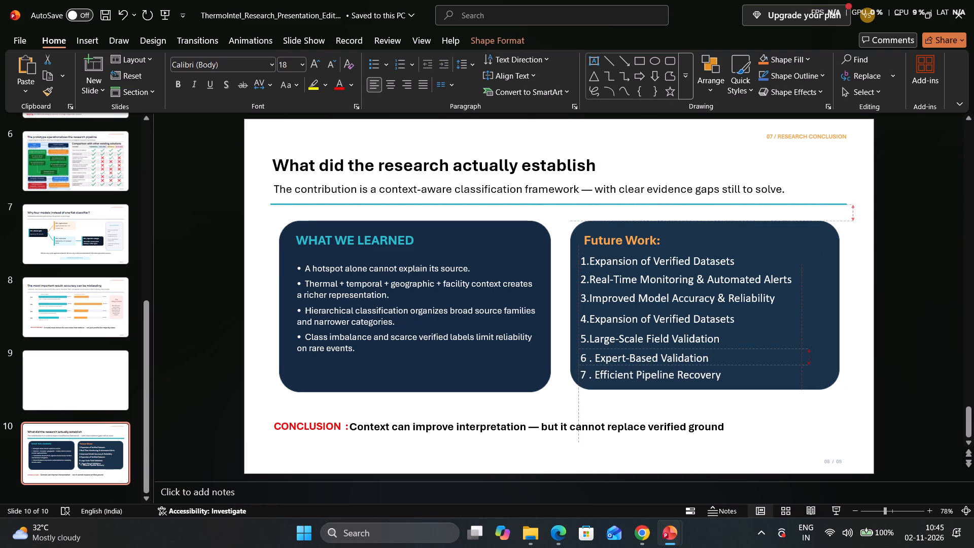
# Nudge item 7 slightly to settle it directly below item 6 in the Future Work card.
pyautogui.moveTo(742, 377); pyautogui.dragTo(743, 378)
# Start a new line after the last bullet of the WHAT WE LEARNED list on slide 10.
pyautogui.click(429, 360)
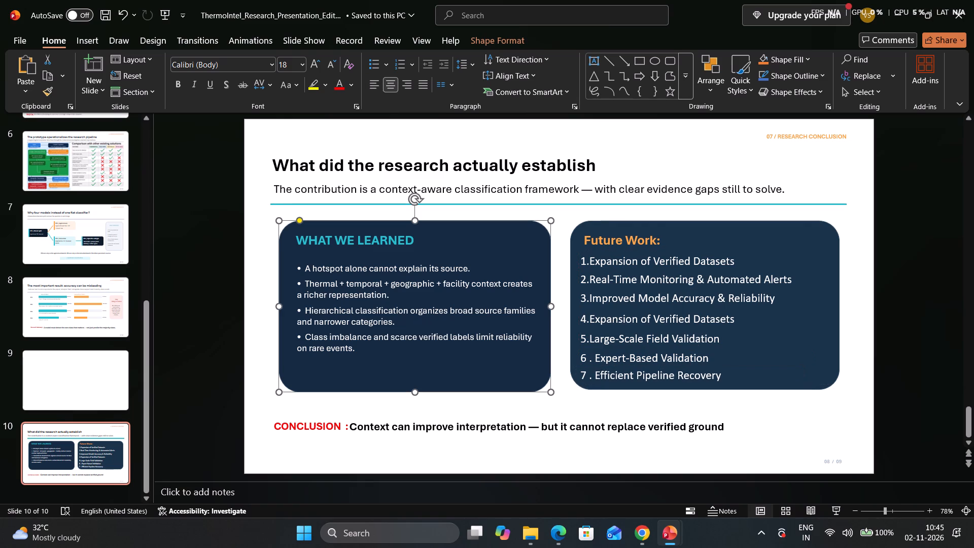
pyautogui.click(353, 344)
pyautogui.click(365, 352)
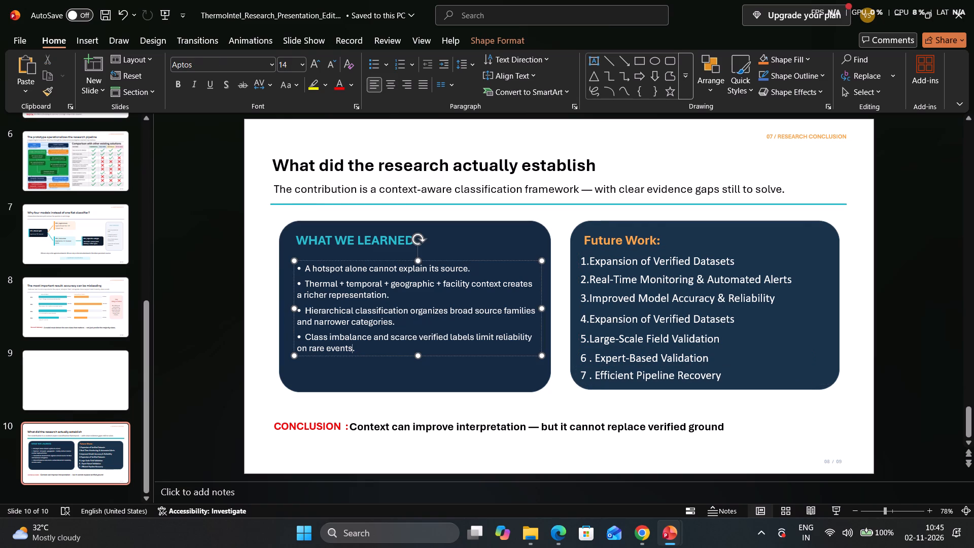
pyautogui.press('Return')
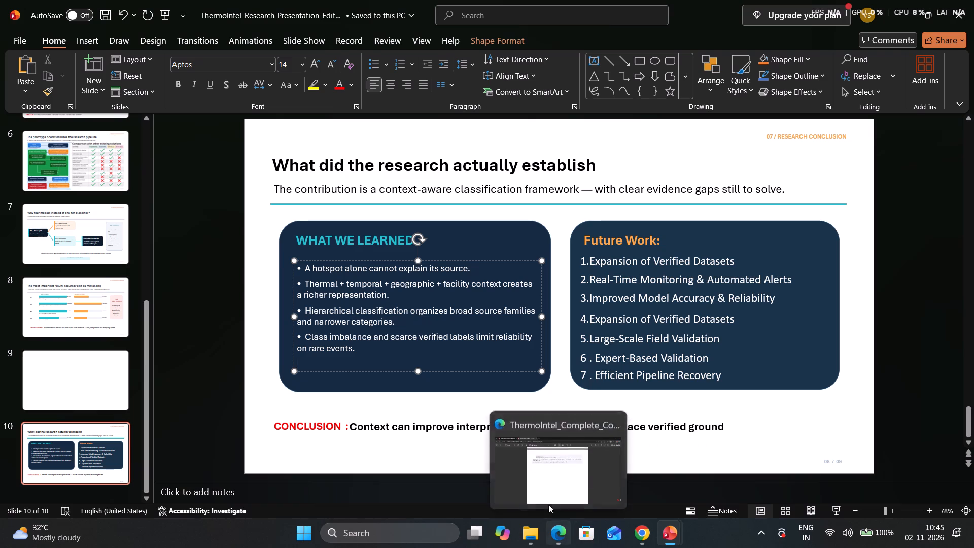
# Switch to the dossier PDF in Edge and copy “The data audit uncovered practical issues” with its bullet from section 21.
pyautogui.click(546, 488)
pyautogui.scroll(20, 386, 281)
pyautogui.scroll(1, 386, 281)
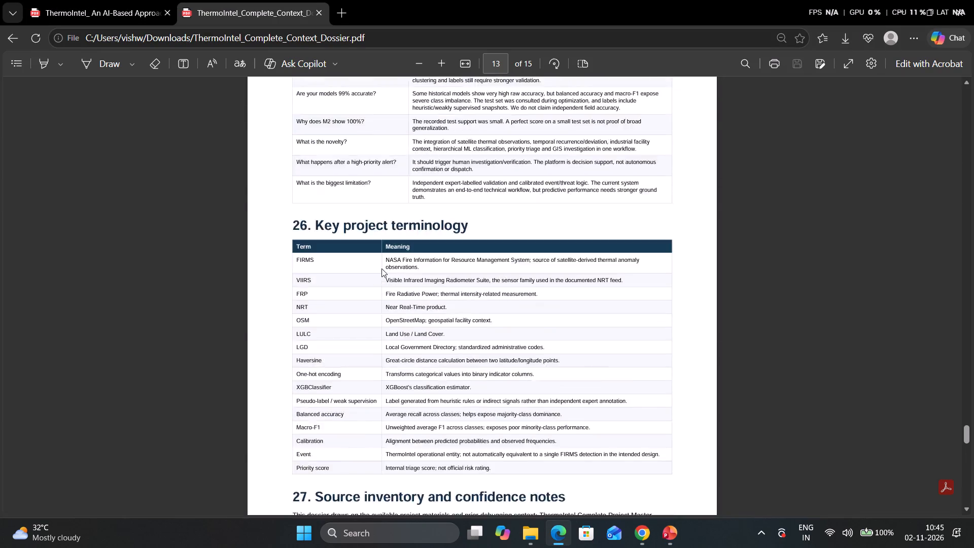
pyautogui.scroll(13, 381, 268)
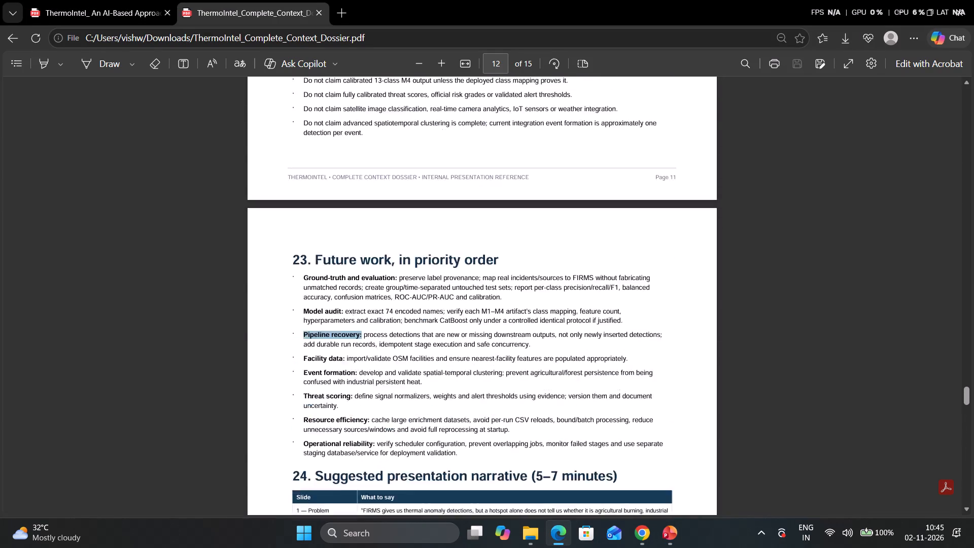
pyautogui.scroll(7, 382, 268)
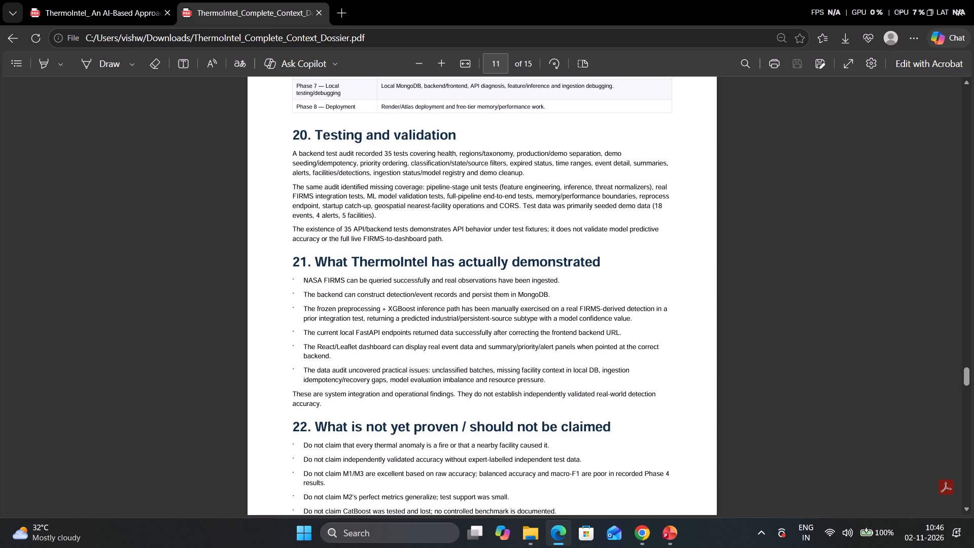
pyautogui.moveTo(303, 370); pyautogui.dragTo(499, 368)
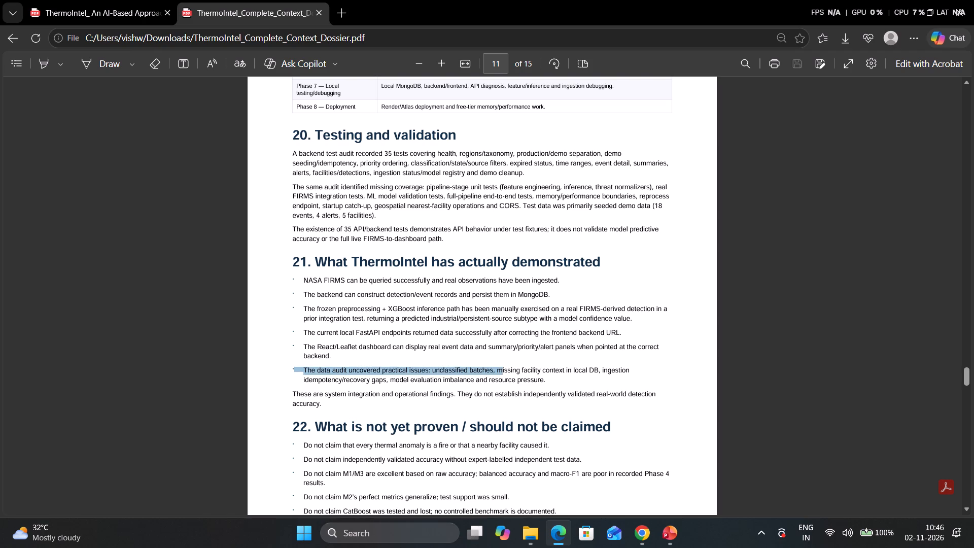
pyautogui.moveTo(499, 368); pyautogui.dragTo(611, 381)
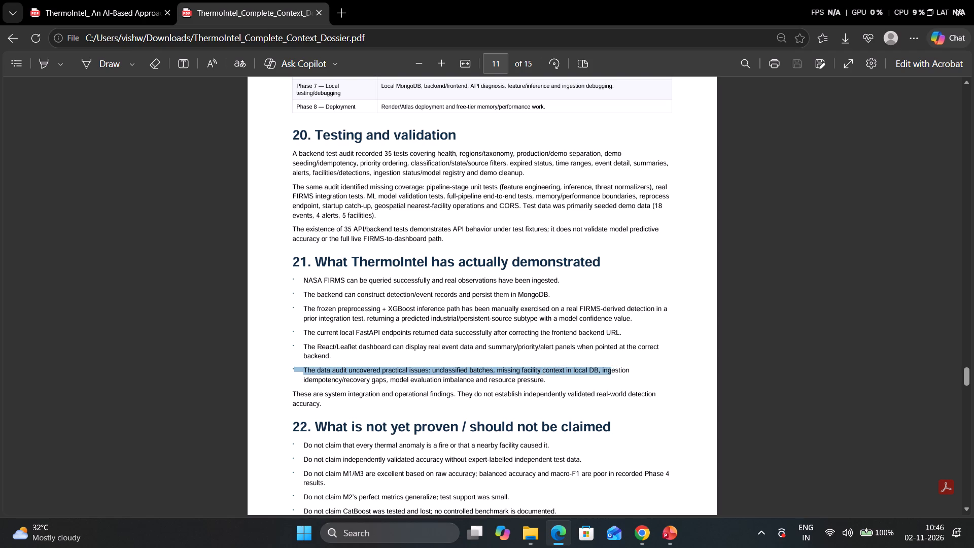
pyautogui.moveTo(611, 381); pyautogui.dragTo(425, 365)
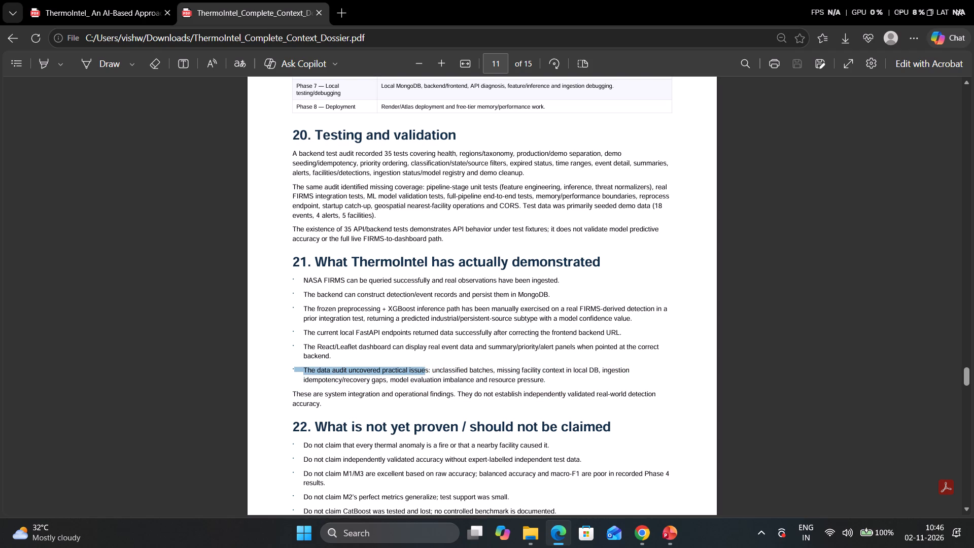
pyautogui.moveTo(425, 365); pyautogui.dragTo(427, 364)
pyautogui.rightClick(424, 364)
pyautogui.click(411, 369)
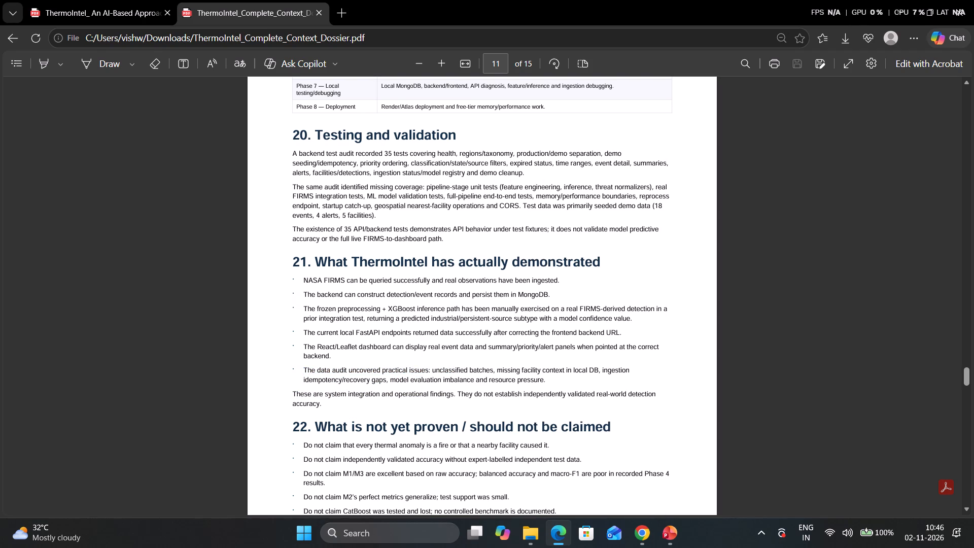
pyautogui.moveTo(288, 370); pyautogui.dragTo(442, 370)
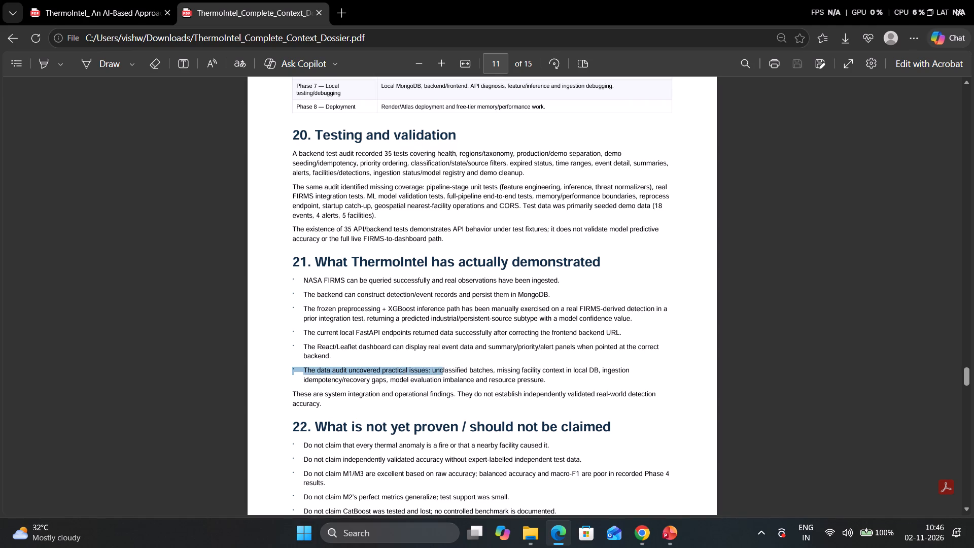
pyautogui.moveTo(442, 370); pyautogui.dragTo(426, 372)
pyautogui.rightClick(419, 372)
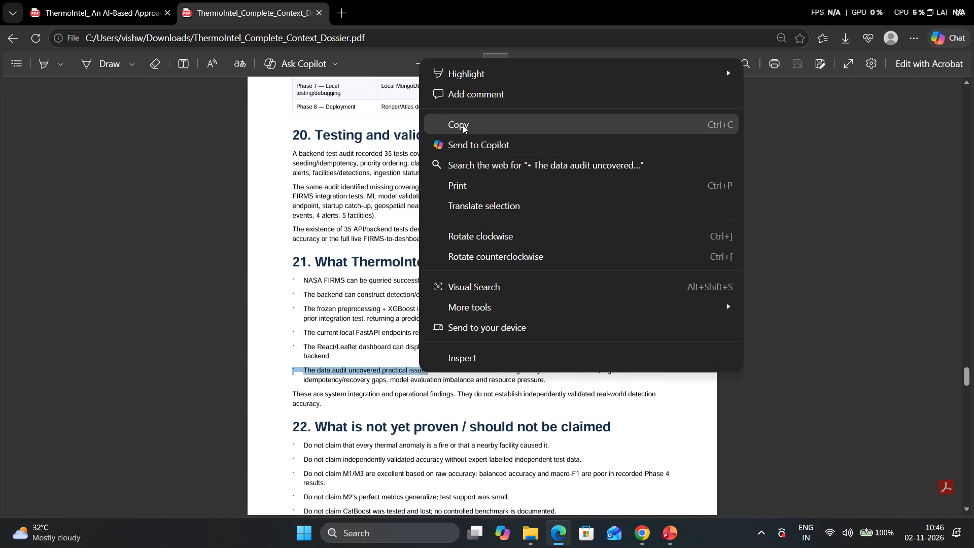
pyautogui.click(462, 121)
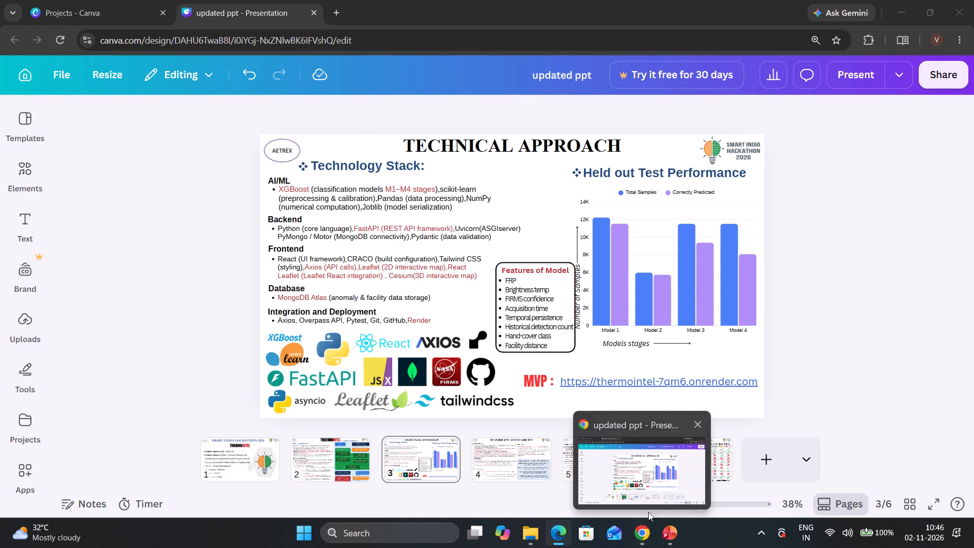
# Back in PowerPoint, paste the copied bullet on the new WHAT WE LEARNED line and extend it with “such as false aquisation and duplication”.
pyautogui.click(631, 498)
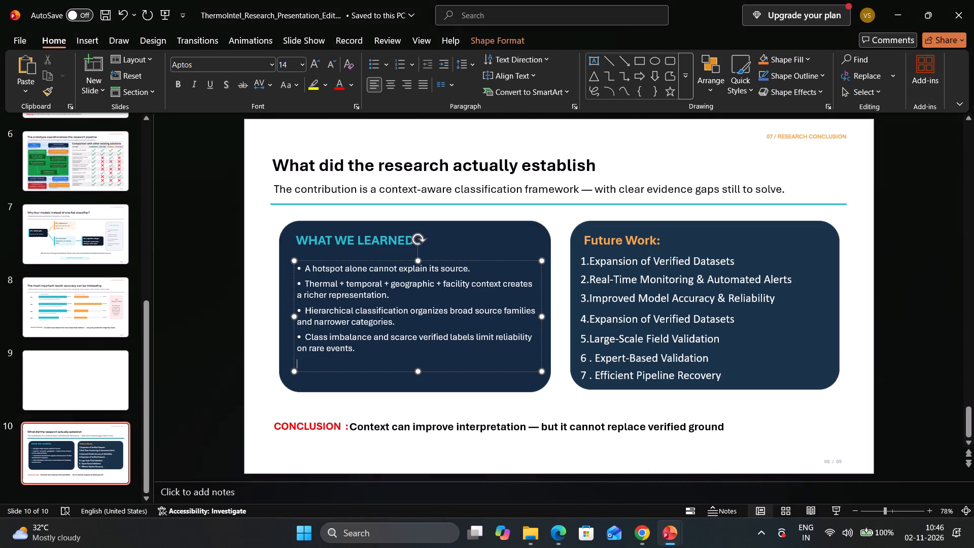
pyautogui.hotkey('ctrl', 'v')
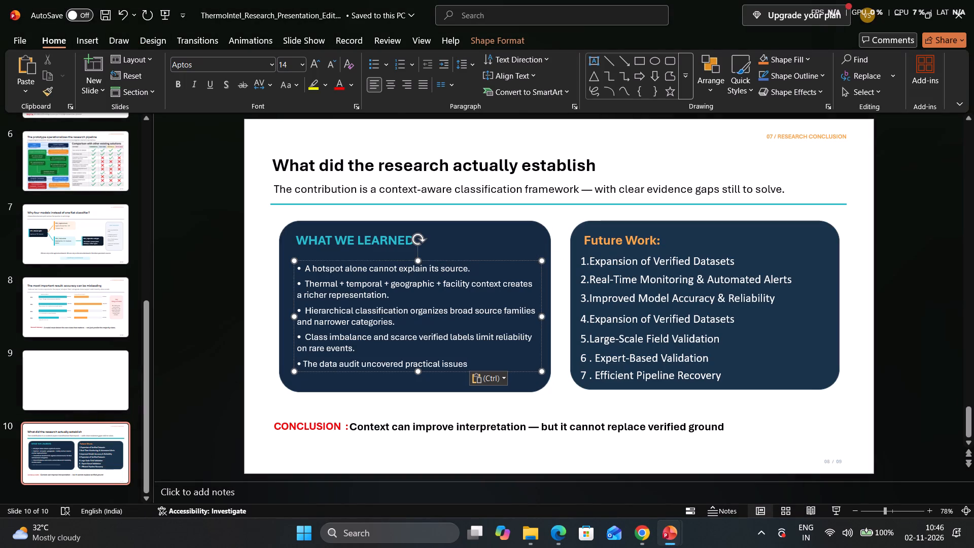
pyautogui.click(471, 363)
pyautogui.press('space')
pyautogui.write('such as d')
pyautogui.press('BackSpace')
pyautogui.write('false')
pyautogui.press('space')
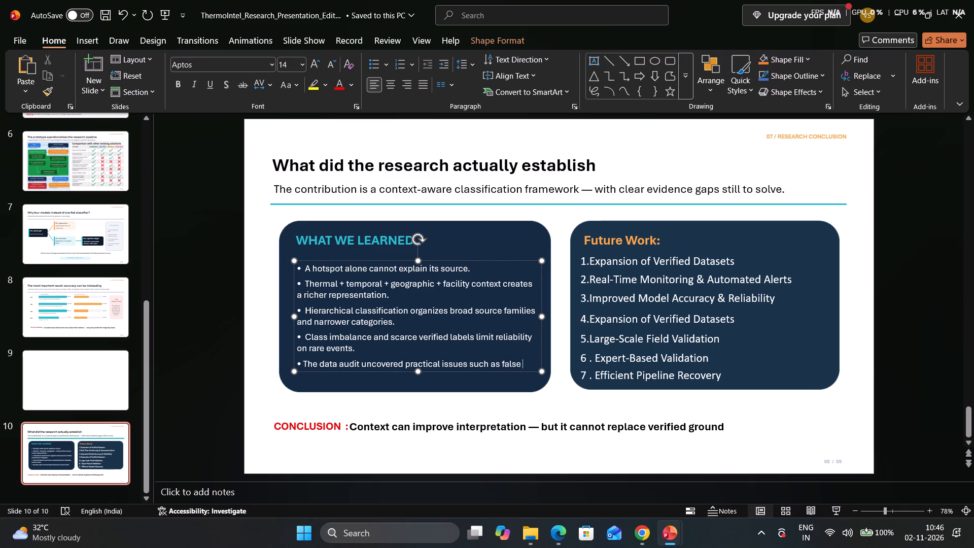
pyautogui.write('aq')
pyautogui.write('uisation and')
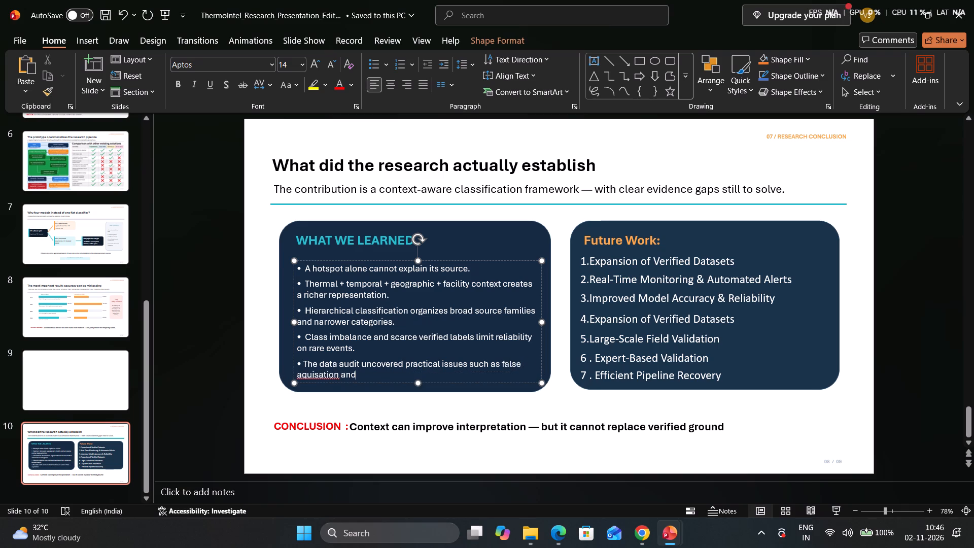
pyautogui.press('space')
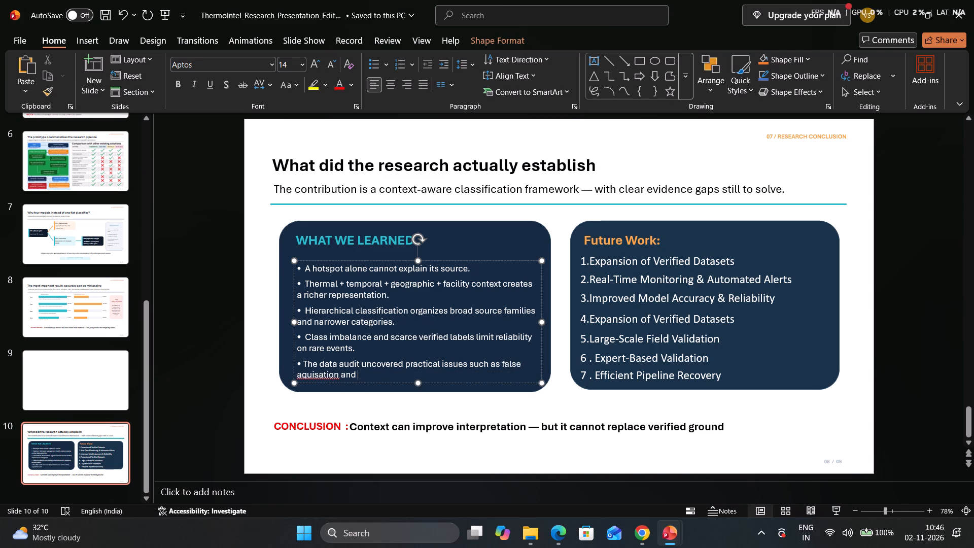
pyautogui.write('duplication')
pyautogui.press('space')
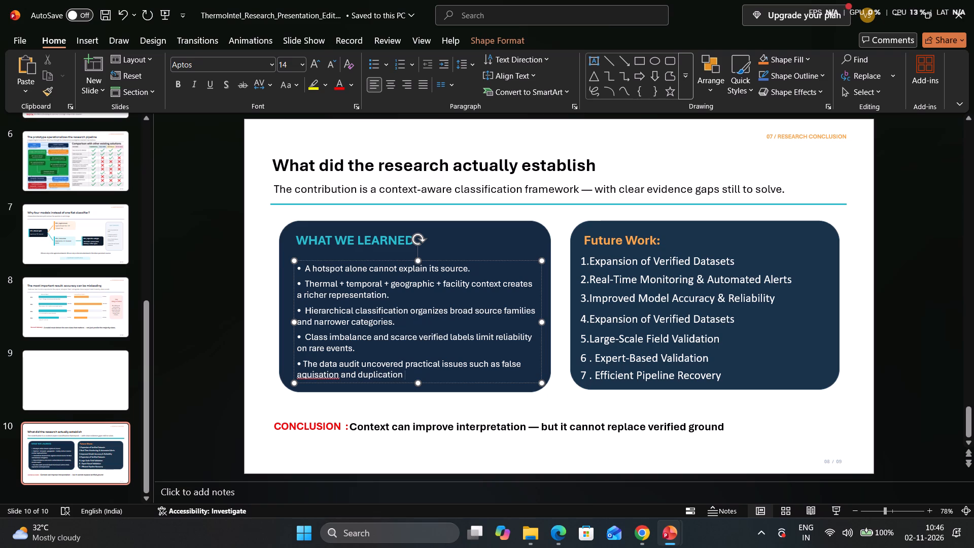
pyautogui.click(211, 328)
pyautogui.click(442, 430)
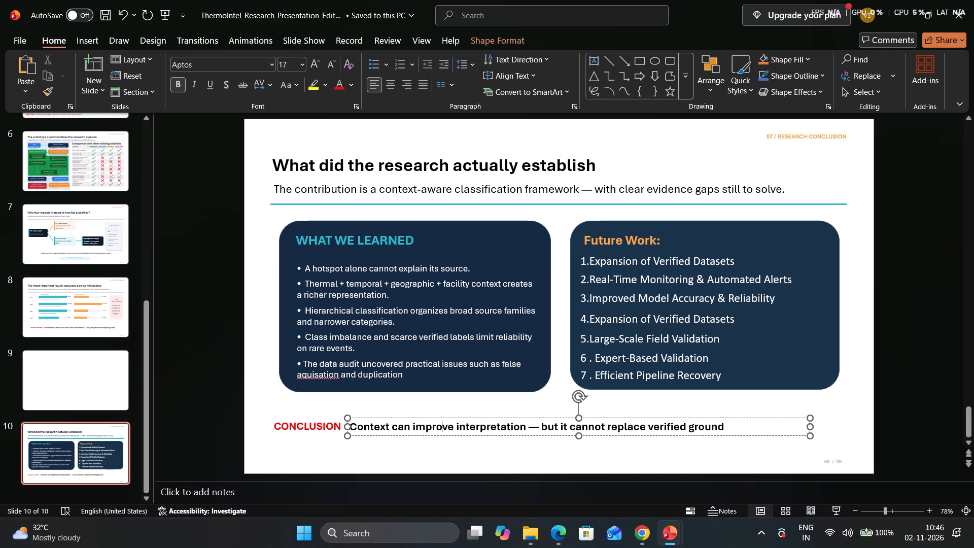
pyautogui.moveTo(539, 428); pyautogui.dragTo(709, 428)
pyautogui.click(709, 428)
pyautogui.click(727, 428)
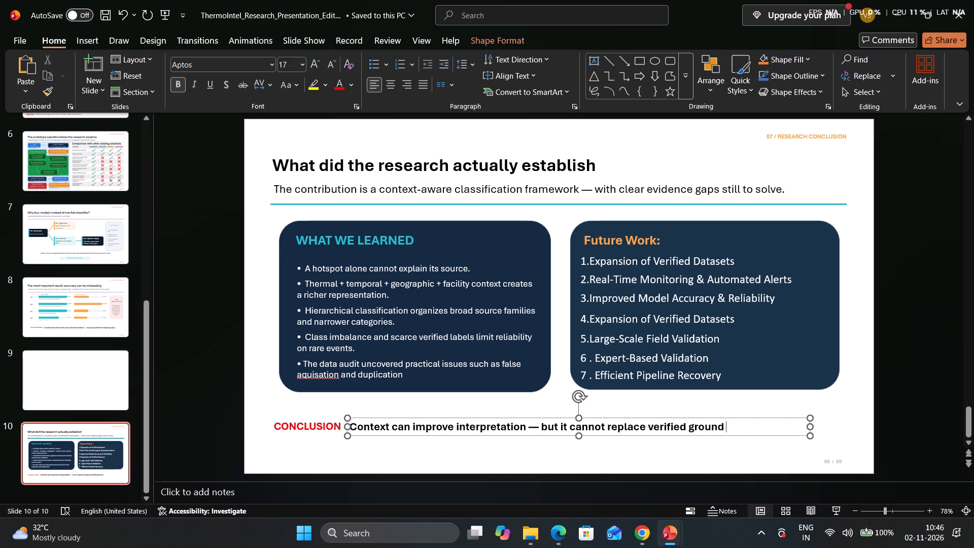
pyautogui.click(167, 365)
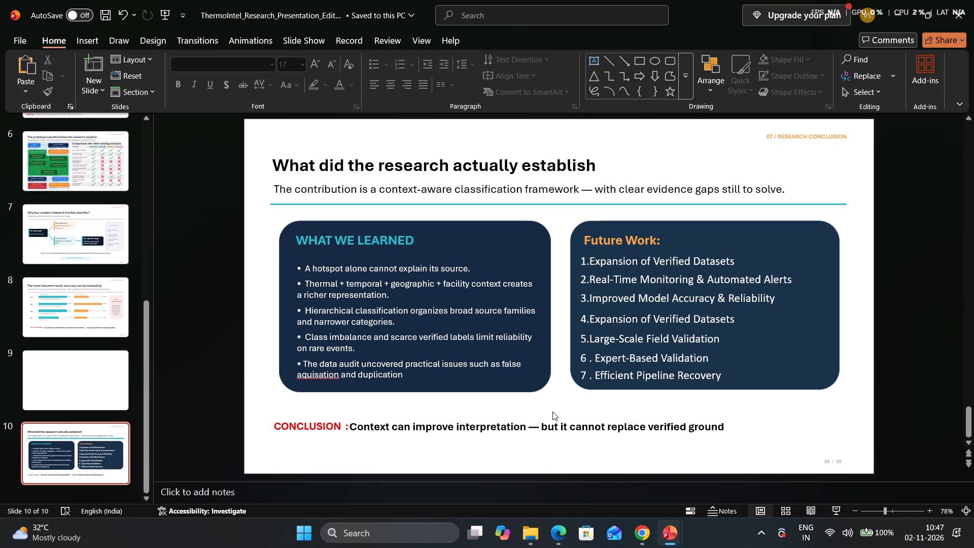
# On slide 5, replace the duplicate “Technology Stack:” heading beside the technology list with “Z score :”.
pyautogui.scroll(-8, 535, 429)
pyautogui.click(113, 372)
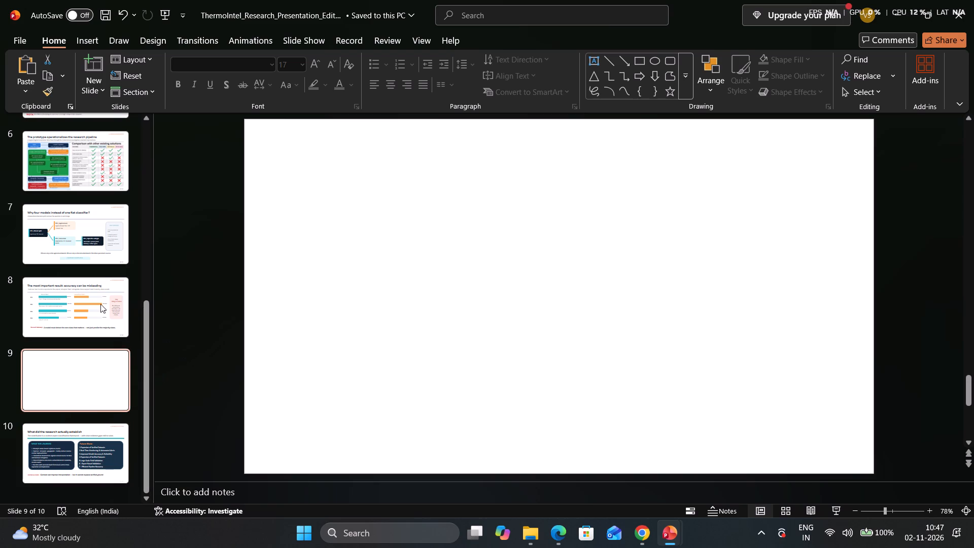
pyautogui.click(93, 304)
pyautogui.click(79, 242)
pyautogui.scroll(3, 82, 243)
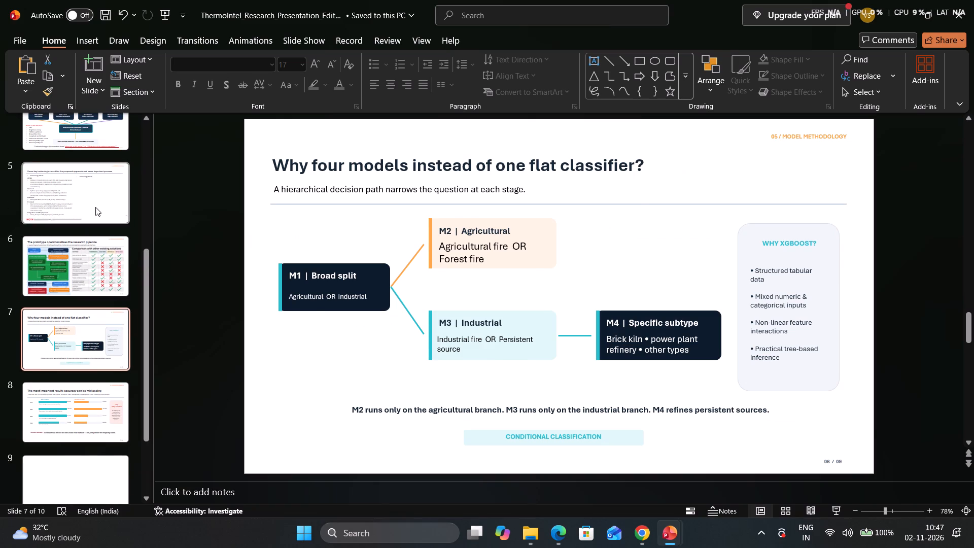
pyautogui.click(95, 207)
pyautogui.click(603, 203)
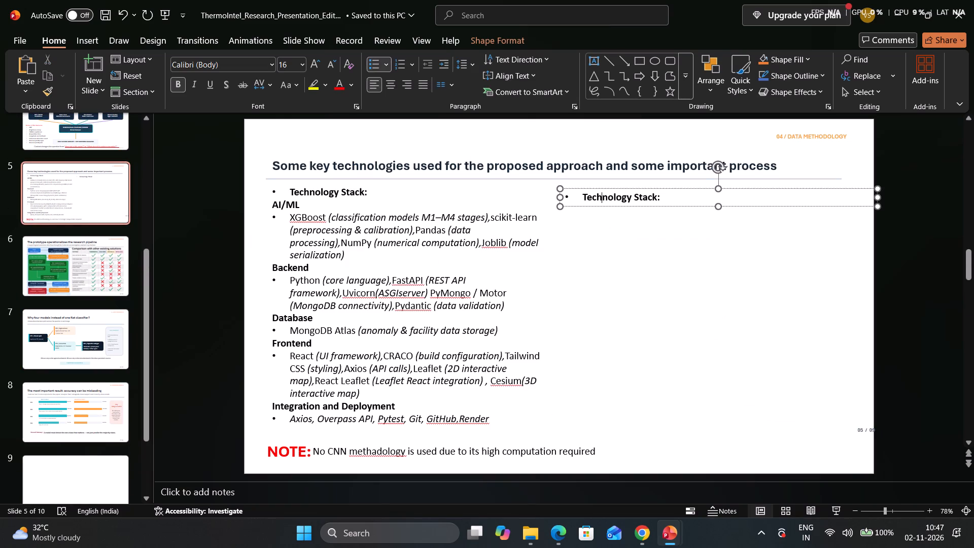
pyautogui.click(656, 199)
pyautogui.click(660, 198)
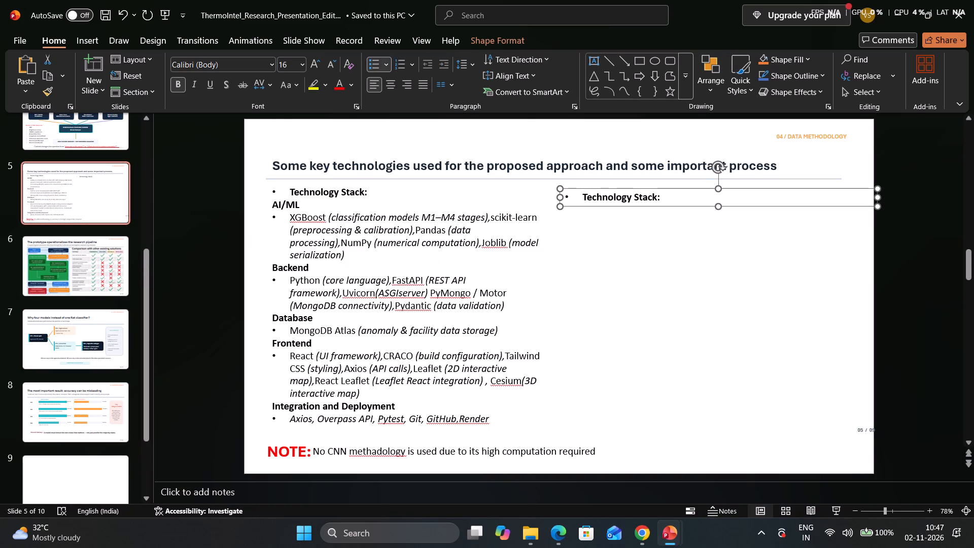
pyautogui.click(657, 196)
pyautogui.click(660, 196)
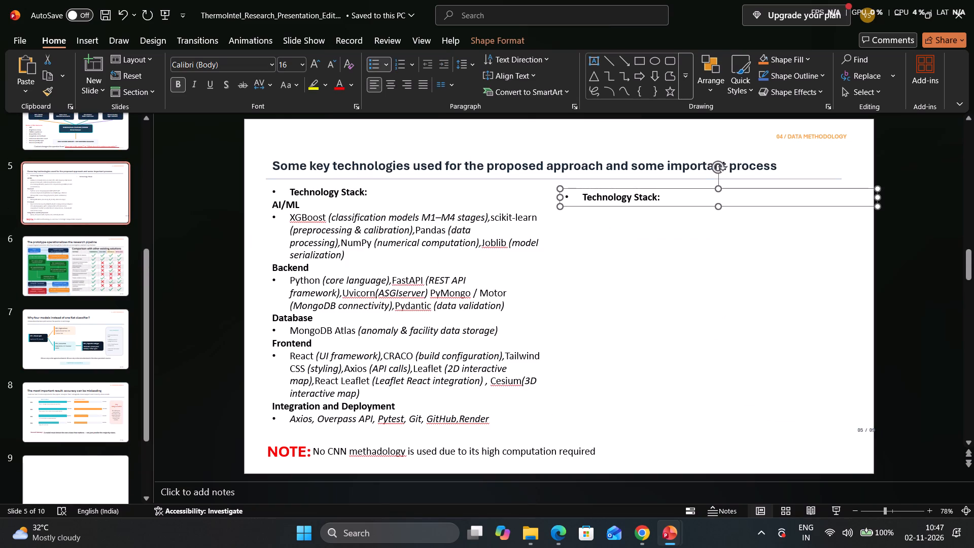
pyautogui.click(659, 196)
pyautogui.moveTo(659, 196); pyautogui.dragTo(578, 196)
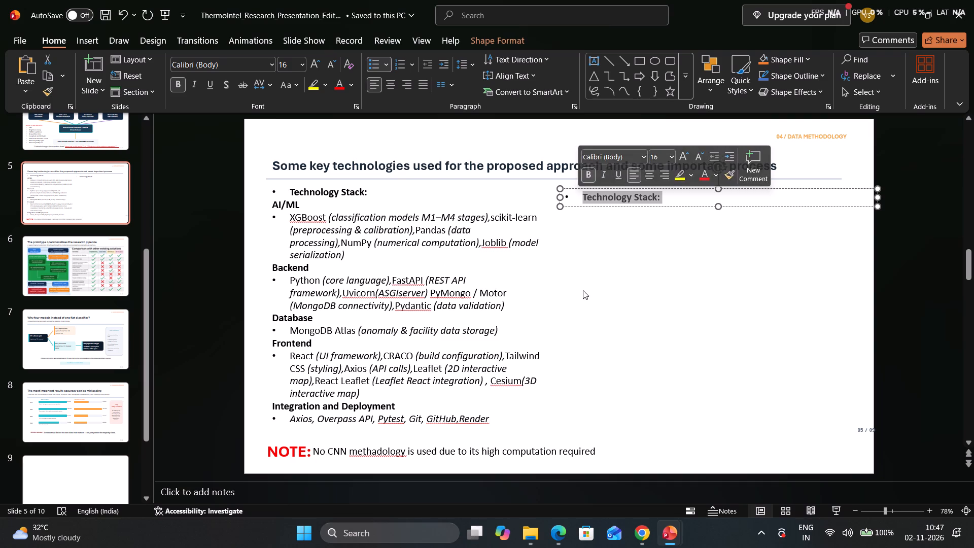
pyautogui.click(583, 290)
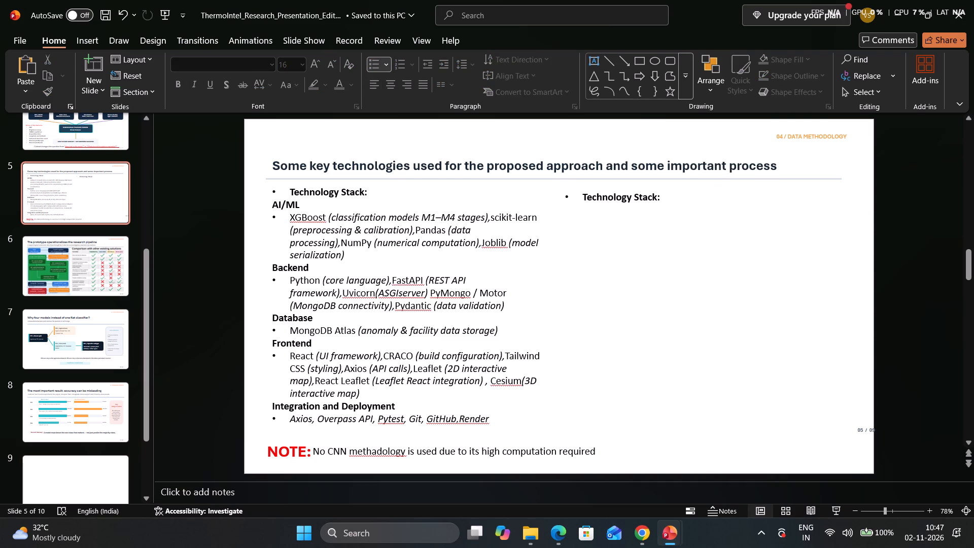
pyautogui.click(657, 194)
pyautogui.click(659, 195)
pyautogui.click(657, 194)
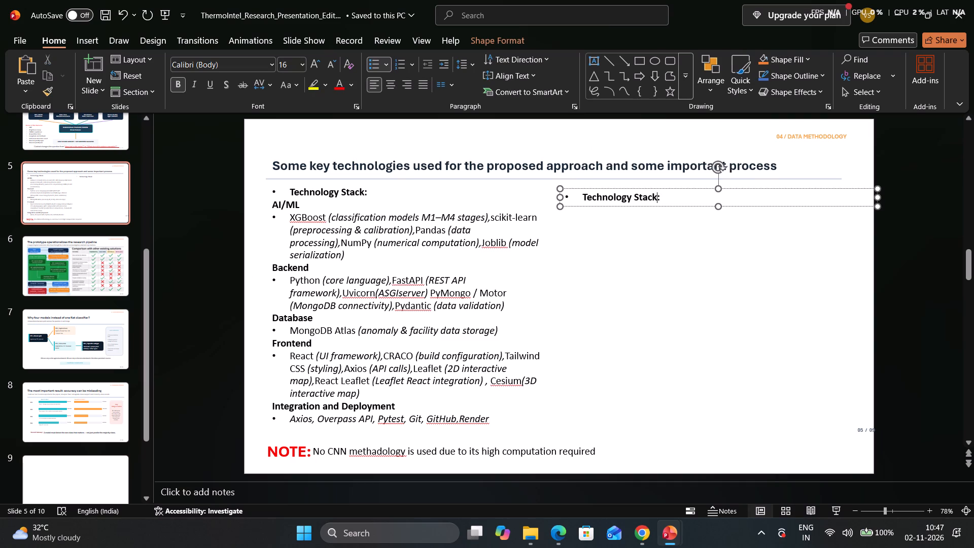
pyautogui.press('BackSpace')
pyautogui.press('BackSpace')
pyautogui.press('BackSpace')
pyautogui.press('BackSpace')
pyautogui.press('BackSpace')
pyautogui.press('BackSpace')
pyautogui.press('BackSpace')
pyautogui.press('BackSpace')
pyautogui.press('BackSpace')
pyautogui.press('BackSpace')
pyautogui.press('BackSpace')
pyautogui.press('BackSpace')
pyautogui.press('BackSpace')
pyautogui.press('BackSpace')
pyautogui.press('BackSpace')
pyautogui.press('BackSpace')
pyautogui.write('Z')
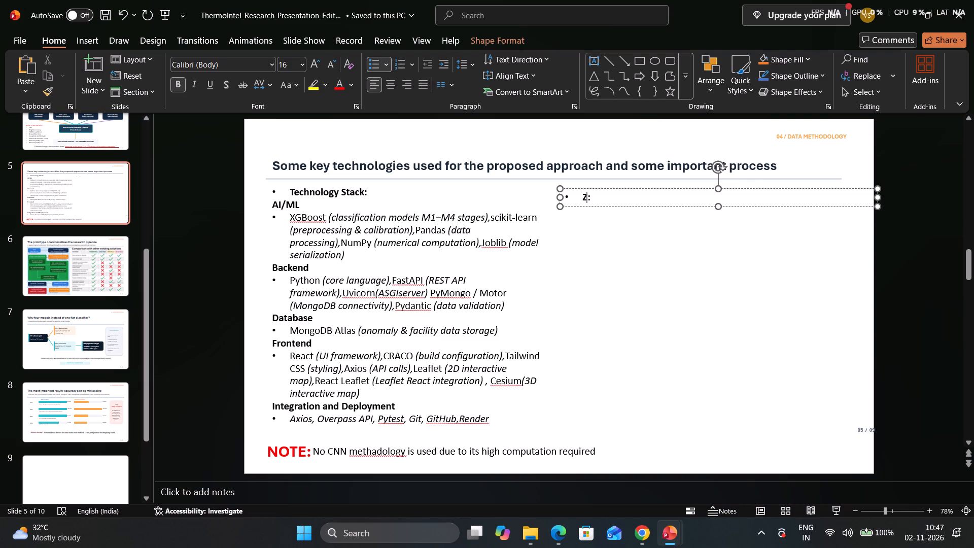
pyautogui.press('space')
pyautogui.write('score')
pyautogui.press('space')
pyautogui.click(632, 200)
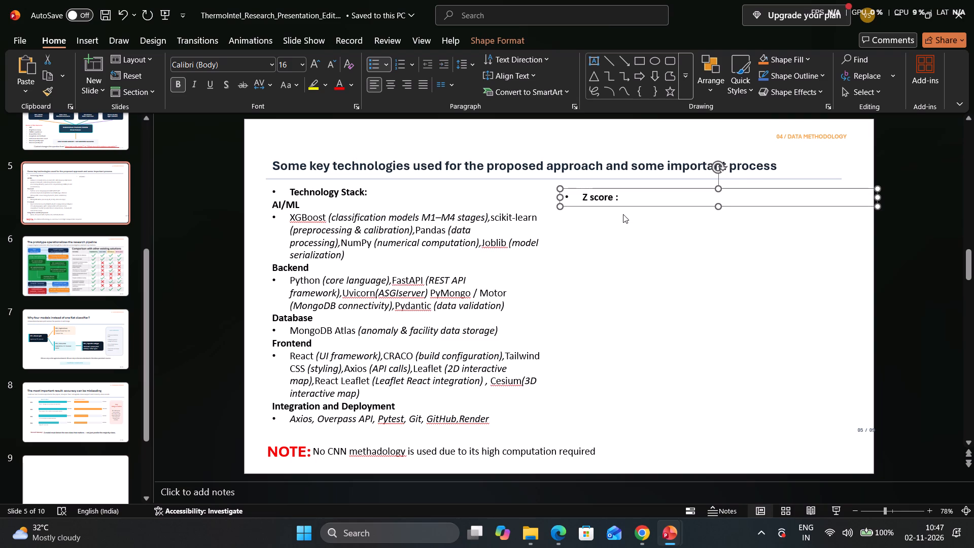
# Switch to the dossier PDF in Edge and look back through its sections for content on the Z score.
pyautogui.click(623, 214)
pyautogui.click(636, 544)
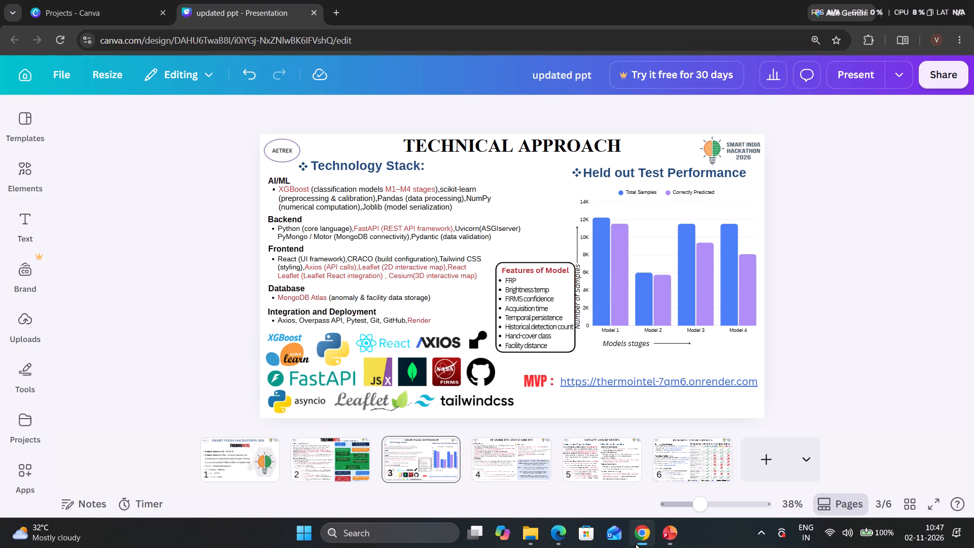
pyautogui.click(555, 496)
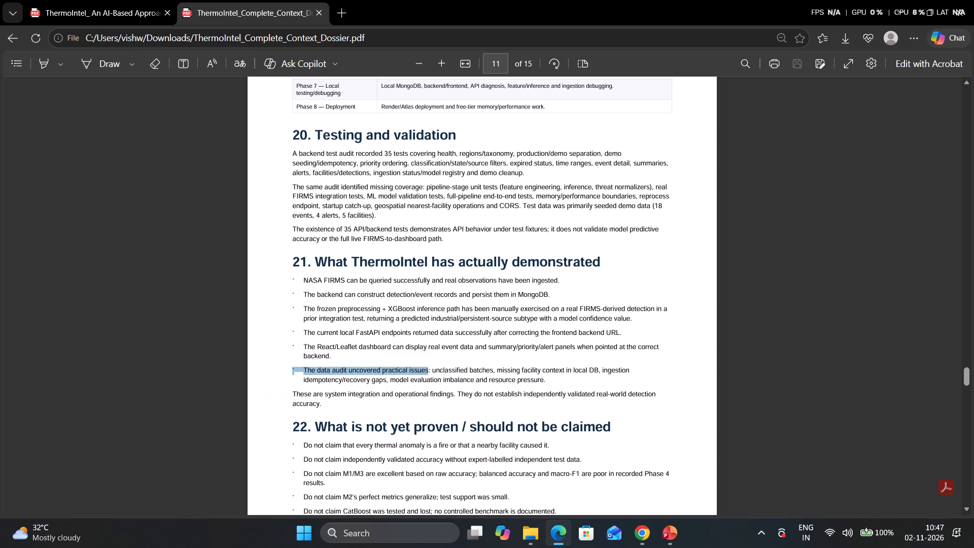
pyautogui.scroll(5, 372, 317)
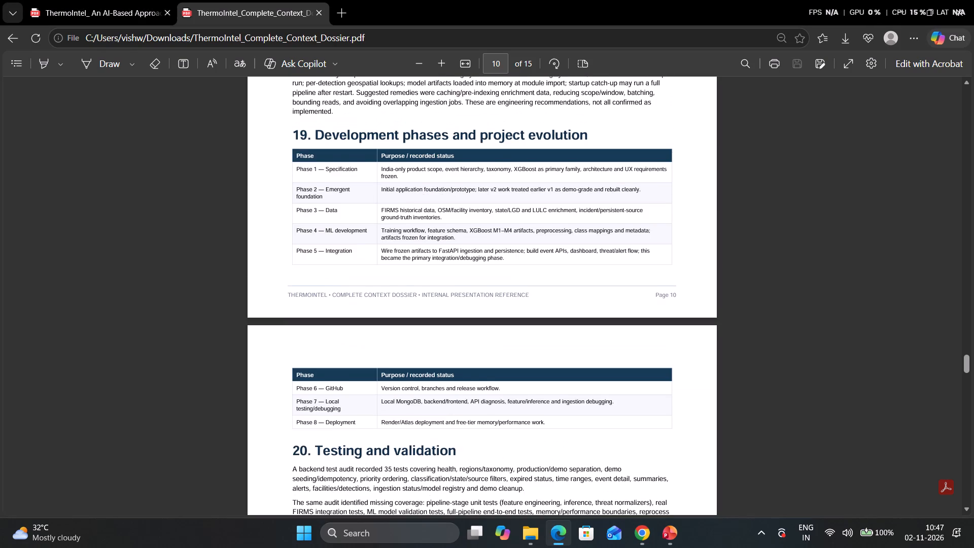
pyautogui.scroll(12, 372, 317)
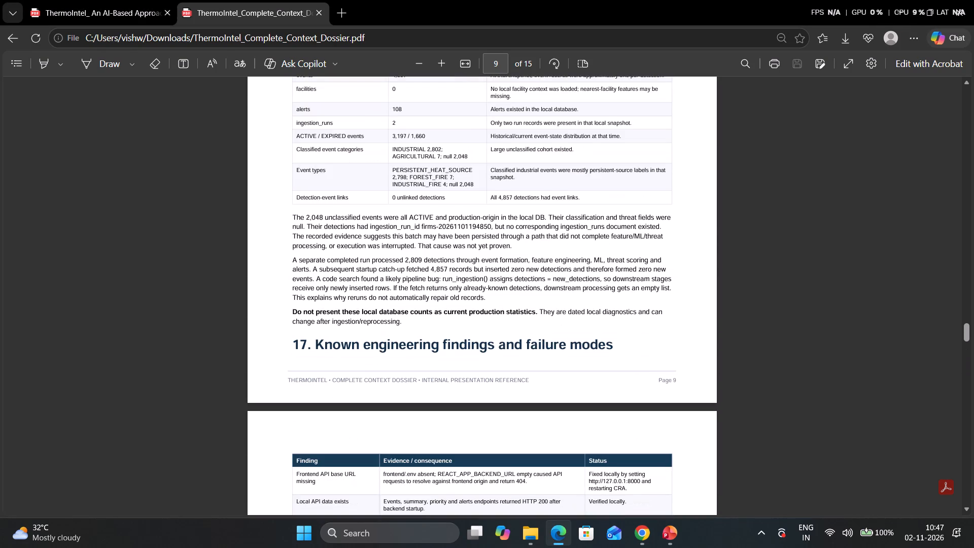
pyautogui.scroll(2, 300, 285)
pyautogui.scroll(-5, 300, 285)
pyautogui.scroll(10, 300, 285)
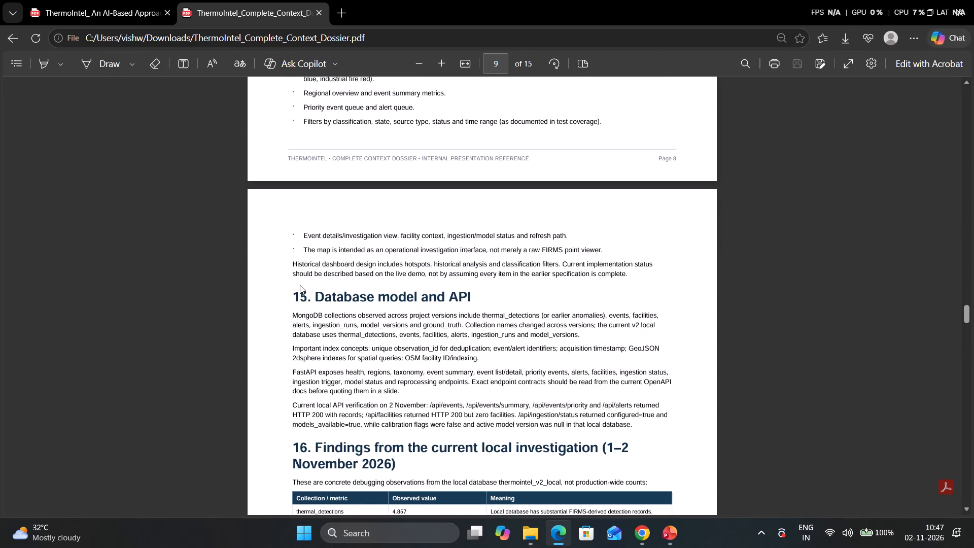
pyautogui.scroll(12, 300, 285)
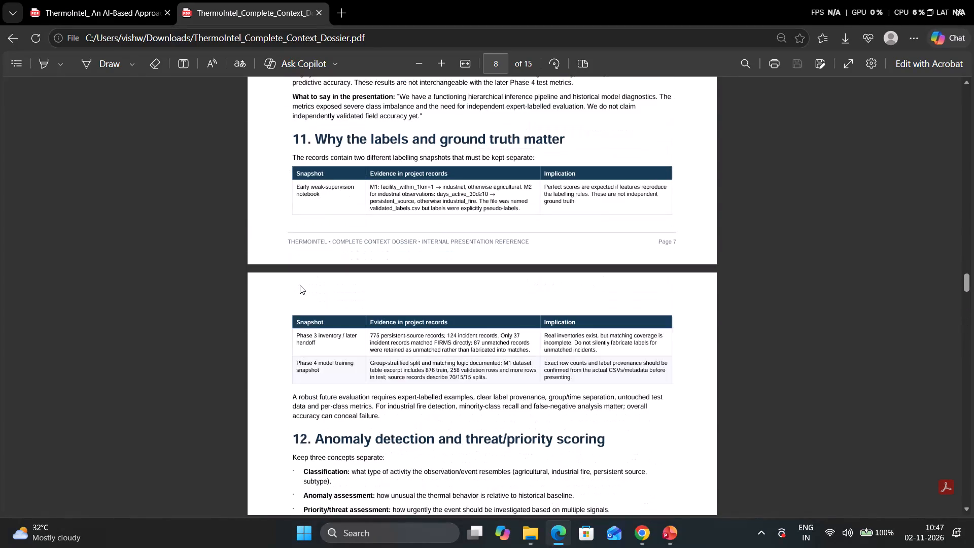
pyautogui.scroll(7, 300, 285)
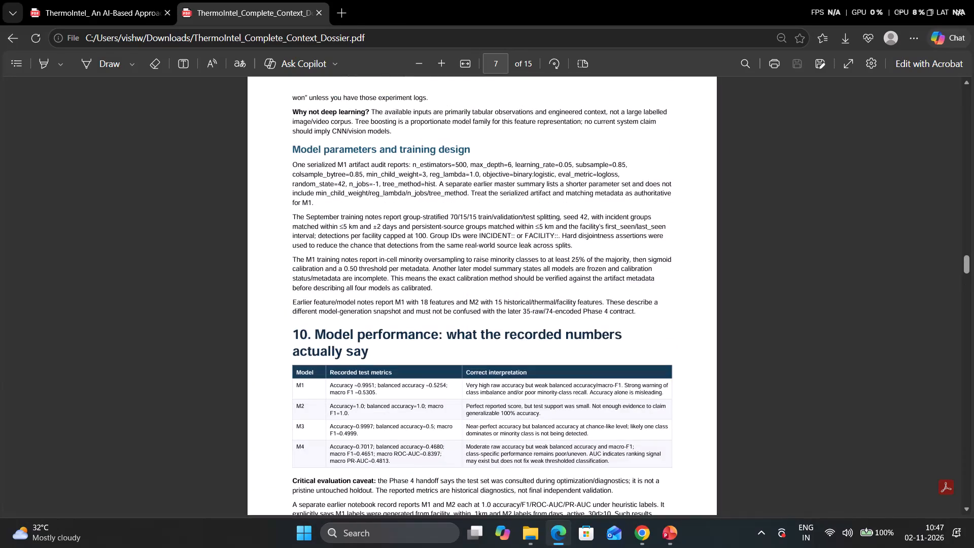
pyautogui.scroll(-5, 328, 304)
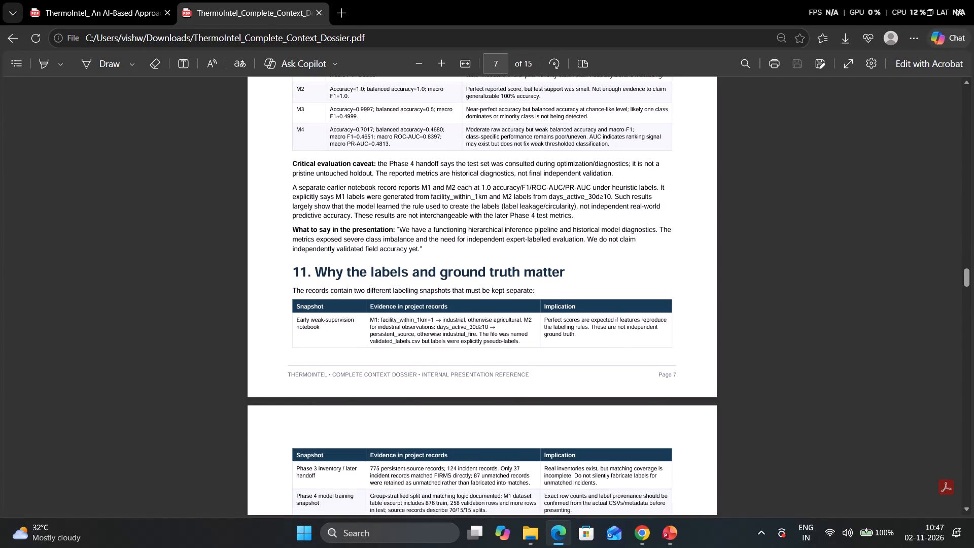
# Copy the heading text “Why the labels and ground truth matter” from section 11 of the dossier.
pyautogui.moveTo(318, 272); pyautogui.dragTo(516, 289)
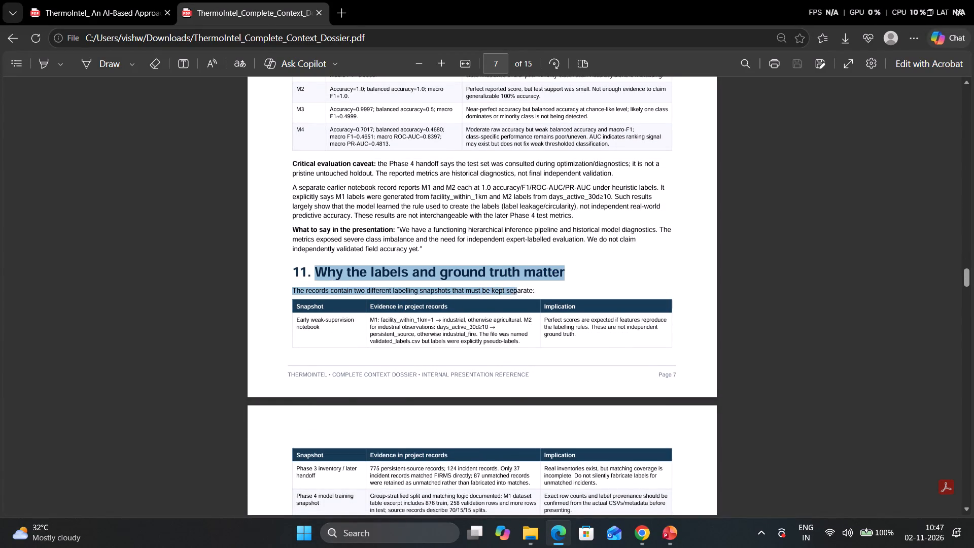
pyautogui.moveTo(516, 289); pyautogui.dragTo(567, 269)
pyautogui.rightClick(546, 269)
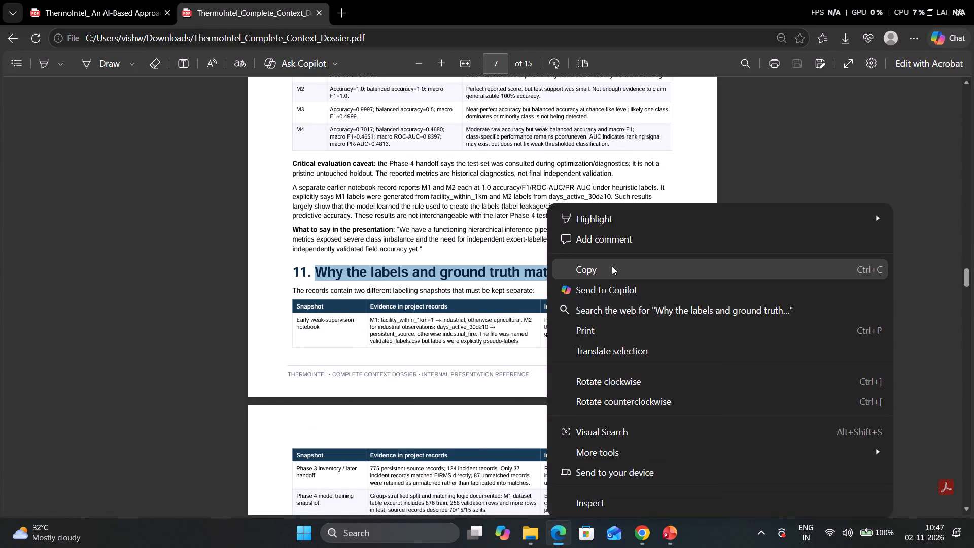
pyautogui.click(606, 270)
# Look further back through the dossier for the “Why the Z-score exists” section.
pyautogui.scroll(3, 361, 264)
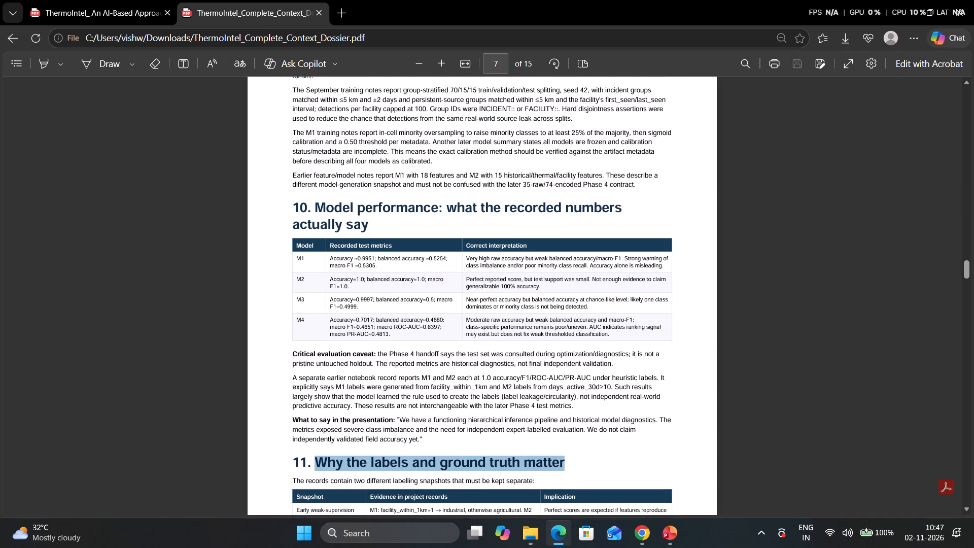
pyautogui.scroll(1, 321, 200)
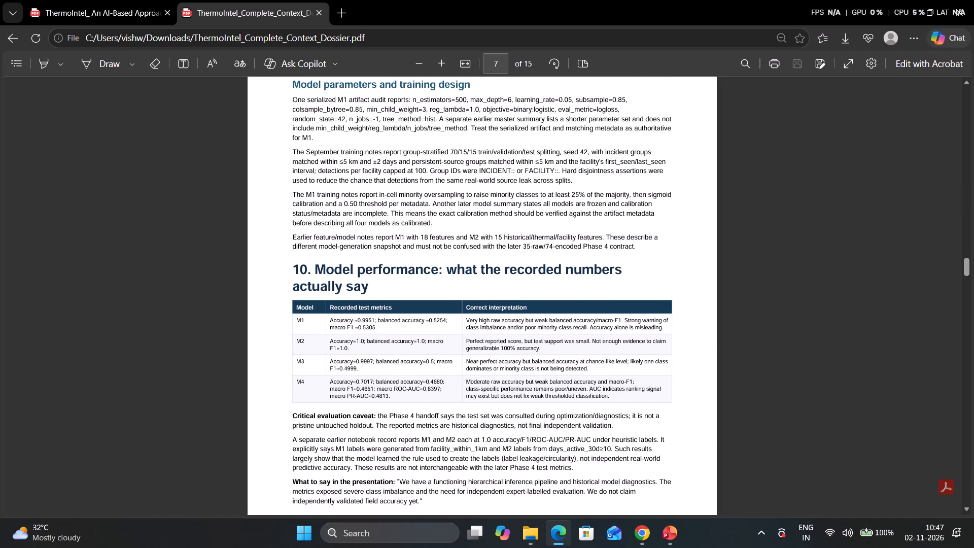
pyautogui.click(318, 201)
pyautogui.scroll(2, 314, 270)
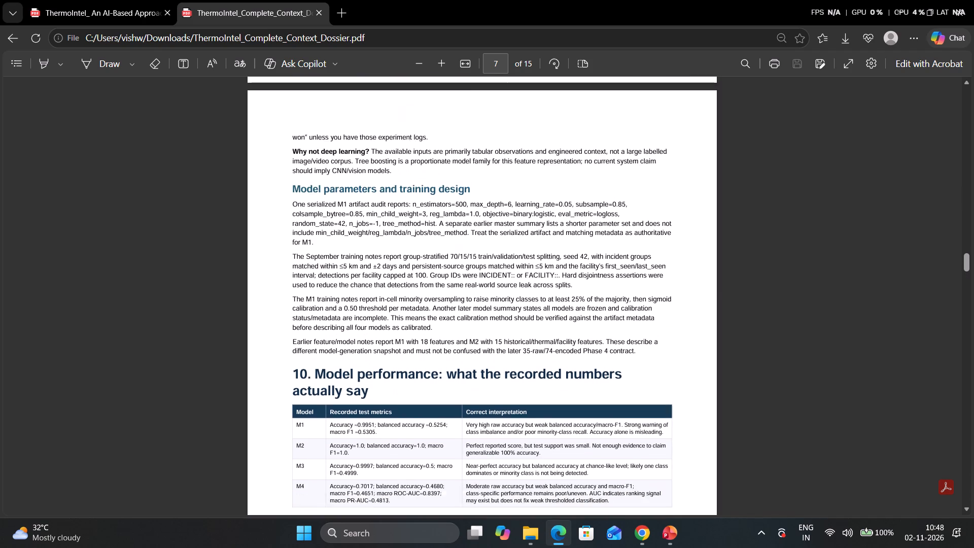
pyautogui.scroll(6, 314, 270)
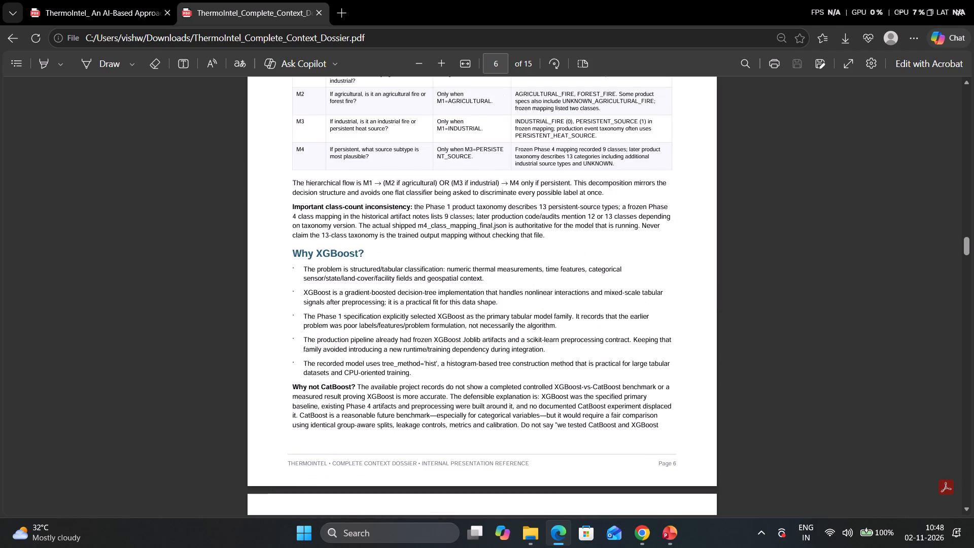
pyautogui.scroll(10, 302, 233)
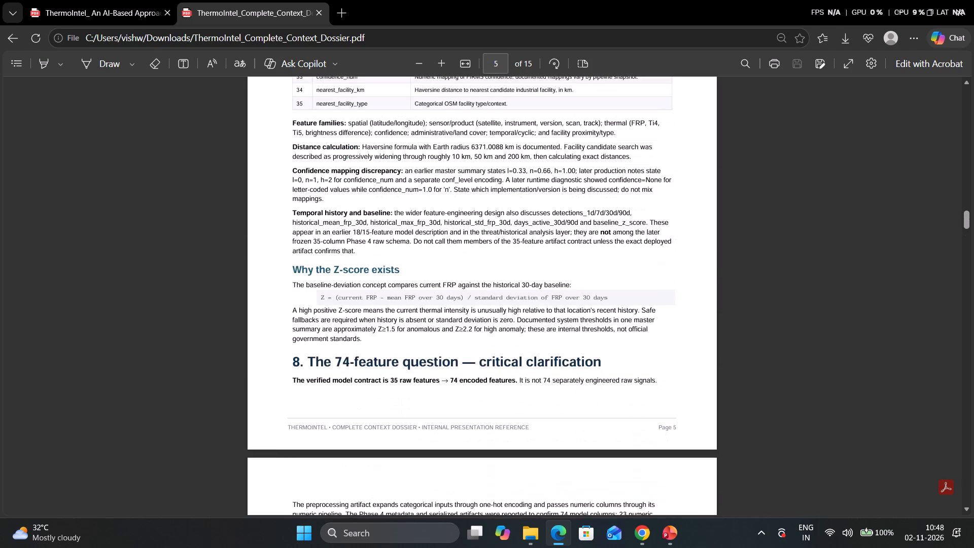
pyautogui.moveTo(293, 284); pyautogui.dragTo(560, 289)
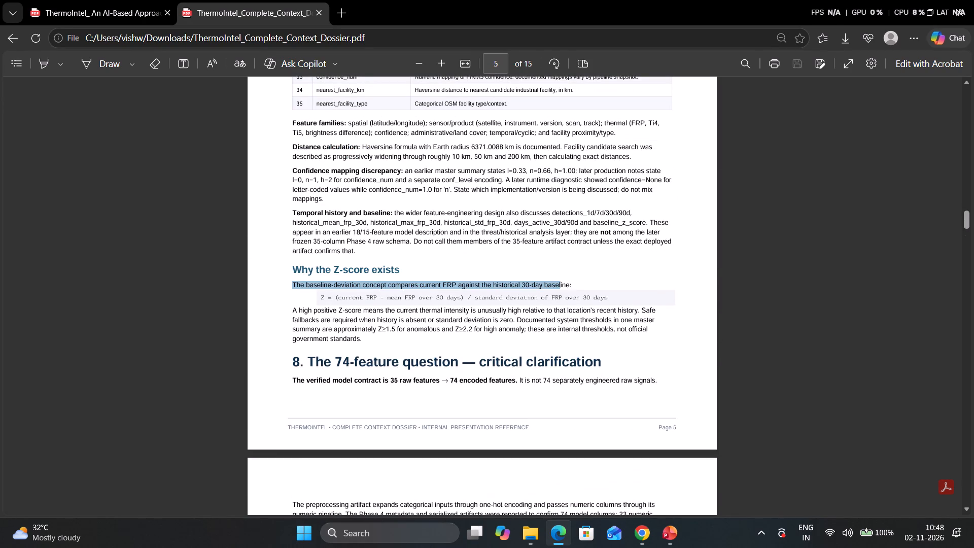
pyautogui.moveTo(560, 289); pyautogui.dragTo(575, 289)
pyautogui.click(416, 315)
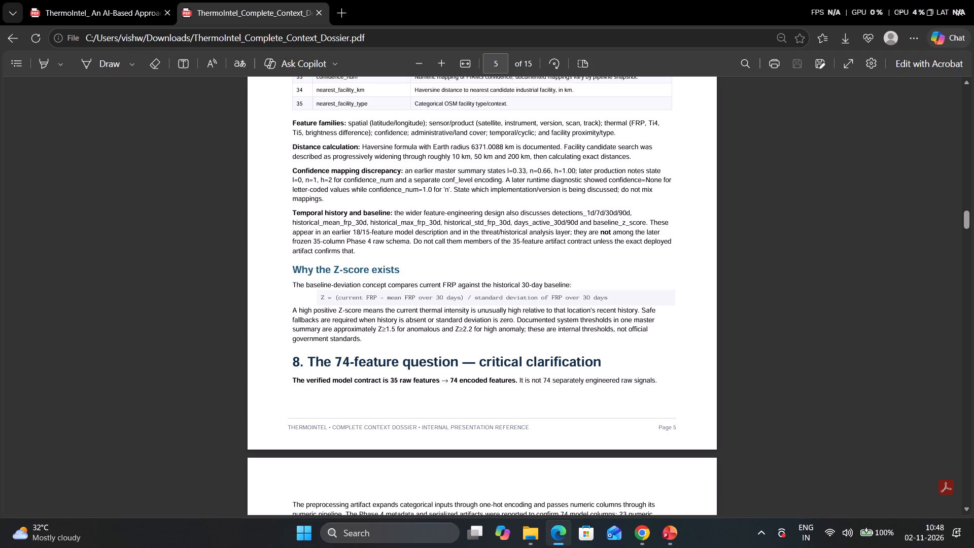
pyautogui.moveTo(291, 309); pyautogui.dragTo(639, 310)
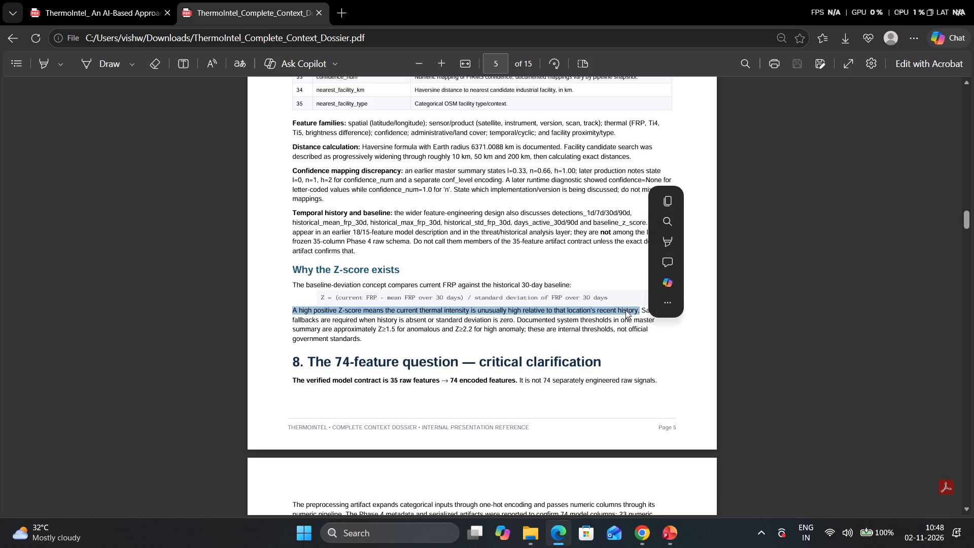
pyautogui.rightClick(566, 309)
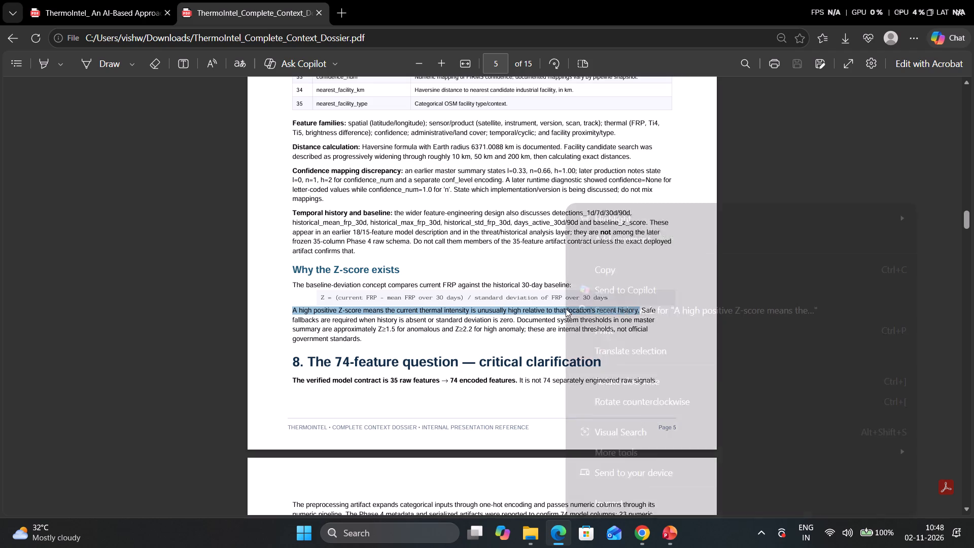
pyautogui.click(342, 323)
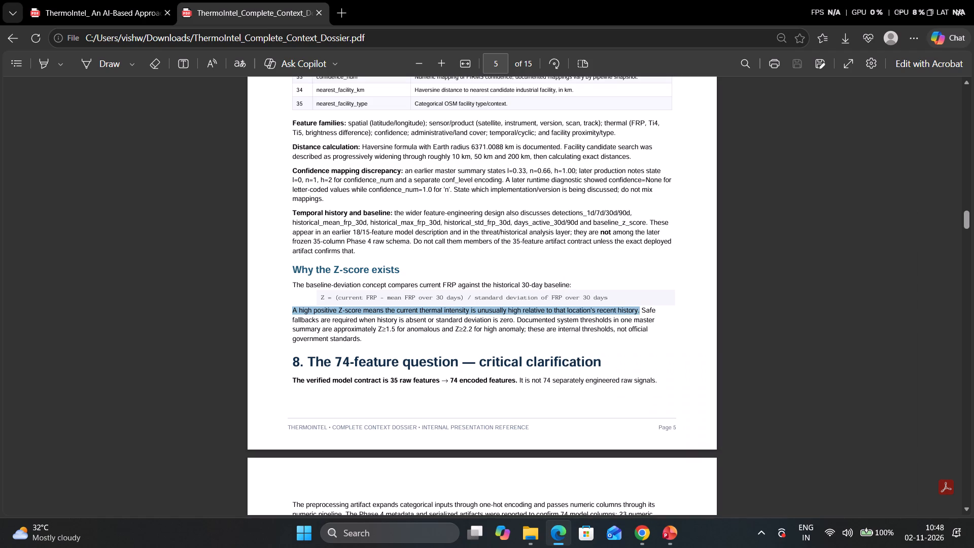
# Copy the paragraph under “Why the Z-score exists” from “A high positive Z-score means” through “government standards”.
pyautogui.moveTo(291, 310); pyautogui.dragTo(366, 343)
pyautogui.rightClick(335, 316)
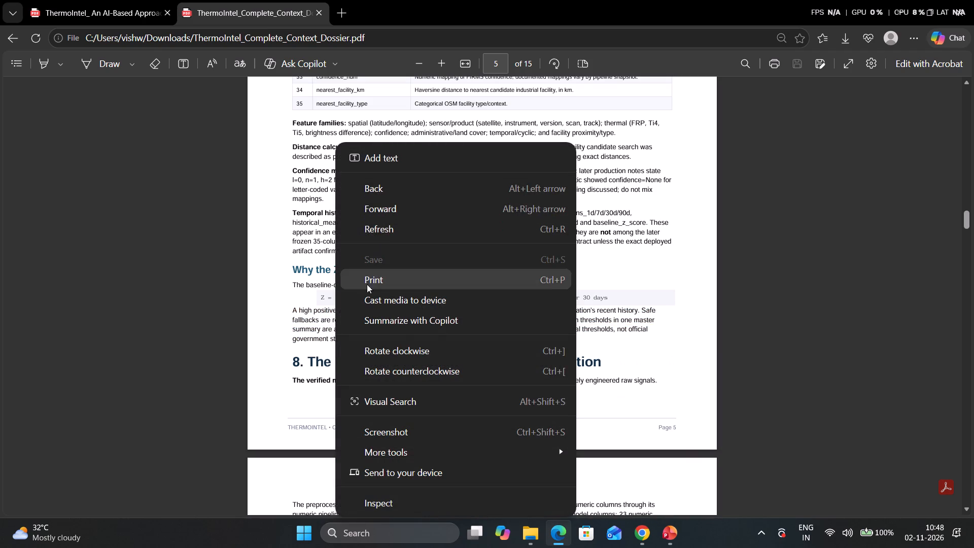
pyautogui.click(298, 314)
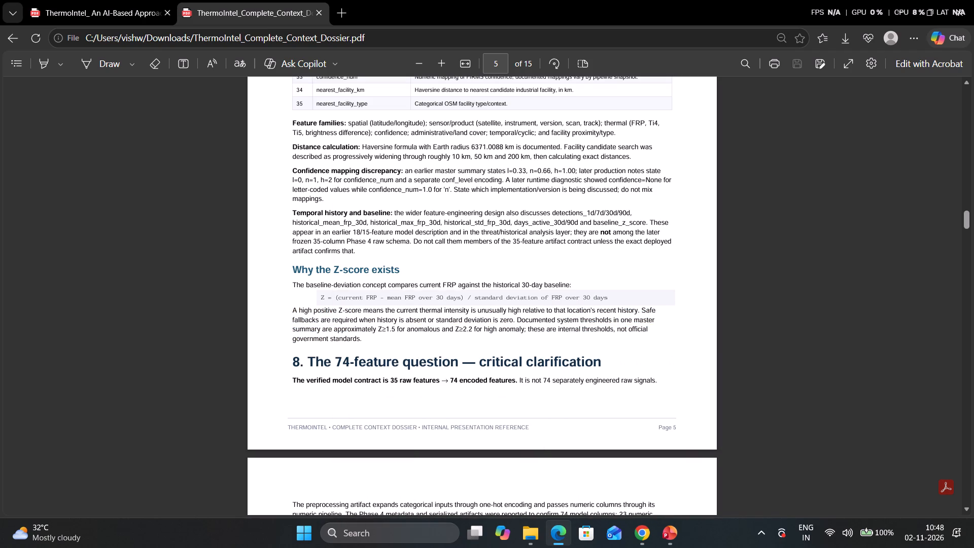
pyautogui.moveTo(292, 309); pyautogui.dragTo(368, 342)
pyautogui.rightClick(336, 329)
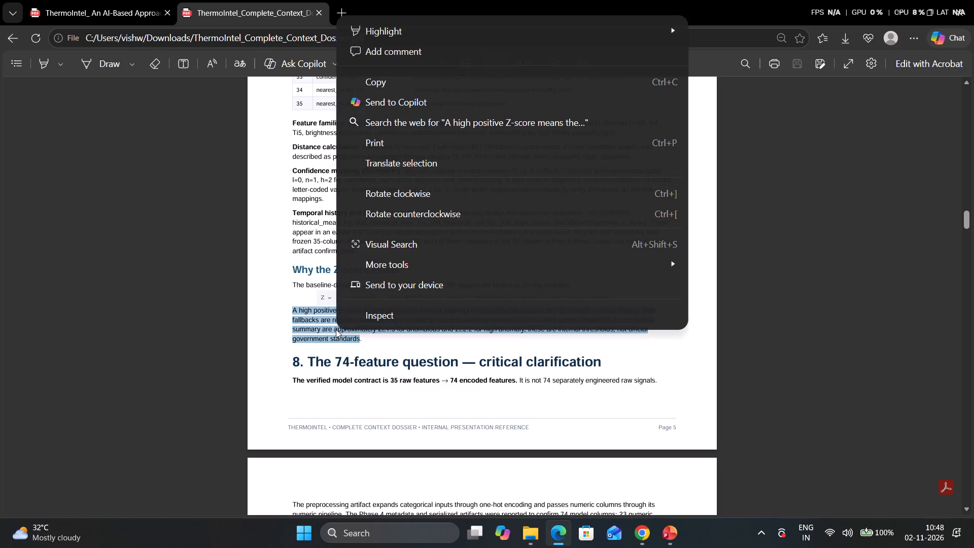
pyautogui.click(382, 84)
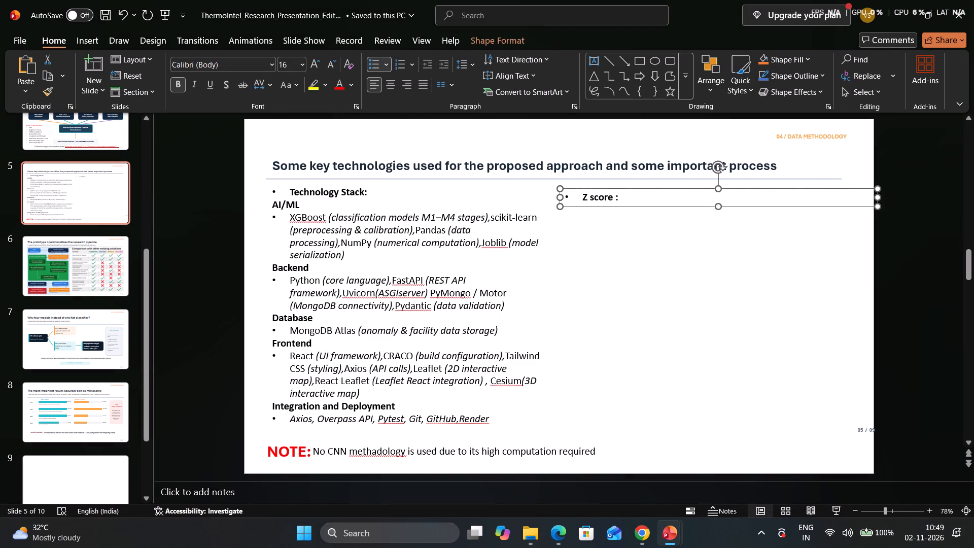
pyautogui.click(620, 197)
# Replace the last word of slide 5's title with “terms” so it ends in “some important terms”.
pyautogui.click(699, 162)
pyautogui.click(746, 168)
pyautogui.click(778, 166)
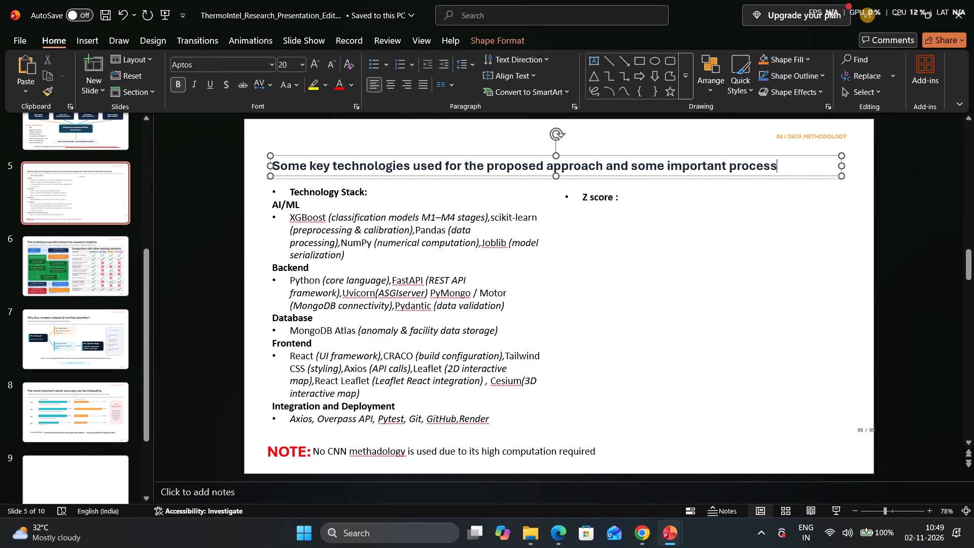
pyautogui.press('BackSpace')
pyautogui.press('BackSpace')
pyautogui.press('BackSpace')
pyautogui.press('BackSpace')
pyautogui.press('BackSpace')
pyautogui.press('BackSpace')
pyautogui.press('BackSpace')
pyautogui.write('terms')
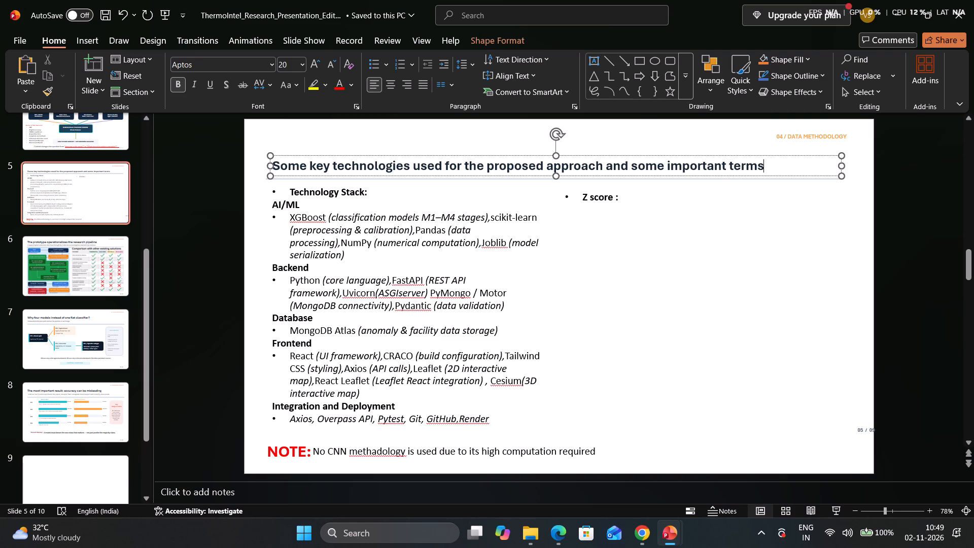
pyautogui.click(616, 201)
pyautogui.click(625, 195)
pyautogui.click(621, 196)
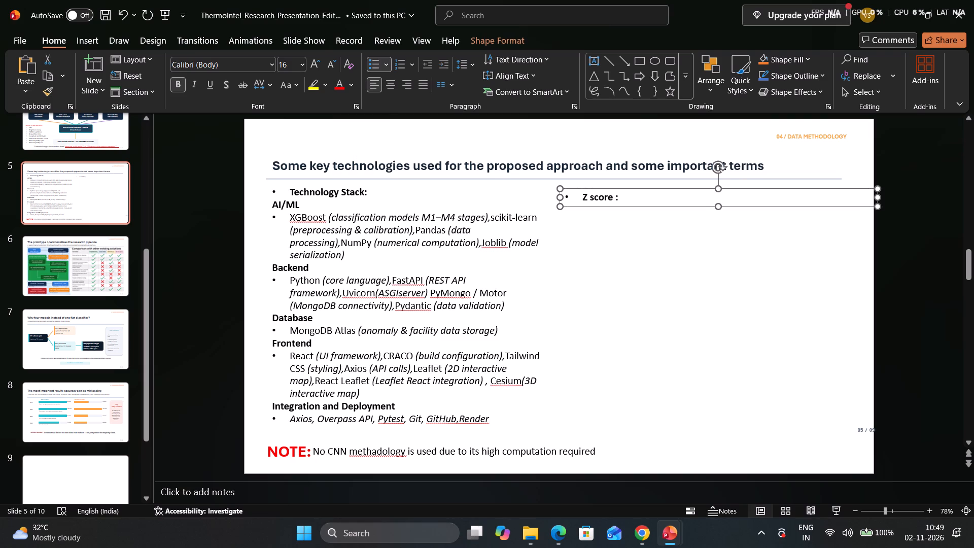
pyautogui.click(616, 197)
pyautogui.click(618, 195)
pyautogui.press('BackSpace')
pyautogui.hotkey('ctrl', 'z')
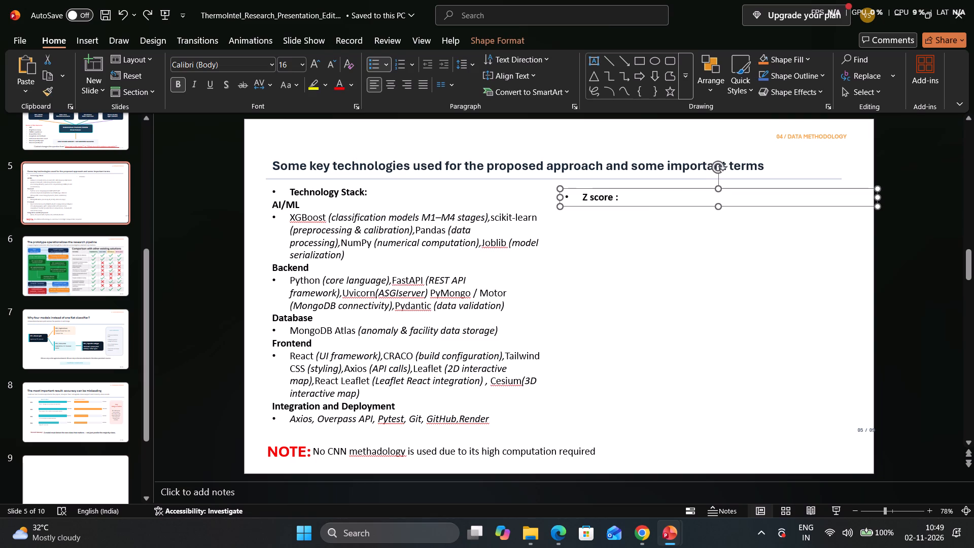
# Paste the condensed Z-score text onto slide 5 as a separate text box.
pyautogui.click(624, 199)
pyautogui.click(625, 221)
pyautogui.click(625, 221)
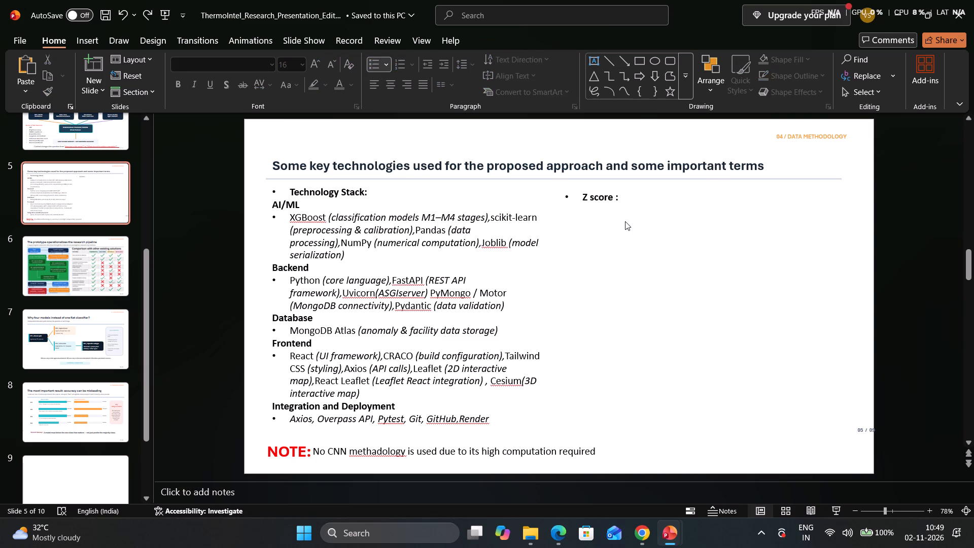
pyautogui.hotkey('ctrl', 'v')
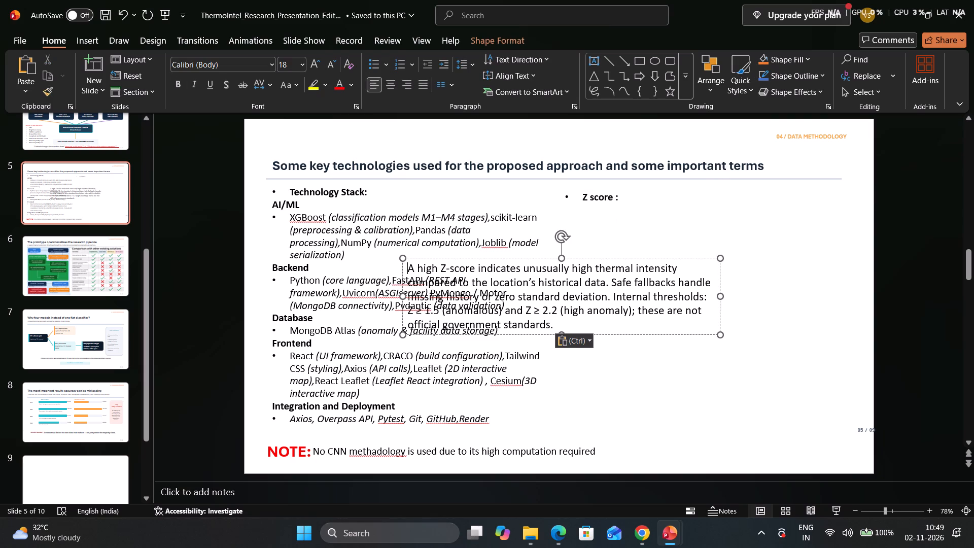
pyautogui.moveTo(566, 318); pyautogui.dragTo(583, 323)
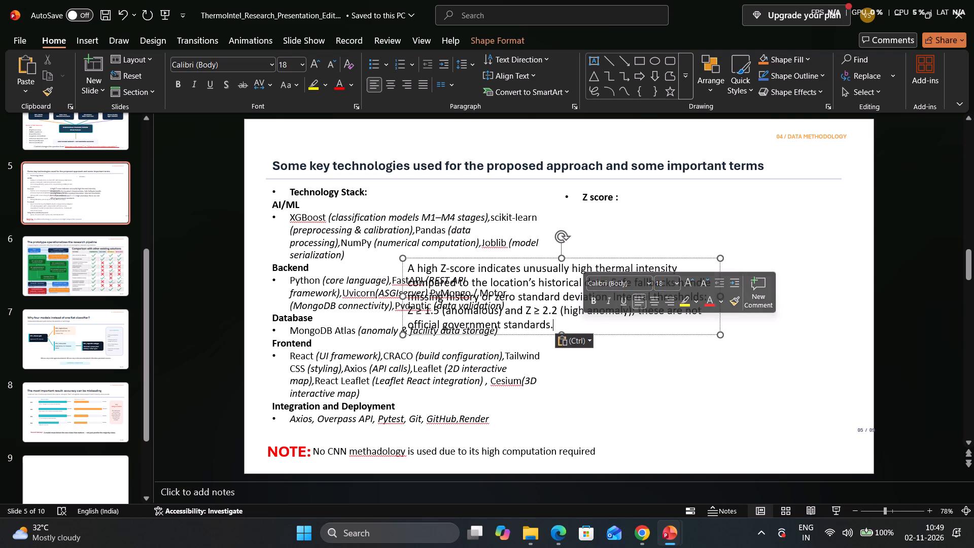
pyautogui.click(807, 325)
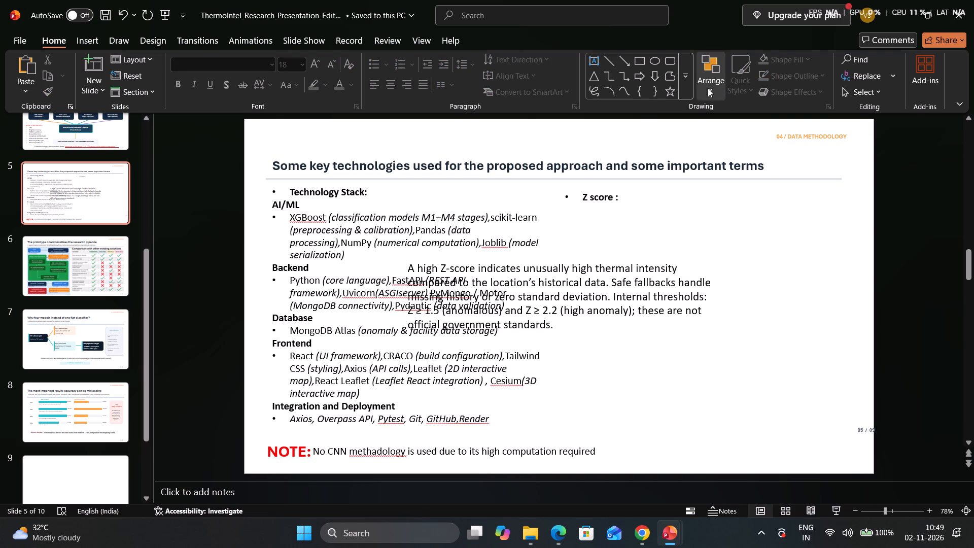
# Draw a rounded rectangle about 6.9 cm high and 14.6 cm wide over the Z score area beside the technology stack.
pyautogui.click(668, 59)
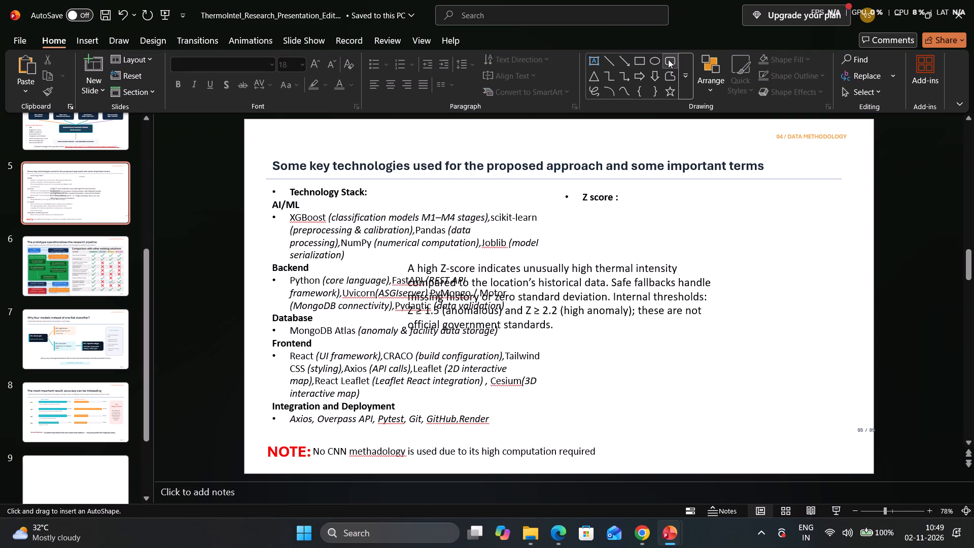
pyautogui.moveTo(577, 187); pyautogui.dragTo(830, 311)
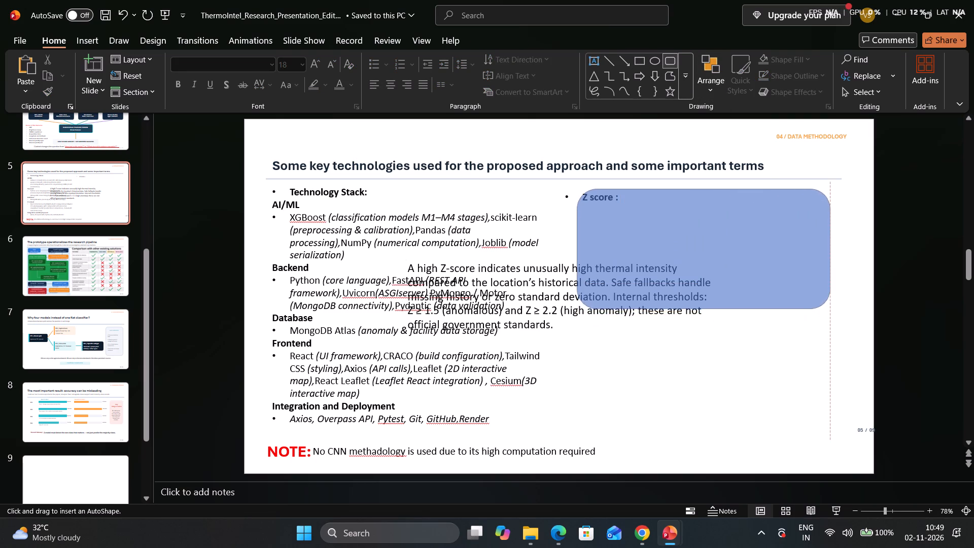
pyautogui.moveTo(830, 311); pyautogui.dragTo(847, 319)
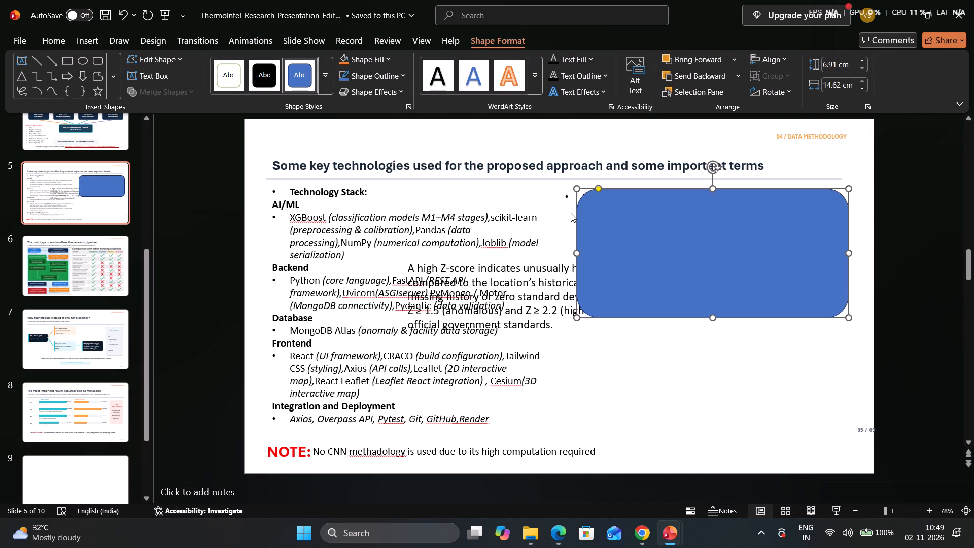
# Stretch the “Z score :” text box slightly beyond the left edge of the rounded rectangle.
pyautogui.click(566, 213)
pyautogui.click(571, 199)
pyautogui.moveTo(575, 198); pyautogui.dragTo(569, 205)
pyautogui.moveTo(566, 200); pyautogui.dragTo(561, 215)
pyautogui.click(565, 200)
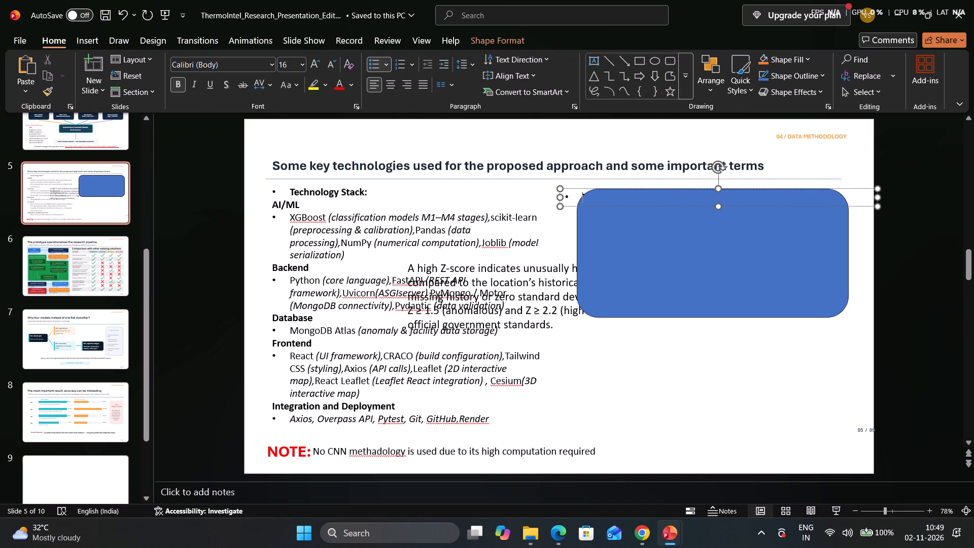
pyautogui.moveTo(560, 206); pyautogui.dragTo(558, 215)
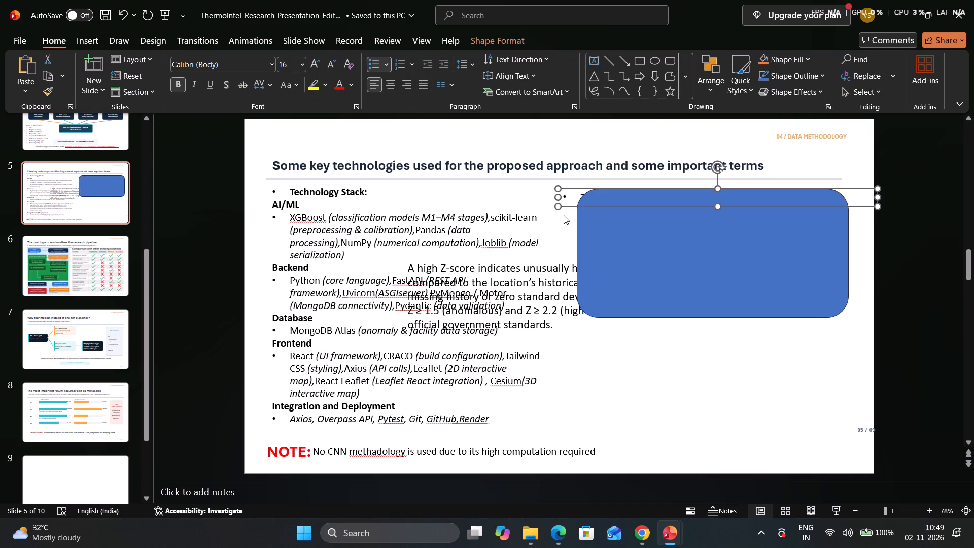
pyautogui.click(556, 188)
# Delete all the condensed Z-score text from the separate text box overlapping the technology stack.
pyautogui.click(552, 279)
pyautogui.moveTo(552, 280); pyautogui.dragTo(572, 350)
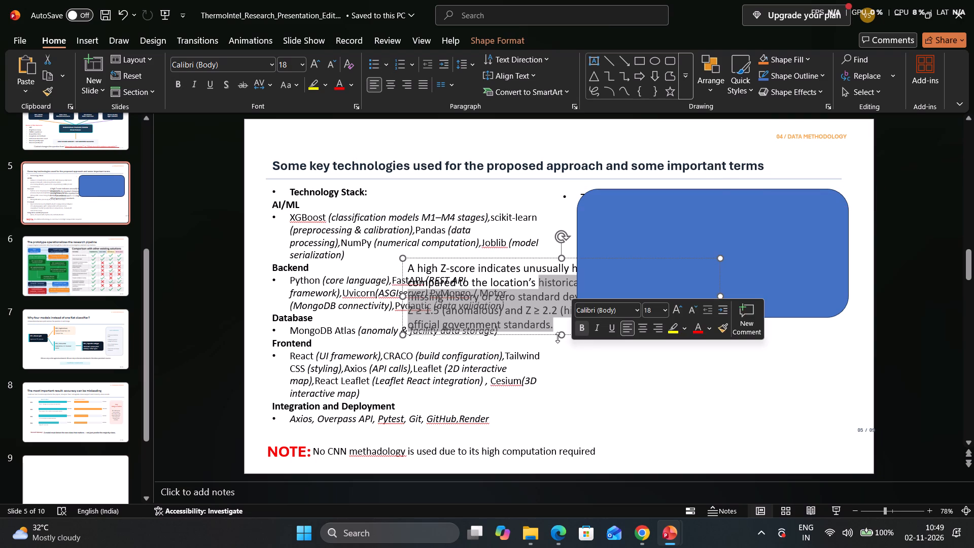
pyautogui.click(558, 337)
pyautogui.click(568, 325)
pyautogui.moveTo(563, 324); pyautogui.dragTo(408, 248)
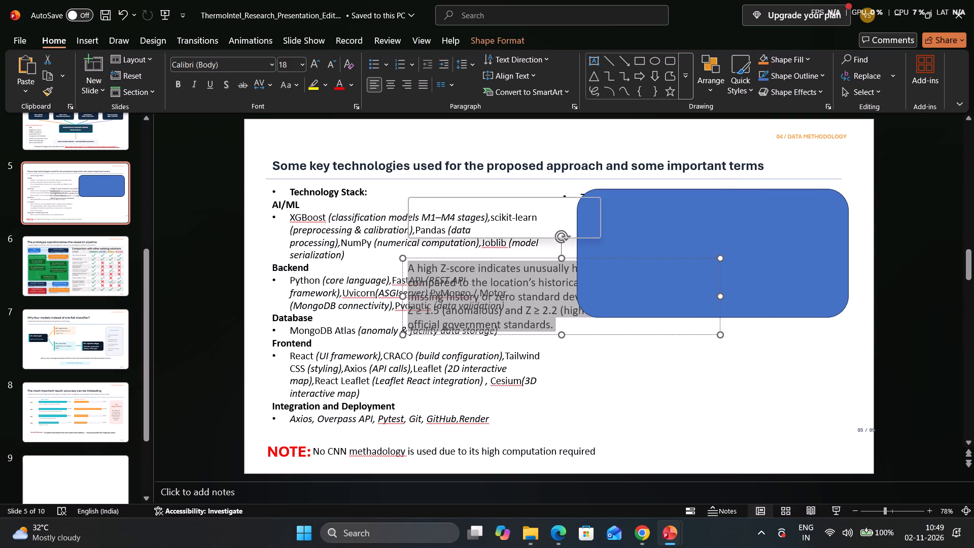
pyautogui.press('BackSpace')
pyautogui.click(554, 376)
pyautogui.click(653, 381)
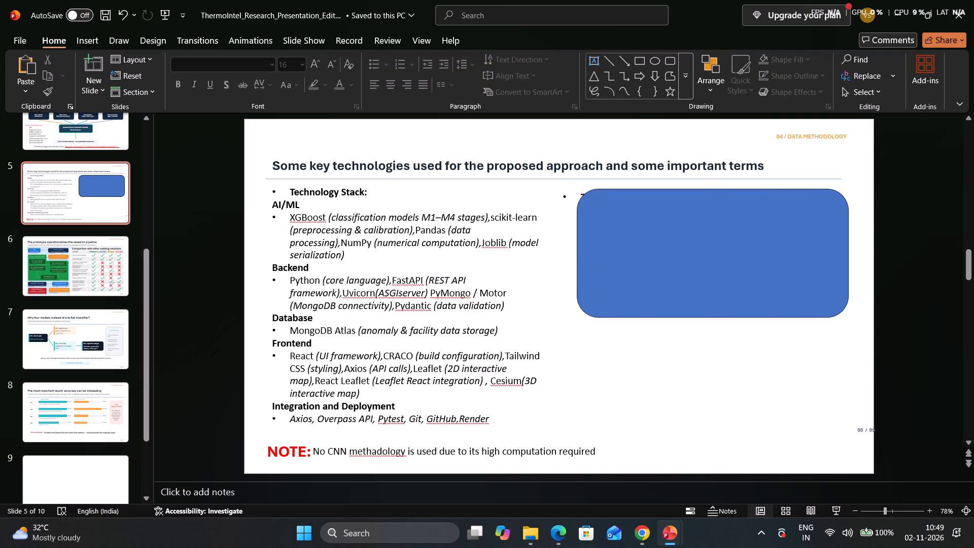
# Paste the condensed Z-score text into the blue rounded rectangle and select it there.
pyautogui.click(656, 275)
pyautogui.hotkey('ctrl', 'v')
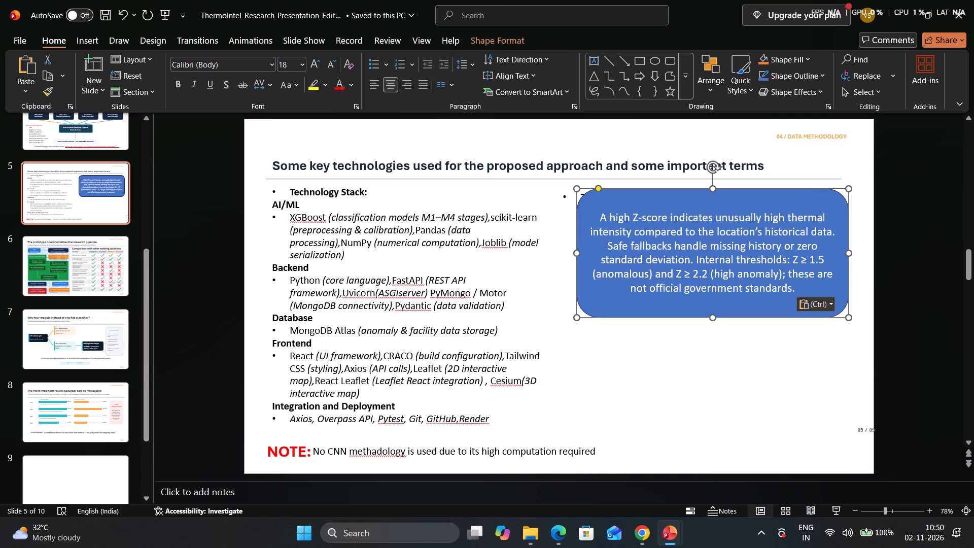
pyautogui.moveTo(600, 215); pyautogui.dragTo(797, 298)
pyautogui.click(673, 246)
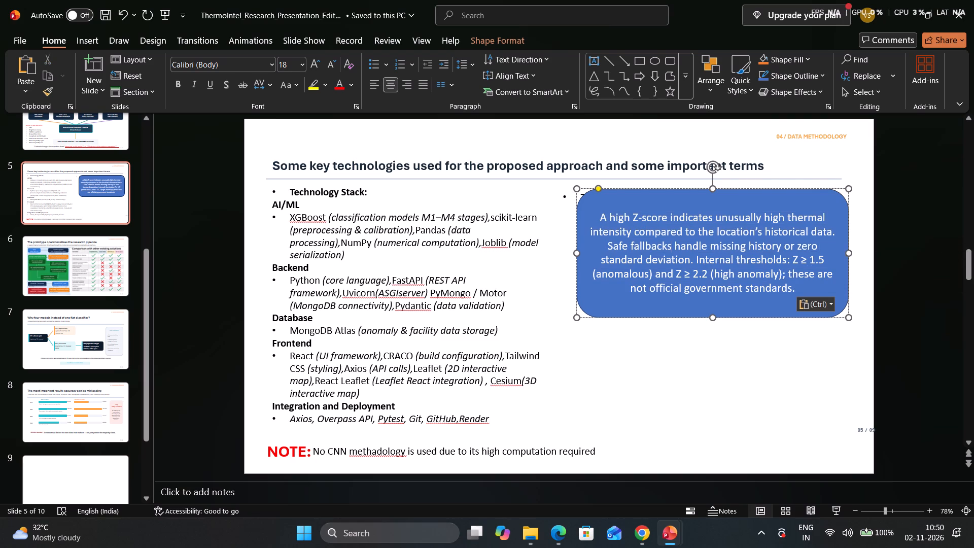
pyautogui.moveTo(602, 215); pyautogui.dragTo(855, 300)
pyautogui.click(666, 201)
pyautogui.click(656, 202)
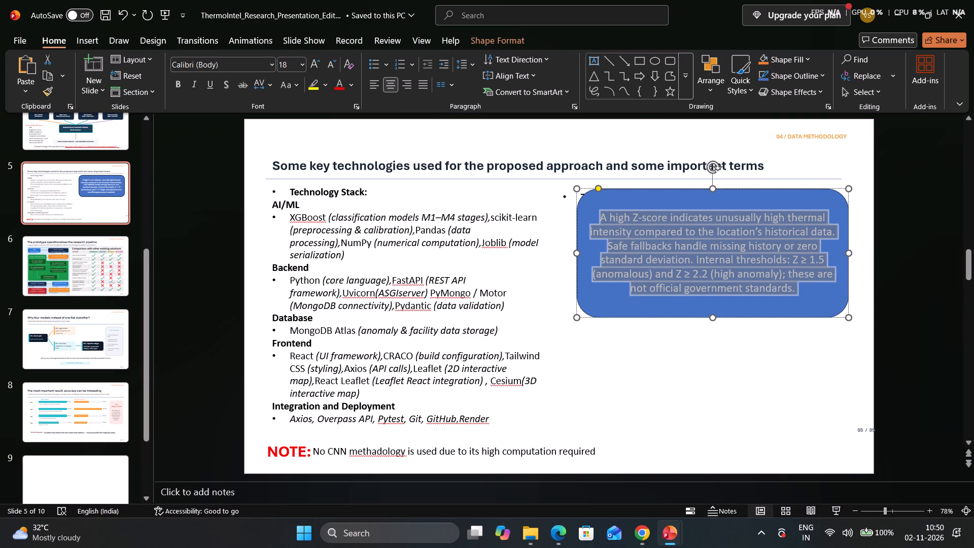
# Delete the “Z score :” bullet text from the text box behind the rounded rectangle.
pyautogui.click(563, 195)
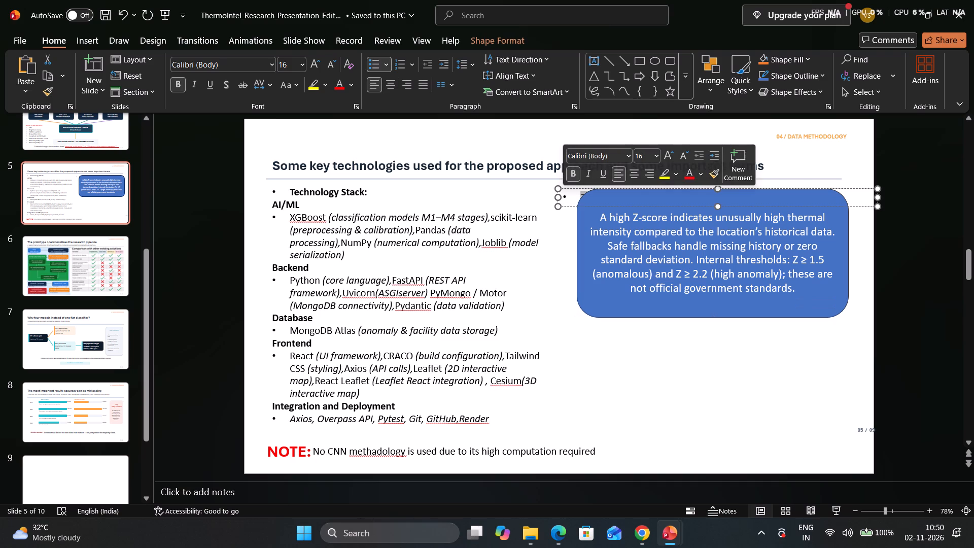
pyautogui.press('BackSpace')
pyautogui.click(633, 205)
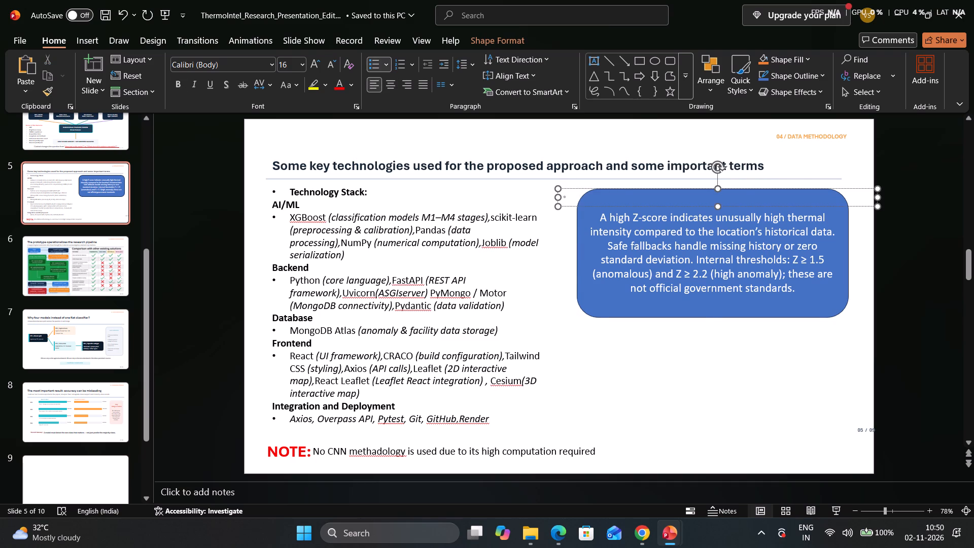
# Add the heading “Z SCORE” on its own line above the explanation in the blue rounded rectangle.
pyautogui.click(666, 213)
pyautogui.click(672, 209)
pyautogui.click(689, 201)
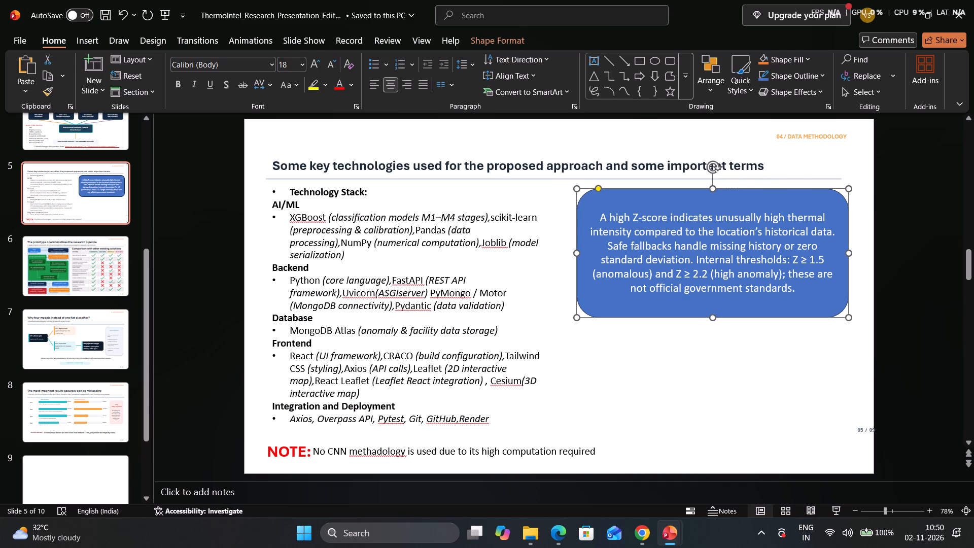
pyautogui.click(598, 214)
pyautogui.write('Z SC')
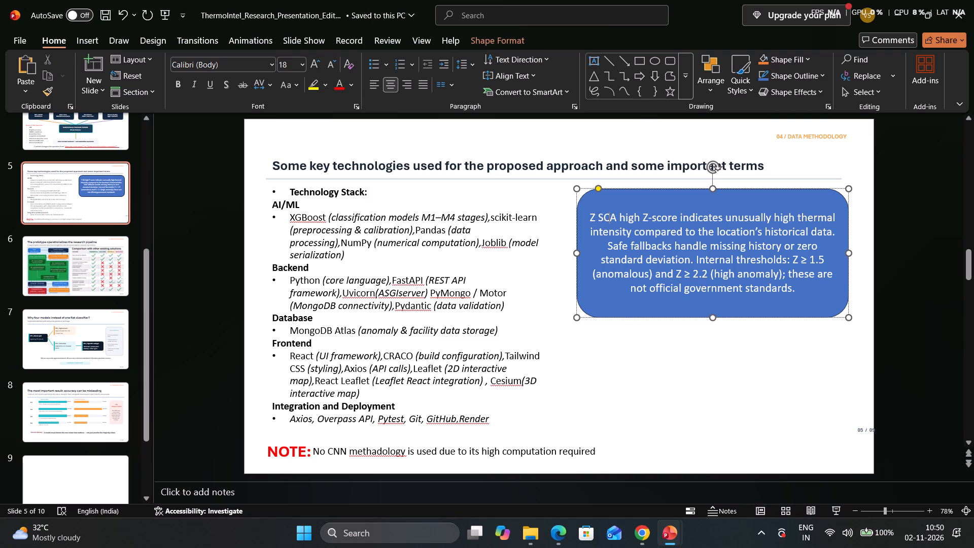
pyautogui.write('ORE')
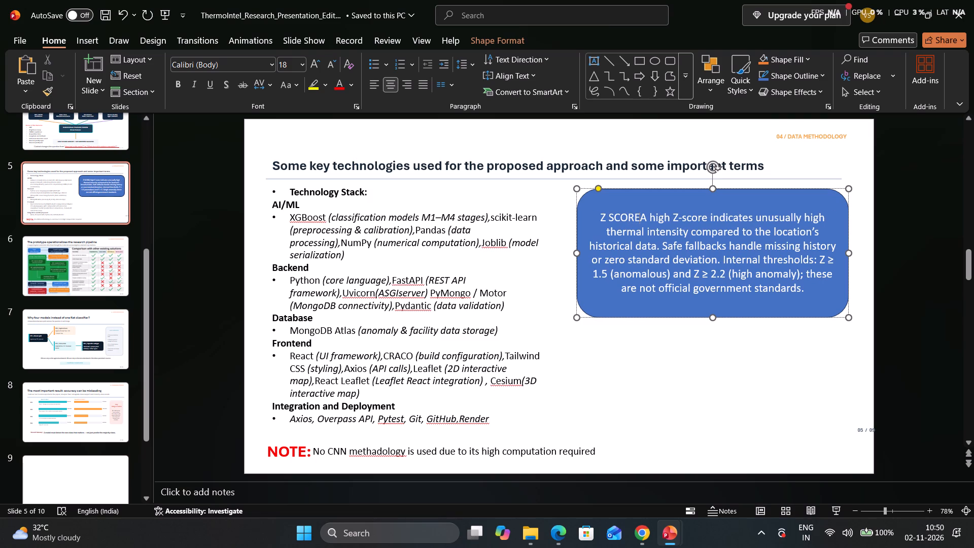
pyautogui.press('Return')
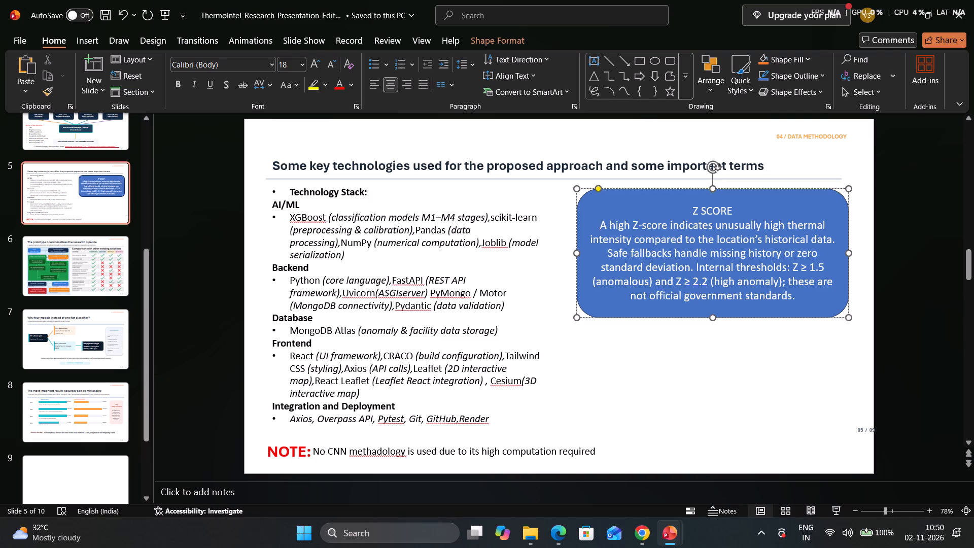
# Make the “Z SCORE” heading bold and set its font size to 20.
pyautogui.moveTo(688, 211); pyautogui.dragTo(726, 209)
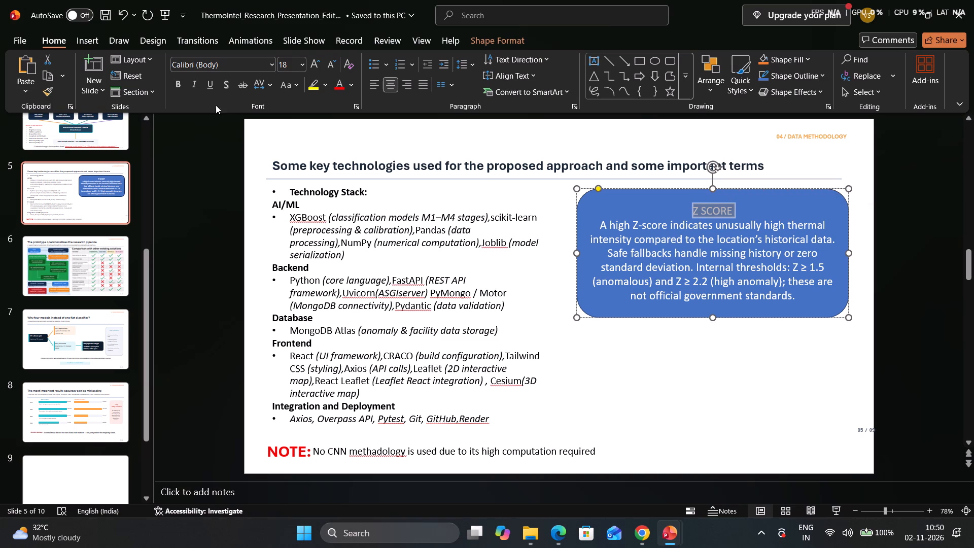
pyautogui.click(184, 87)
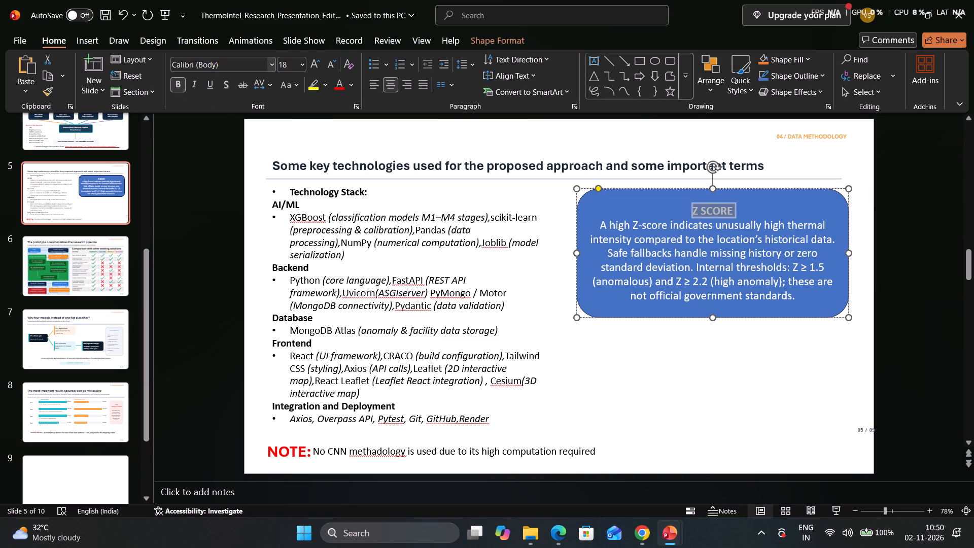
pyautogui.click(304, 66)
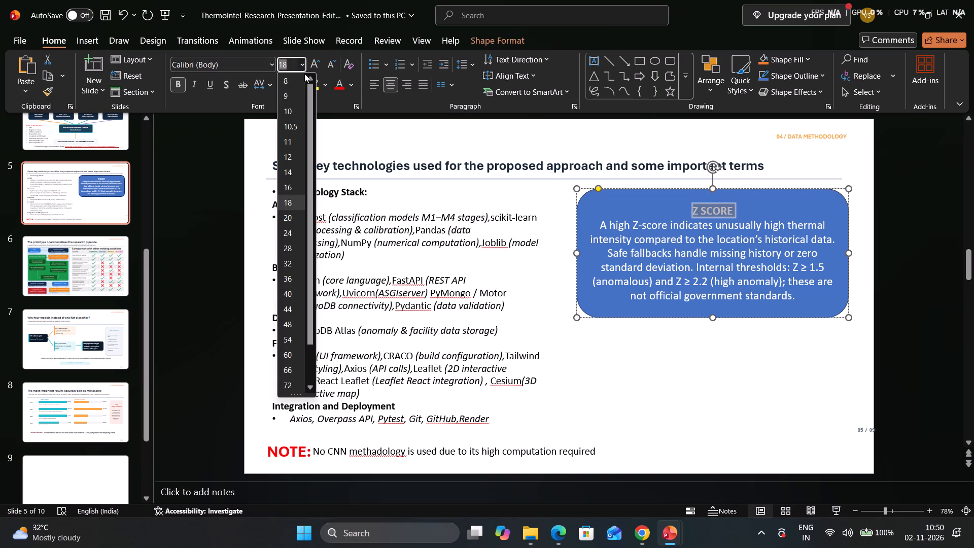
pyautogui.click(289, 216)
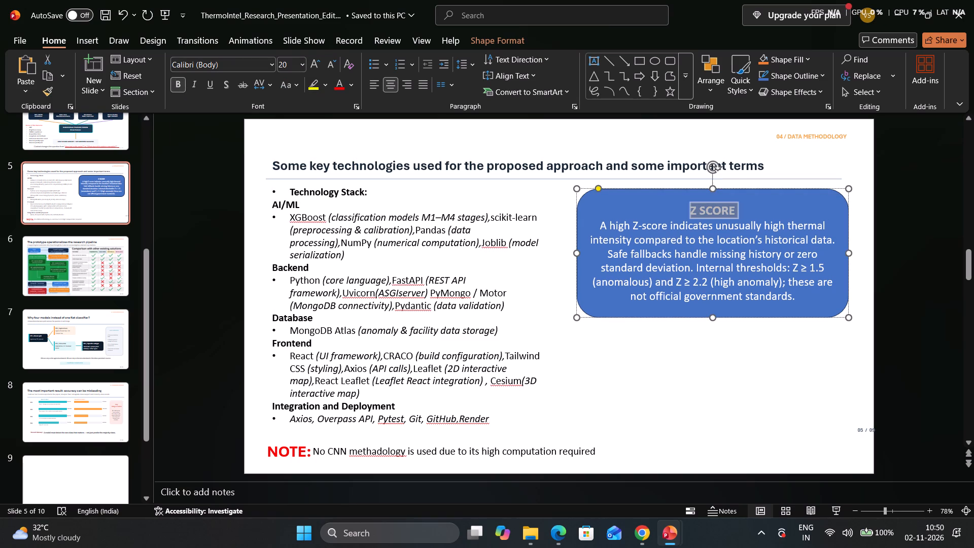
pyautogui.click(690, 373)
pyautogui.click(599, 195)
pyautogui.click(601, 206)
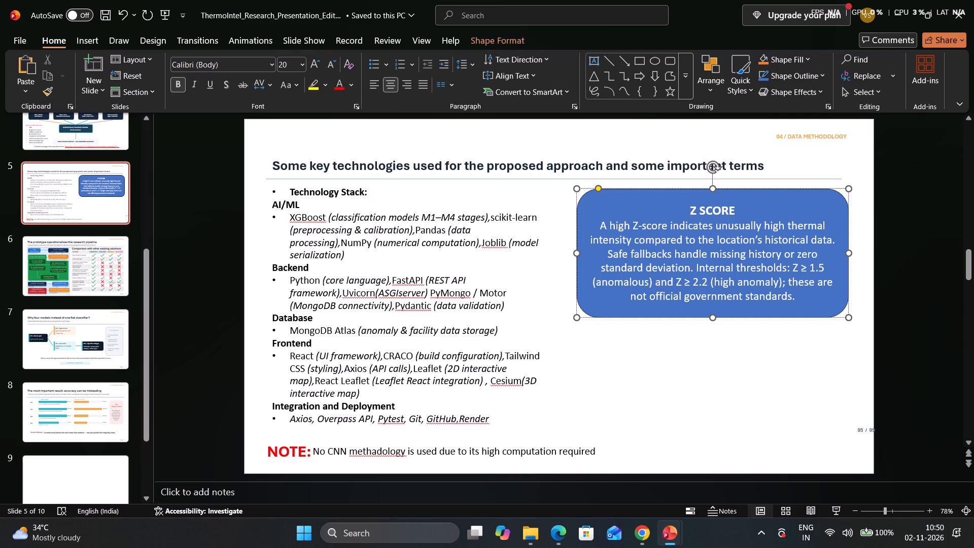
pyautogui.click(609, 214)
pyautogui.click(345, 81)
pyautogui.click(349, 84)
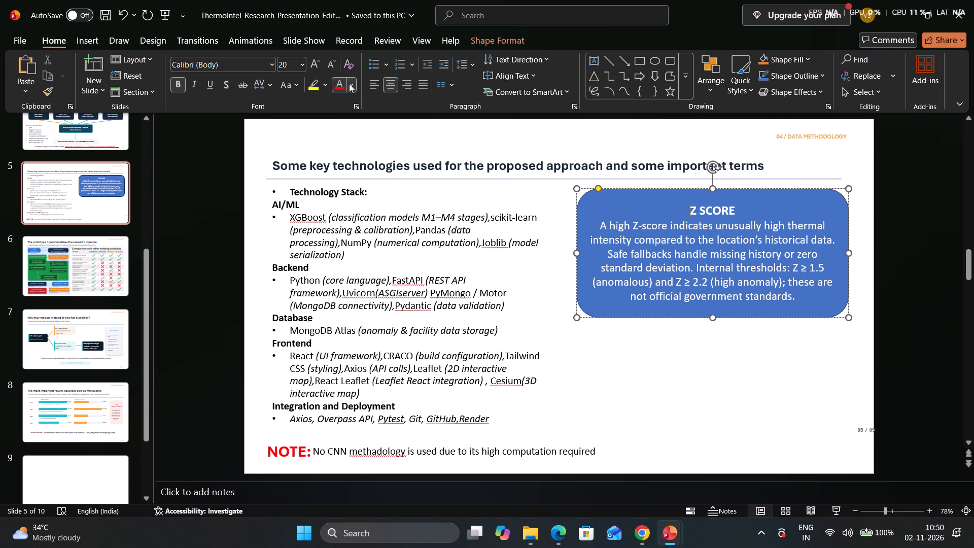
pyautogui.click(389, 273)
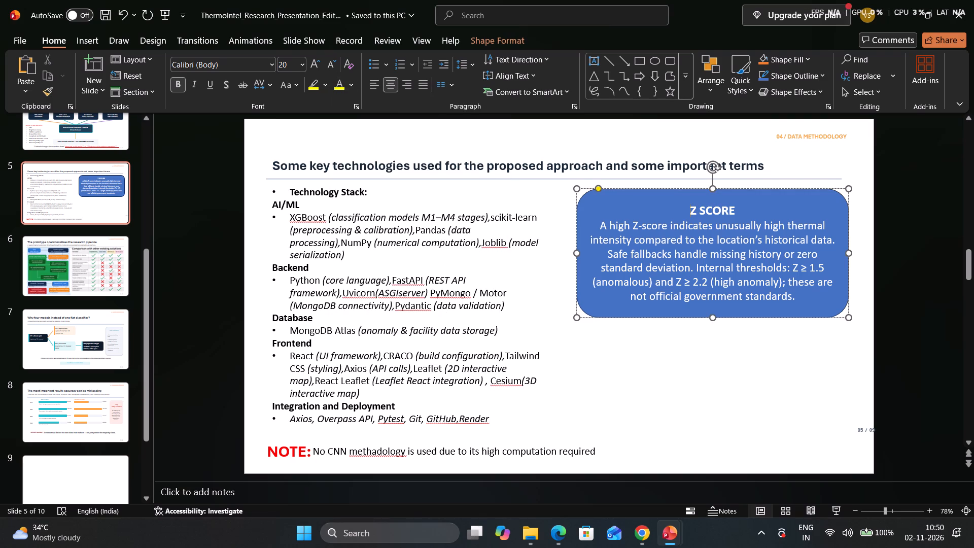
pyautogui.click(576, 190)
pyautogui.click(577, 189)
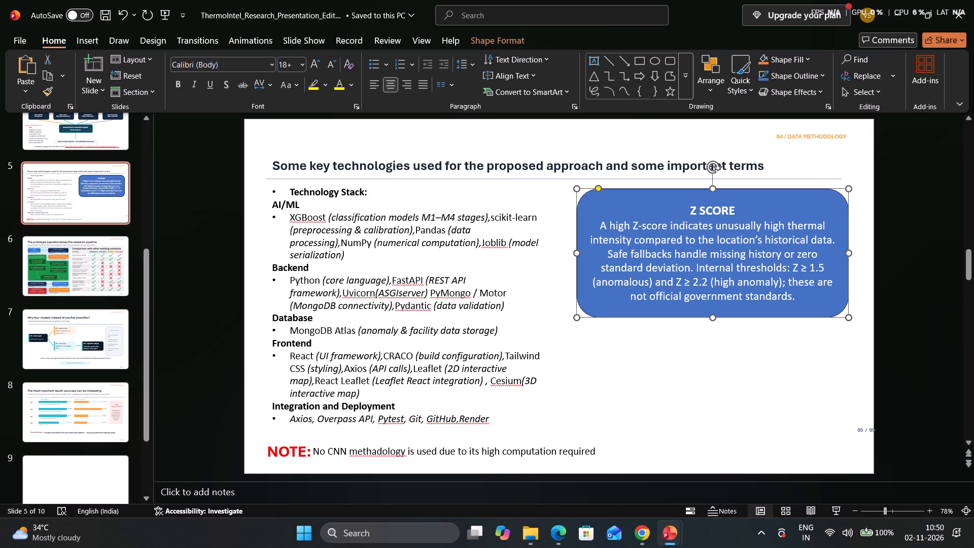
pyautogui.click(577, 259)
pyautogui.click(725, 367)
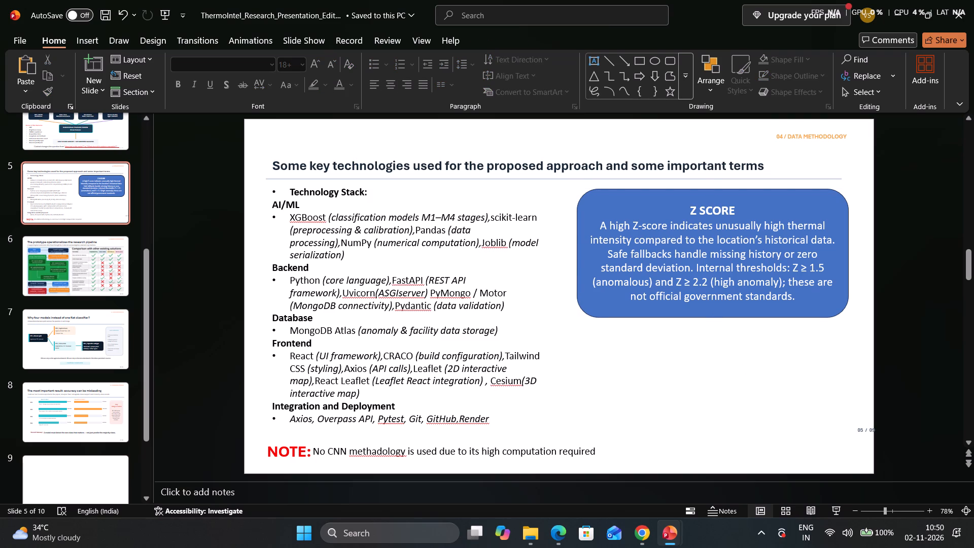
# Shrink the Z SCORE rounded rectangle to about 14.24 cm wide by 6.26 cm high, keeping its upper-left corner in place.
pyautogui.click(739, 279)
pyautogui.moveTo(851, 320); pyautogui.dragTo(827, 306)
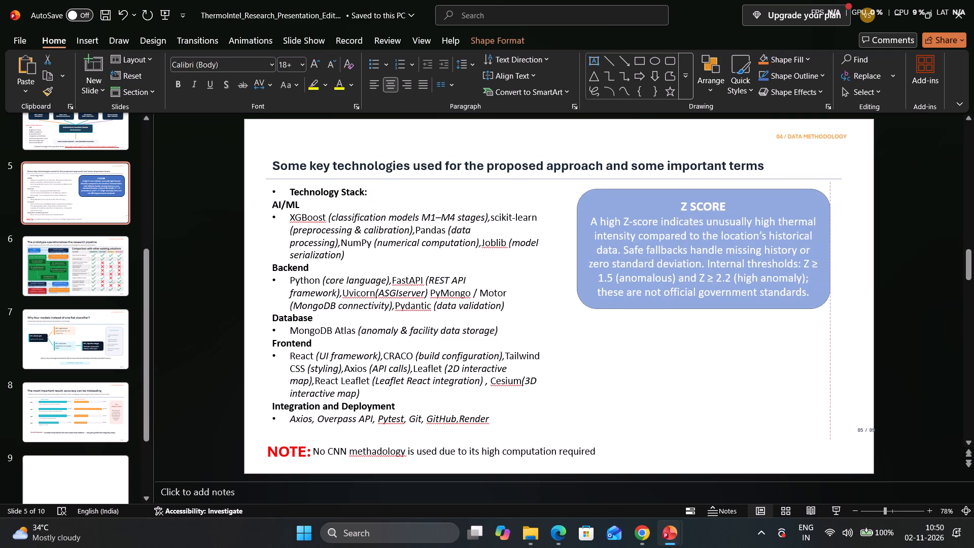
pyautogui.moveTo(827, 306); pyautogui.dragTo(839, 305)
pyautogui.click(735, 348)
pyautogui.click(668, 353)
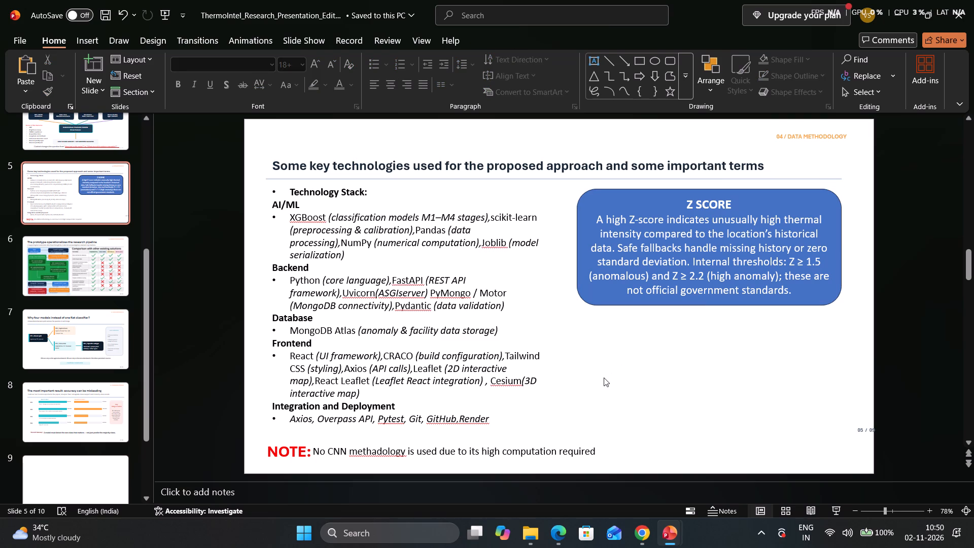
pyautogui.click(616, 345)
# Duplicate the Z SCORE rounded rectangle and place the copy directly below the original, aligned with its side edges.
pyautogui.click(677, 250)
pyautogui.rightClick(797, 270)
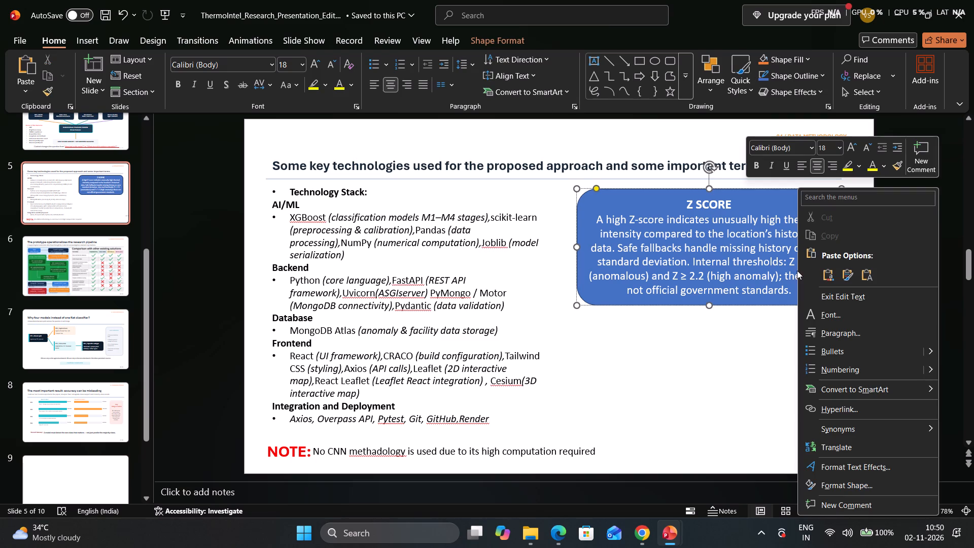
pyautogui.click(719, 270)
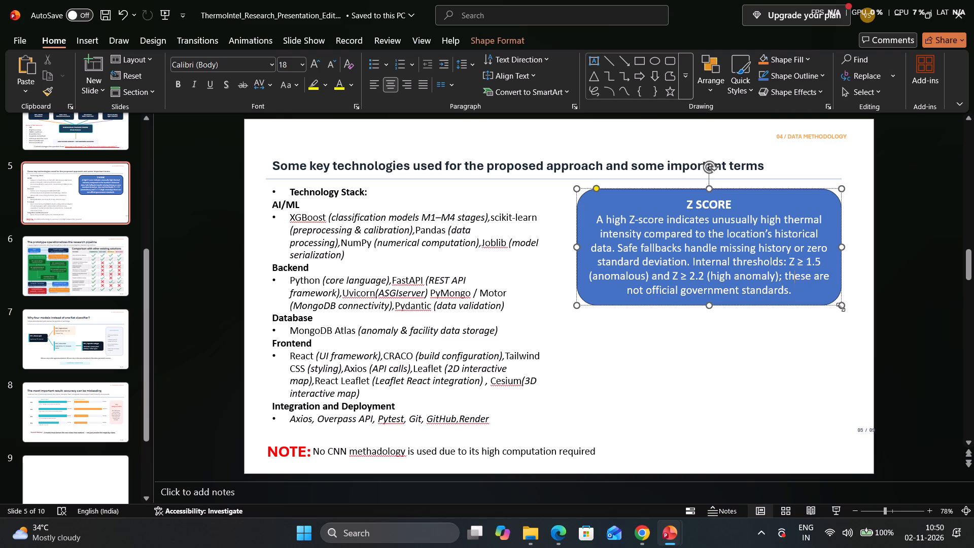
pyautogui.click(841, 307)
pyautogui.rightClick(841, 307)
pyautogui.click(746, 214)
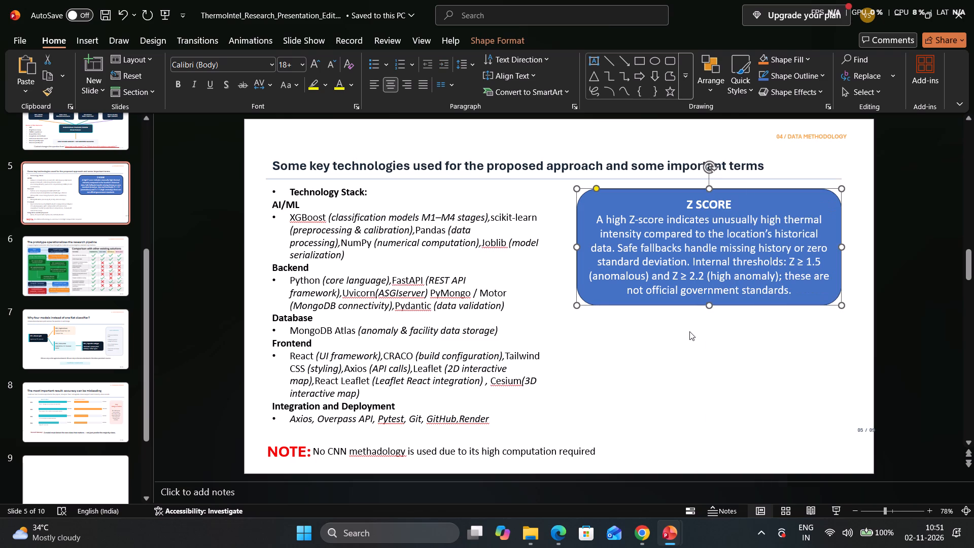
pyautogui.hotkey('ctrl', 'v')
pyautogui.click(728, 283)
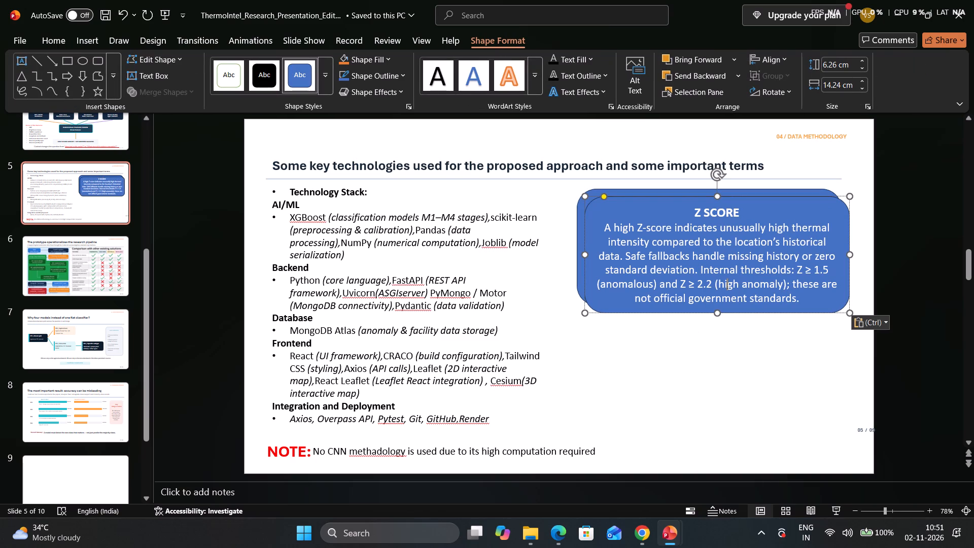
pyautogui.moveTo(728, 306); pyautogui.dragTo(721, 427)
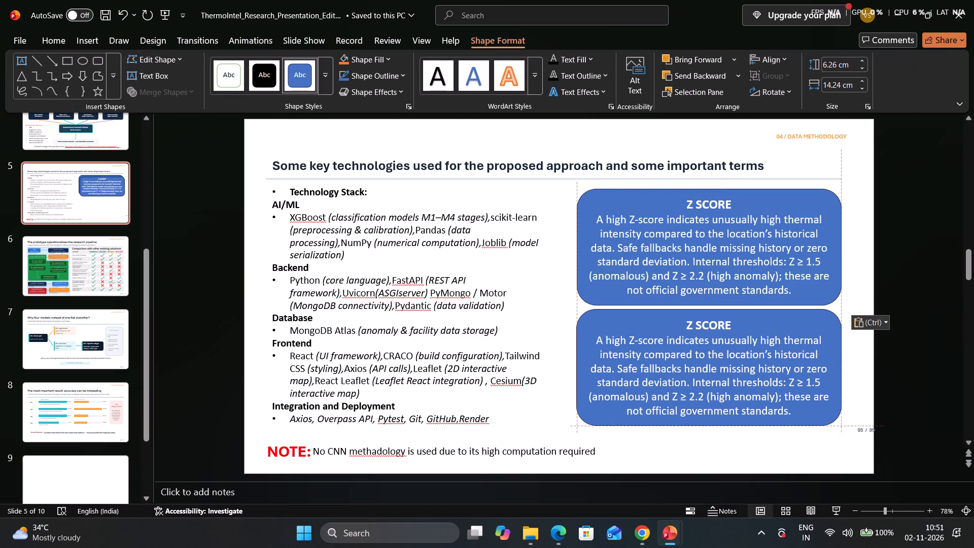
pyautogui.moveTo(721, 427); pyautogui.dragTo(721, 421)
# Replace the heading in the lower rounded rectangle with “Priority Scoring”.
pyautogui.click(739, 332)
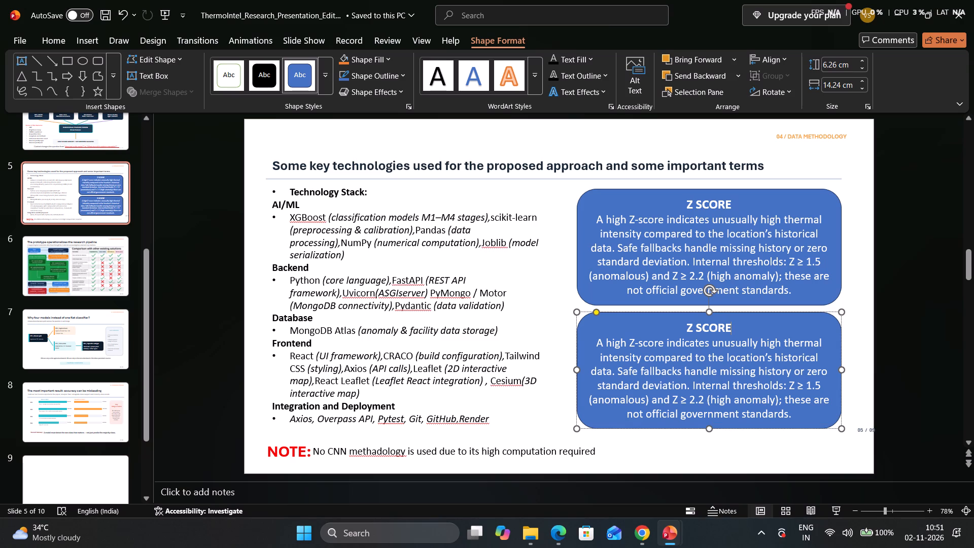
pyautogui.press('BackSpace')
pyautogui.press('BackSpace')
pyautogui.press('BackSpace')
pyautogui.press('BackSpace')
pyautogui.press('BackSpace')
pyautogui.press('BackSpace')
pyautogui.press('BackSpace')
pyautogui.press('BackSpace')
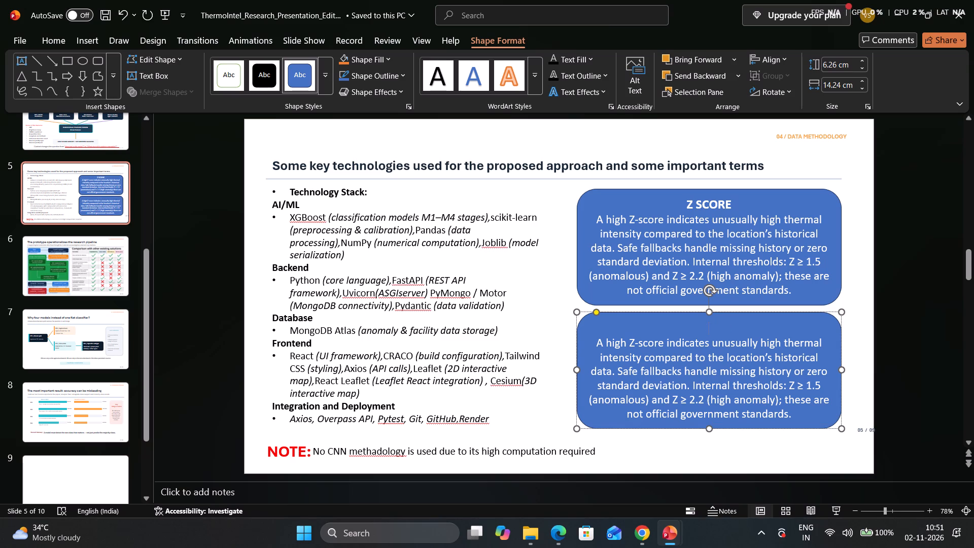
pyautogui.write('pro')
pyautogui.press('BackSpace')
pyautogui.write('iro')
pyautogui.press('BackSpace')
pyautogui.press('BackSpace')
pyautogui.press('BackSpace')
pyautogui.press('BackSpace')
pyautogui.press('BackSpace')
pyautogui.write('Pro')
pyautogui.press('BackSpace')
pyautogui.write('iority Scorin')
pyautogui.press('g')
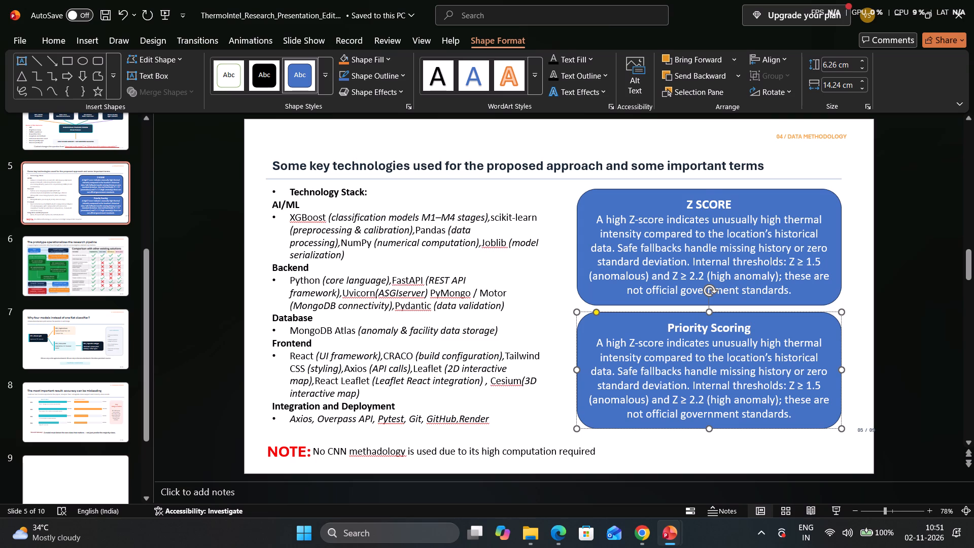
# Set the explanation text below the “Z SCORE” heading in the upper rectangle to font size 16.
pyautogui.click(722, 265)
pyautogui.click(720, 204)
pyautogui.click(736, 202)
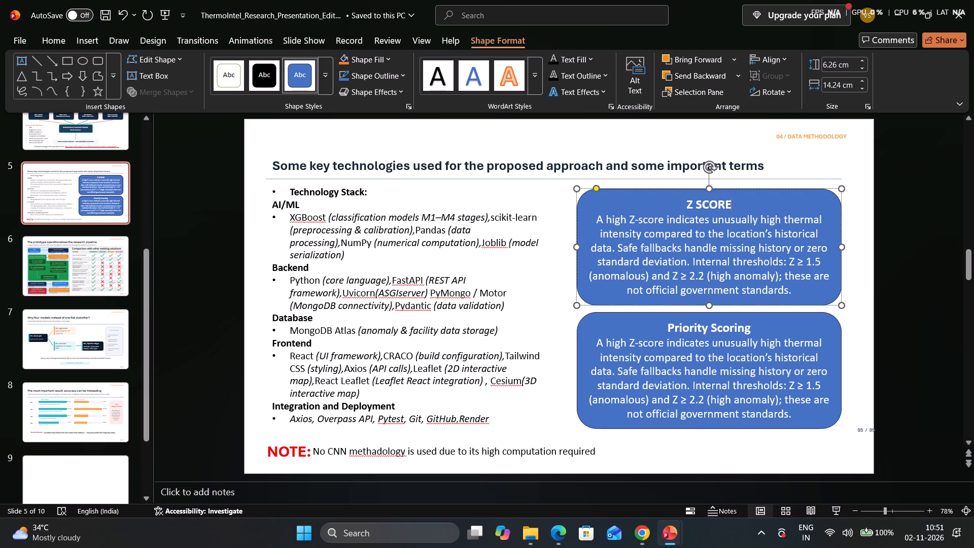
pyautogui.moveTo(791, 290); pyautogui.dragTo(740, 275)
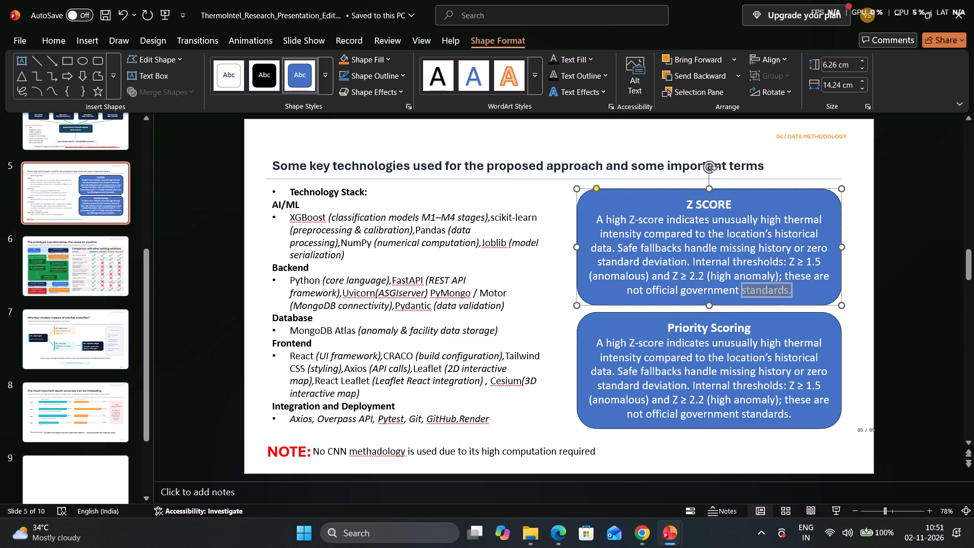
pyautogui.moveTo(740, 275); pyautogui.dragTo(600, 221)
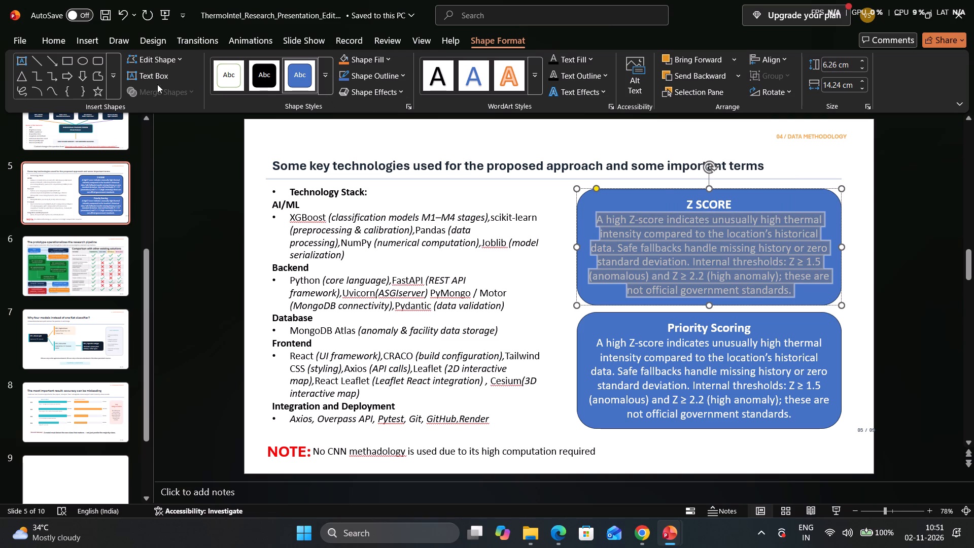
pyautogui.click(65, 38)
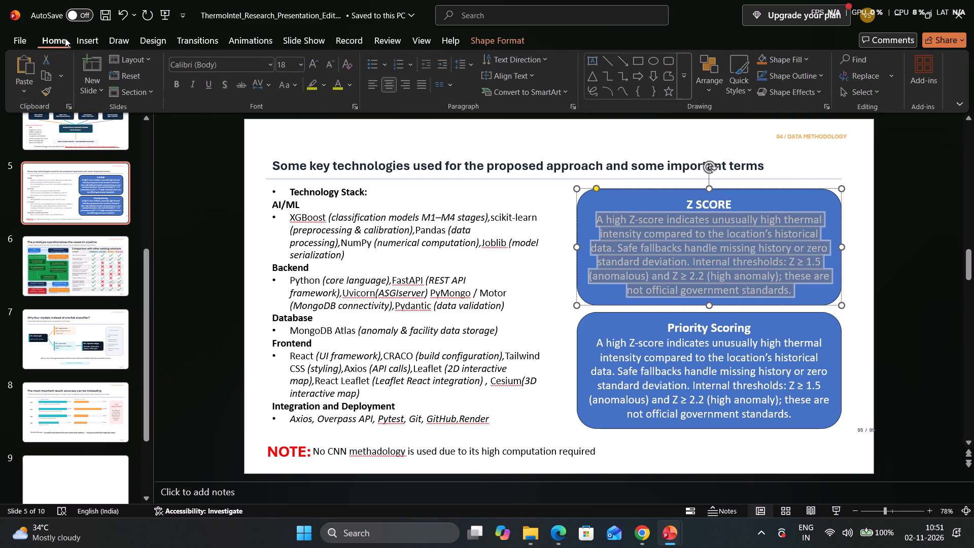
pyautogui.click(298, 66)
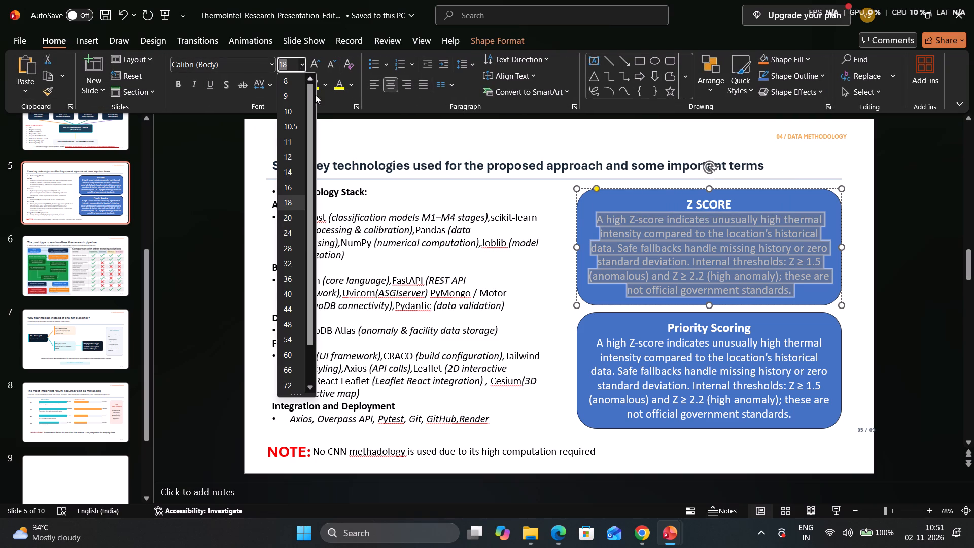
pyautogui.click(290, 183)
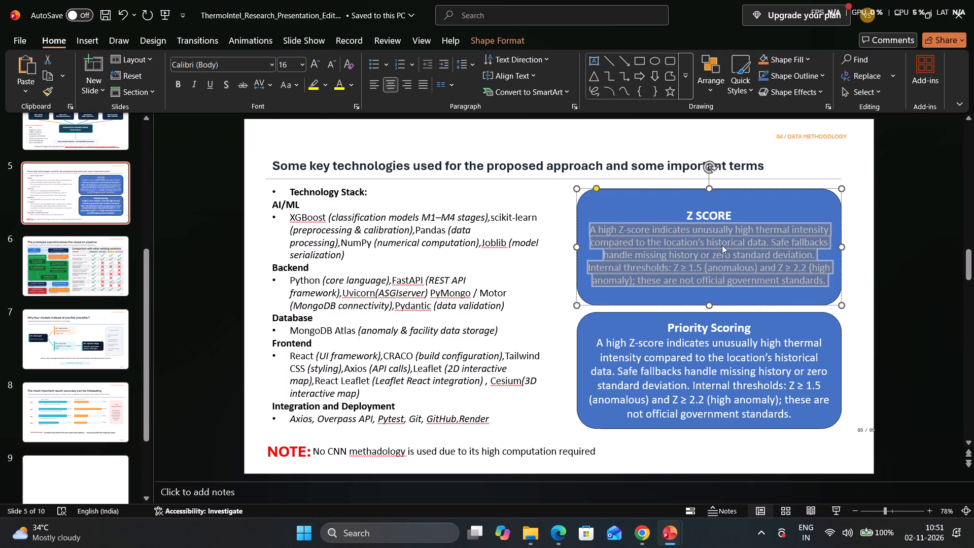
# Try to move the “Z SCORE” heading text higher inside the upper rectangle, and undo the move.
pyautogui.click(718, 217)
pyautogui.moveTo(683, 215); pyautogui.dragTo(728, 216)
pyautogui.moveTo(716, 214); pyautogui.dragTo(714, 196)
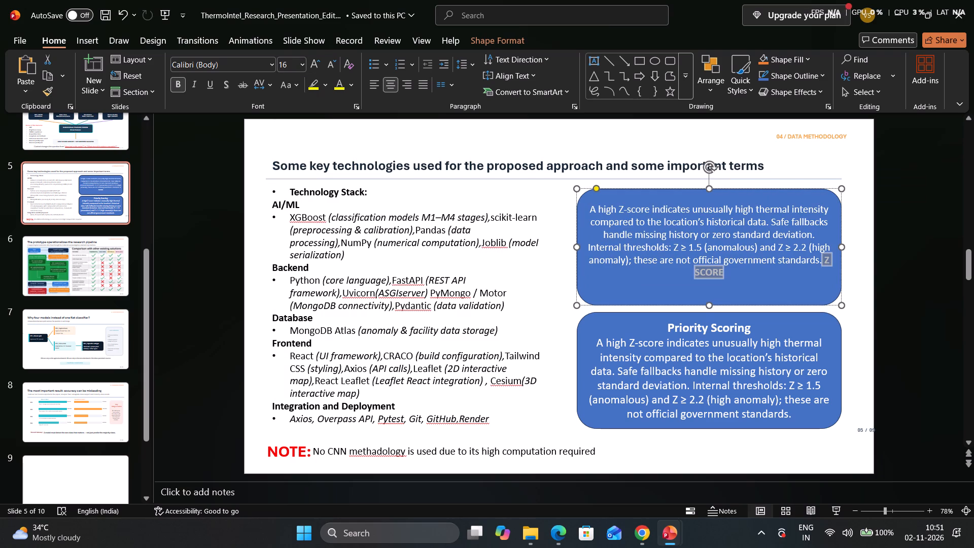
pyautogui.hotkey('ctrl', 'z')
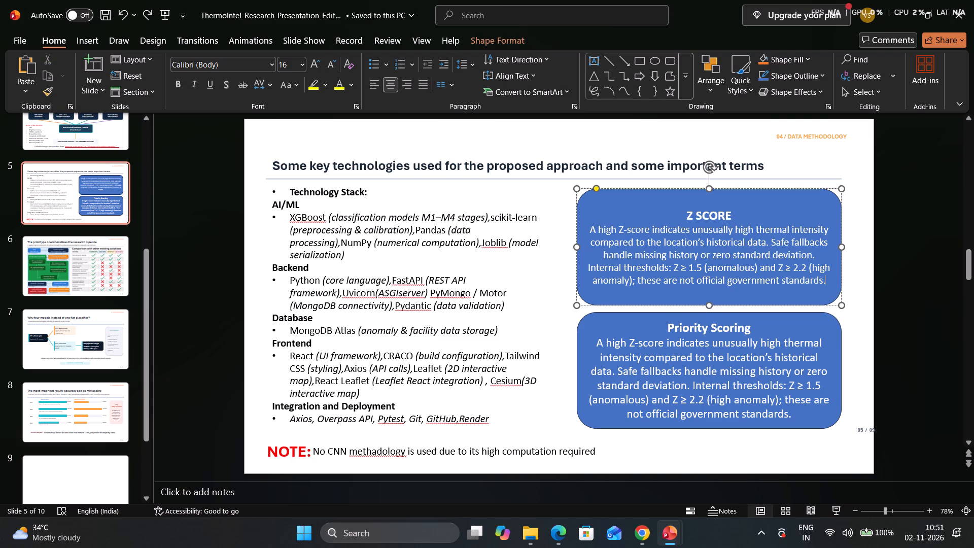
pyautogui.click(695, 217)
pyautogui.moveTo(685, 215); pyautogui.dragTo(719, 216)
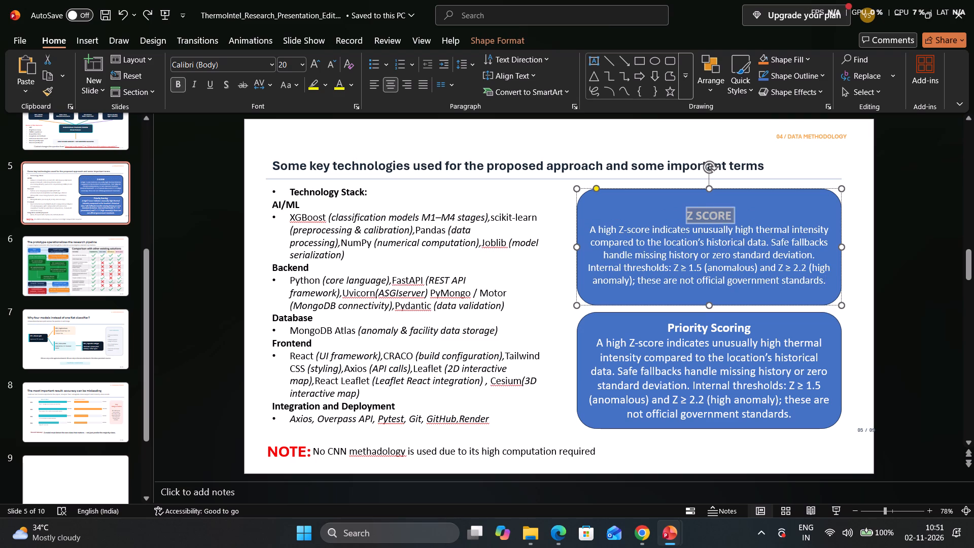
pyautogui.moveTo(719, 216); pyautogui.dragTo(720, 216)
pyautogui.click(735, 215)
# Add two blank lines after the explanation text in the Z SCORE rectangle and place the cursor there.
pyautogui.click(822, 279)
pyautogui.click(826, 279)
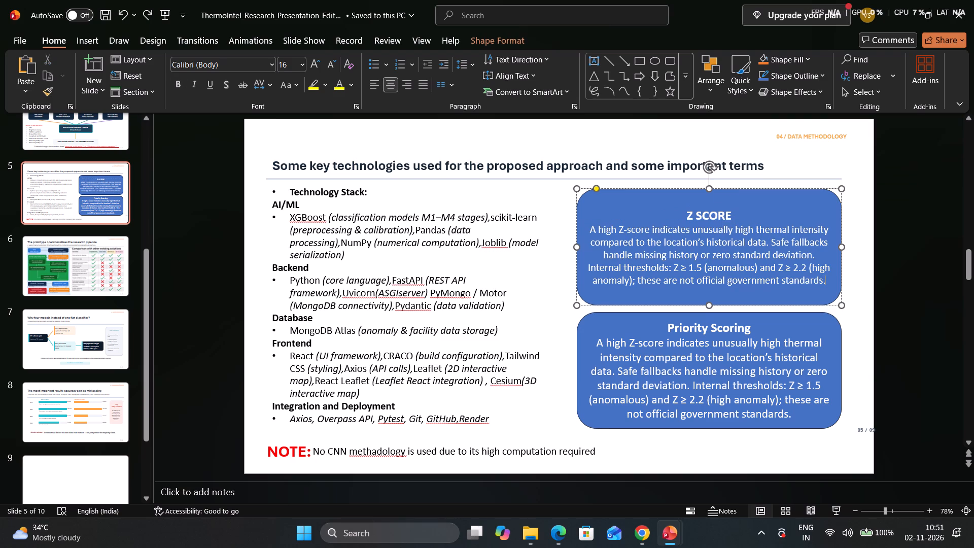
pyautogui.press('Return')
pyautogui.press('Return')
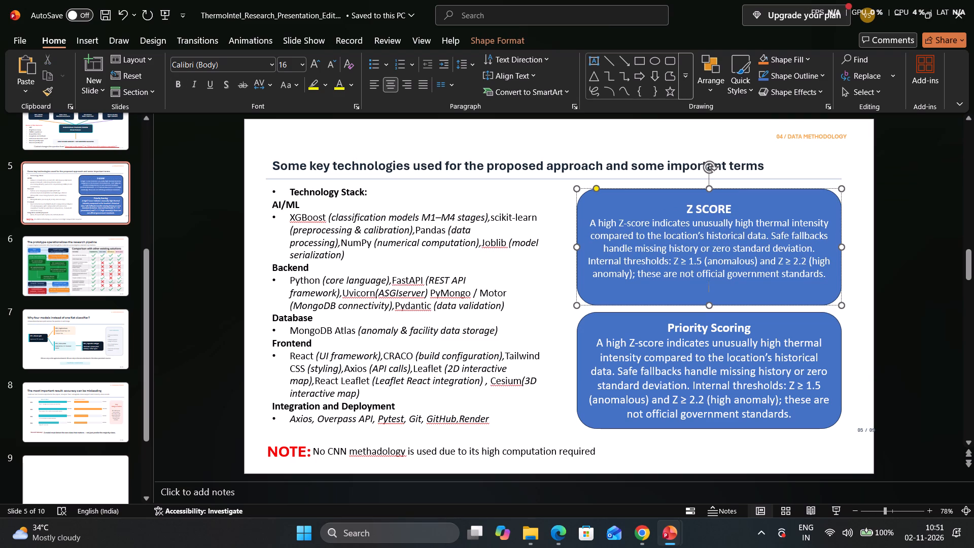
pyautogui.click(679, 284)
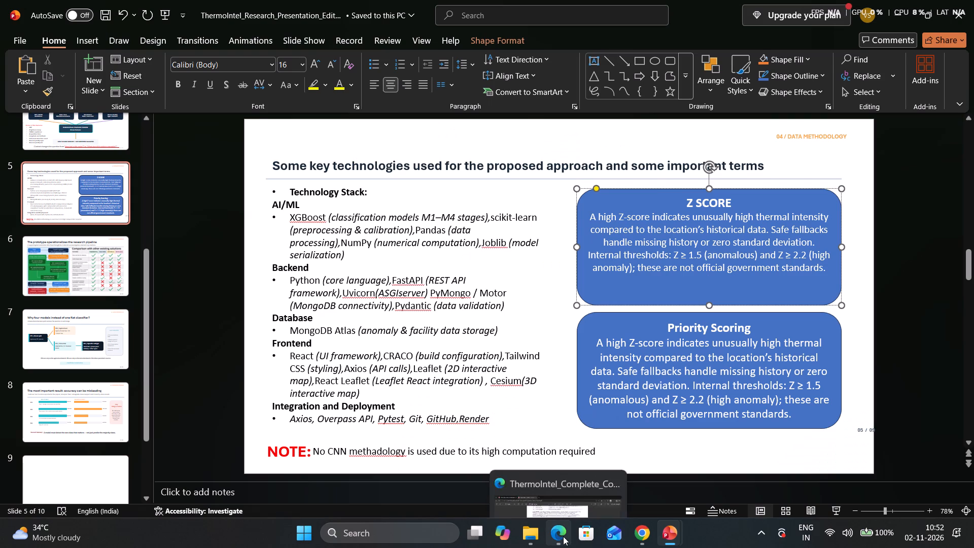
# Copy the Z formula under “Why the Z-score exists” in the dossier PDF and paste it below the explanation in the Z SCORE rectangle.
pyautogui.click(555, 481)
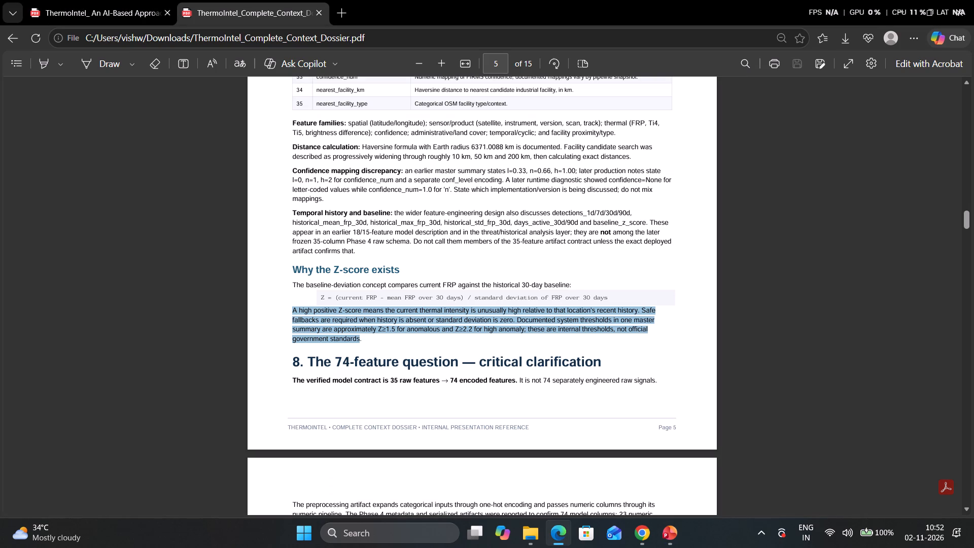
pyautogui.moveTo(316, 298); pyautogui.dragTo(609, 296)
pyautogui.rightClick(598, 296)
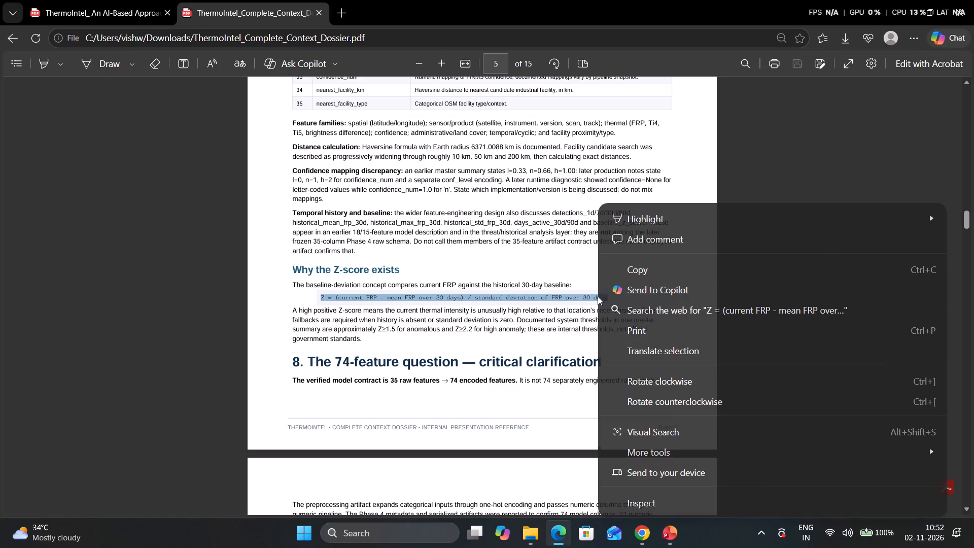
pyautogui.click(655, 268)
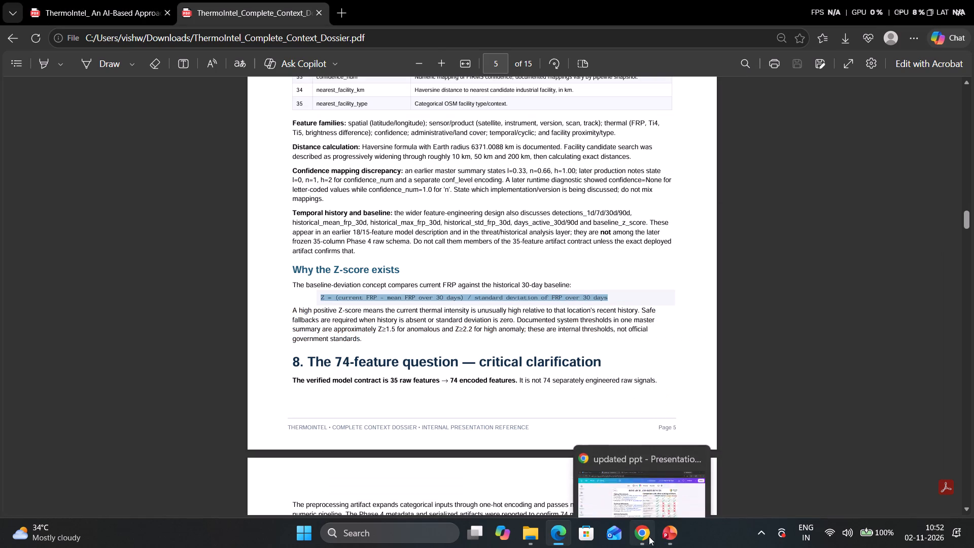
pyautogui.click(649, 460)
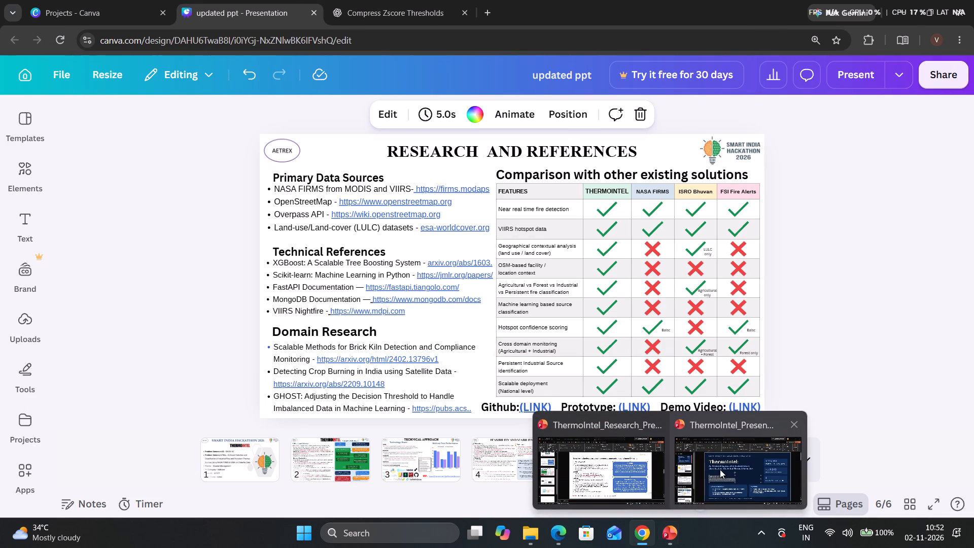
pyautogui.click(587, 485)
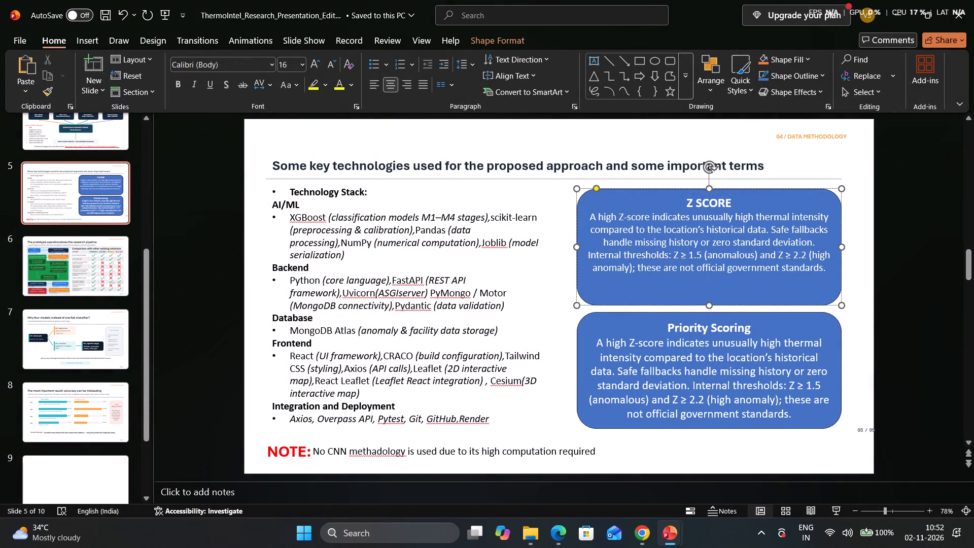
pyautogui.hotkey('ctrl', 'v')
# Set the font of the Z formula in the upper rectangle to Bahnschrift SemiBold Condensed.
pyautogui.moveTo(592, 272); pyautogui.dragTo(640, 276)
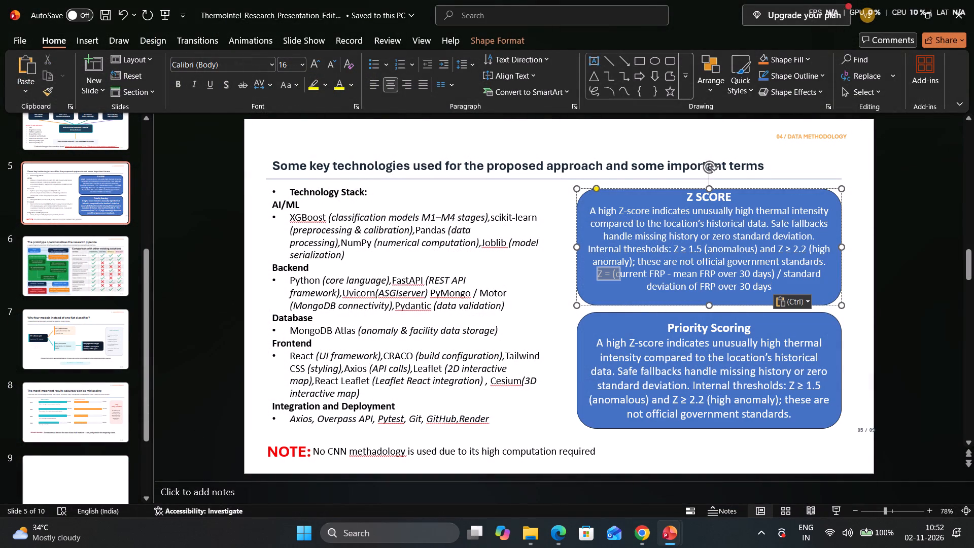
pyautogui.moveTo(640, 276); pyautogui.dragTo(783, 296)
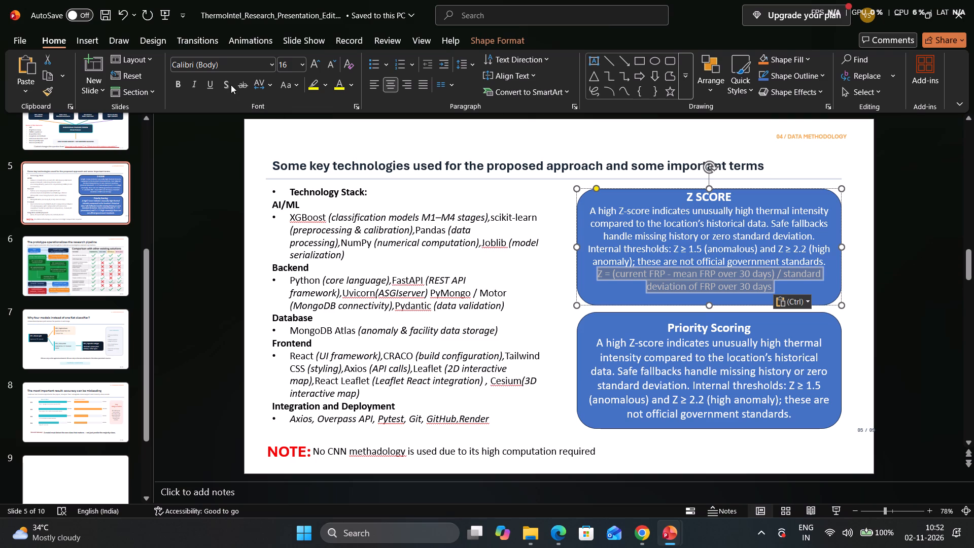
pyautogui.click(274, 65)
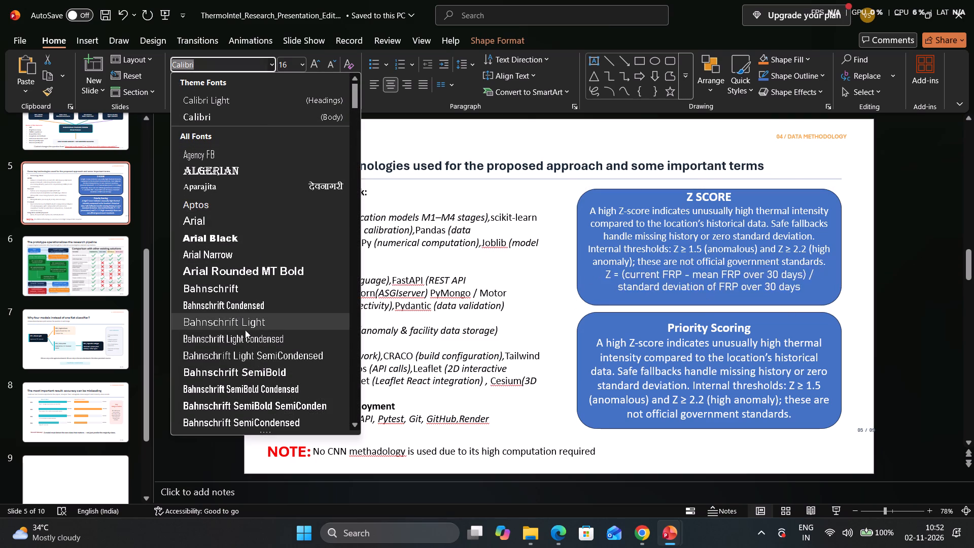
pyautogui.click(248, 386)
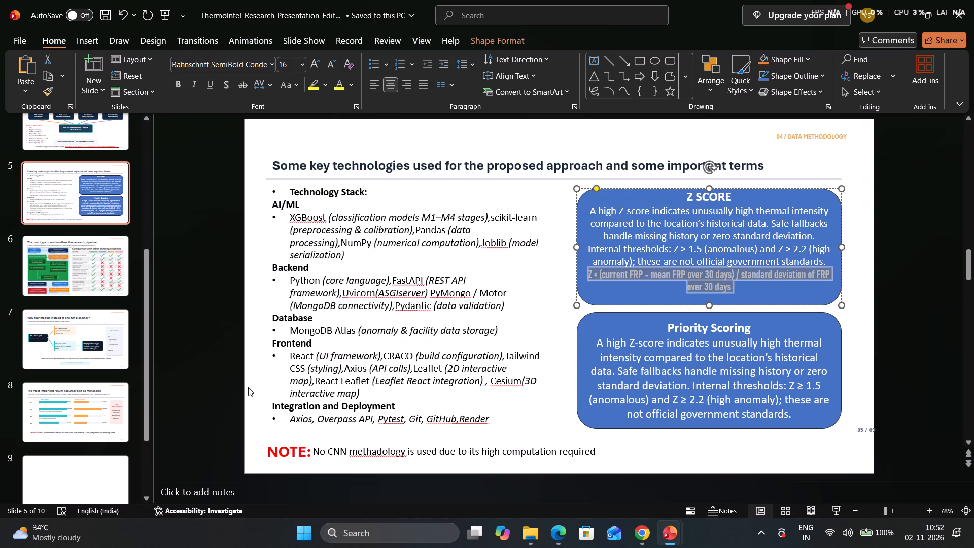
# Format the Z formula in the upper rectangle as bold yellow text in the Aptos font.
pyautogui.click(352, 87)
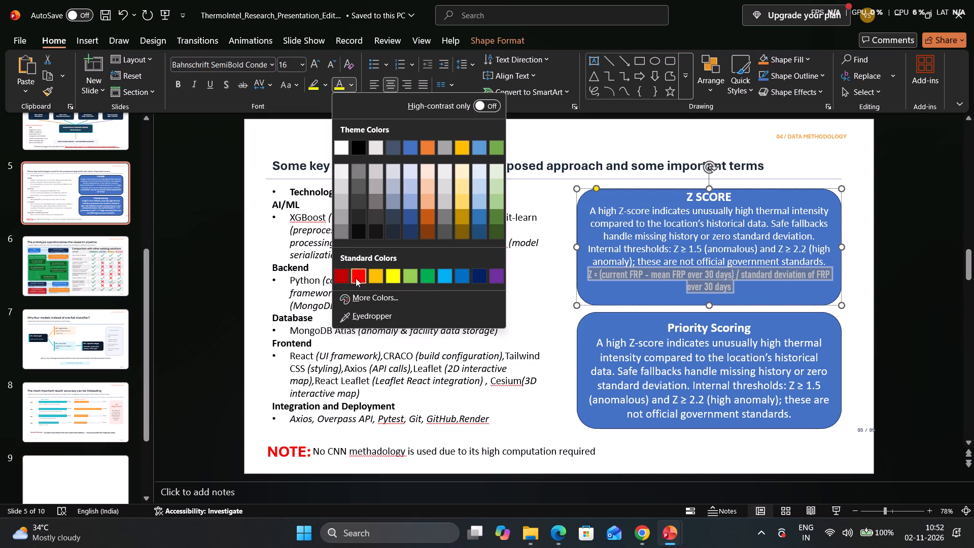
pyautogui.click(396, 278)
pyautogui.click(641, 279)
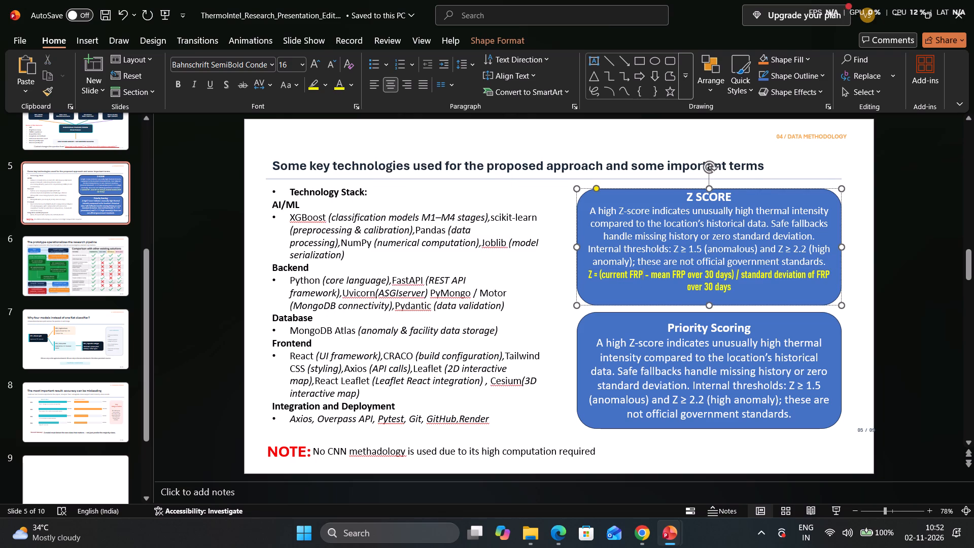
pyautogui.moveTo(588, 272); pyautogui.dragTo(775, 291)
pyautogui.click(177, 86)
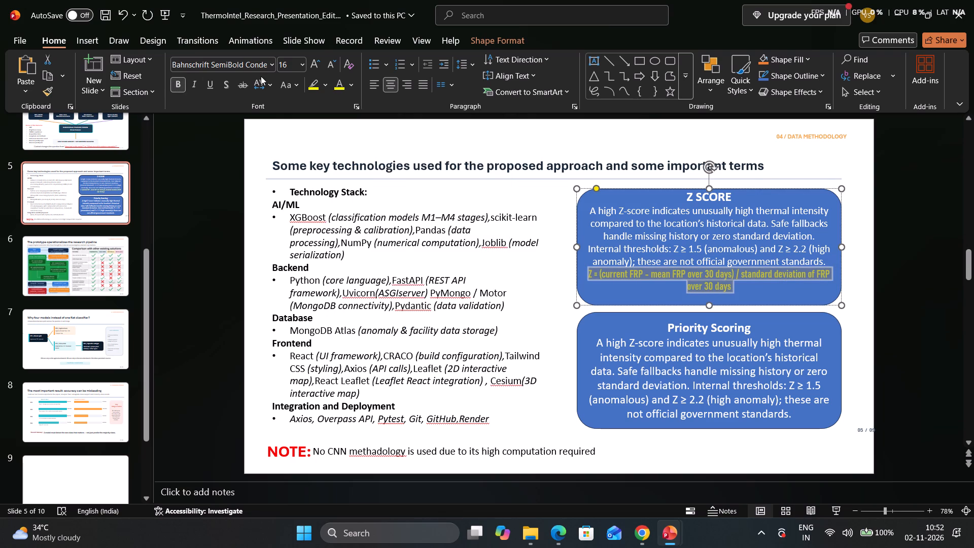
pyautogui.click(271, 65)
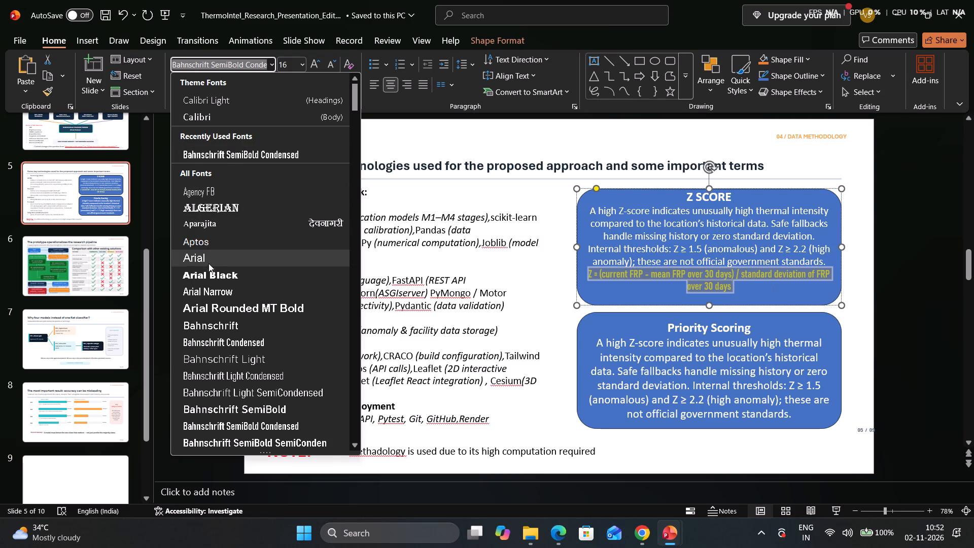
pyautogui.click(209, 238)
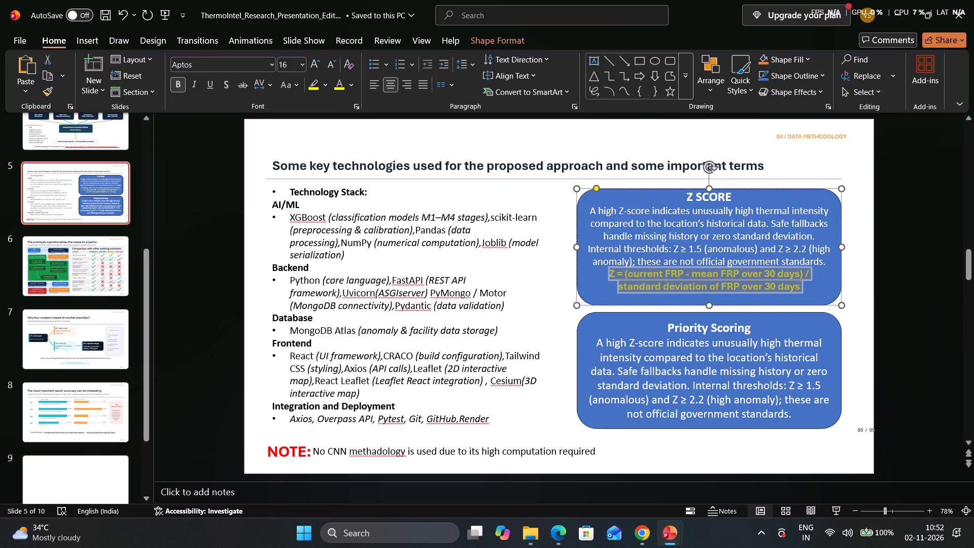
pyautogui.click(776, 269)
pyautogui.click(756, 204)
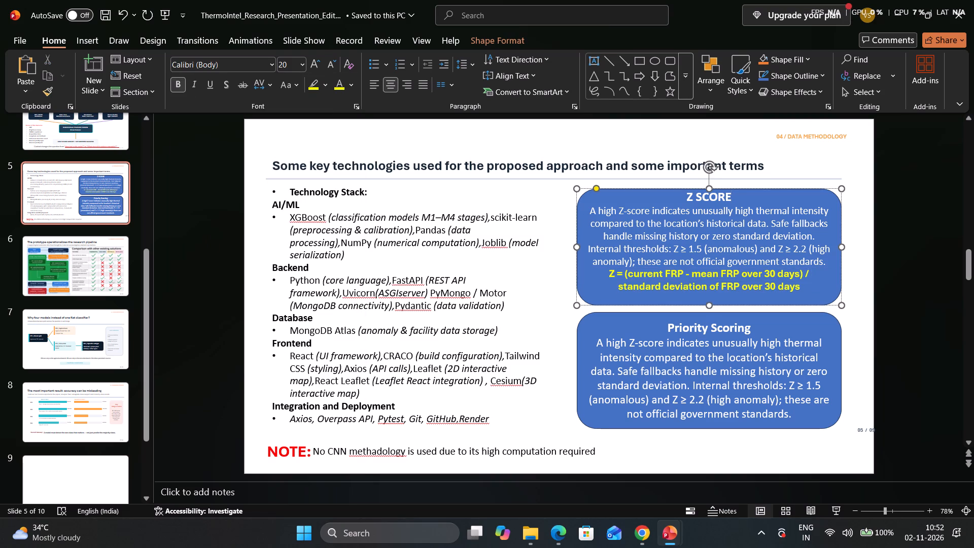
# Set the explanation text between the Z SCORE heading and the yellow formula to font size 14.
pyautogui.moveTo(593, 210); pyautogui.dragTo(668, 228)
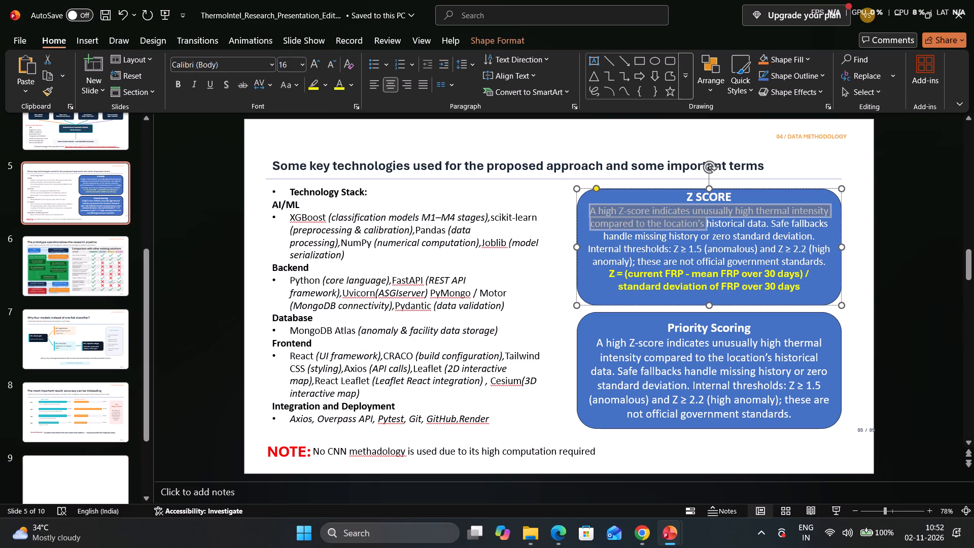
pyautogui.moveTo(668, 228); pyautogui.dragTo(833, 264)
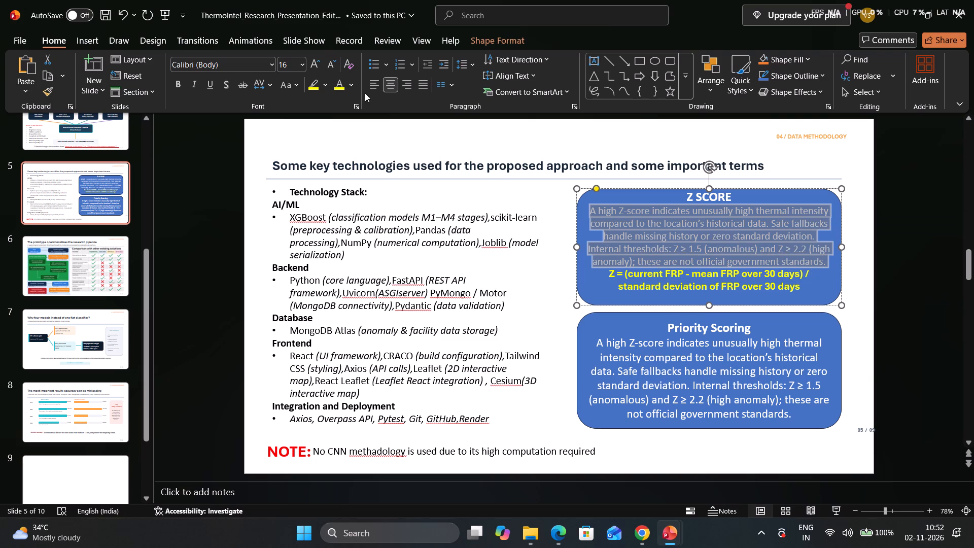
pyautogui.click(300, 66)
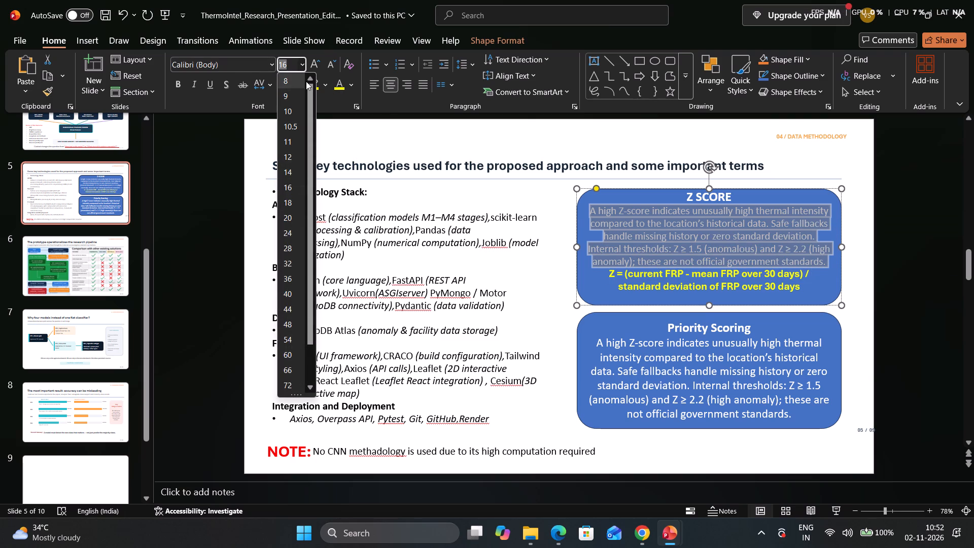
pyautogui.click(299, 172)
# Shorten the Z SCORE rectangle slightly by raising its bottom edge.
pyautogui.click(711, 304)
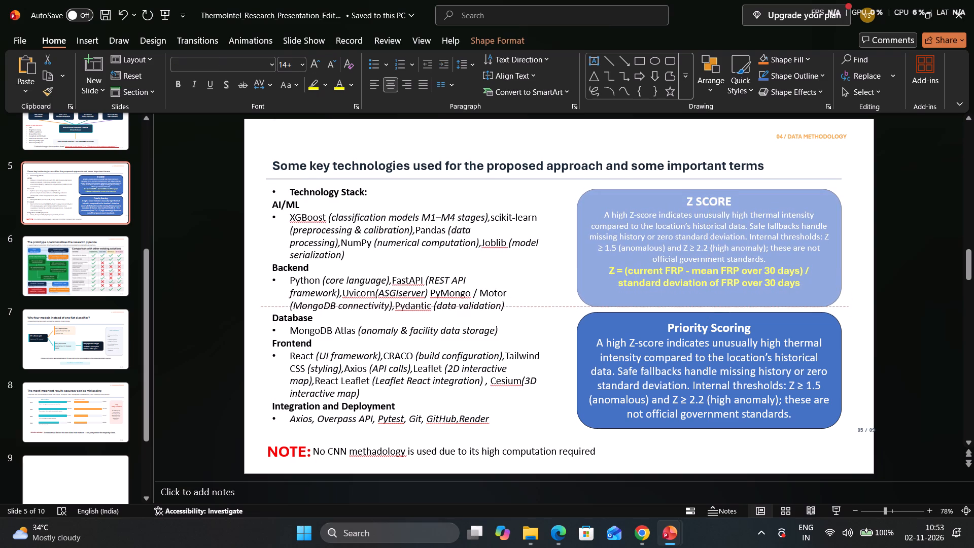
pyautogui.click(709, 302)
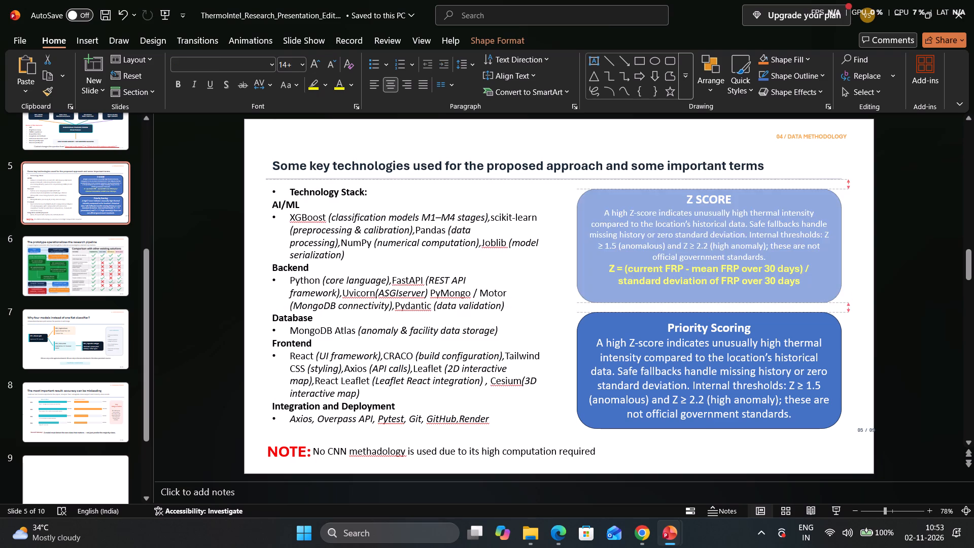
# Insert a blank line between the explanation text and the yellow formula in the Z SCORE rectangle.
pyautogui.click(768, 260)
pyautogui.press('Return')
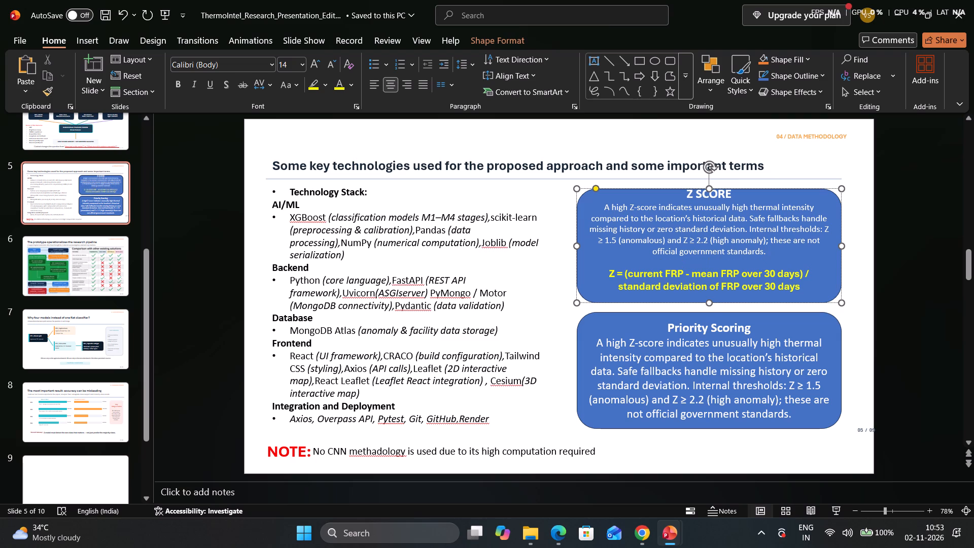
# Extend the Z SCORE rectangle upward to just below the title's divider line so its heading fits inside.
pyautogui.scroll(2, 732, 236)
pyautogui.scroll(-2, 732, 236)
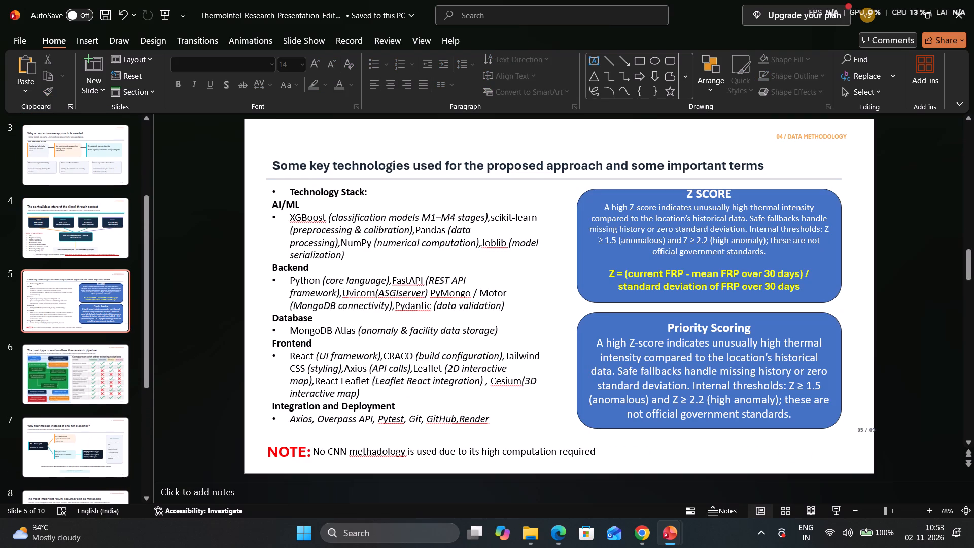
pyautogui.click(706, 197)
pyautogui.moveTo(710, 188); pyautogui.dragTo(710, 185)
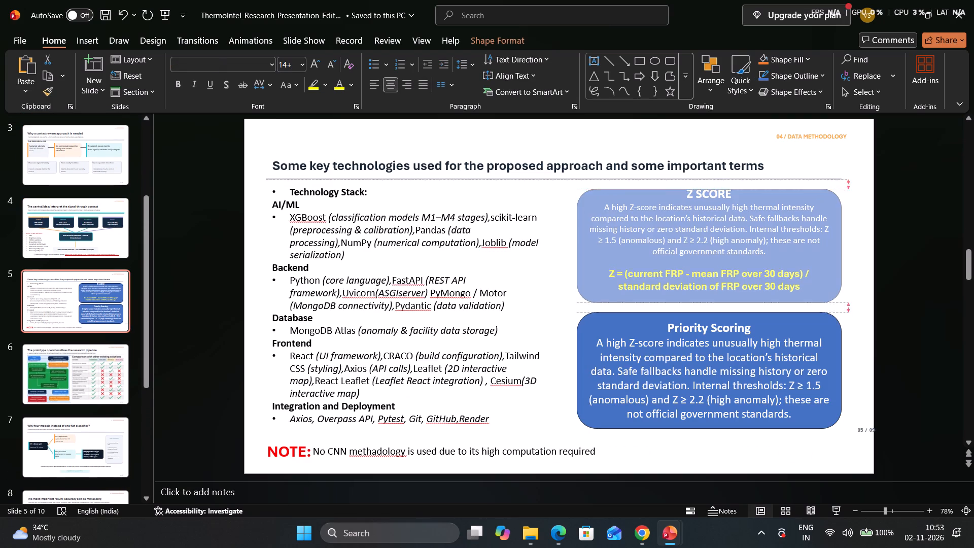
pyautogui.moveTo(710, 185); pyautogui.dragTo(710, 181)
pyautogui.click(571, 192)
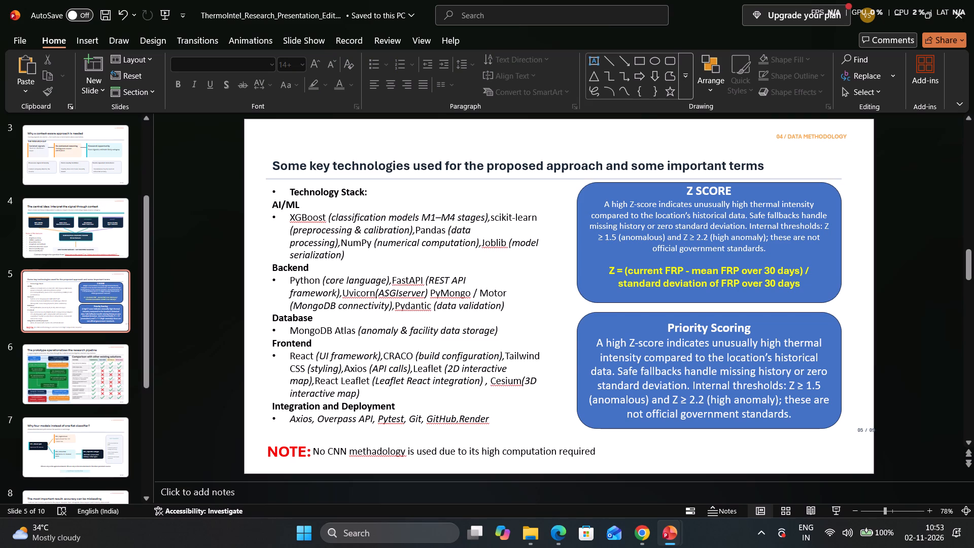
# Delete the copied Z-score explanation below the “Priority Scoring” heading in the lower rectangle.
pyautogui.click(713, 341)
pyautogui.click(744, 331)
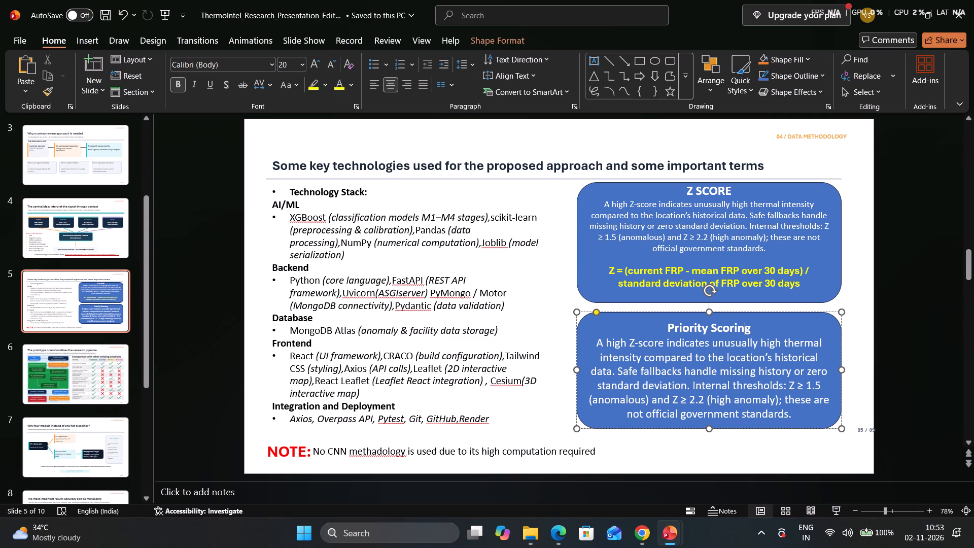
pyautogui.moveTo(600, 341); pyautogui.dragTo(811, 424)
pyautogui.press('BackSpace')
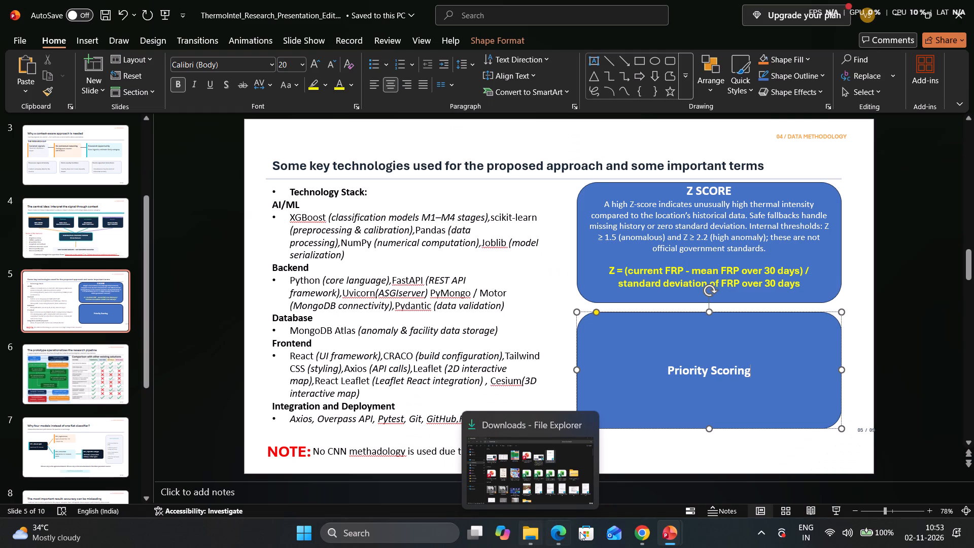
# Switch to the Edge dossier PDF, search it for "priority", and examine section 12 on anomaly detection and threat/priority scoring.
pyautogui.click(567, 470)
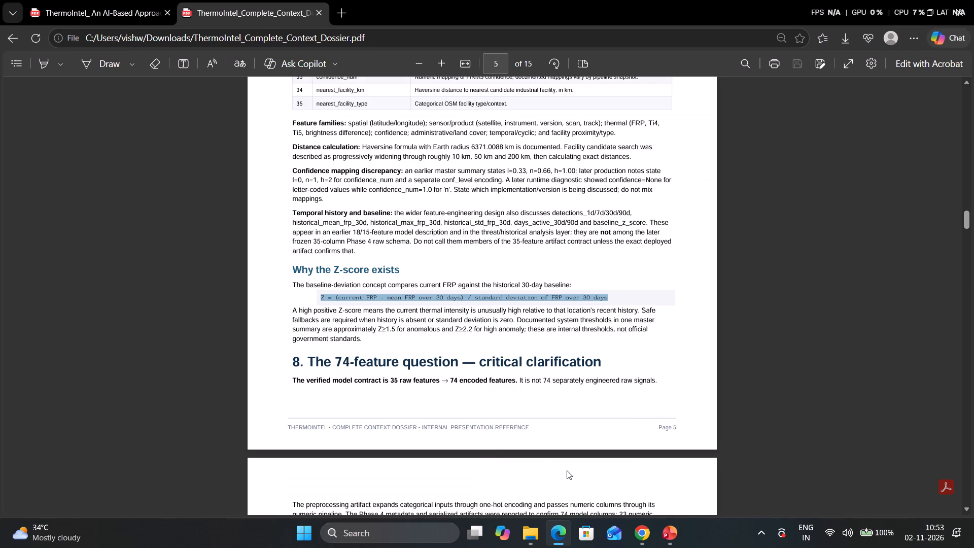
pyautogui.click(750, 63)
pyautogui.write('priori')
pyautogui.write('ty')
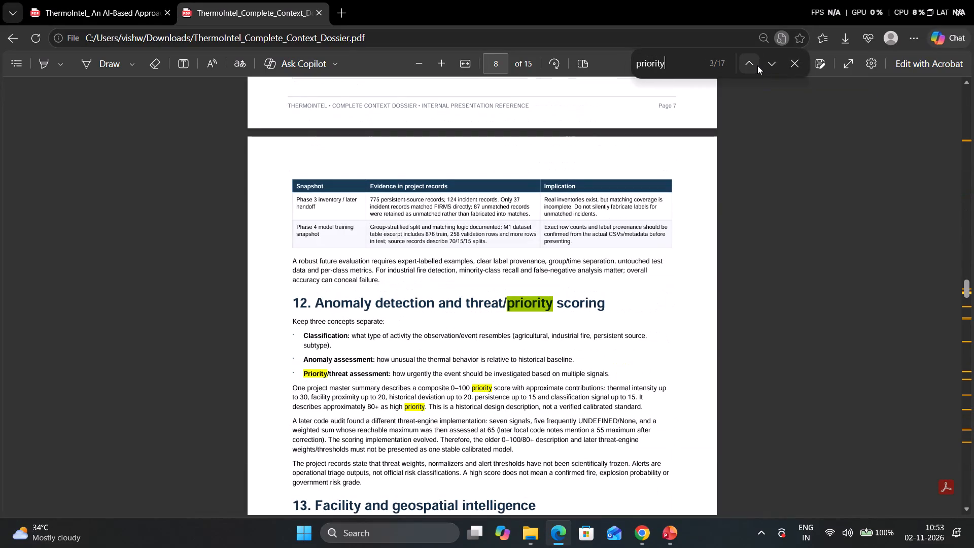
pyautogui.click(465, 383)
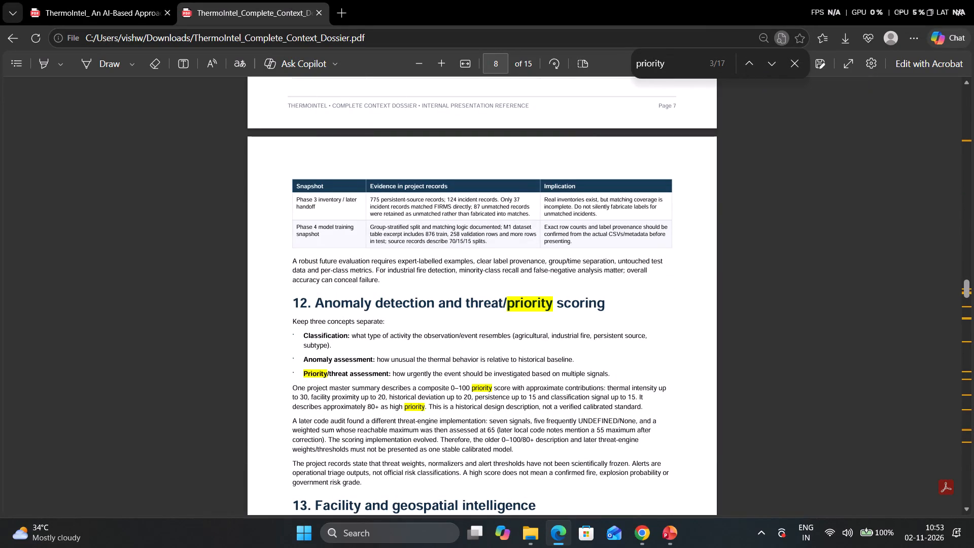
pyautogui.scroll(-1, 372, 369)
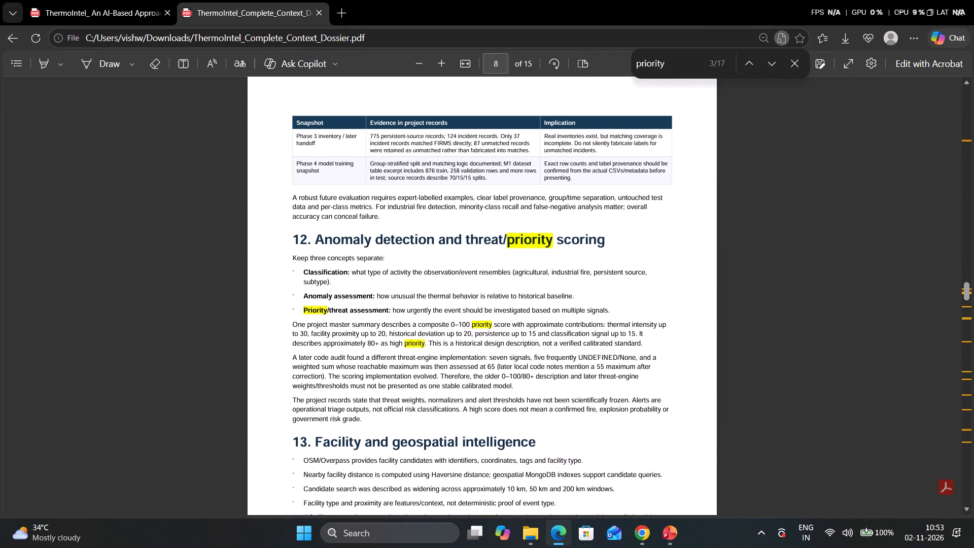
pyautogui.moveTo(291, 324); pyautogui.dragTo(441, 341)
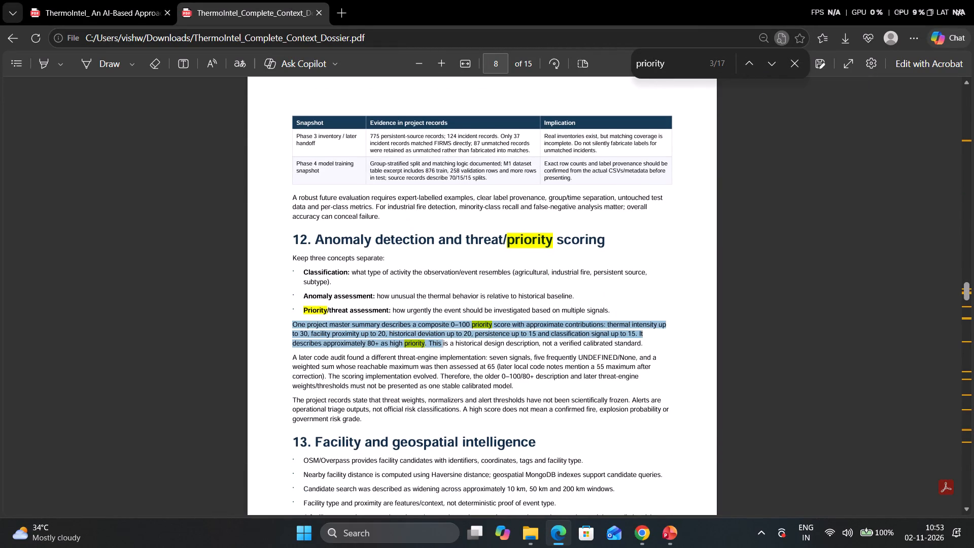
pyautogui.moveTo(441, 341); pyautogui.dragTo(636, 342)
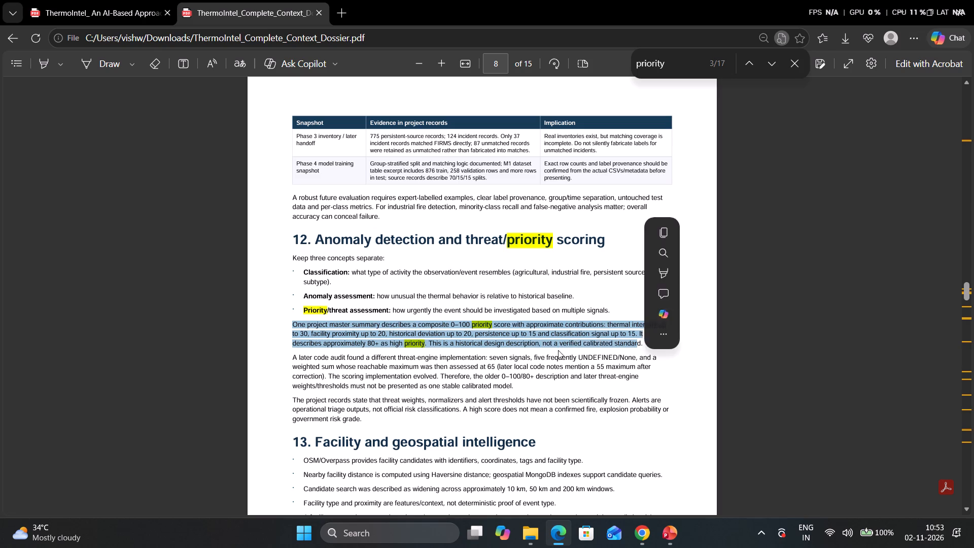
pyautogui.click(466, 350)
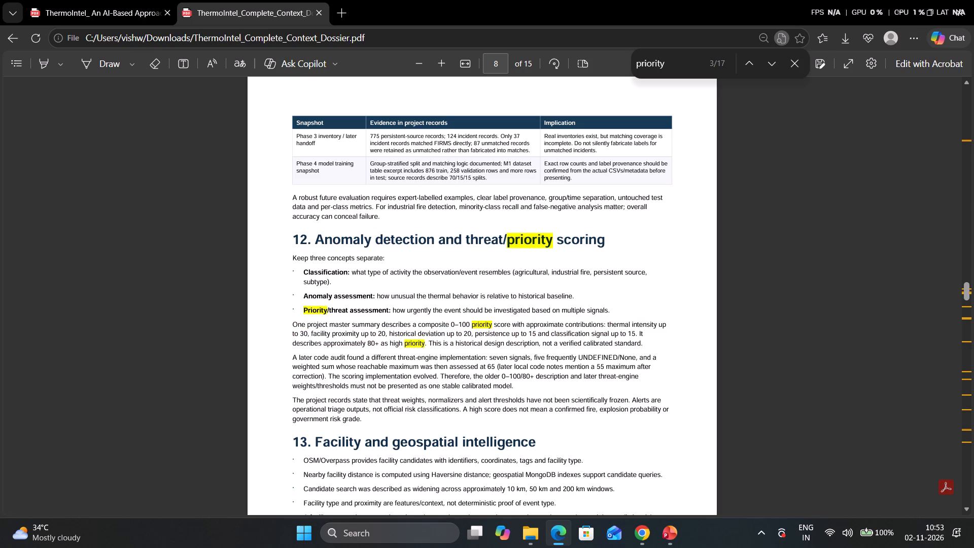
pyautogui.scroll(-1, 297, 401)
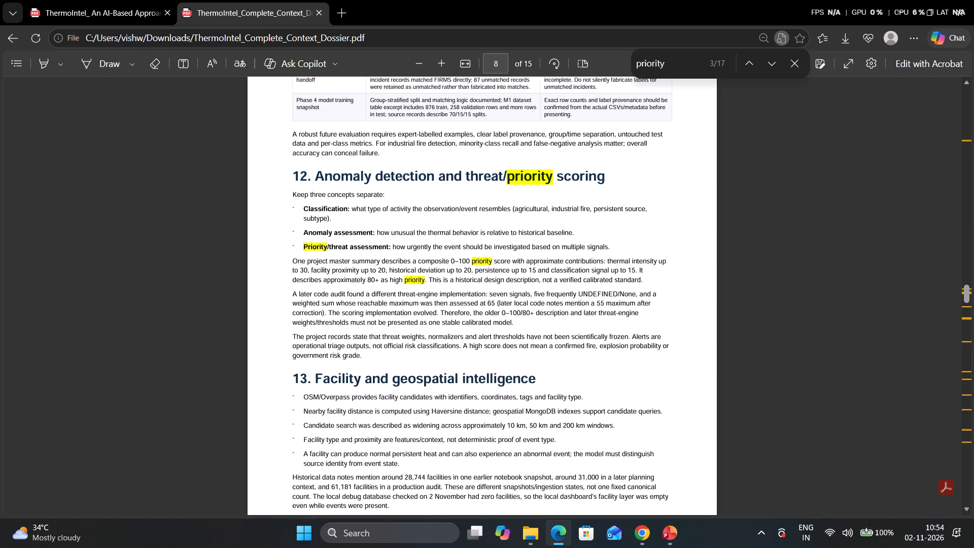
# Examine section 12's priority/threat assessment definition and composite score description, and check the following sections for more on priority.
pyautogui.moveTo(394, 248); pyautogui.dragTo(628, 248)
pyautogui.rightClick(586, 247)
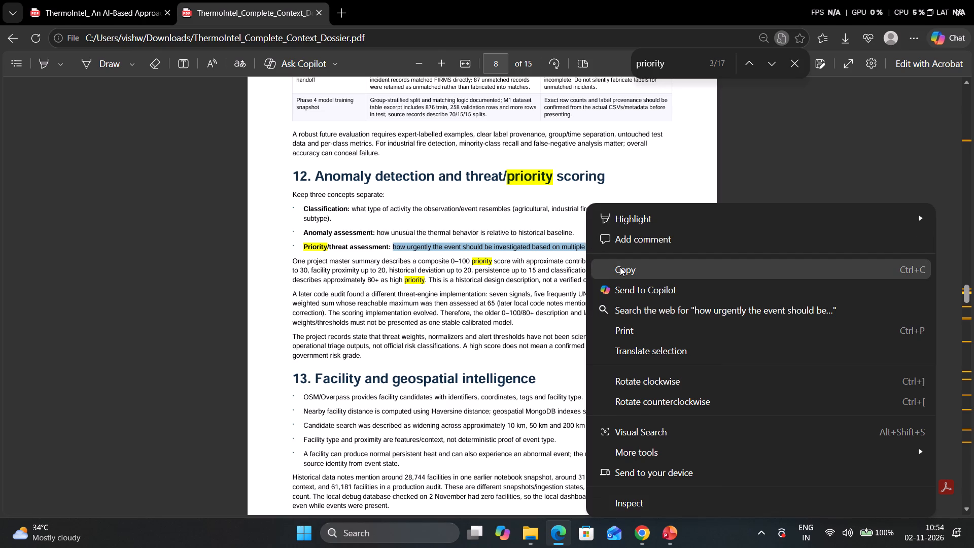
pyautogui.click(437, 195)
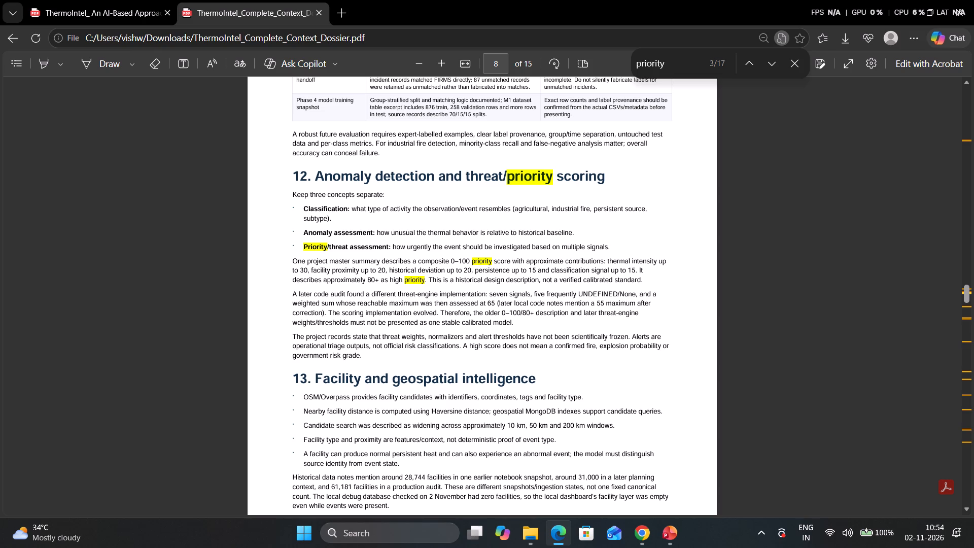
pyautogui.moveTo(316, 175); pyautogui.dragTo(613, 173)
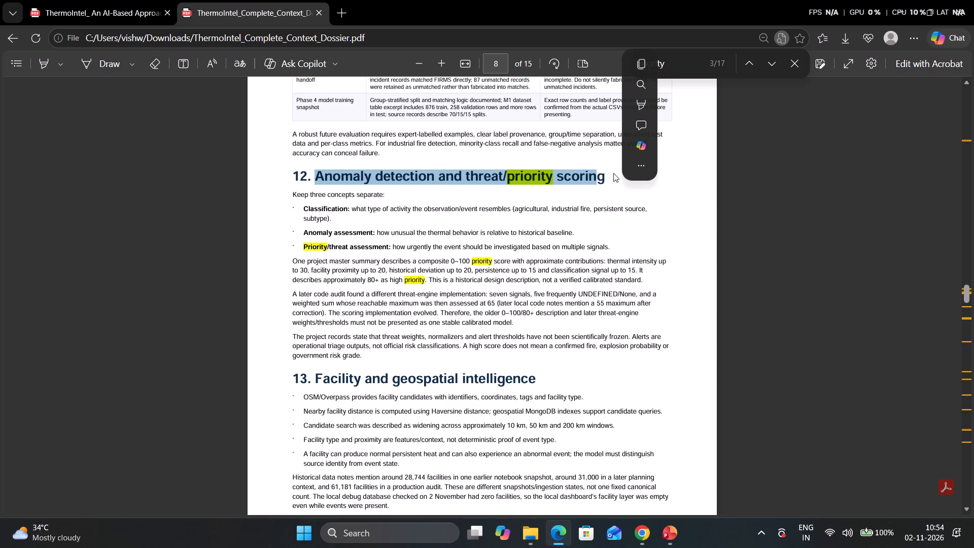
pyautogui.click(527, 172)
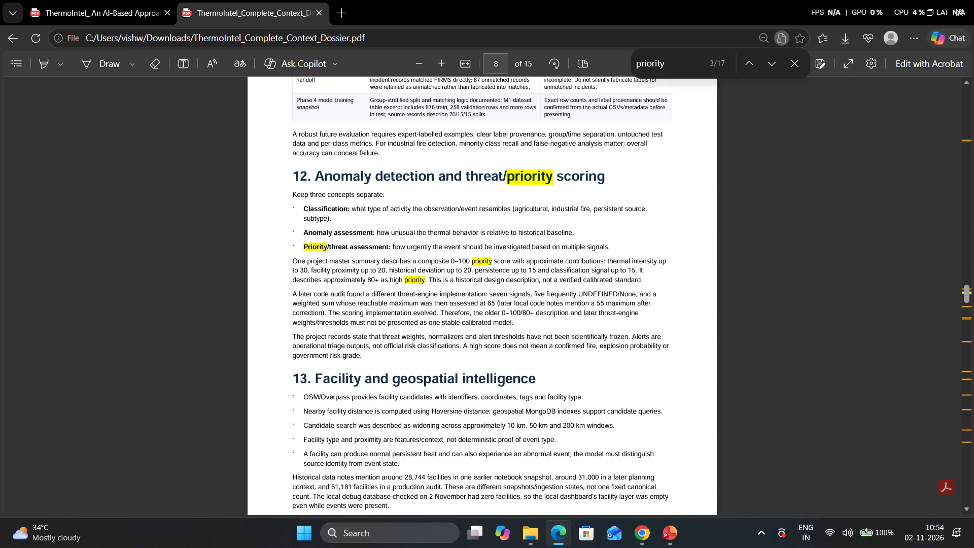
pyautogui.moveTo(293, 263); pyautogui.dragTo(350, 264)
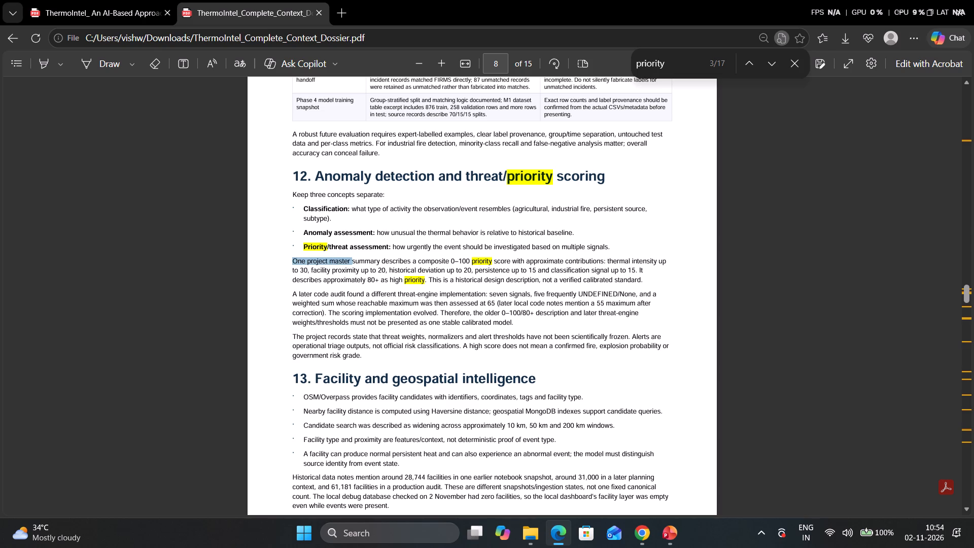
pyautogui.moveTo(350, 264); pyautogui.dragTo(415, 276)
pyautogui.click(415, 276)
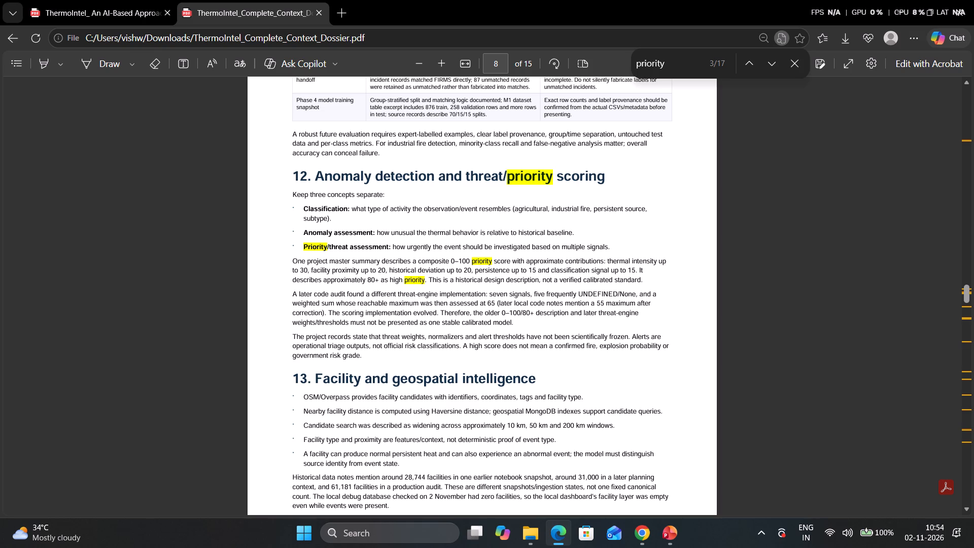
pyautogui.moveTo(394, 248); pyautogui.dragTo(604, 248)
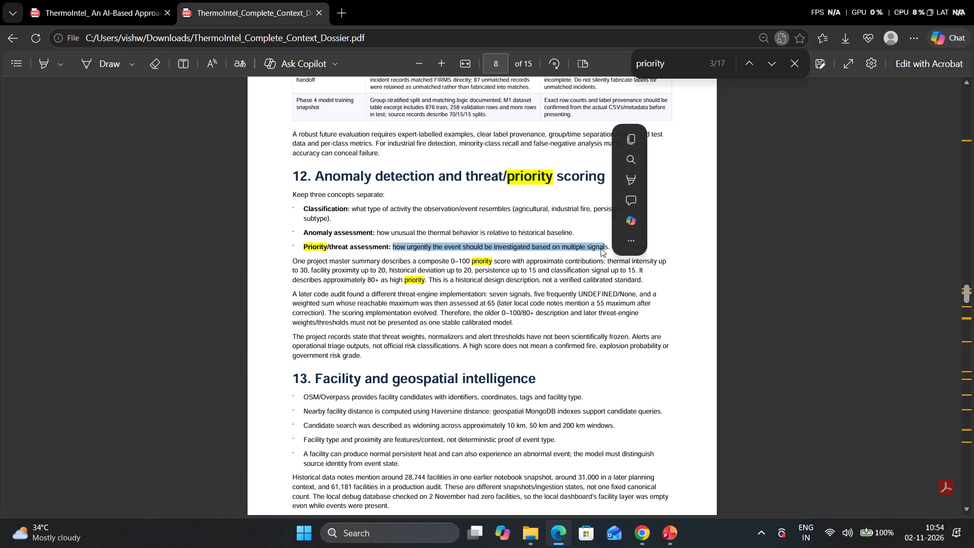
pyautogui.click(601, 248)
pyautogui.click(490, 406)
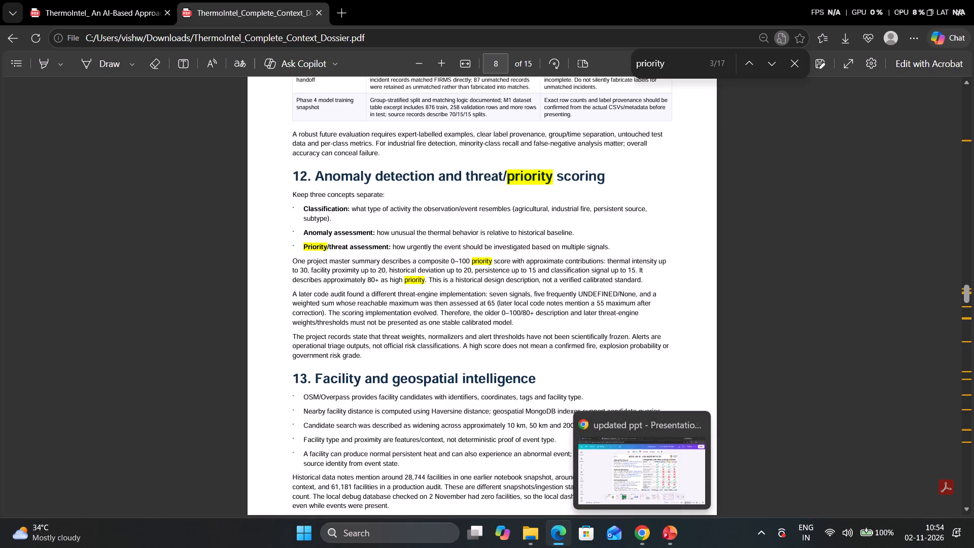
pyautogui.scroll(-3, 466, 402)
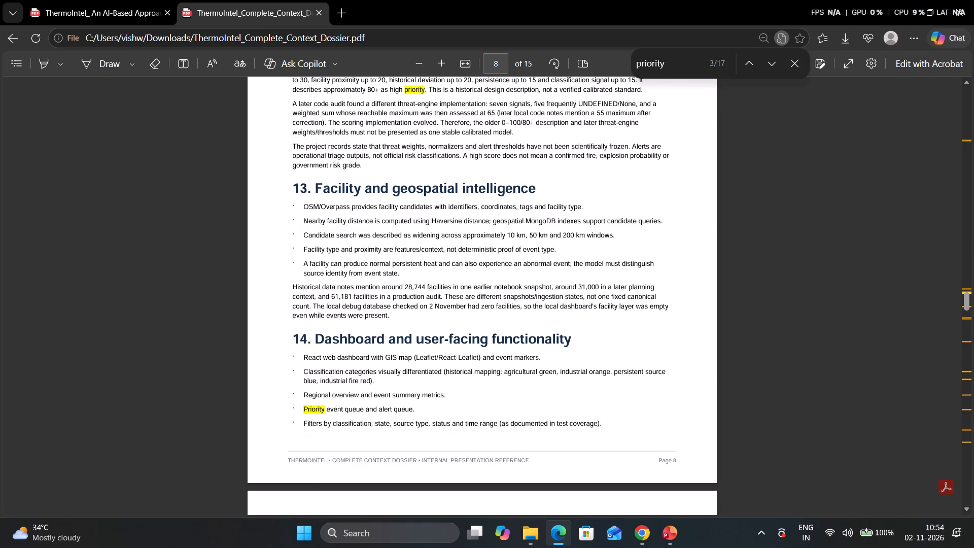
pyautogui.scroll(-6, 466, 402)
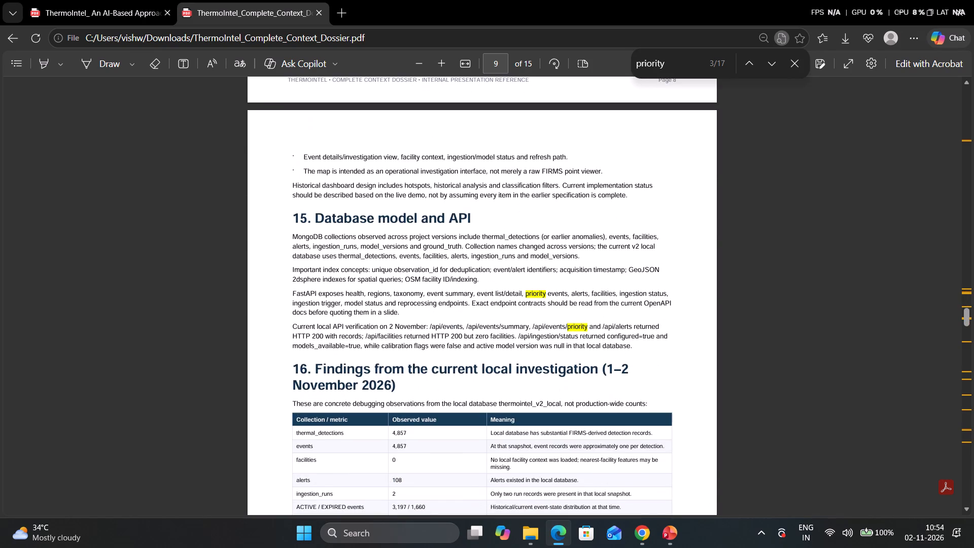
pyautogui.scroll(10, 454, 402)
pyautogui.scroll(-1, 454, 402)
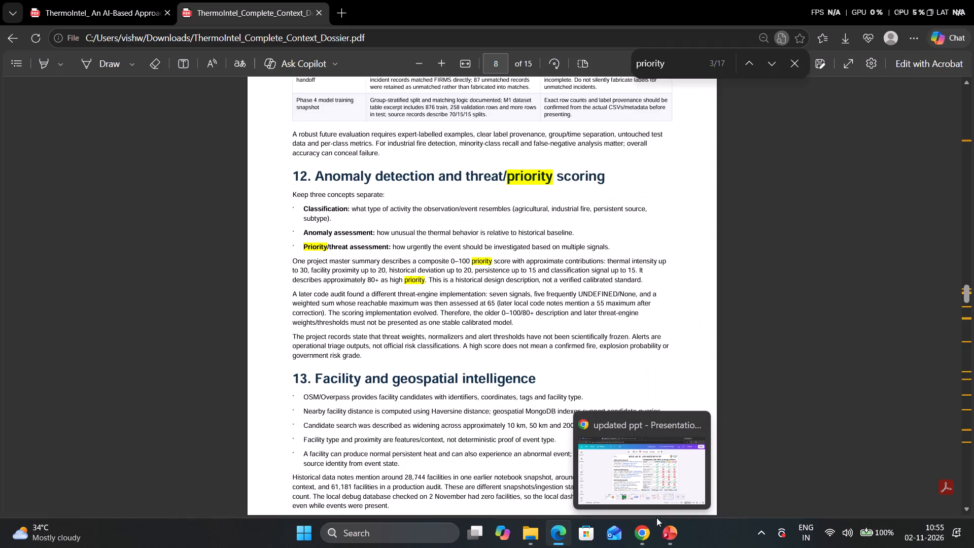
# Switch back to PowerPoint and replace the lower rectangle's "Priority Scoring" heading with "Why Z score".
pyautogui.click(652, 470)
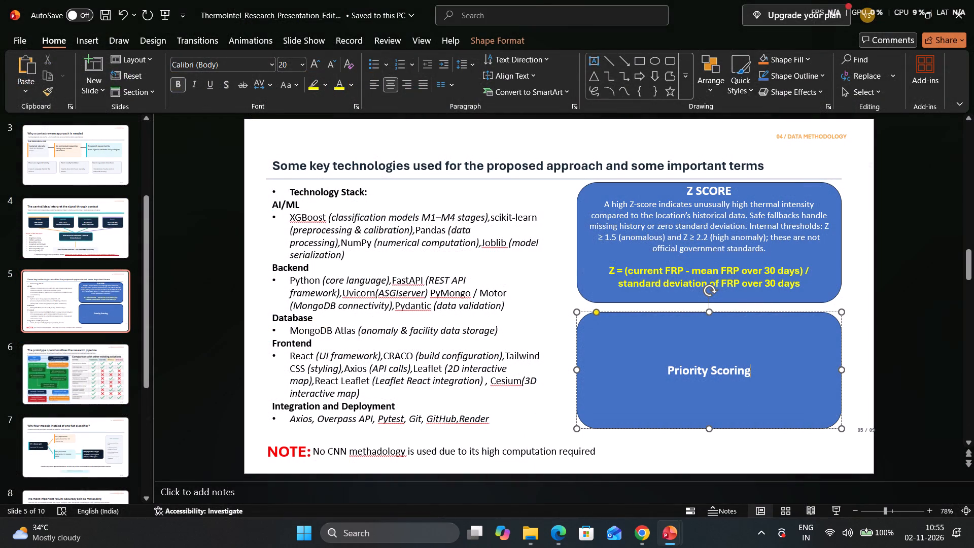
pyautogui.click(721, 376)
pyautogui.moveTo(753, 369); pyautogui.dragTo(730, 369)
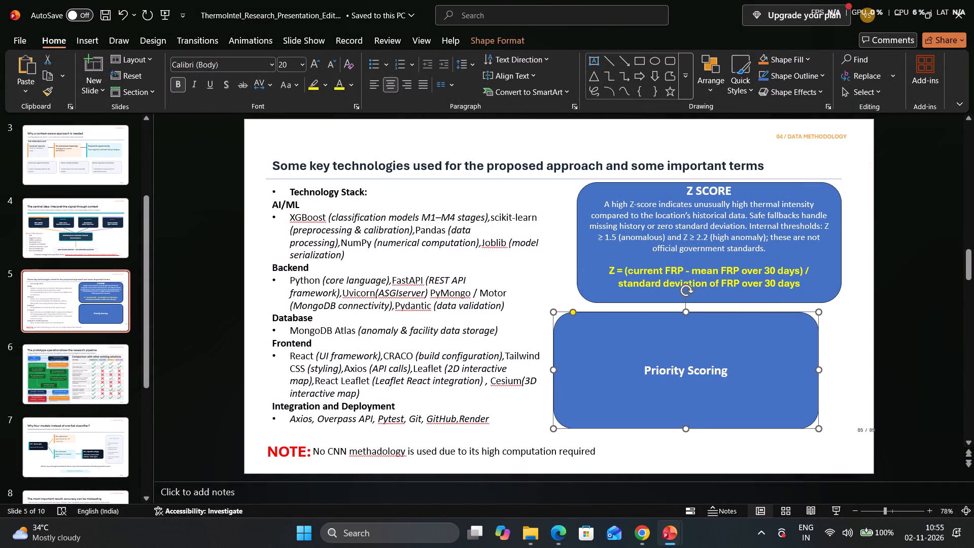
pyautogui.hotkey('ctrl', 'z')
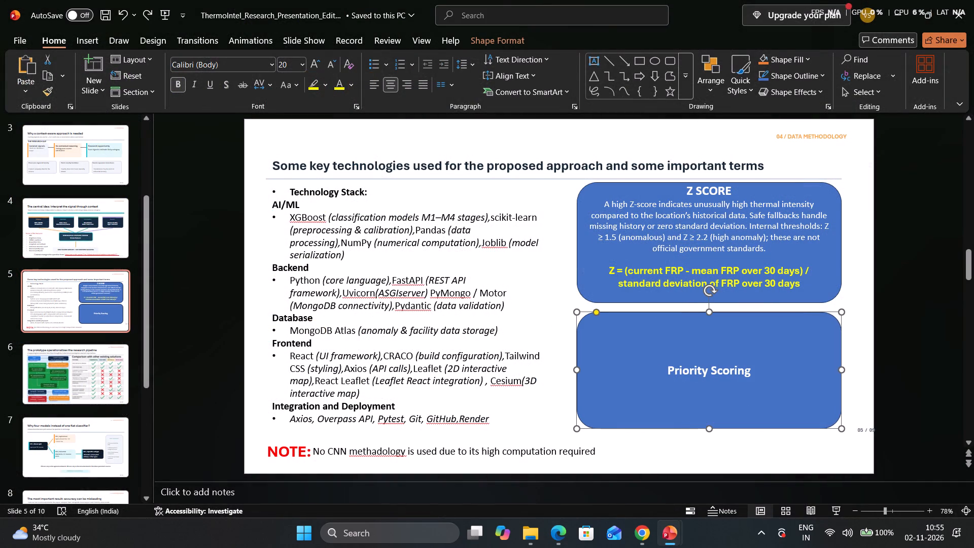
pyautogui.moveTo(749, 370); pyautogui.dragTo(676, 370)
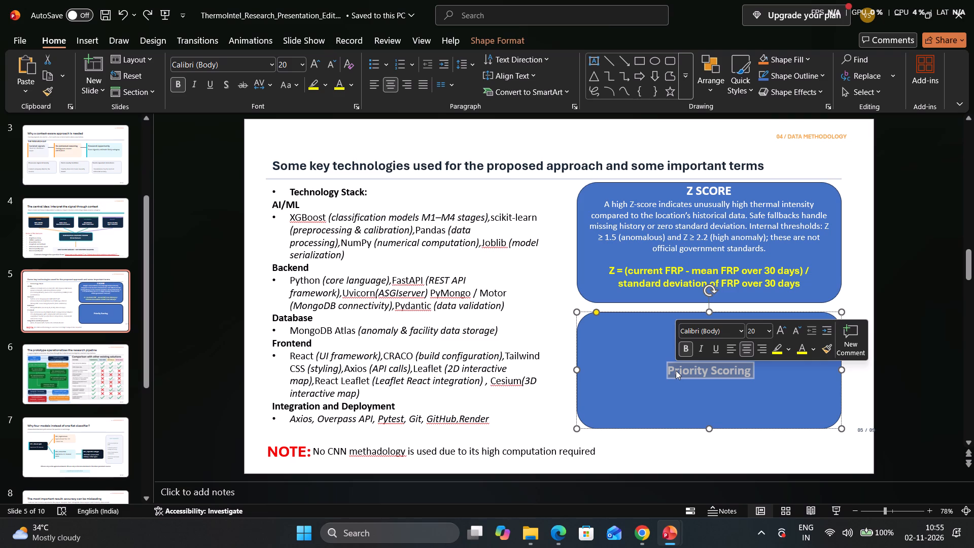
pyautogui.write('why')
pyautogui.press('space')
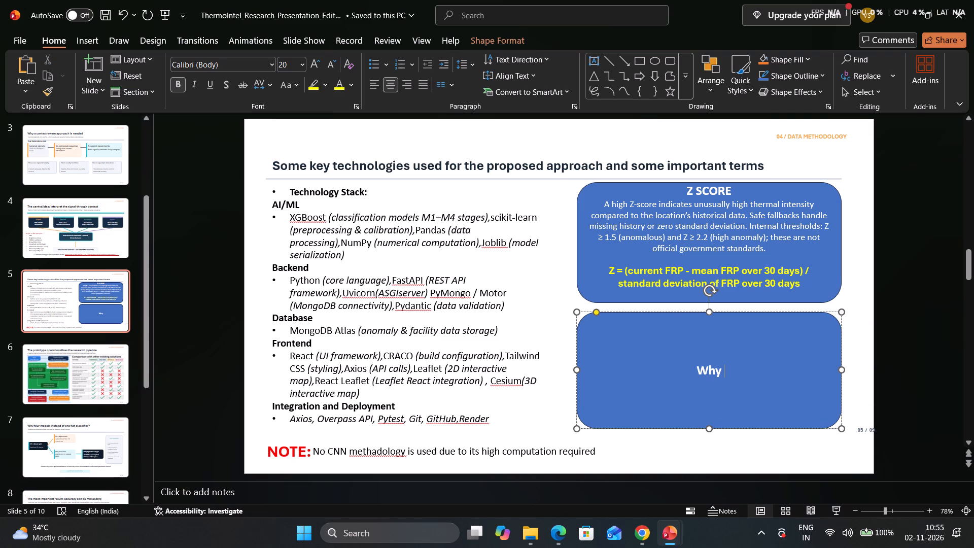
pyautogui.write('Z score')
pyautogui.press('space')
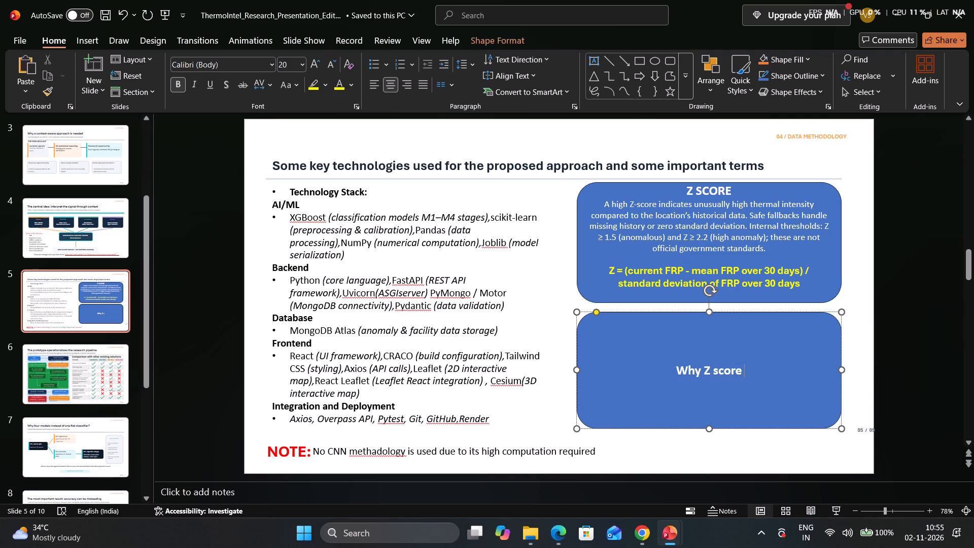
# Add blank lines below the "Why Z score" heading so that it sits at the top of the lower rectangle.
pyautogui.press('Return')
pyautogui.press('Return')
pyautogui.press('Return')
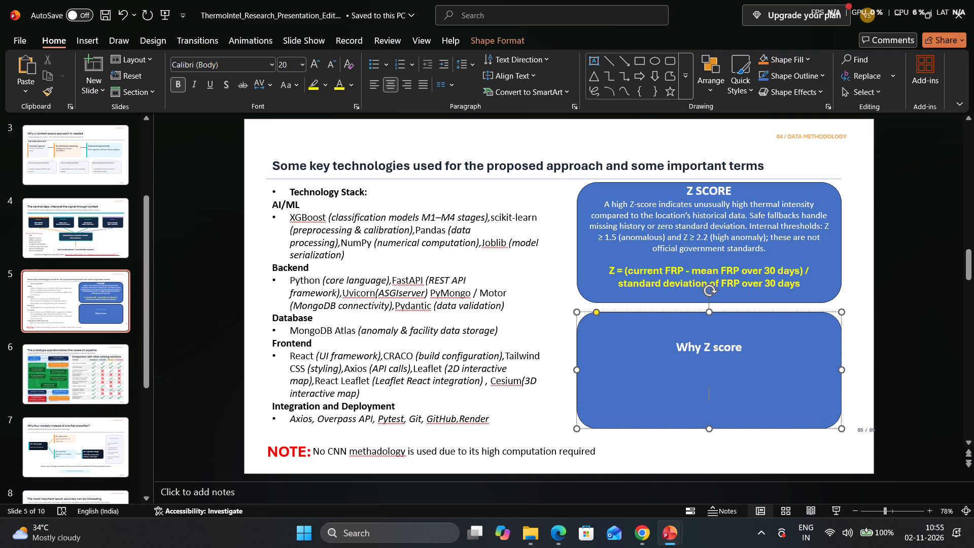
pyautogui.press('Return')
pyautogui.press('Return')
pyautogui.press('Return')
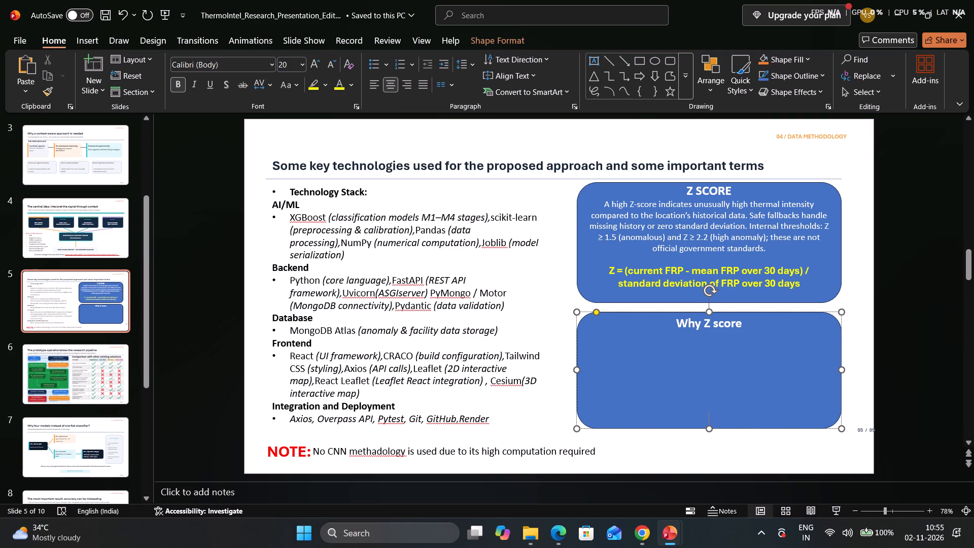
pyautogui.click(742, 323)
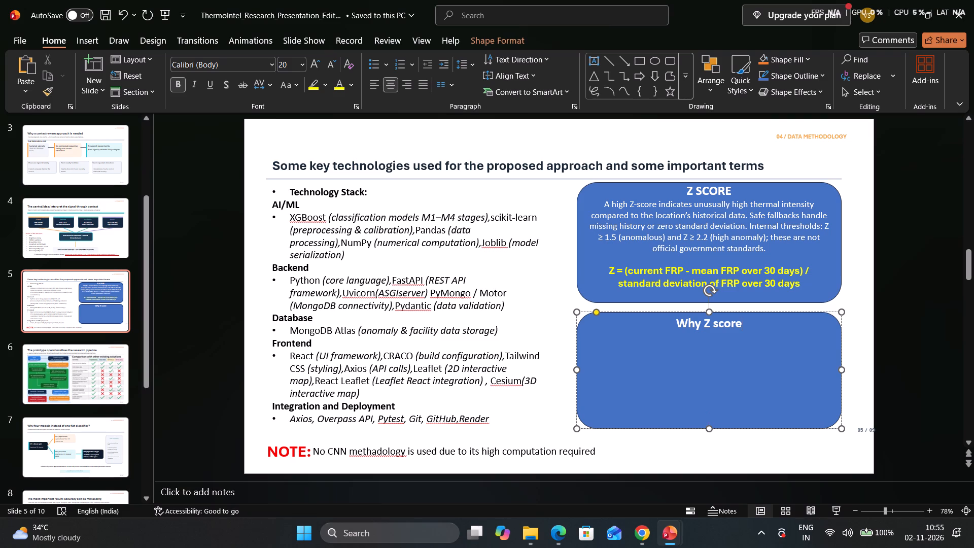
pyautogui.press('Return')
pyautogui.press('BackSpace')
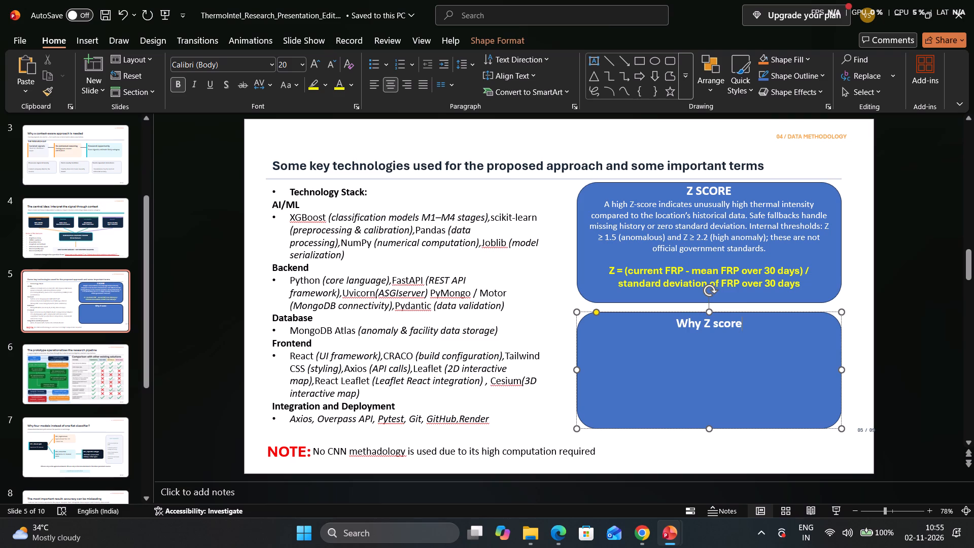
pyautogui.click(589, 335)
pyautogui.click(598, 334)
# Delete the blank slide 9 between the accuracy results slide and the research conclusion slide.
pyautogui.scroll(-2, 485, 400)
pyautogui.scroll(2, 485, 400)
pyautogui.scroll(-2, 485, 400)
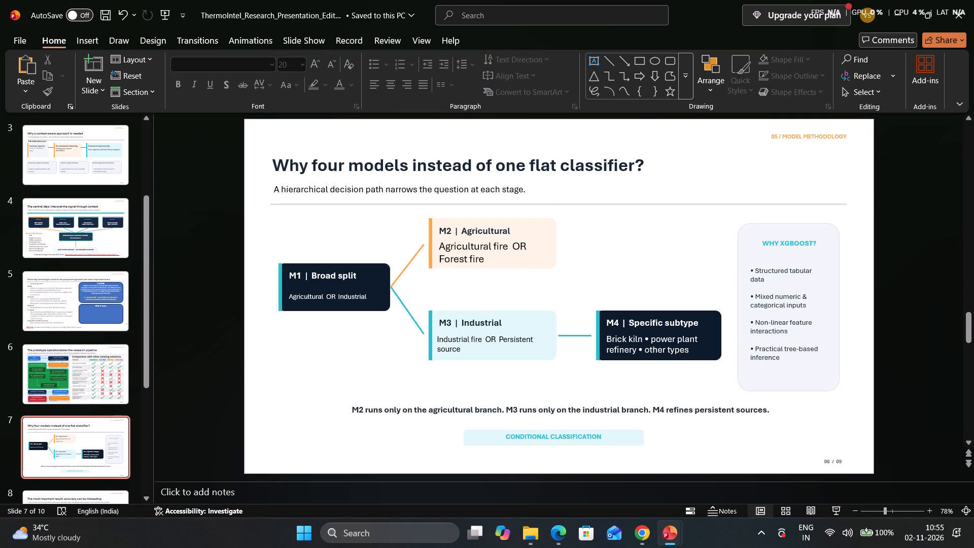
pyautogui.scroll(1, 485, 400)
pyautogui.scroll(-2, 485, 400)
pyautogui.scroll(1, 485, 400)
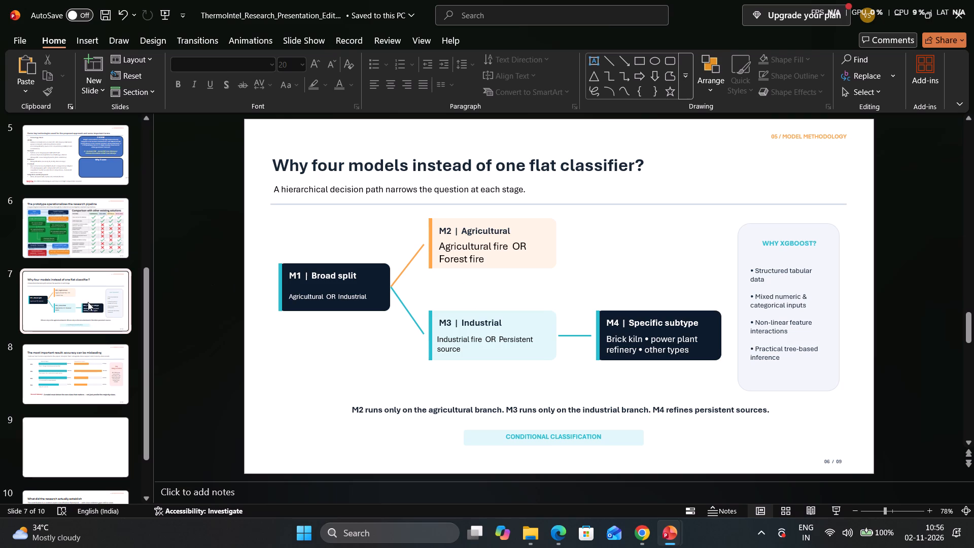
pyautogui.click(86, 364)
pyautogui.click(94, 418)
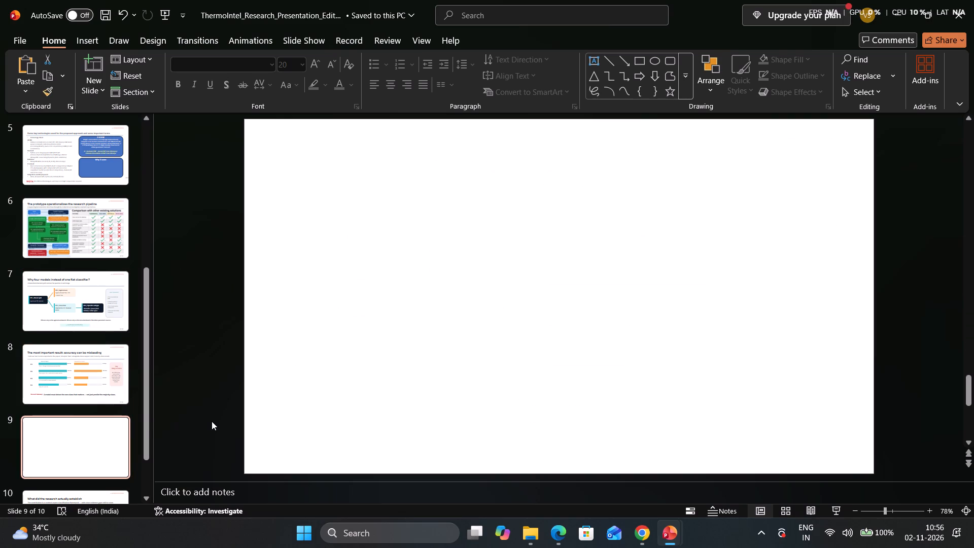
pyautogui.press('Delete')
pyautogui.click(101, 424)
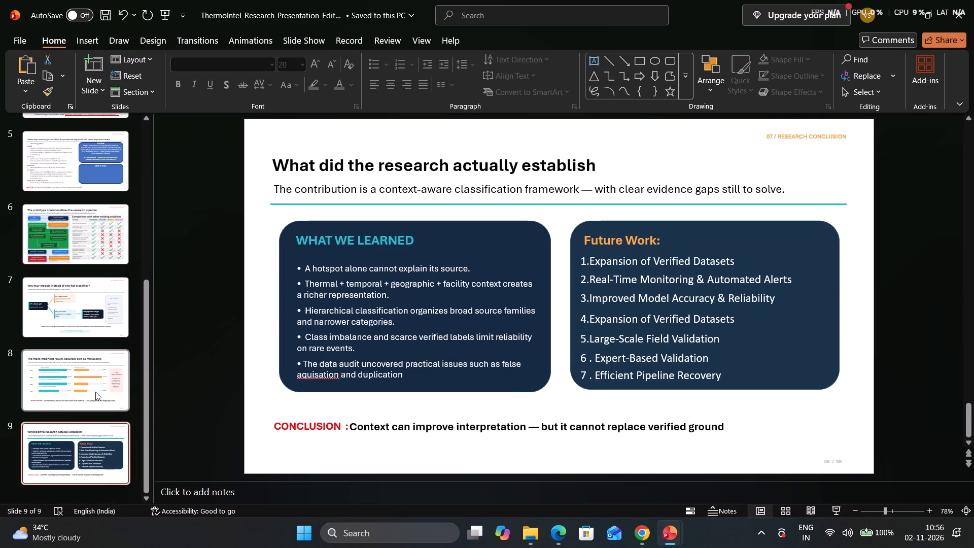
# Review the slides from the accuracy results slide back to the start, ending on slide 3 about the research gap.
pyautogui.click(95, 392)
pyautogui.click(95, 301)
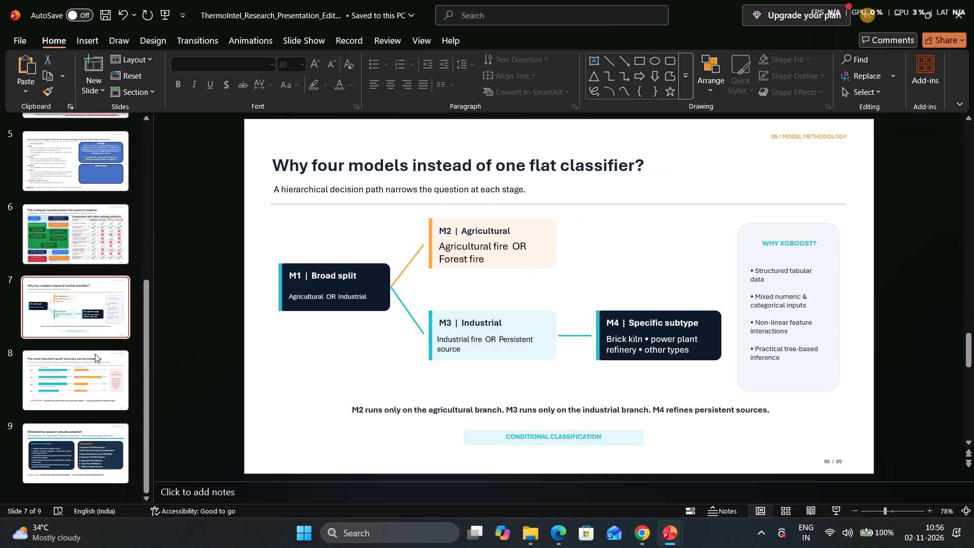
pyautogui.click(95, 354)
pyautogui.click(93, 236)
pyautogui.click(101, 160)
pyautogui.scroll(3, 339, 287)
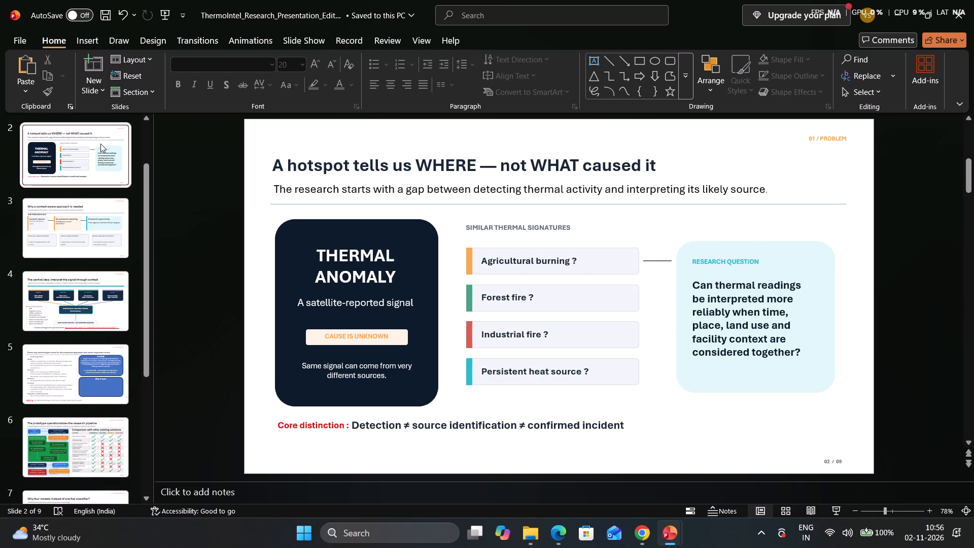
pyautogui.scroll(6, 86, 209)
pyautogui.click(91, 149)
pyautogui.click(92, 246)
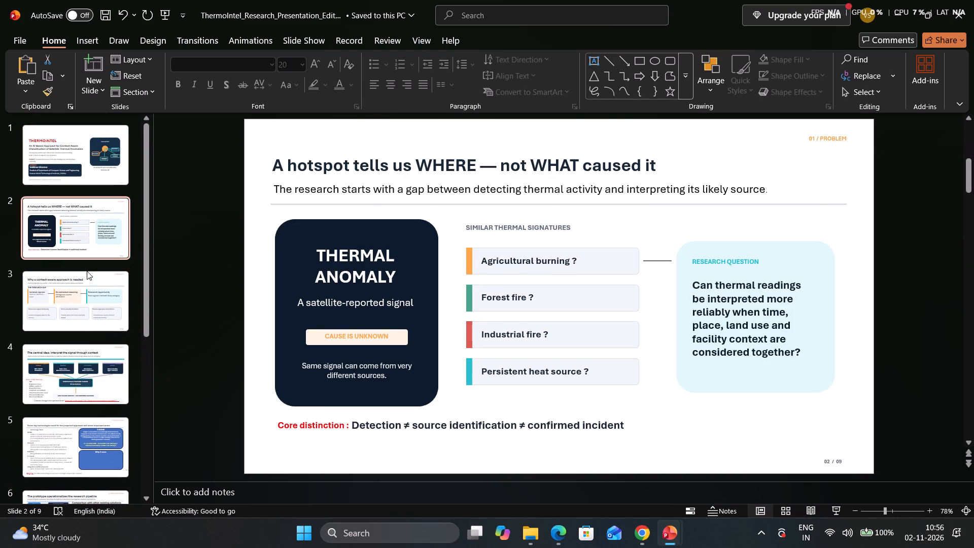
pyautogui.click(83, 294)
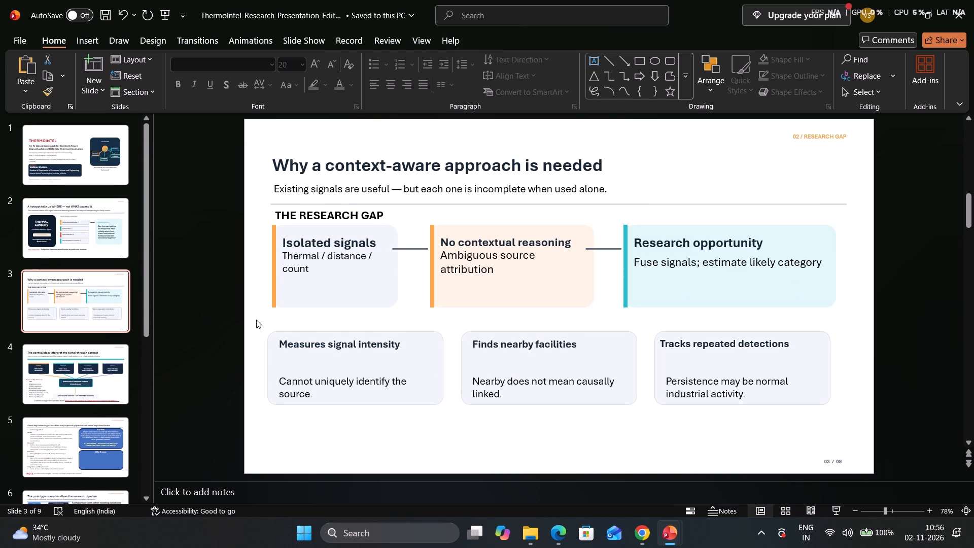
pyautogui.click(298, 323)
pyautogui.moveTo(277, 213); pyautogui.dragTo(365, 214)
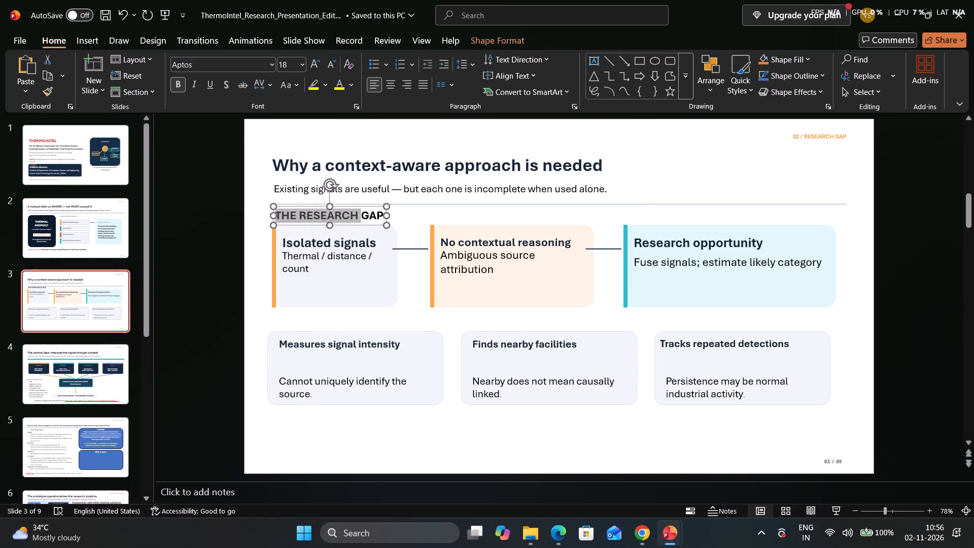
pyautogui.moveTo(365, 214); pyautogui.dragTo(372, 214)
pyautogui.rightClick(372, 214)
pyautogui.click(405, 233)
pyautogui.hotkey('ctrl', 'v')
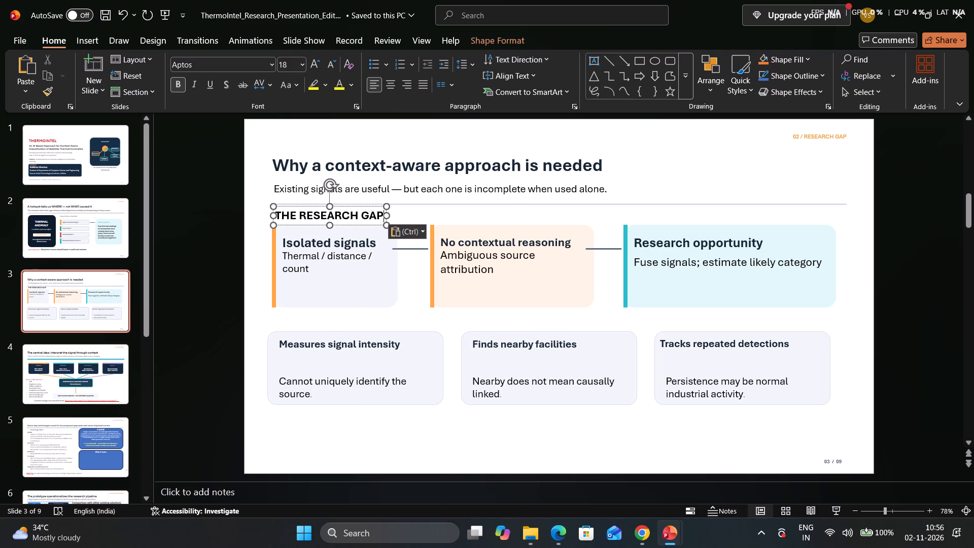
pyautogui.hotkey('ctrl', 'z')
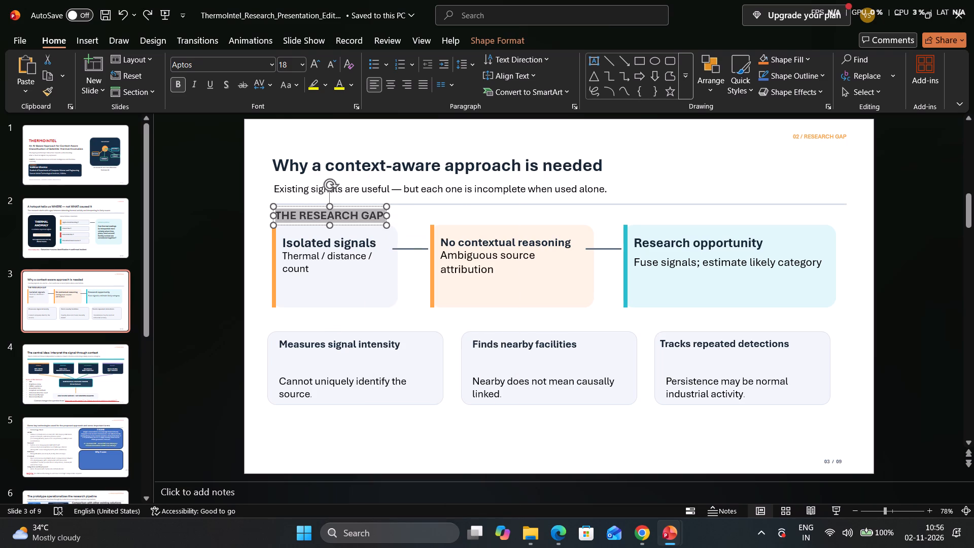
# Duplicate the "THE RESEARCH GAP" heading text box on slide 3 and place the copy just above the lower row of cards.
pyautogui.rightClick(272, 222)
pyautogui.click(296, 219)
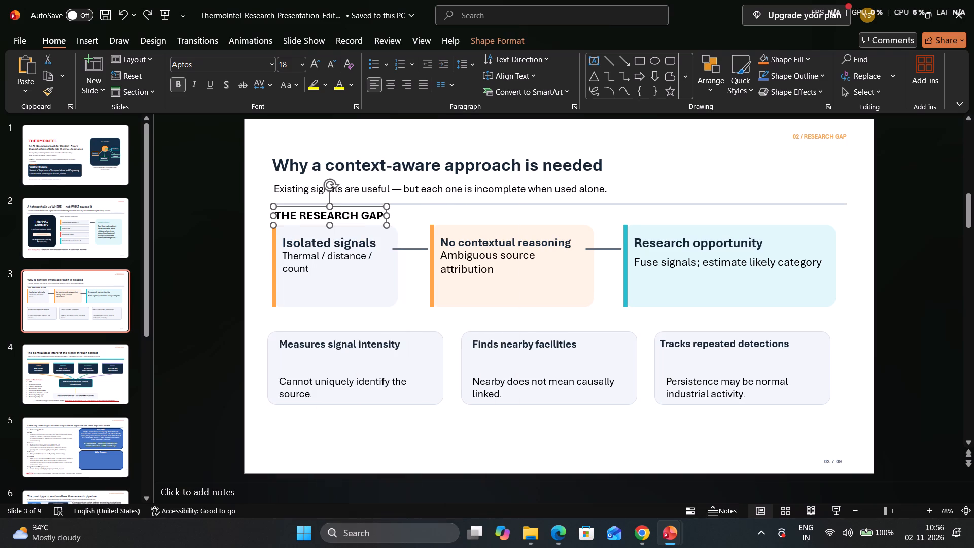
pyautogui.hotkey('ctrl', 'v')
pyautogui.moveTo(325, 231); pyautogui.dragTo(326, 243)
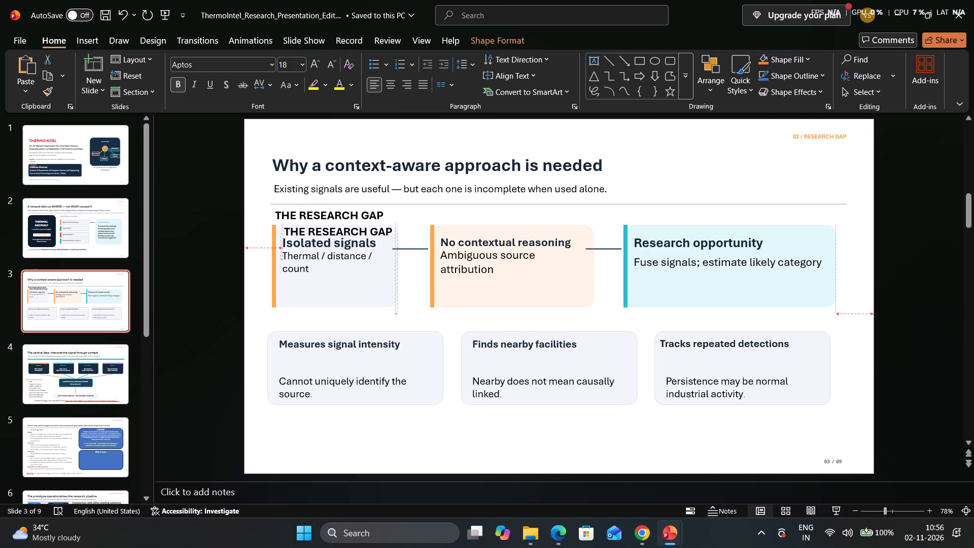
pyautogui.moveTo(326, 243); pyautogui.dragTo(310, 329)
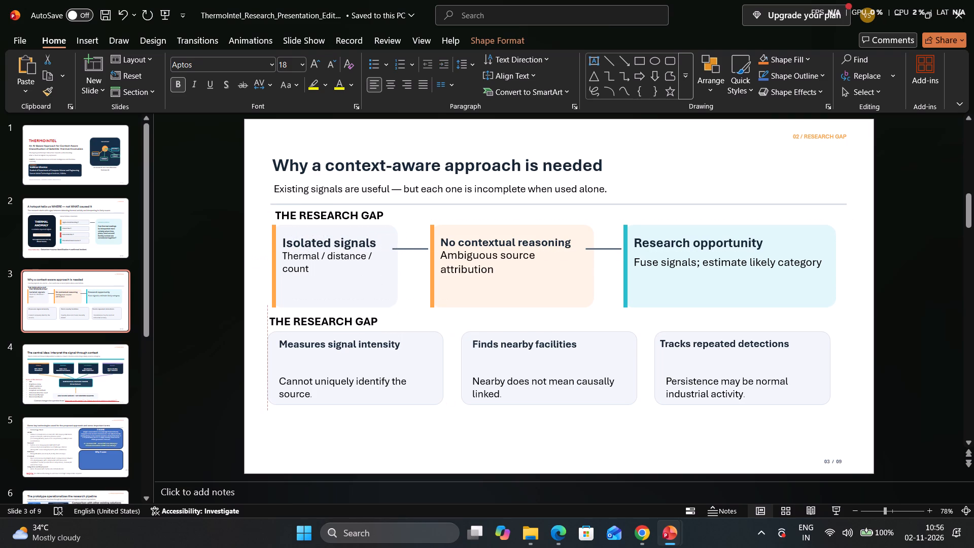
pyautogui.moveTo(310, 329); pyautogui.dragTo(316, 330)
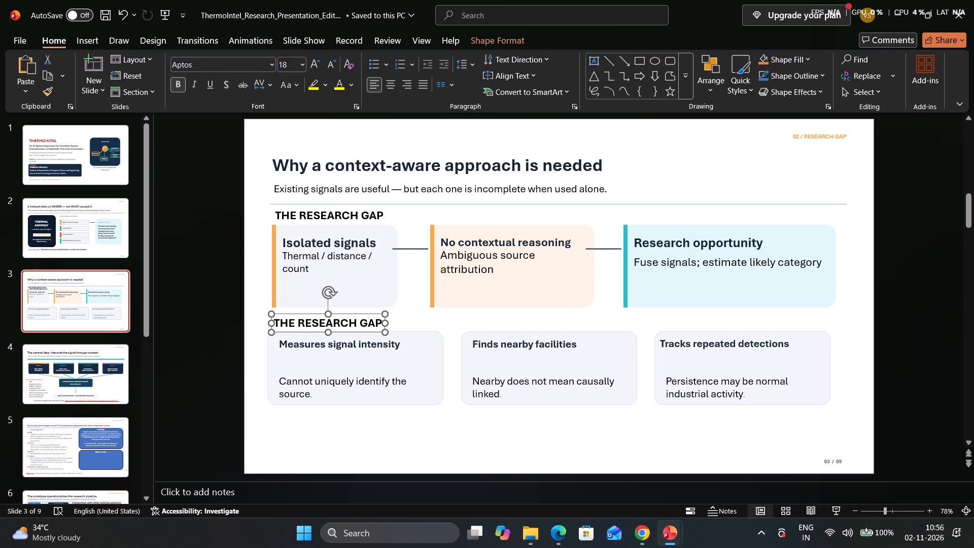
# Move the first two lower cards and the texts of all three lower cards down, leaving room below the duplicated heading.
pyautogui.click(275, 429)
pyautogui.moveTo(274, 428); pyautogui.dragTo(265, 361)
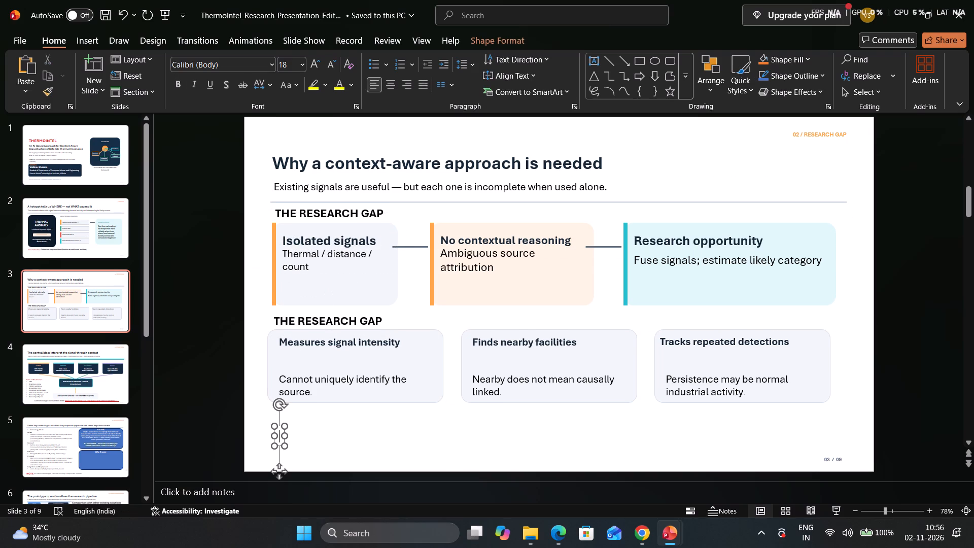
pyautogui.click(387, 425)
pyautogui.moveTo(851, 418); pyautogui.dragTo(264, 345)
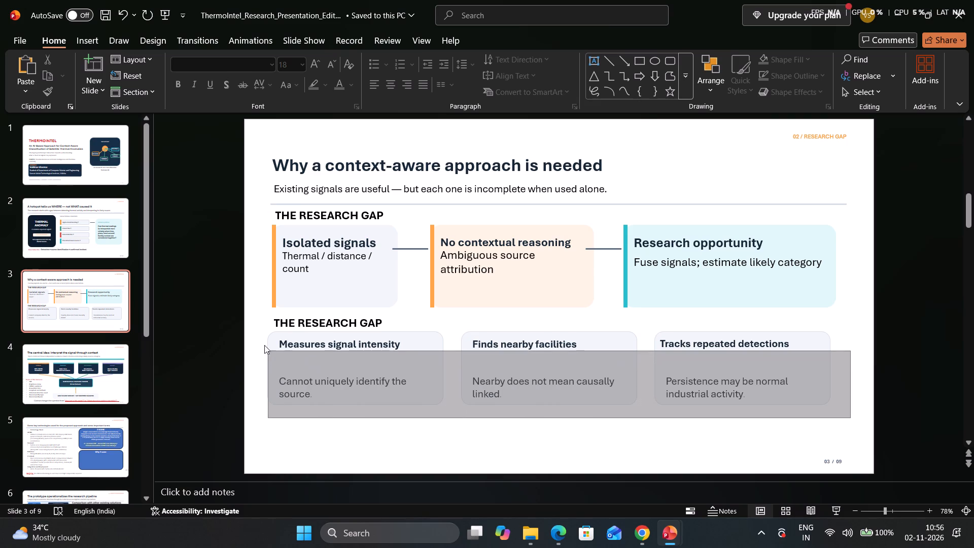
pyautogui.moveTo(264, 345); pyautogui.dragTo(258, 333)
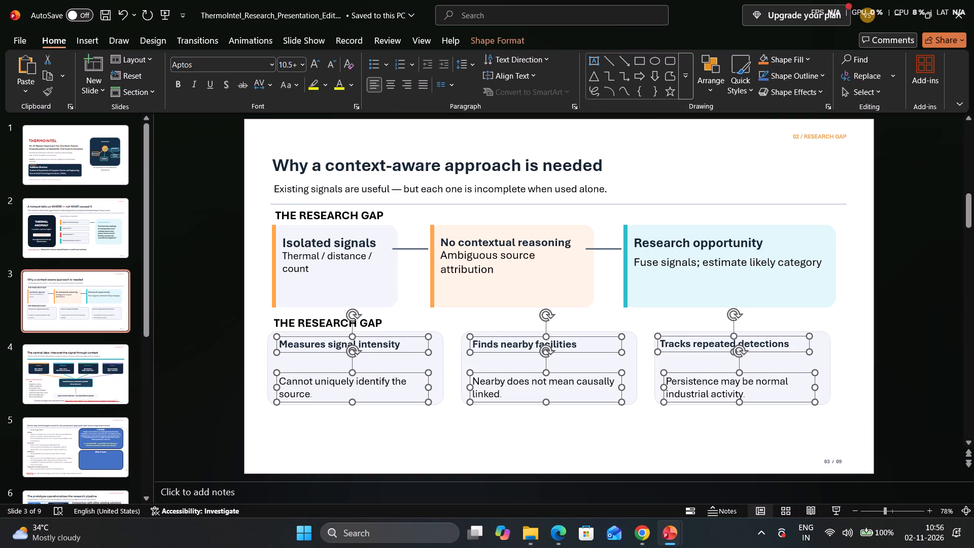
pyautogui.moveTo(515, 404); pyautogui.dragTo(515, 408)
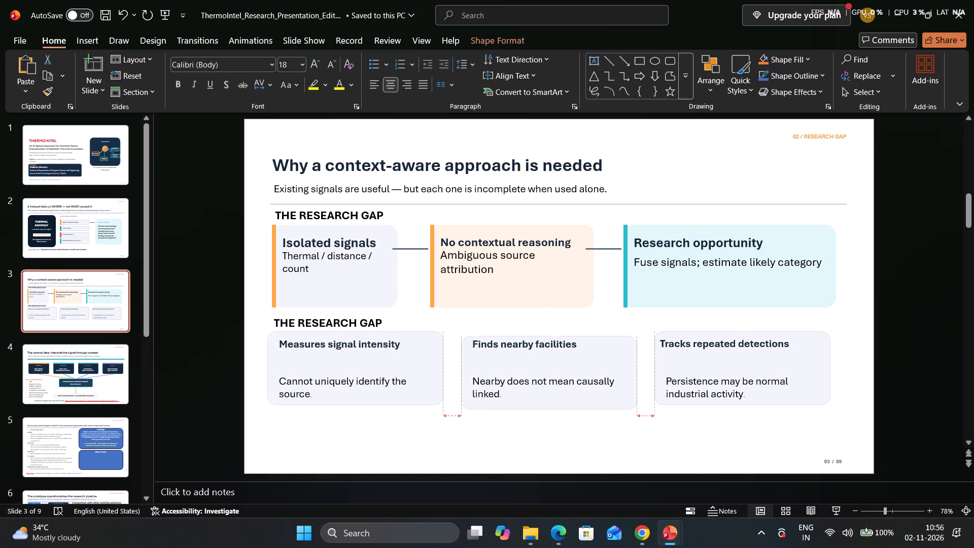
pyautogui.moveTo(515, 408); pyautogui.dragTo(515, 409)
pyautogui.hotkey('ctrl', 'x')
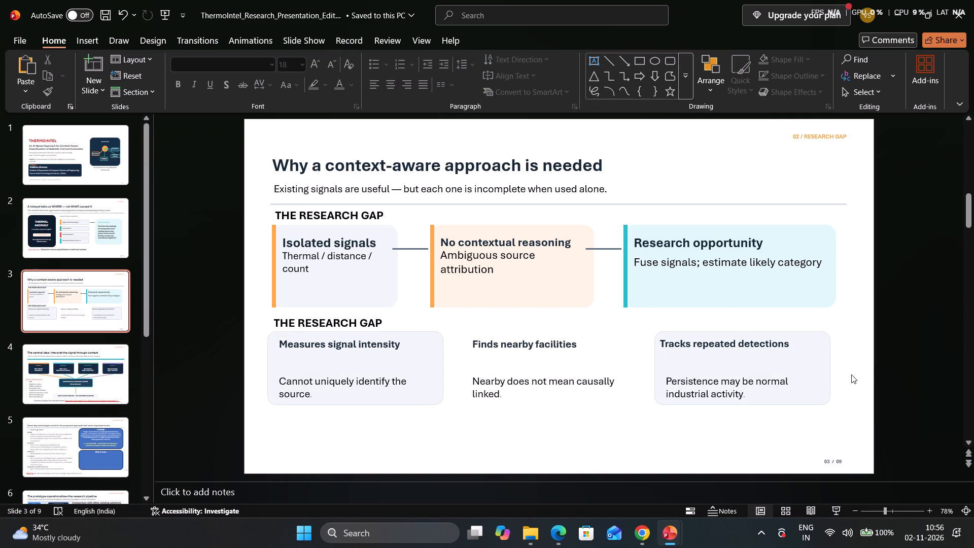
pyautogui.hotkey('ctrl', 'z')
pyautogui.moveTo(853, 372); pyautogui.dragTo(375, 381)
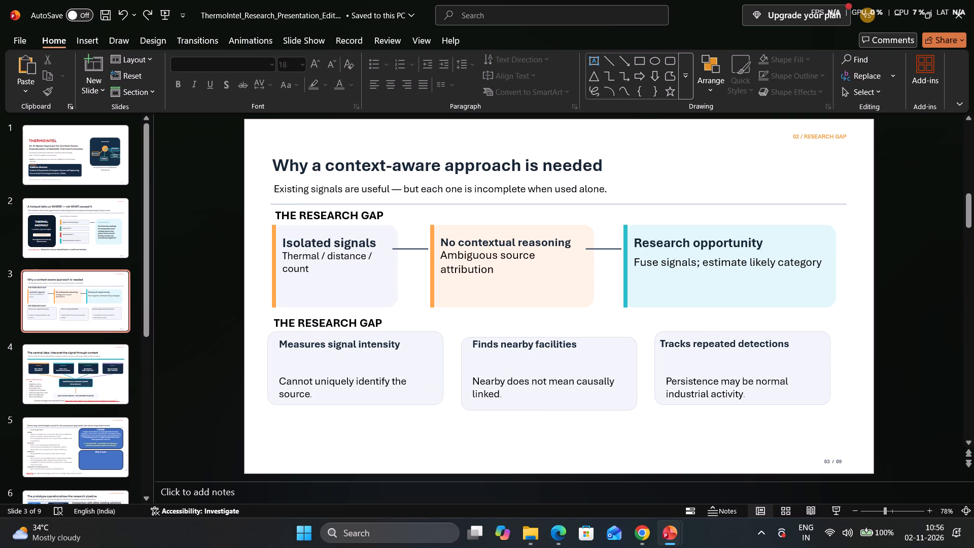
pyautogui.moveTo(828, 433); pyautogui.dragTo(398, 351)
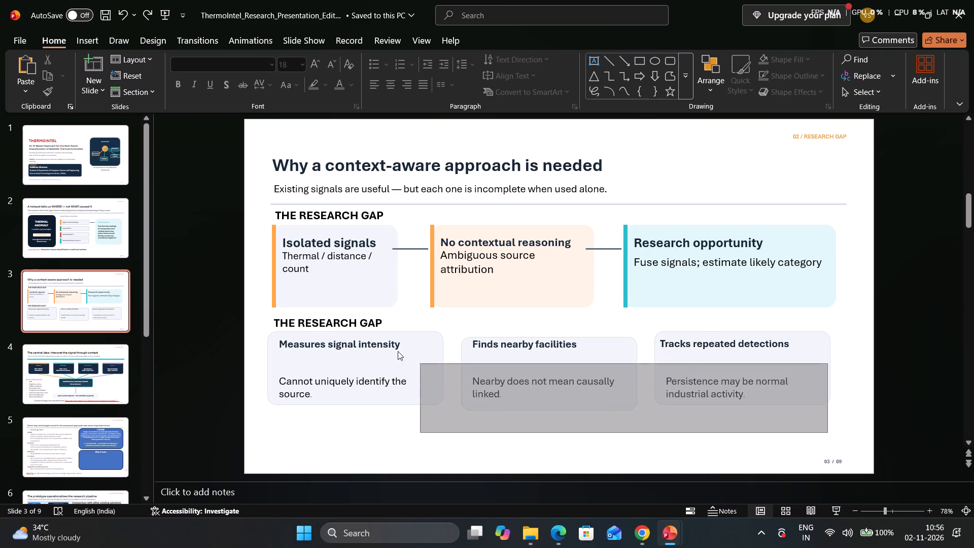
pyautogui.moveTo(398, 351); pyautogui.dragTo(265, 330)
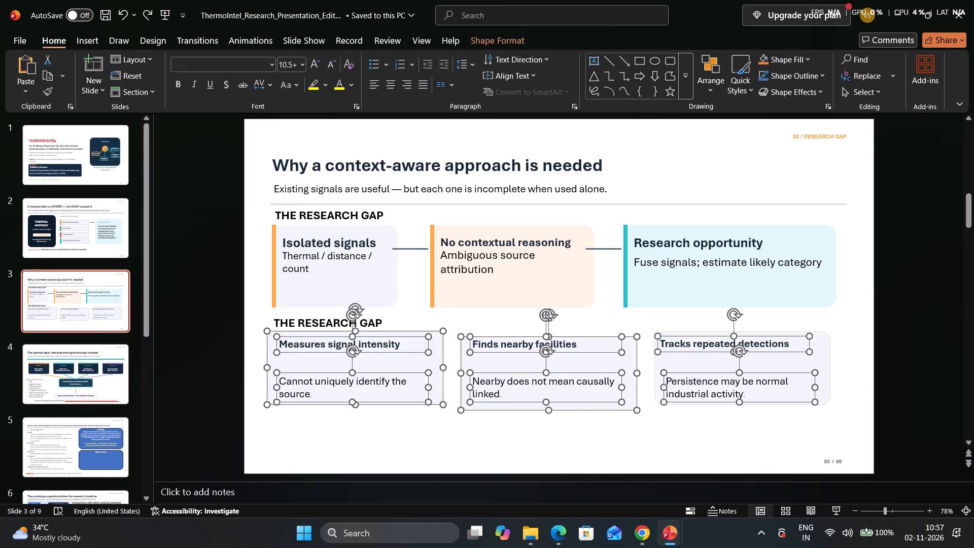
pyautogui.moveTo(512, 404); pyautogui.dragTo(510, 421)
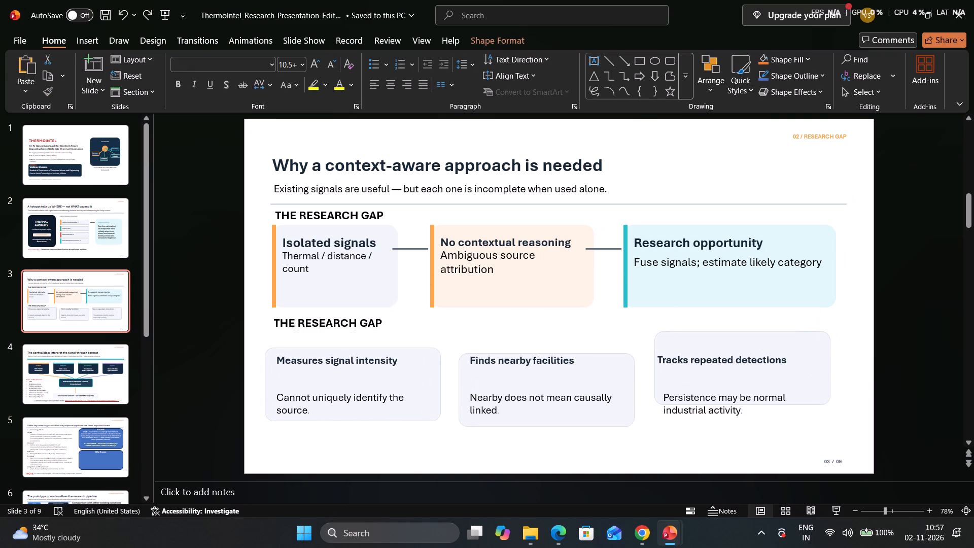
pyautogui.moveTo(510, 421); pyautogui.dragTo(511, 433)
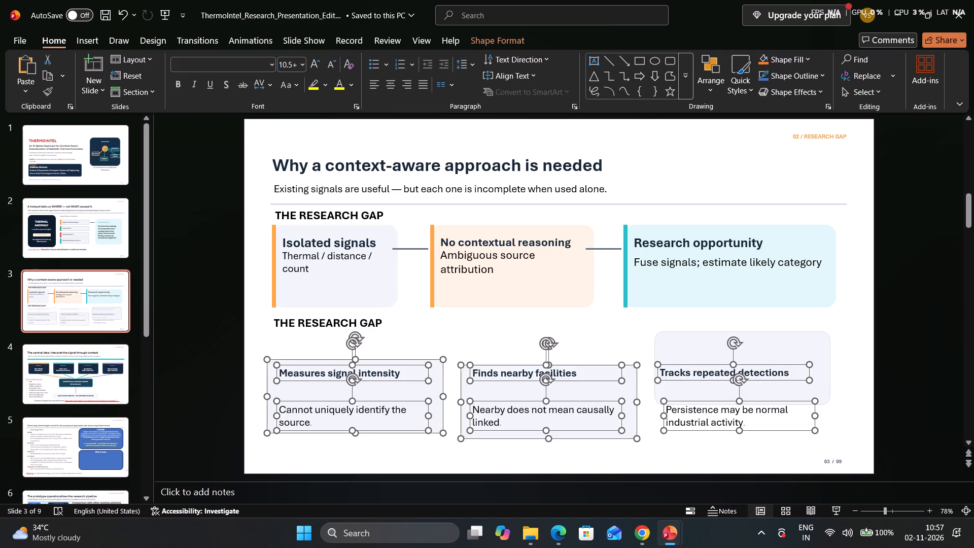
# Replace the duplicated heading's text with "Proposed approach for filling the reseach gap".
pyautogui.click(362, 332)
pyautogui.moveTo(359, 327); pyautogui.dragTo(359, 339)
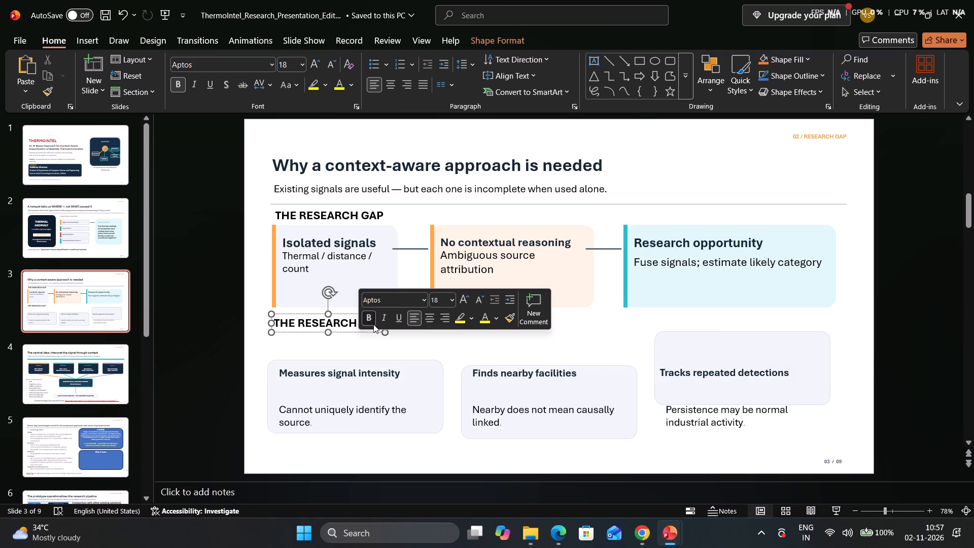
pyautogui.click(373, 324)
pyautogui.click(338, 324)
pyautogui.moveTo(380, 324); pyautogui.dragTo(288, 322)
pyautogui.press('BackSpace')
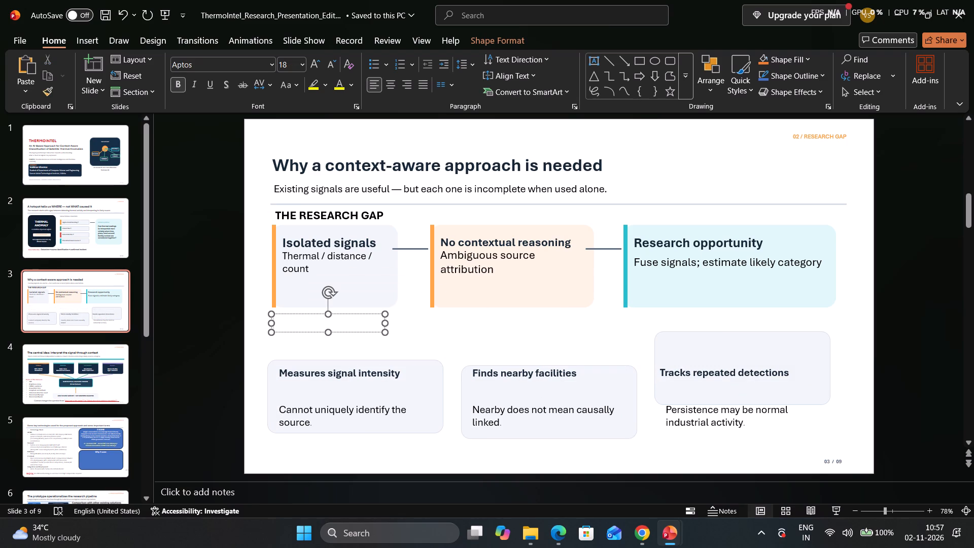
pyautogui.write('proposed apprach for')
pyautogui.press('space')
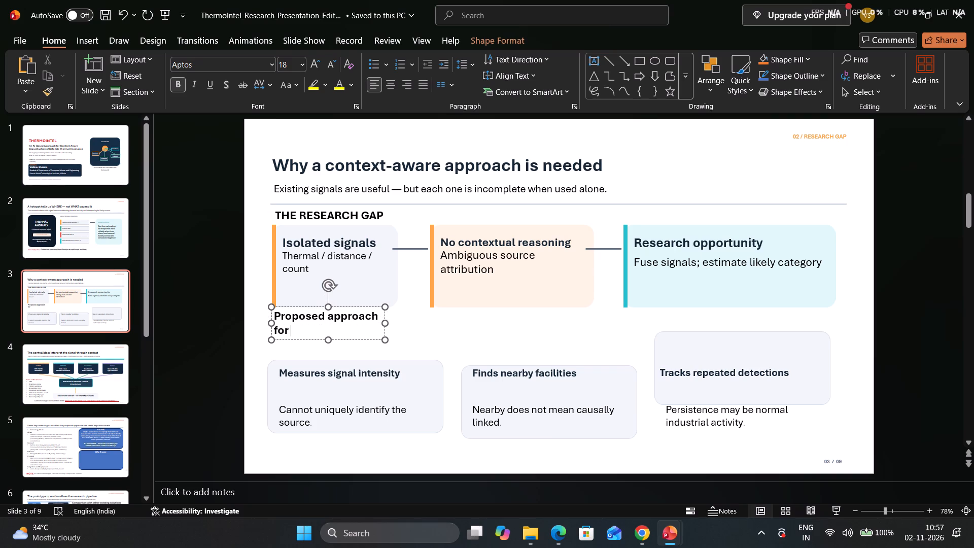
pyautogui.write('filln')
pyautogui.press('=')
pyautogui.press('BackSpace')
pyautogui.press('BackSpace')
pyautogui.write('ing the reseach gap')
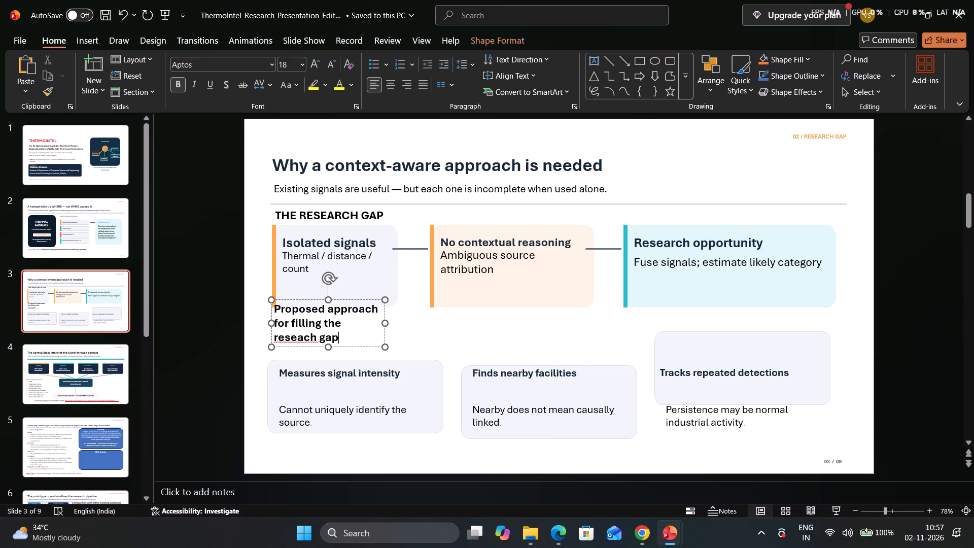
# Widen the new heading's text box so it fits on one line and move it down between the two card rows.
pyautogui.moveTo(383, 323); pyautogui.dragTo(511, 339)
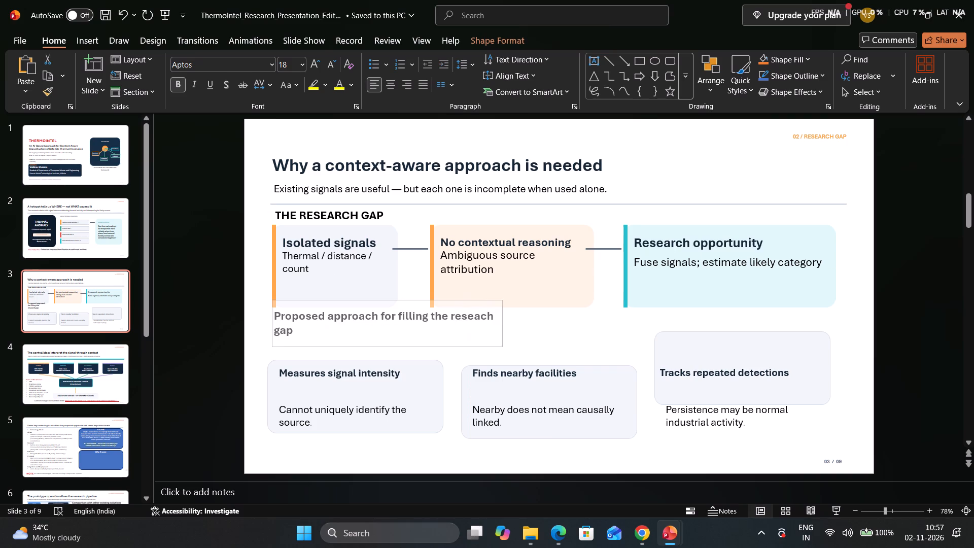
pyautogui.moveTo(511, 339); pyautogui.dragTo(536, 335)
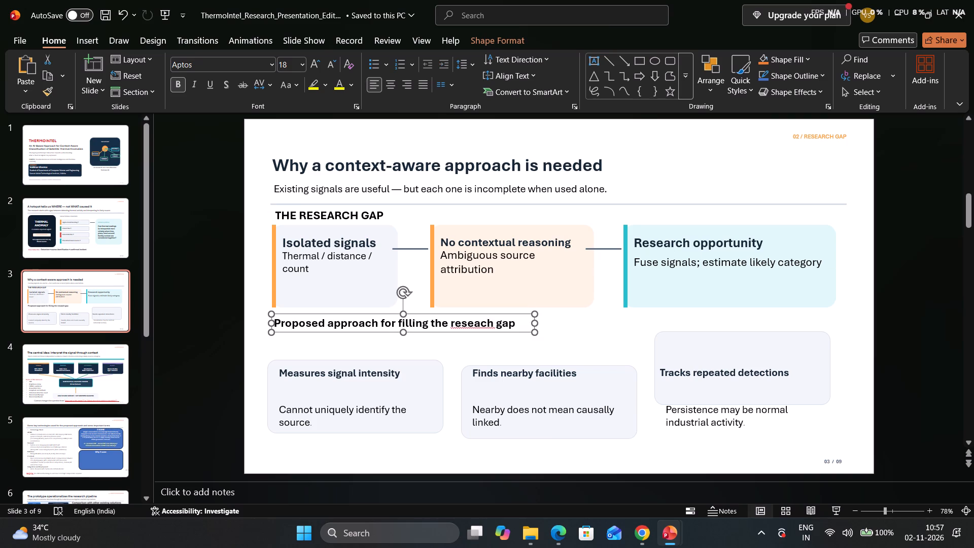
pyautogui.moveTo(481, 332); pyautogui.dragTo(480, 361)
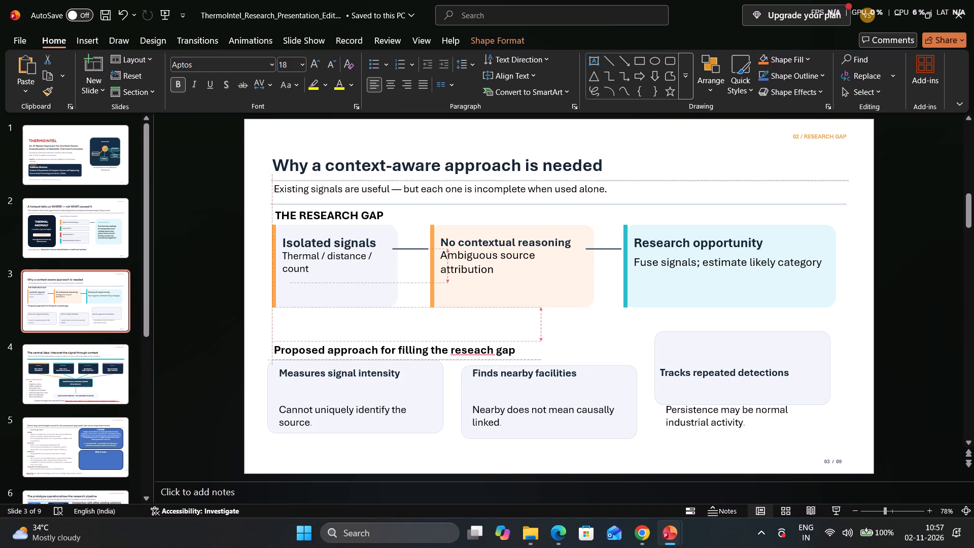
pyautogui.moveTo(480, 361); pyautogui.dragTo(480, 348)
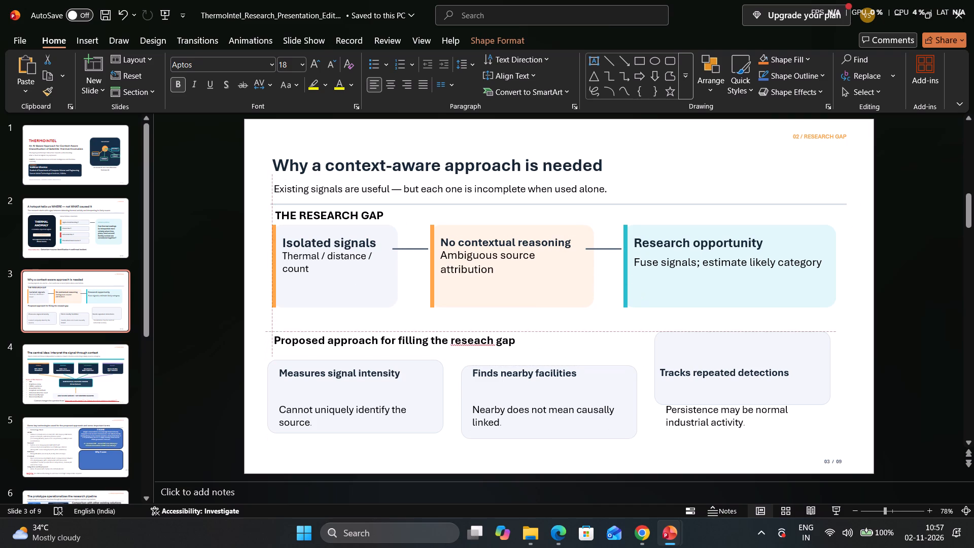
pyautogui.moveTo(480, 348); pyautogui.dragTo(479, 344)
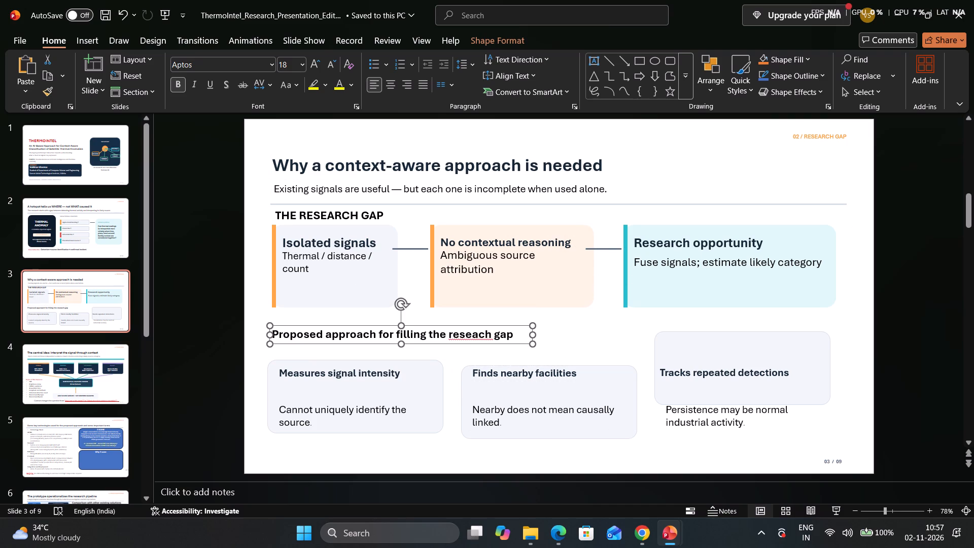
# Move the third lower card on slide 3 down so it lines up with the middle lower card.
pyautogui.click(697, 384)
pyautogui.click(702, 414)
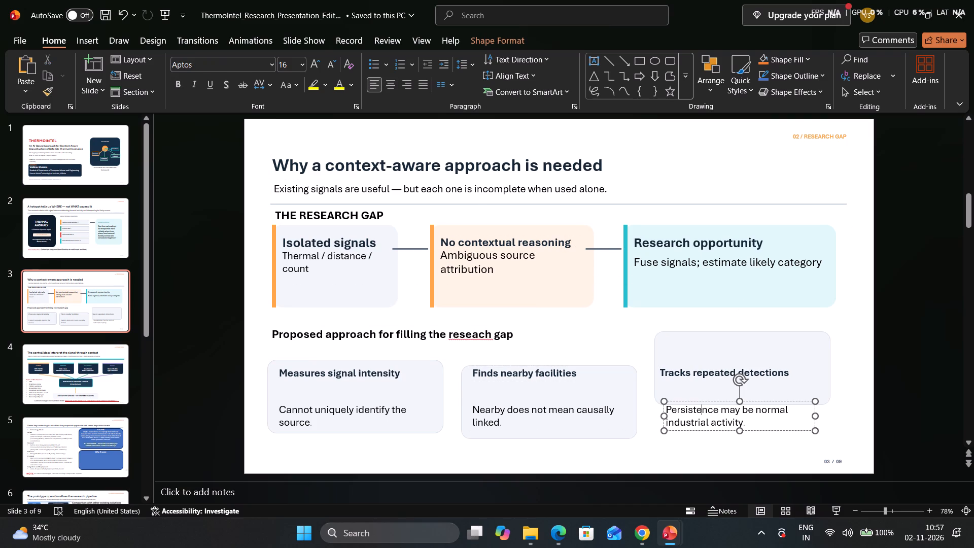
pyautogui.moveTo(719, 431); pyautogui.dragTo(715, 403)
pyautogui.moveTo(642, 333); pyautogui.dragTo(793, 420)
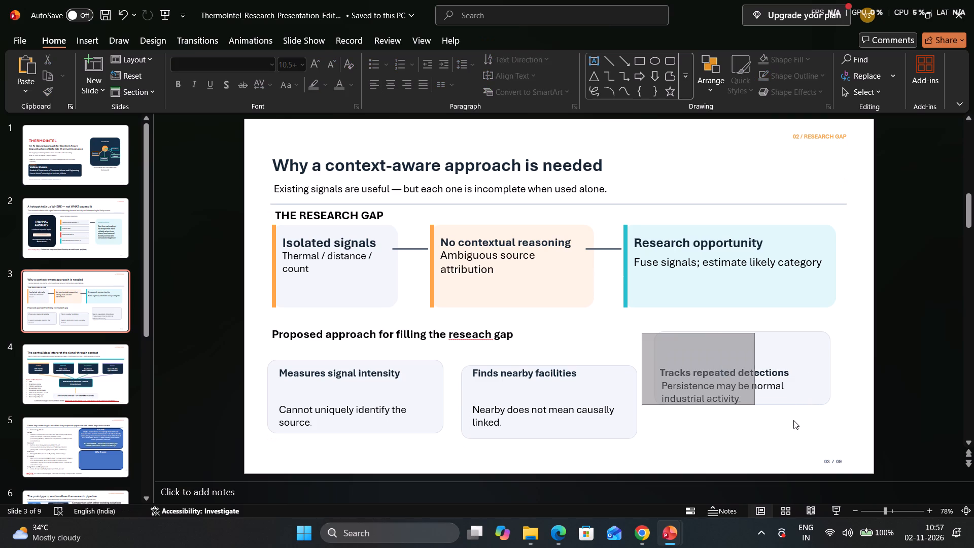
pyautogui.moveTo(793, 420); pyautogui.dragTo(827, 434)
pyautogui.moveTo(767, 354); pyautogui.dragTo(767, 366)
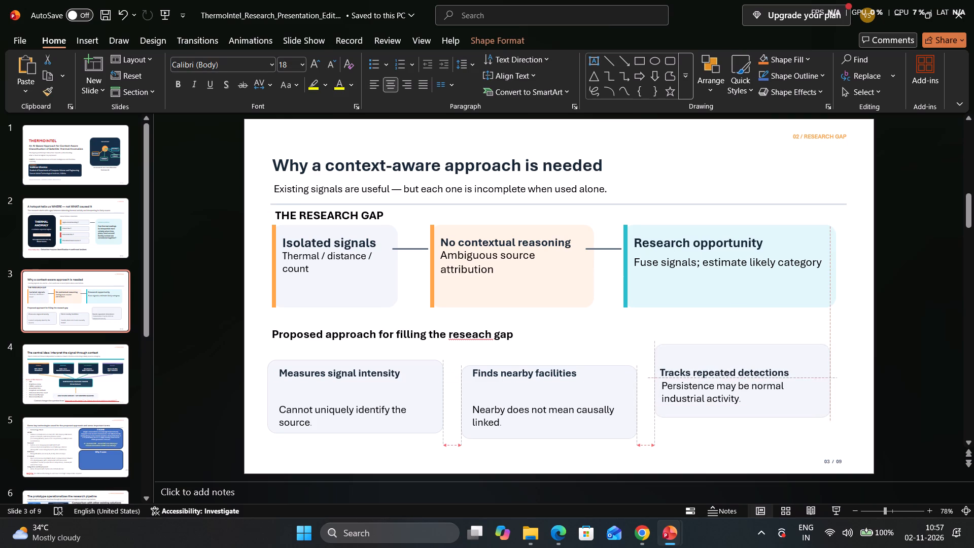
pyautogui.moveTo(767, 366); pyautogui.dragTo(768, 388)
# Move the third lower card's description and its "Tracks repeated detections" heading down so both sit properly inside the card.
pyautogui.click(688, 387)
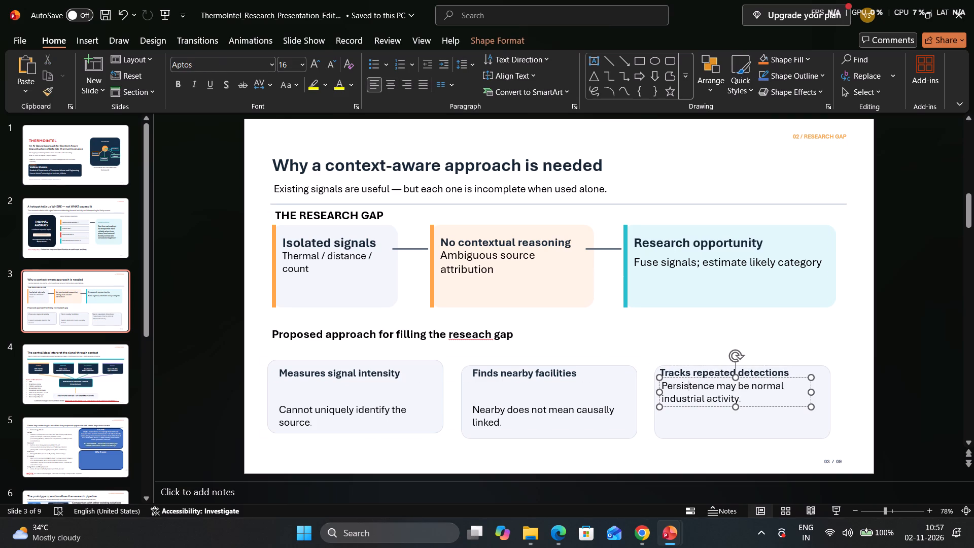
pyautogui.moveTo(708, 405); pyautogui.dragTo(708, 420)
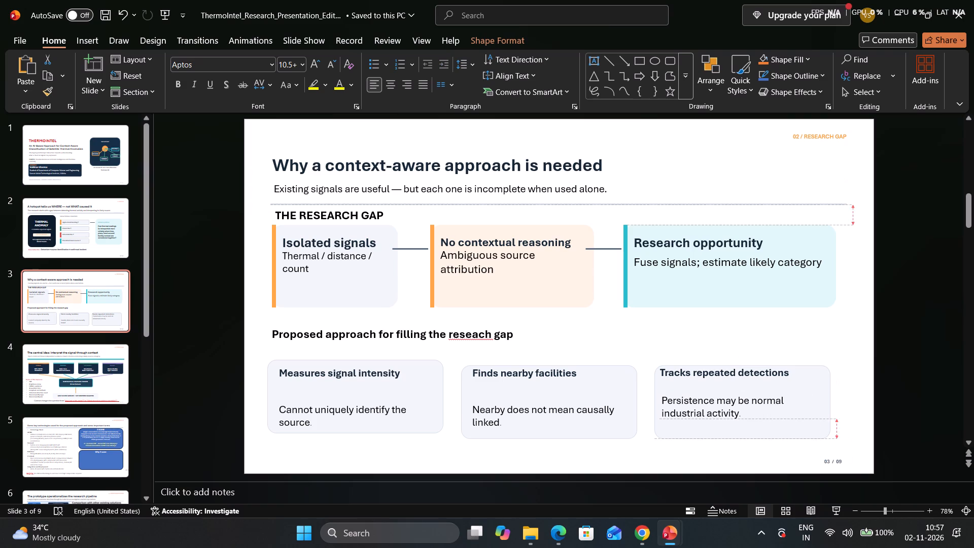
pyautogui.moveTo(708, 420); pyautogui.dragTo(708, 425)
pyautogui.click(692, 372)
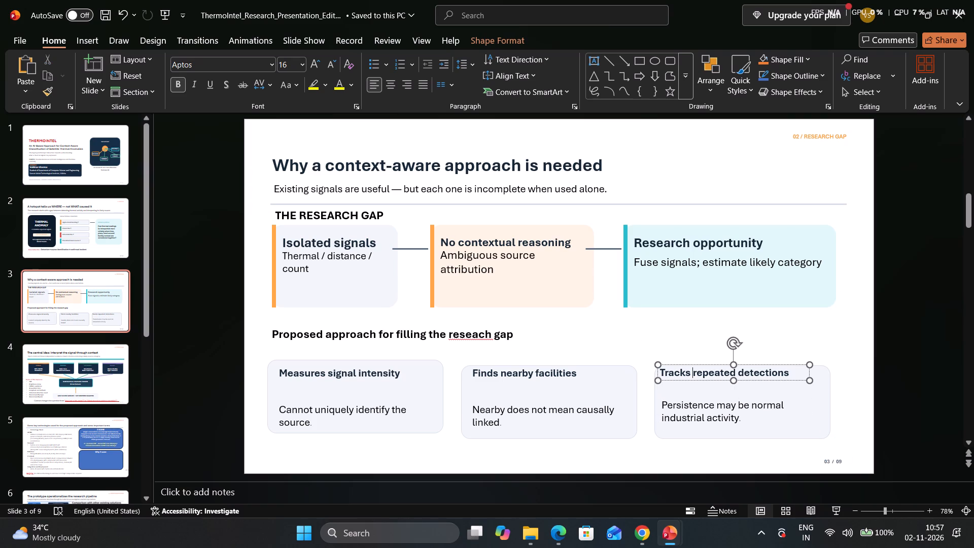
pyautogui.click(693, 379)
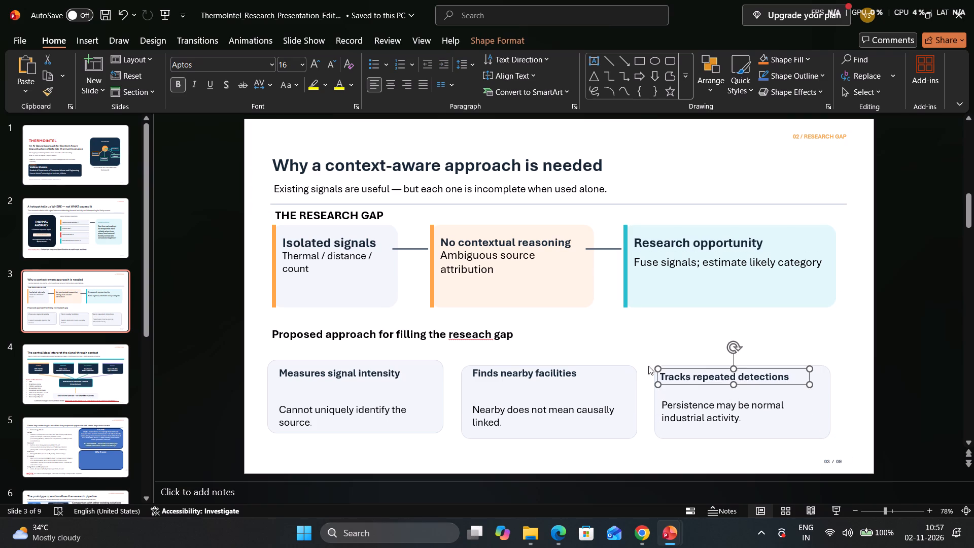
pyautogui.click(598, 344)
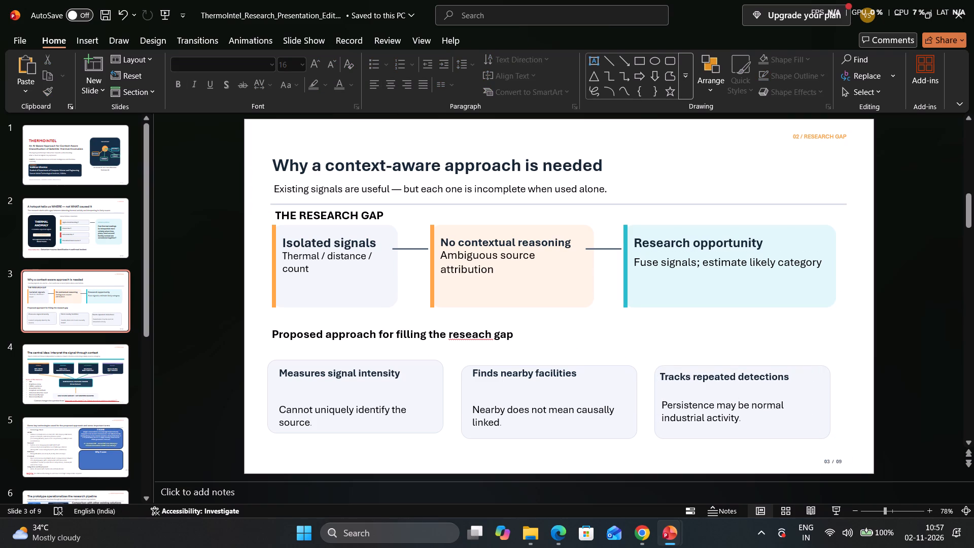
# Replace the word "approach" with "points" in the heading above the lower cards on slide 3.
pyautogui.click(350, 371)
pyautogui.click(369, 333)
pyautogui.click(375, 333)
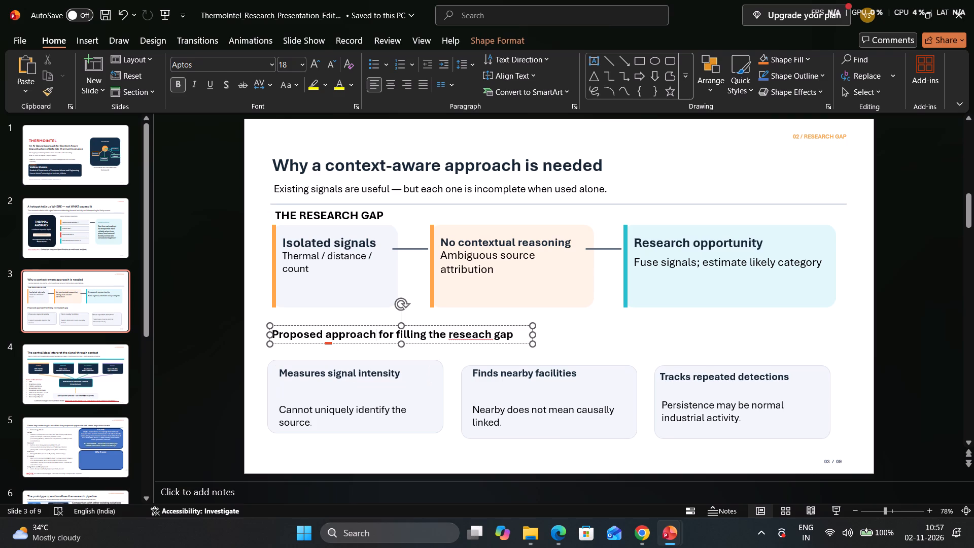
pyautogui.press('BackSpace')
pyautogui.press('BackSpace')
pyautogui.press('BackSpace')
pyautogui.press('BackSpace')
pyautogui.press('BackSpace')
pyautogui.press('BackSpace')
pyautogui.press('BackSpace')
pyautogui.press('BackSpace')
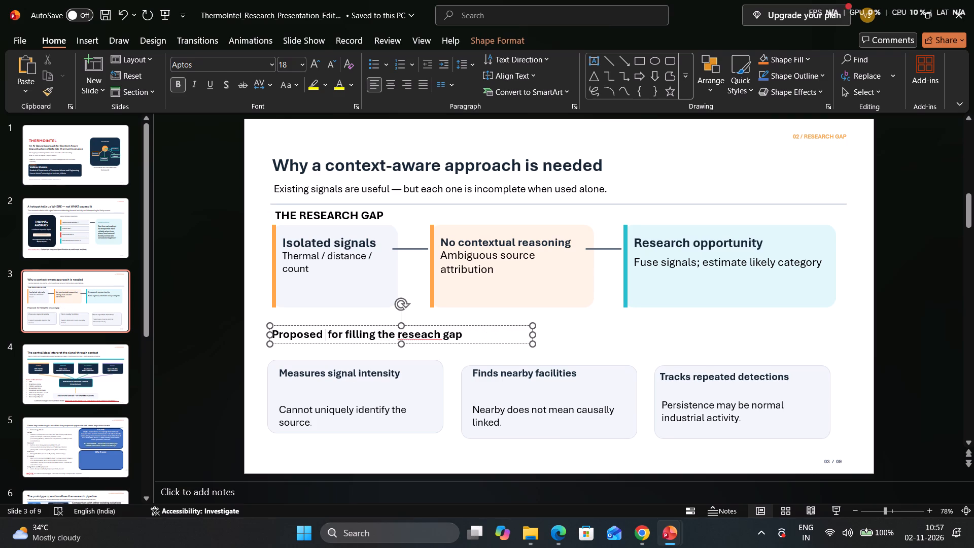
pyautogui.write('points')
pyautogui.click(300, 391)
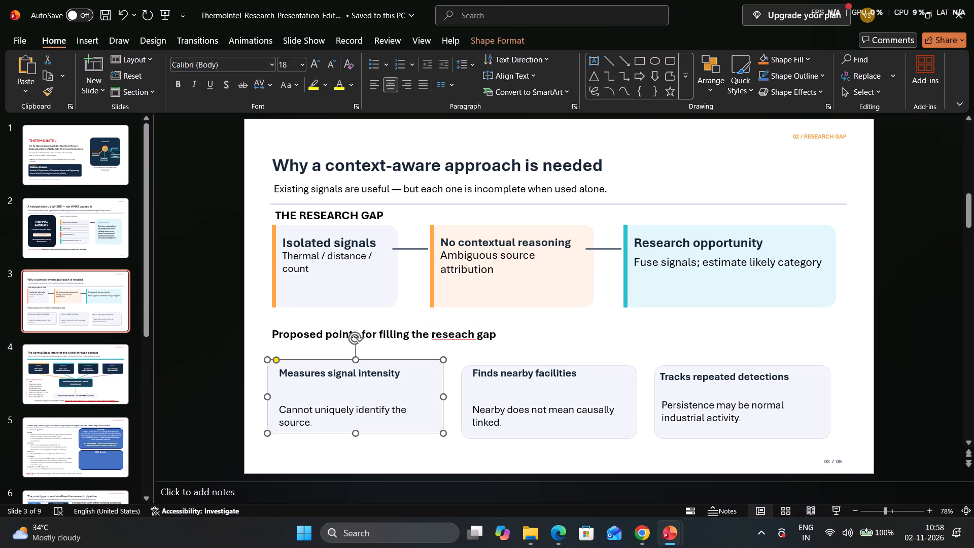
pyautogui.click(249, 339)
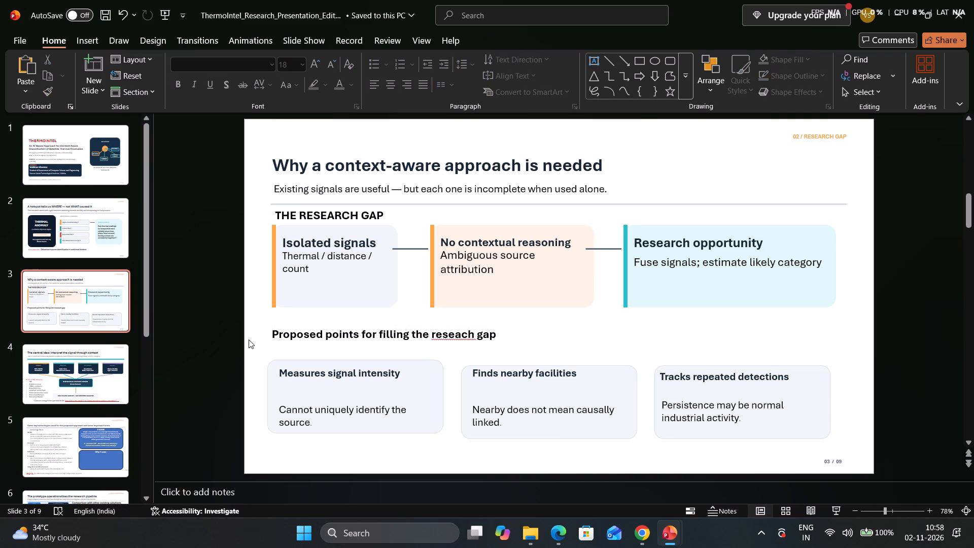
# Review the remaining slides from slide 3 through the research conclusion on slide 9.
pyautogui.scroll(-4, 455, 358)
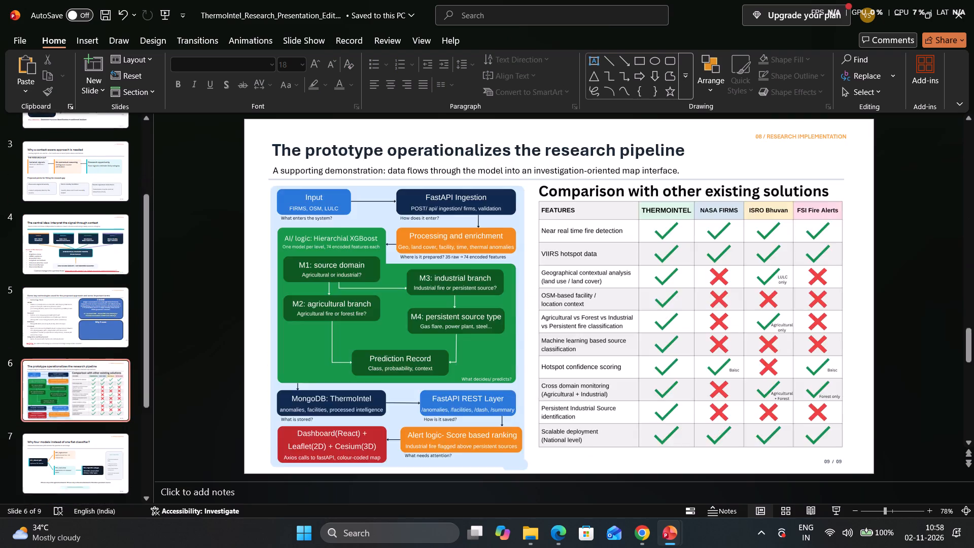
pyautogui.scroll(2, 455, 358)
pyautogui.scroll(-2, 461, 354)
pyautogui.scroll(2, 461, 354)
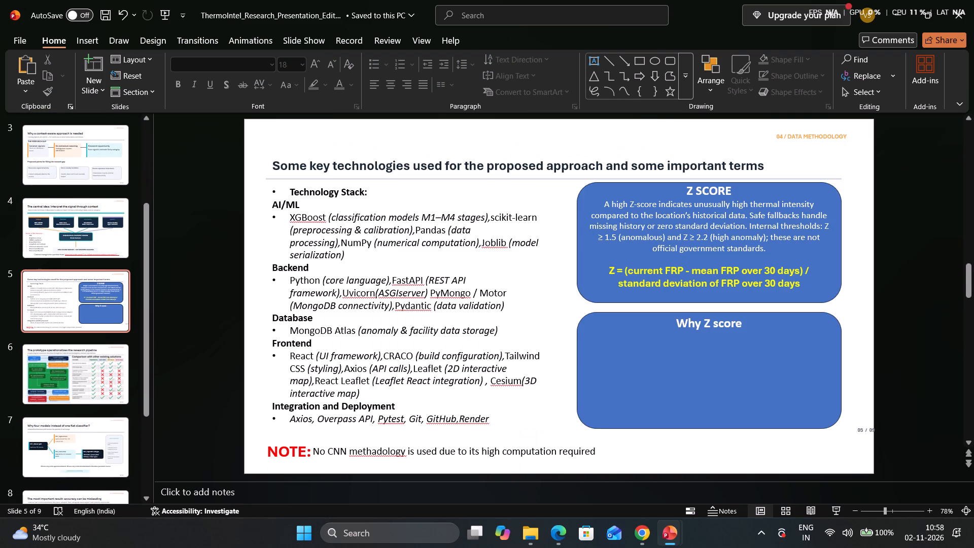
pyautogui.scroll(-1, 537, 332)
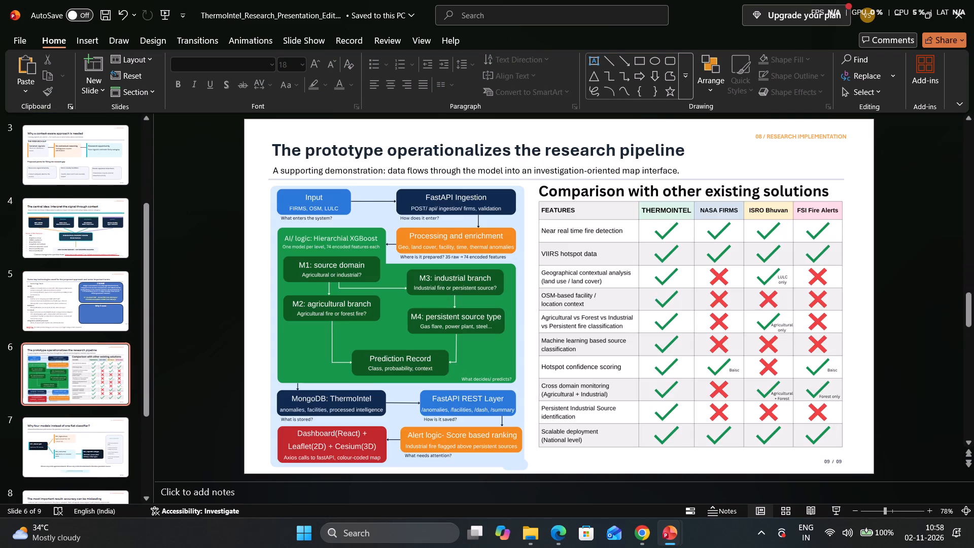
pyautogui.scroll(-1, 537, 332)
pyautogui.scroll(2, 537, 332)
pyautogui.scroll(-3, 537, 332)
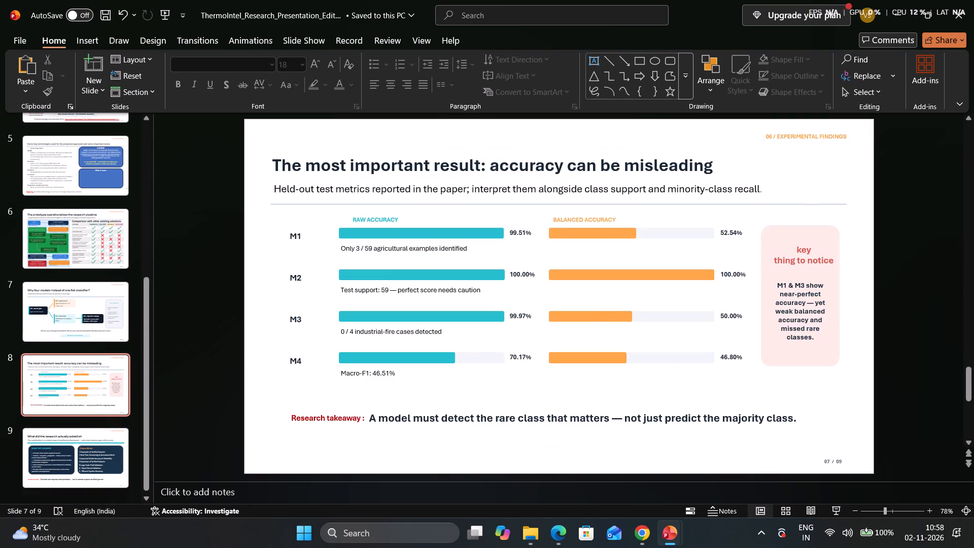
pyautogui.scroll(-1, 537, 332)
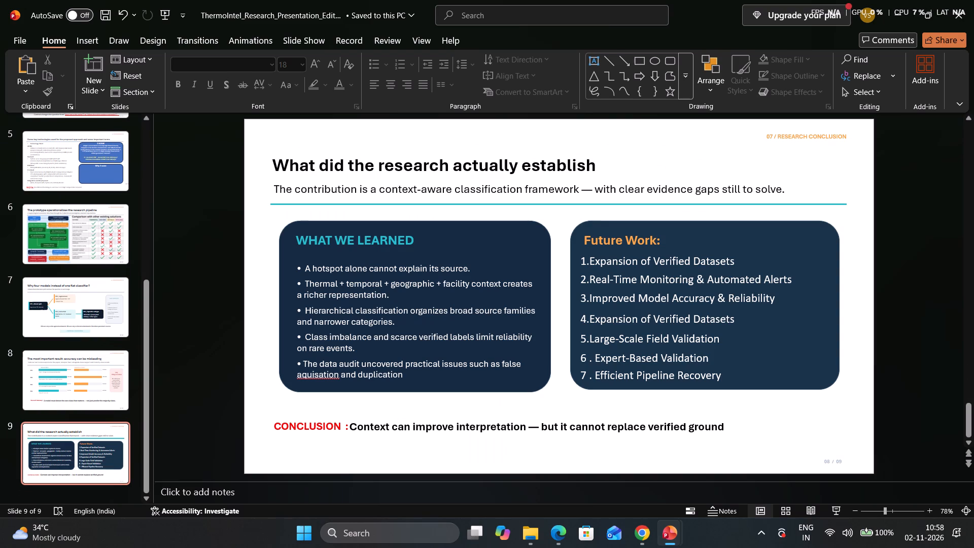
pyautogui.scroll(-2, 401, 365)
pyautogui.scroll(14, 34, 396)
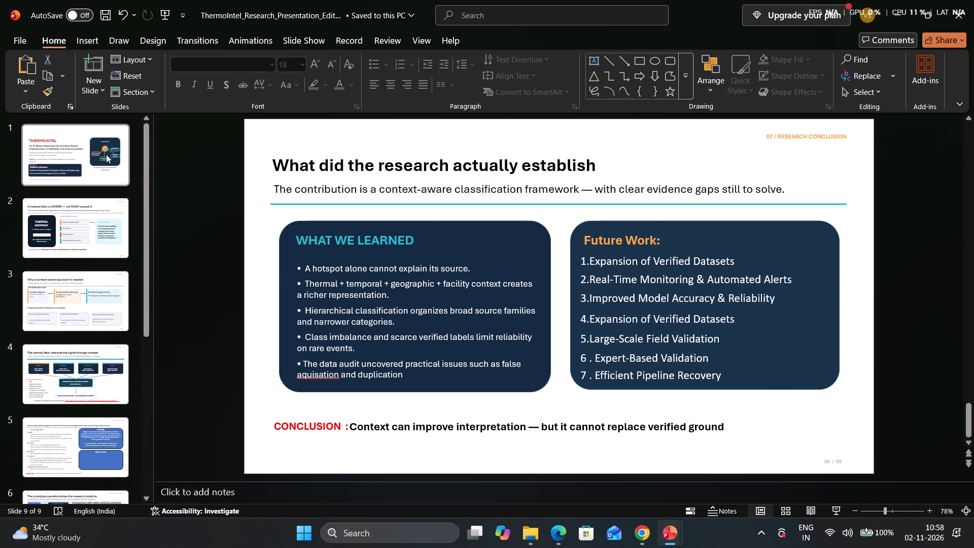
# Enlarge the "THERMOINTEL" title on slide 1 to 60 pt and nudge it slightly up, clear of the subtitle.
pyautogui.click(106, 154)
pyautogui.click(412, 215)
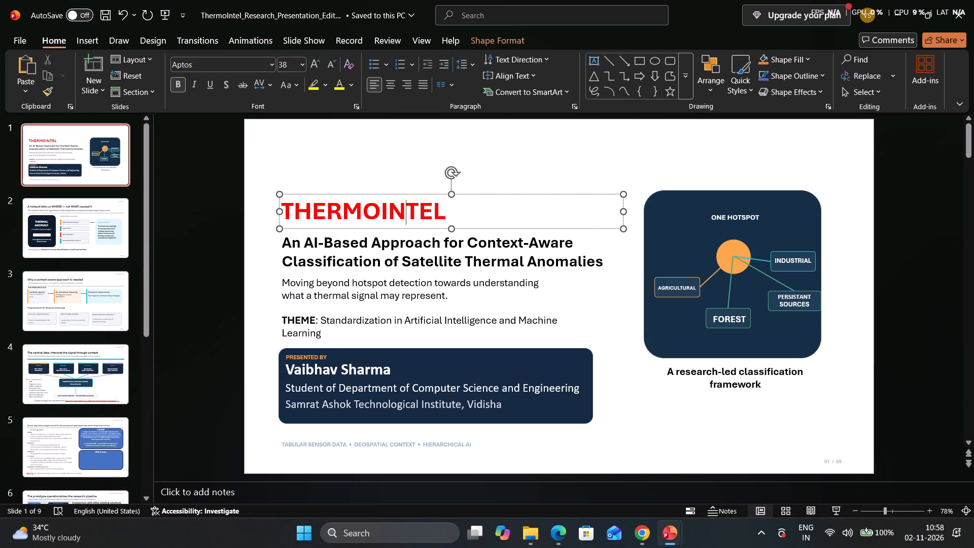
pyautogui.moveTo(285, 208); pyautogui.dragTo(409, 208)
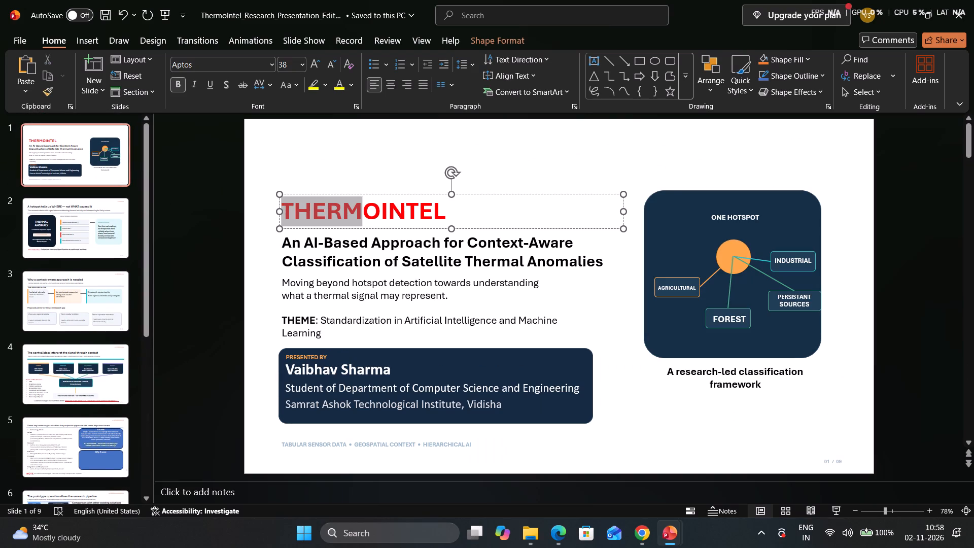
pyautogui.moveTo(409, 208); pyautogui.dragTo(474, 207)
pyautogui.click(304, 66)
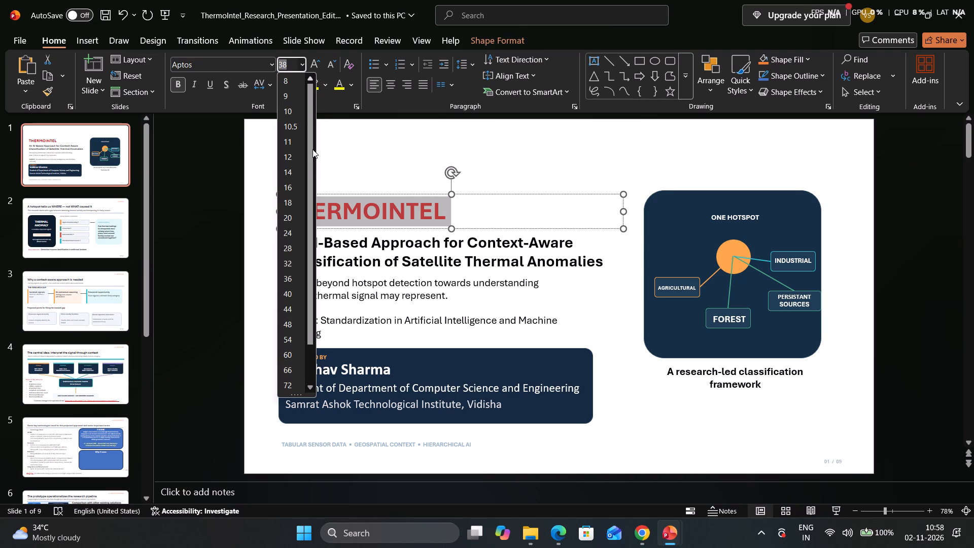
pyautogui.click(291, 360)
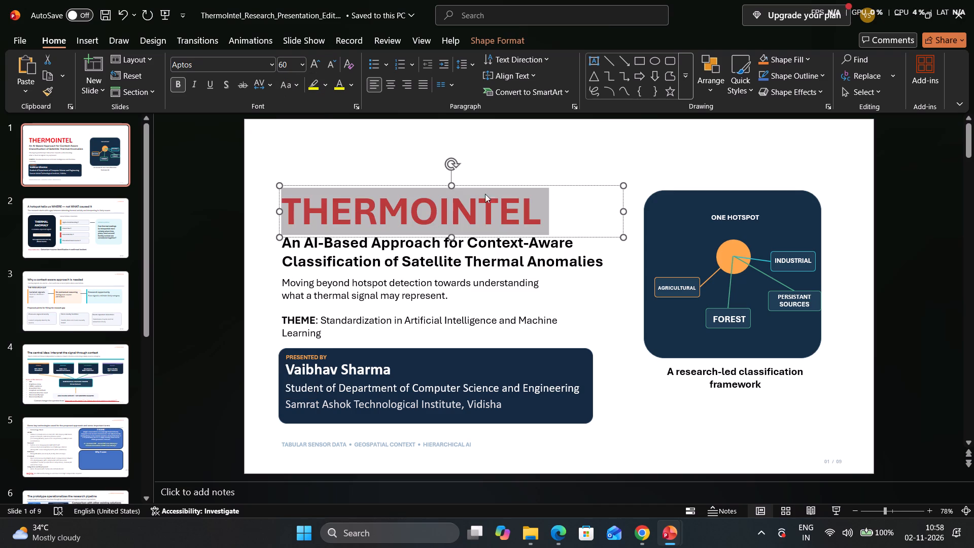
pyautogui.click(416, 210)
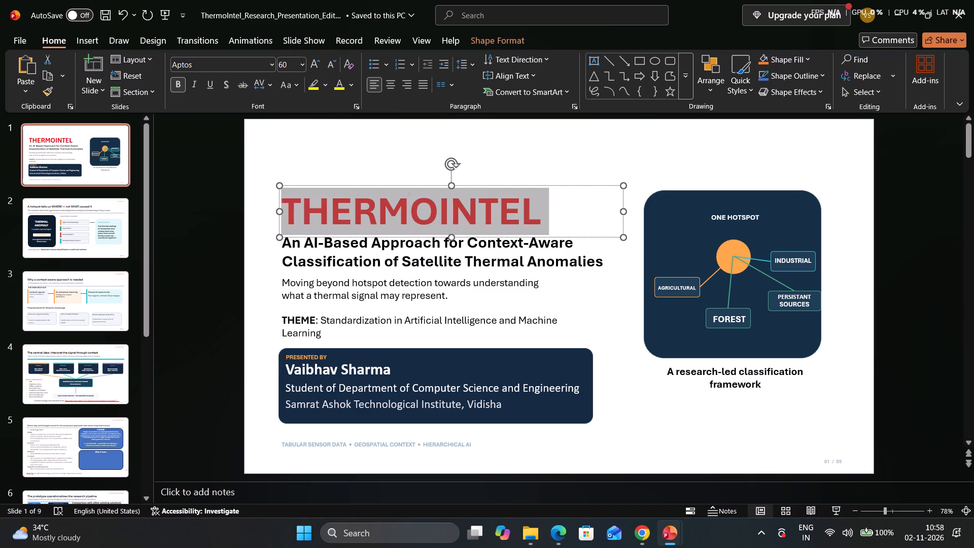
pyautogui.click(413, 183)
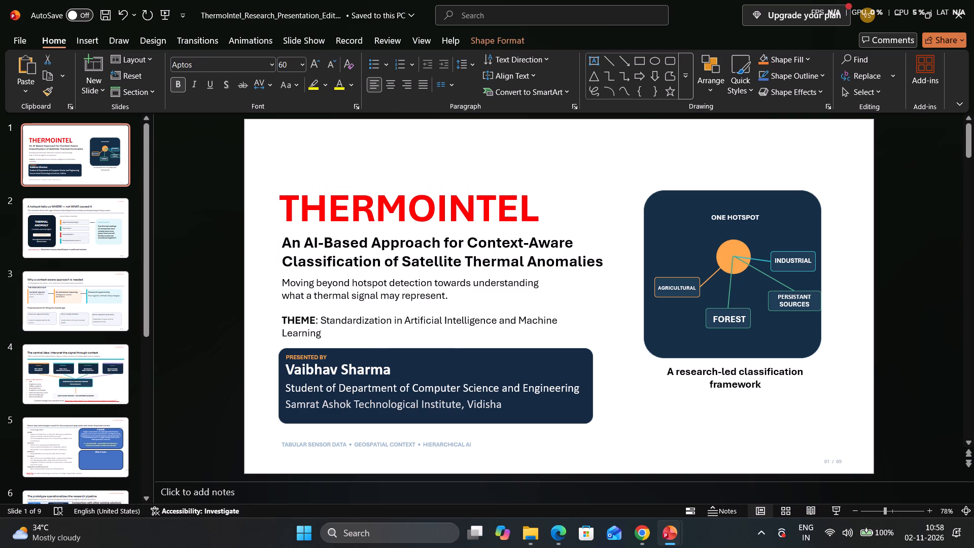
pyautogui.click(227, 192)
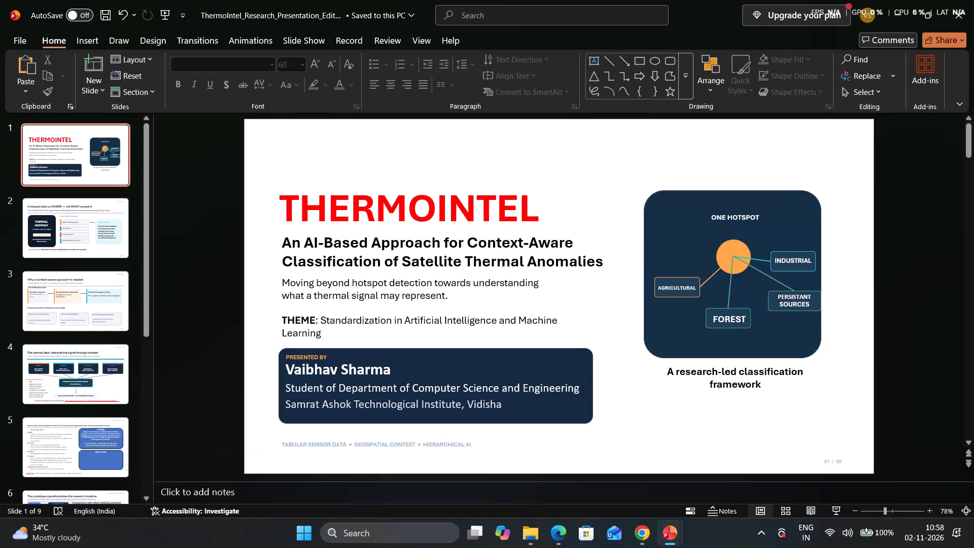
# Delete the tagline text "TABULAR SENSOR DATA • GEOSPATIAL CONTEXT • HIERARCHICAL AI" at the bottom of slide 1.
pyautogui.click(446, 447)
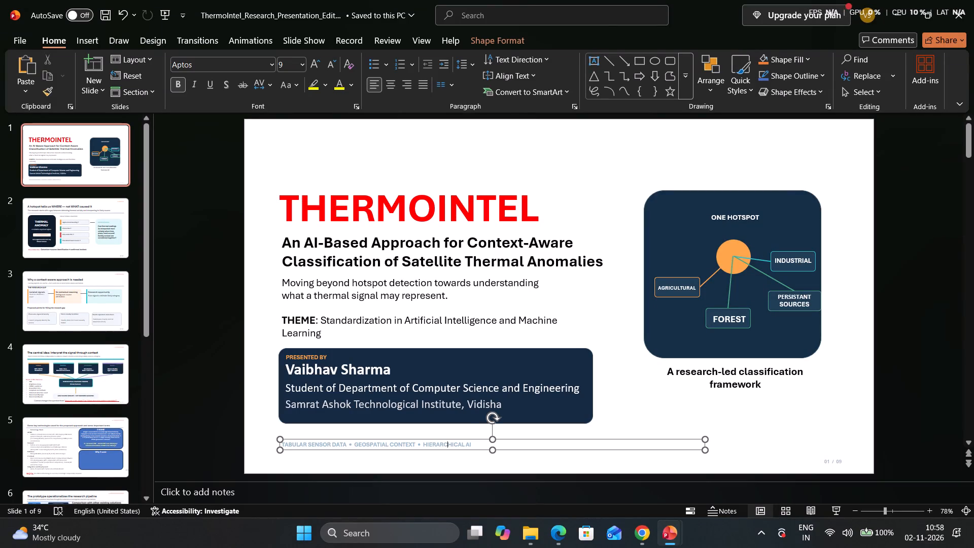
pyautogui.click(470, 443)
pyautogui.moveTo(470, 443); pyautogui.dragTo(395, 443)
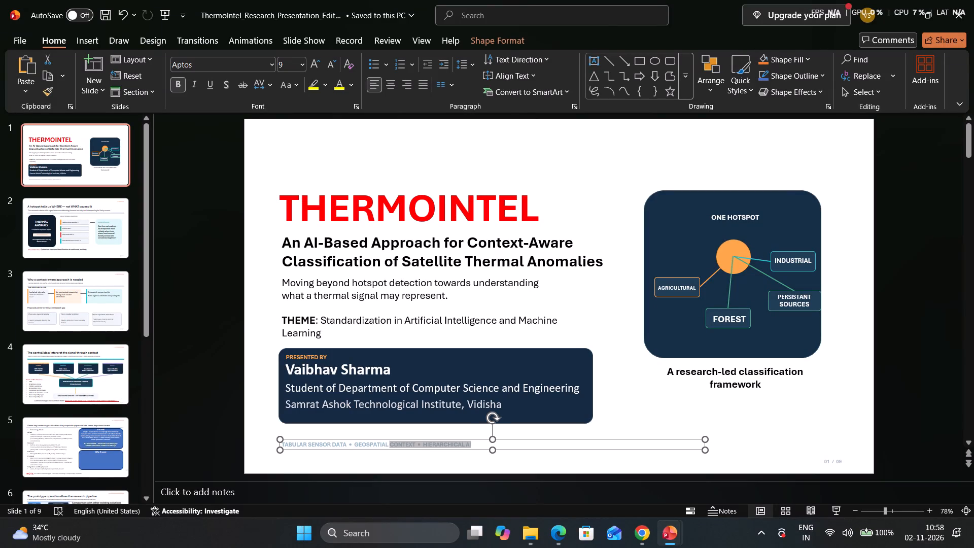
pyautogui.moveTo(395, 443); pyautogui.dragTo(282, 443)
pyautogui.press('BackSpace')
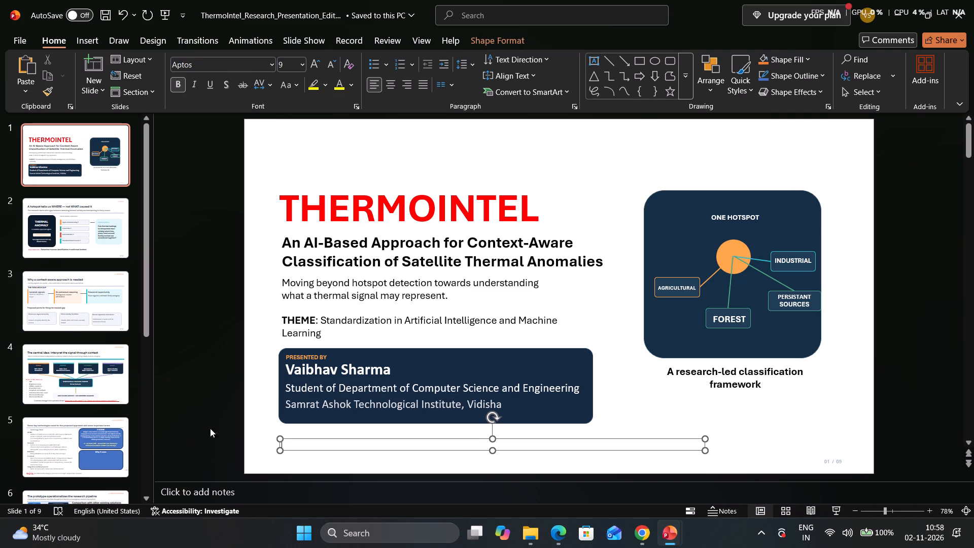
pyautogui.click(281, 395)
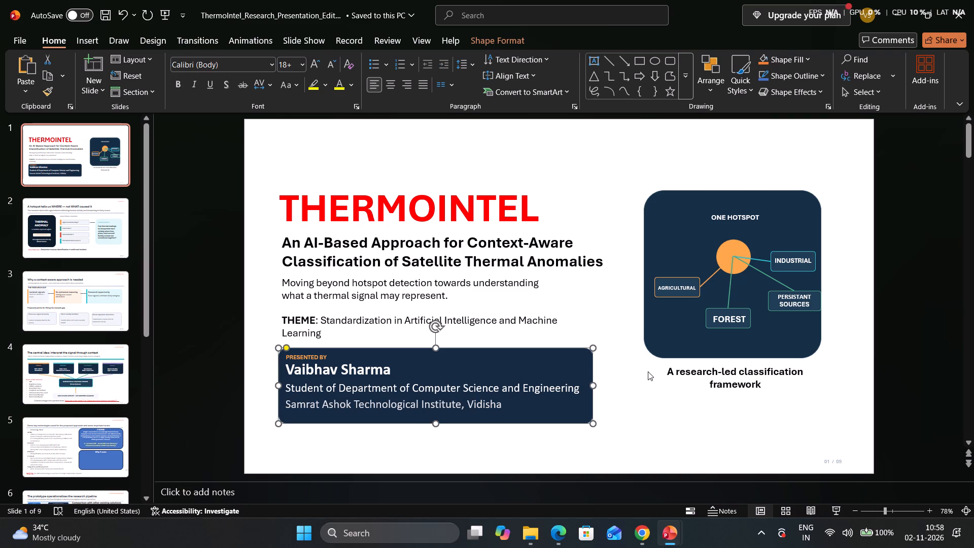
pyautogui.click(648, 371)
# Review the slides through to the conclusion, checking the pipeline diagram and comparison table on slide 6, and return to slide 5.
pyautogui.scroll(-3, 648, 371)
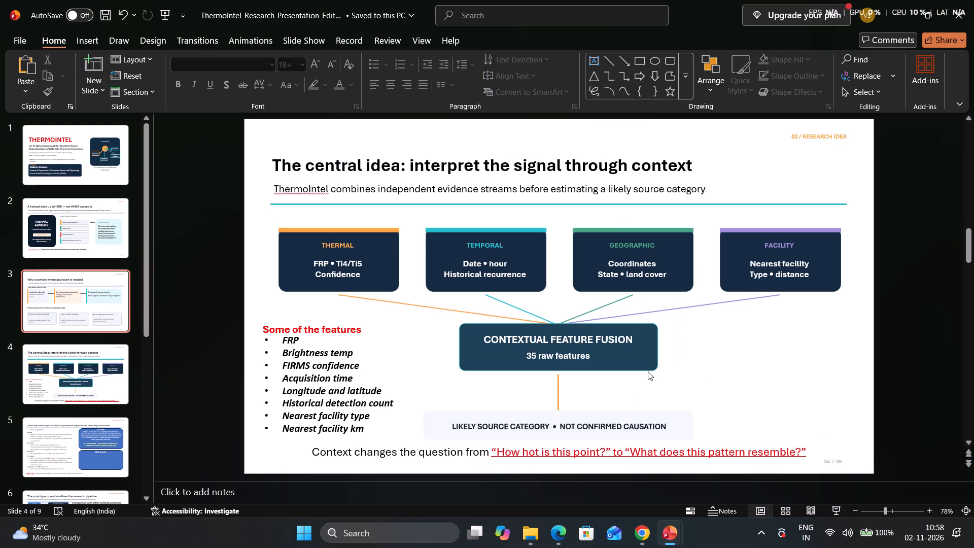
pyautogui.scroll(-2, 648, 371)
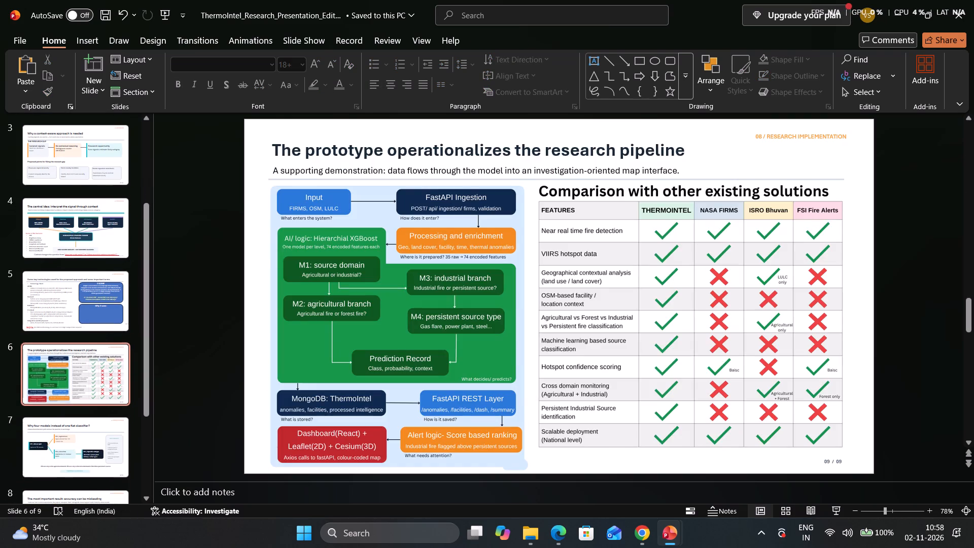
pyautogui.scroll(-2, 648, 371)
pyautogui.scroll(2, 648, 371)
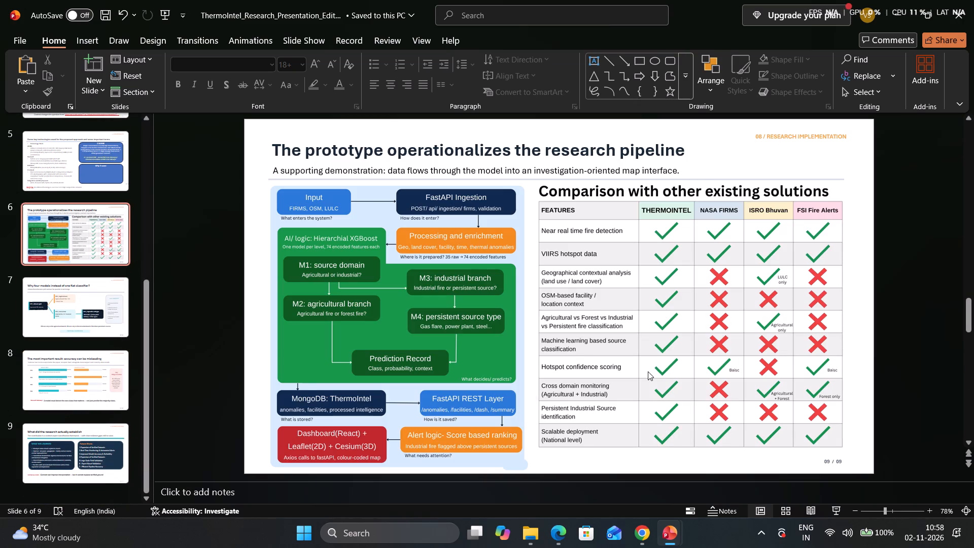
pyautogui.click(679, 205)
pyautogui.click(528, 363)
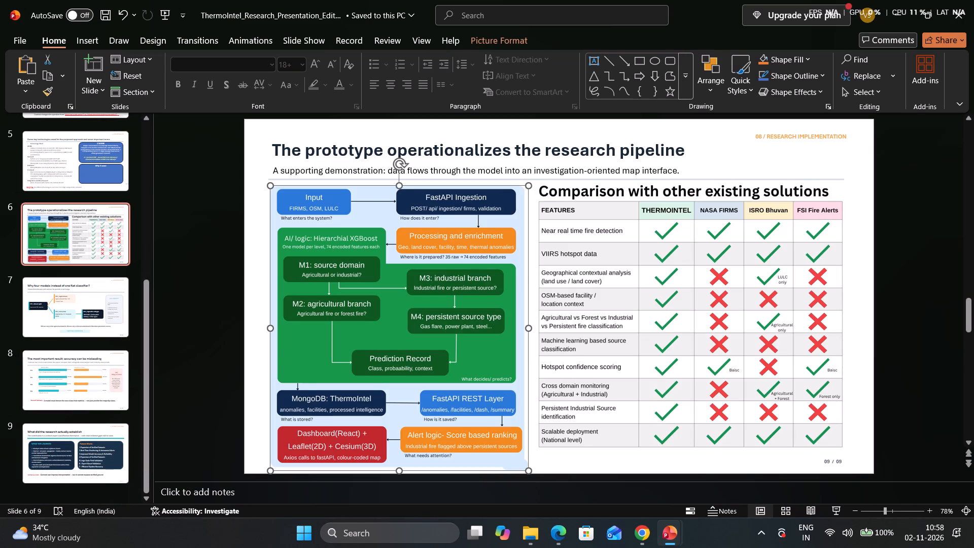
pyautogui.scroll(-4, 528, 363)
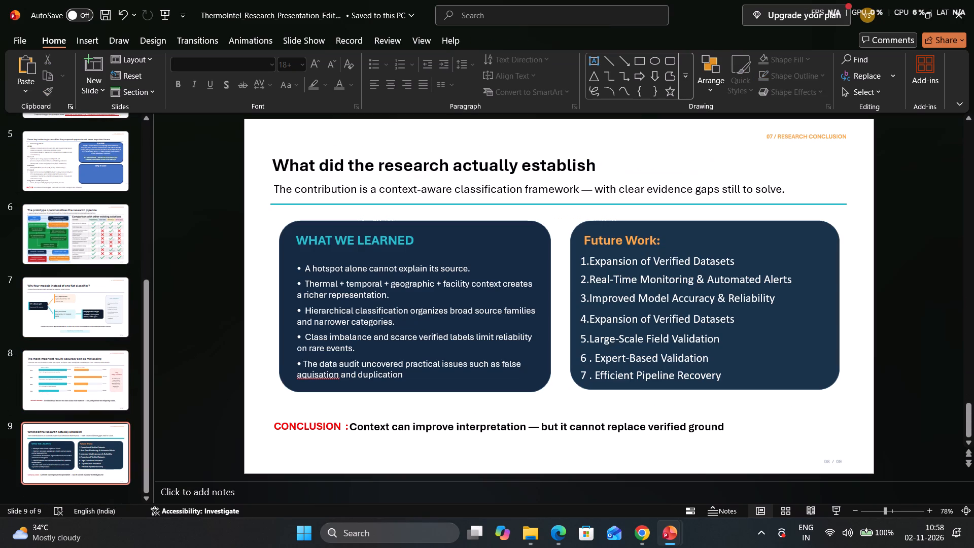
pyautogui.scroll(-1, 528, 363)
pyautogui.scroll(4, 608, 358)
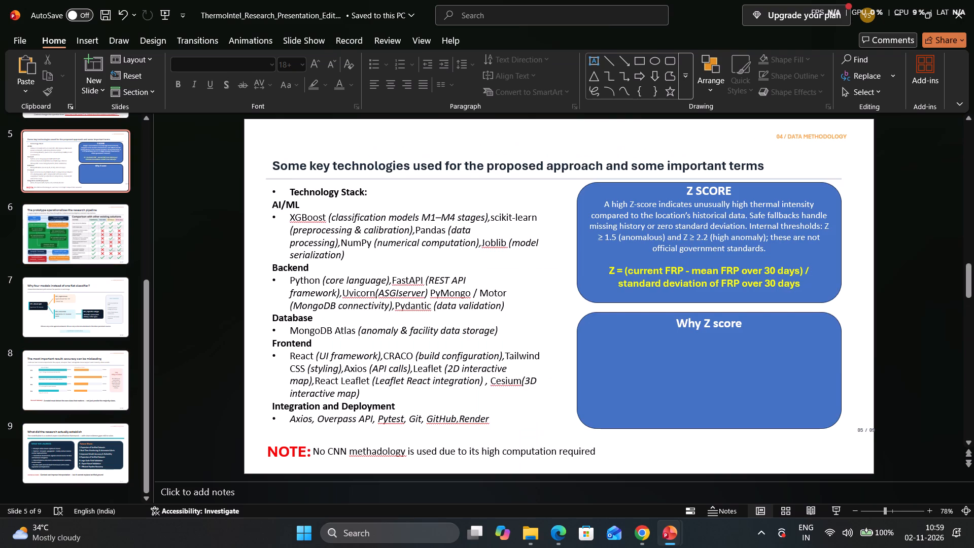
# Delete the empty "Why Z score" box below the Z SCORE box on slide 5.
pyautogui.click(706, 350)
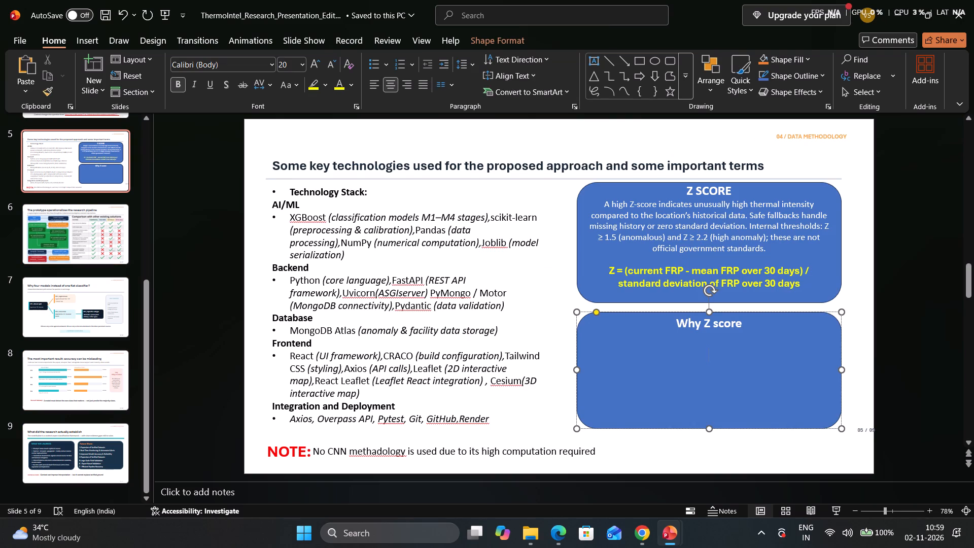
pyautogui.press('BackSpace')
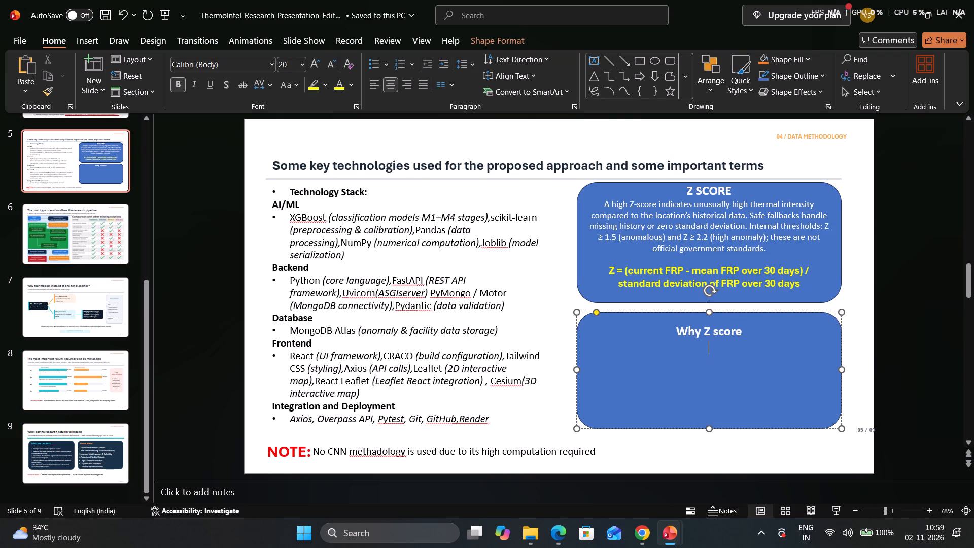
pyautogui.click(770, 335)
pyautogui.press('BackSpace')
# Stretch the Z SCORE box downward to fill the space freed beneath it, ending just above the note line.
pyautogui.click(750, 301)
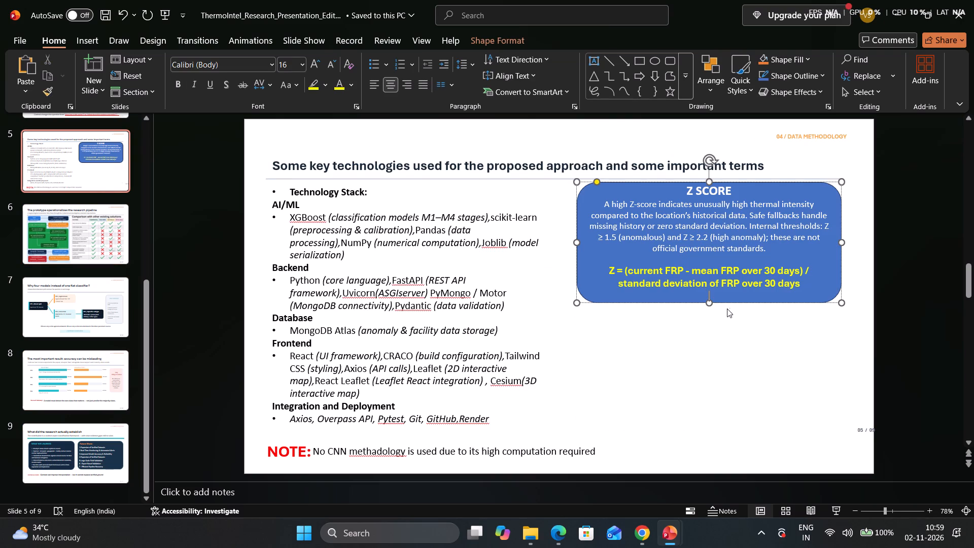
pyautogui.moveTo(709, 302); pyautogui.dragTo(708, 424)
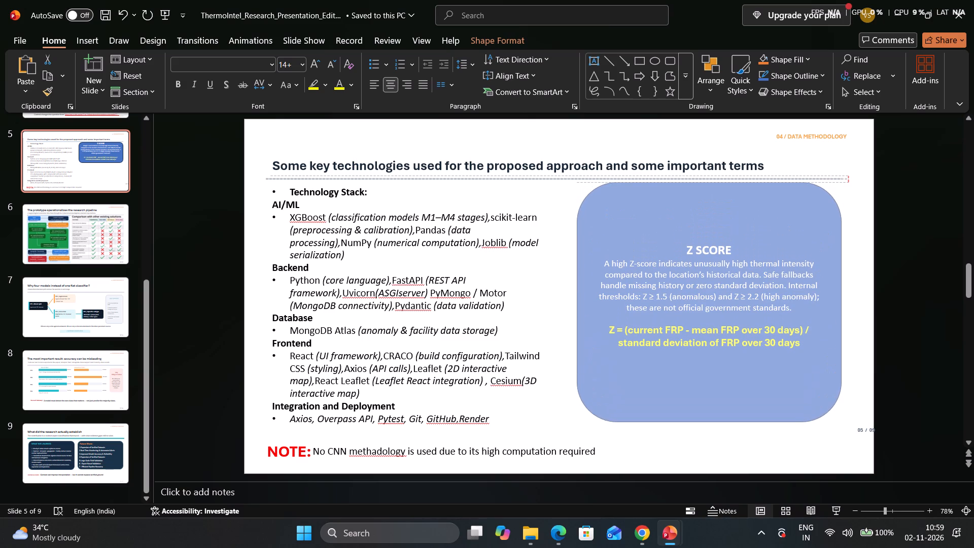
pyautogui.moveTo(708, 424); pyautogui.dragTo(709, 431)
# Insert four blank lines between the "Z SCORE" heading and its explanatory paragraph.
pyautogui.click(735, 256)
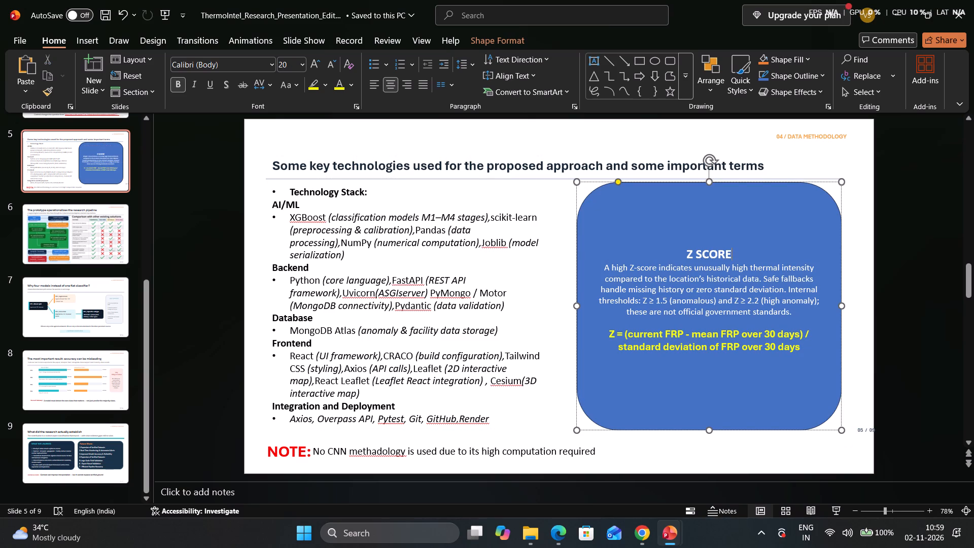
pyautogui.press('Return')
pyautogui.press('Return')
pyautogui.press('Return')
pyautogui.press('Return')
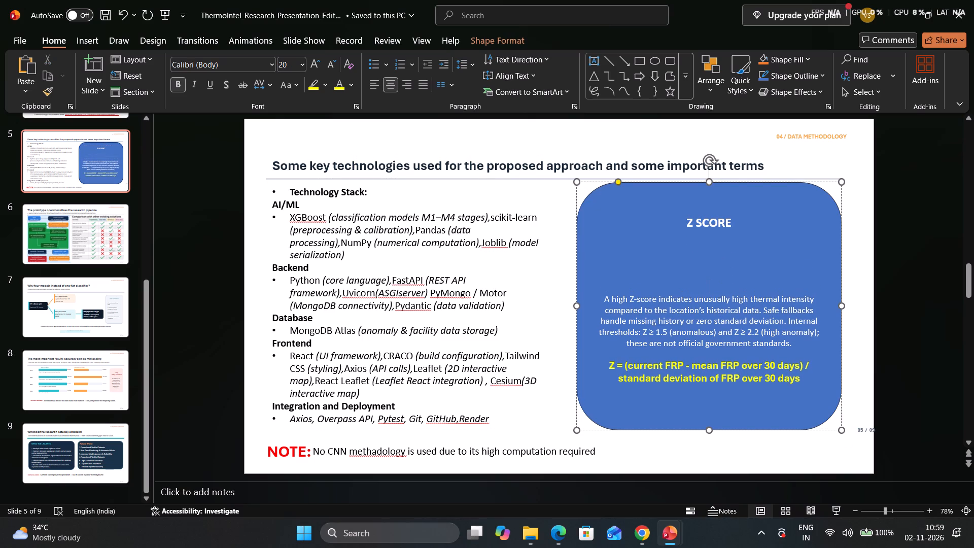
pyautogui.press('BackSpace')
pyautogui.press('BackSpace')
pyautogui.press('Return')
pyautogui.press('Return')
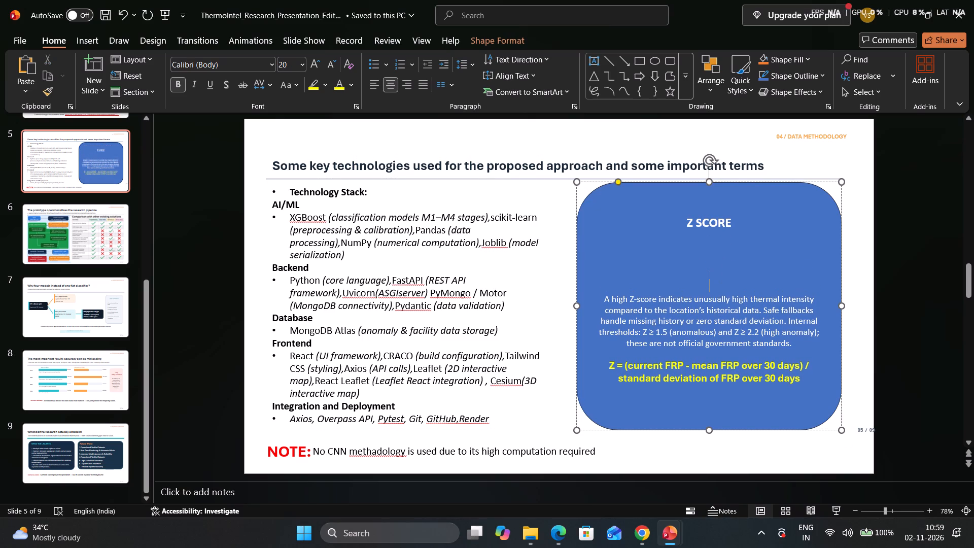
# Set the Z SCORE box's explanatory paragraph to 20 pt.
pyautogui.moveTo(604, 297); pyautogui.dragTo(820, 347)
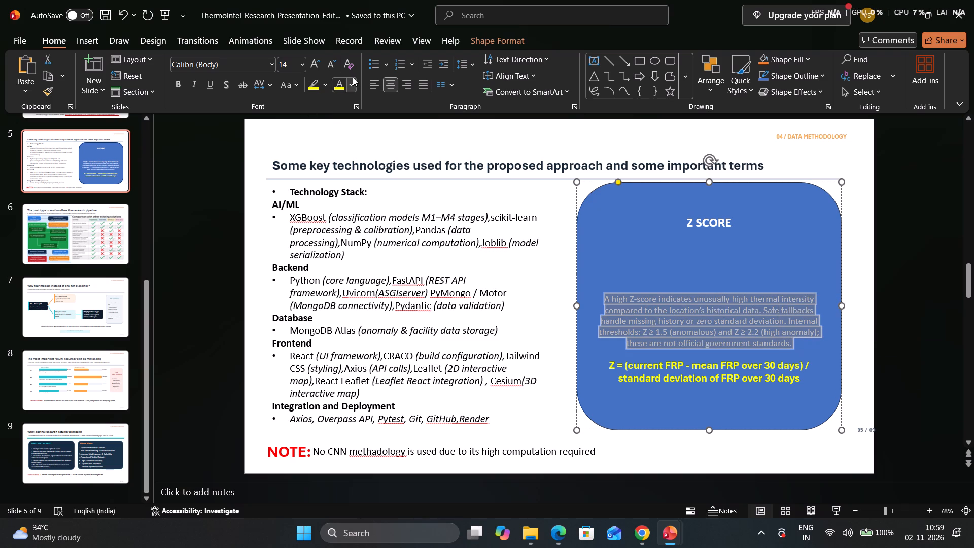
pyautogui.click(303, 67)
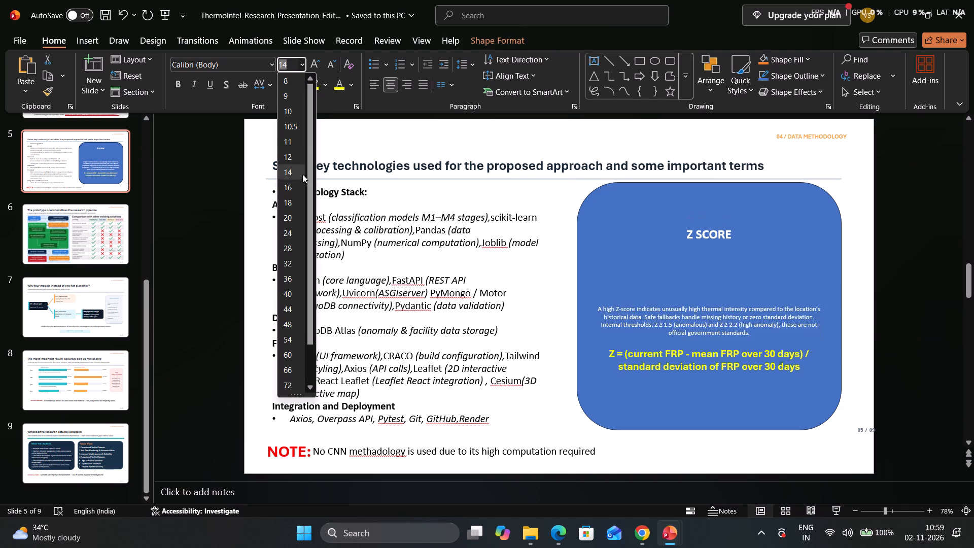
pyautogui.click(297, 217)
# Remove three of the blank lines under the "Z SCORE" heading, leaving one before the paragraph.
pyautogui.click(673, 231)
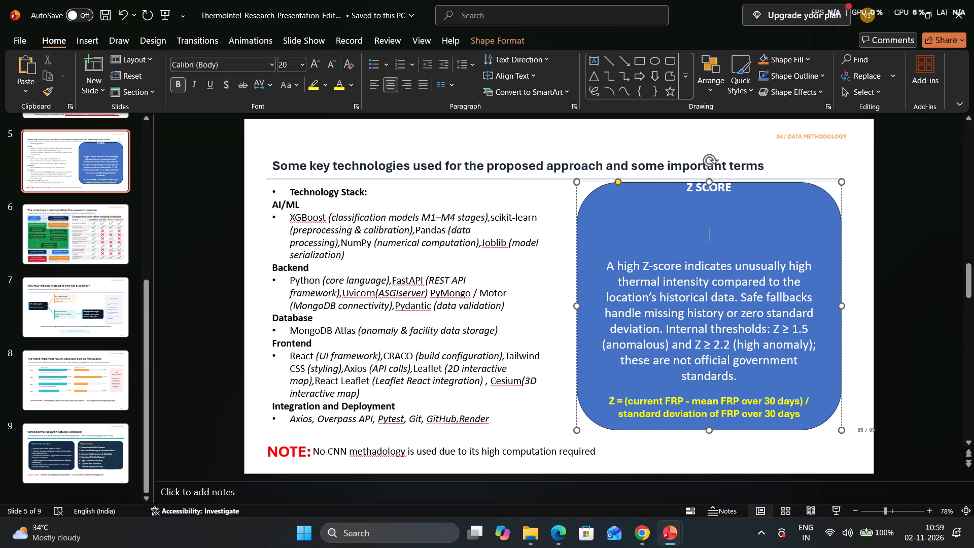
pyautogui.press('BackSpace')
pyautogui.press('BackSpace')
pyautogui.press('BackSpace')
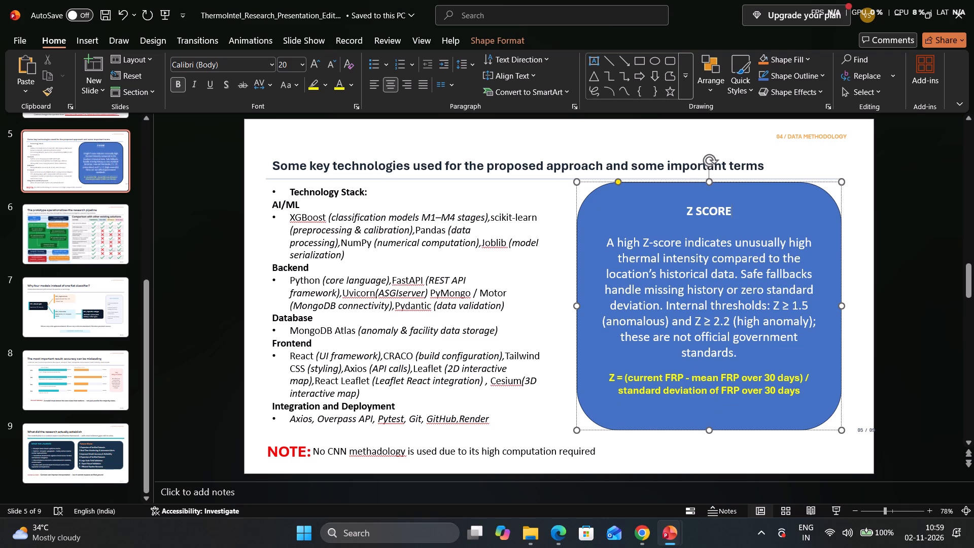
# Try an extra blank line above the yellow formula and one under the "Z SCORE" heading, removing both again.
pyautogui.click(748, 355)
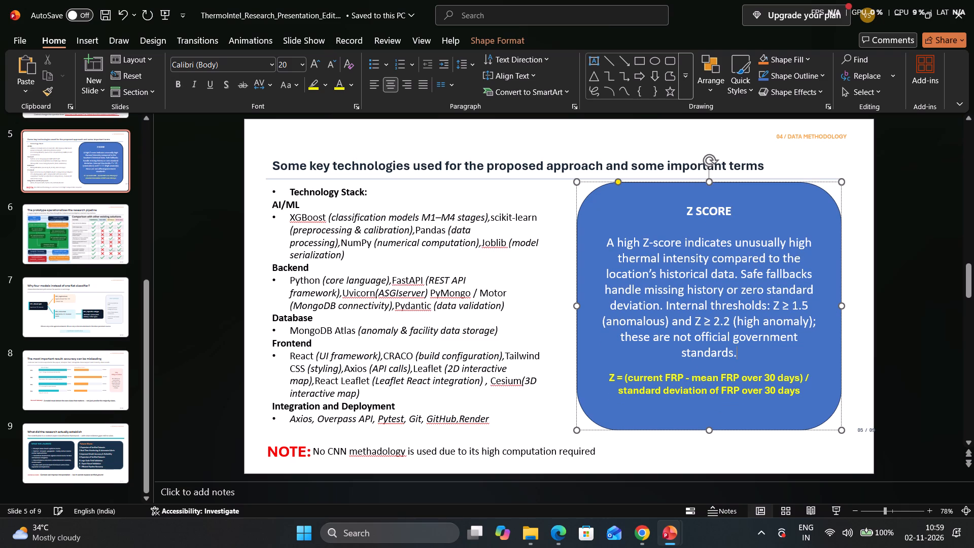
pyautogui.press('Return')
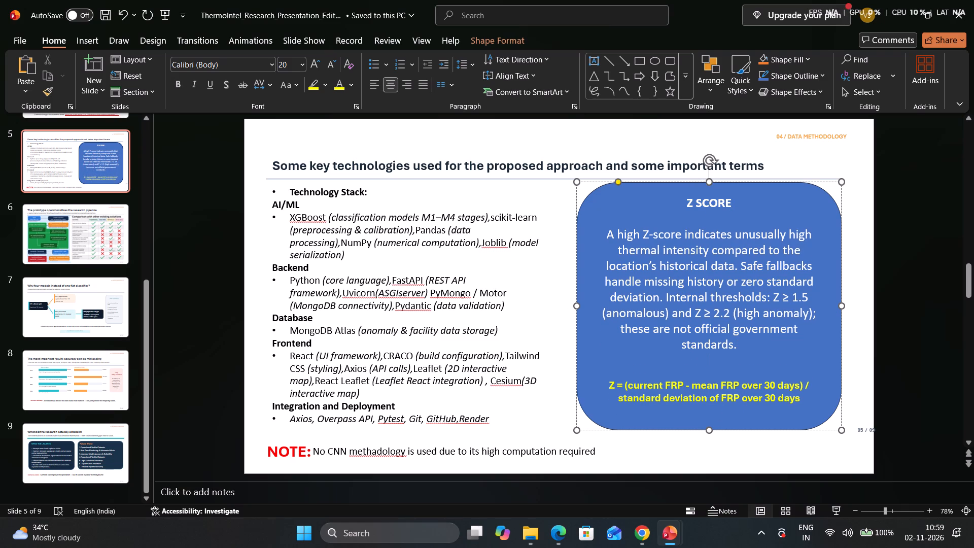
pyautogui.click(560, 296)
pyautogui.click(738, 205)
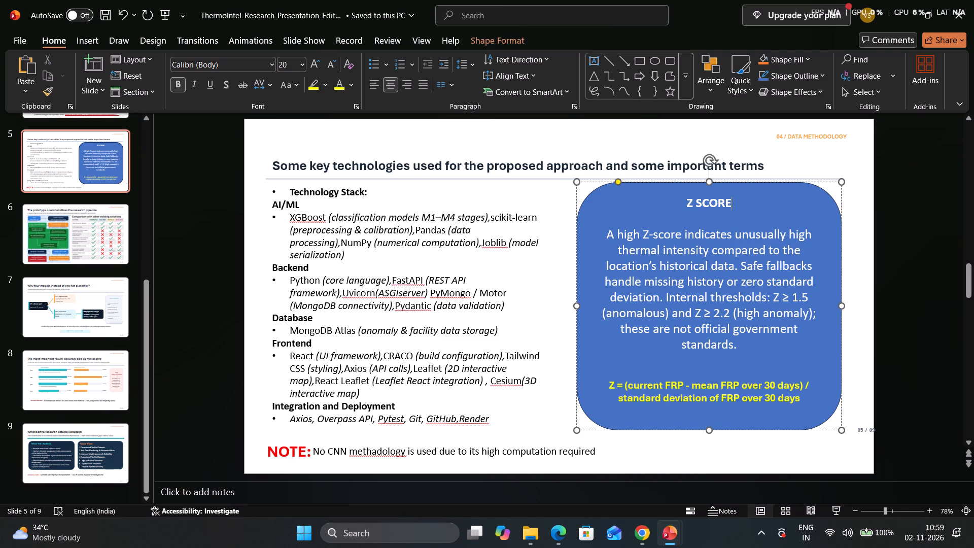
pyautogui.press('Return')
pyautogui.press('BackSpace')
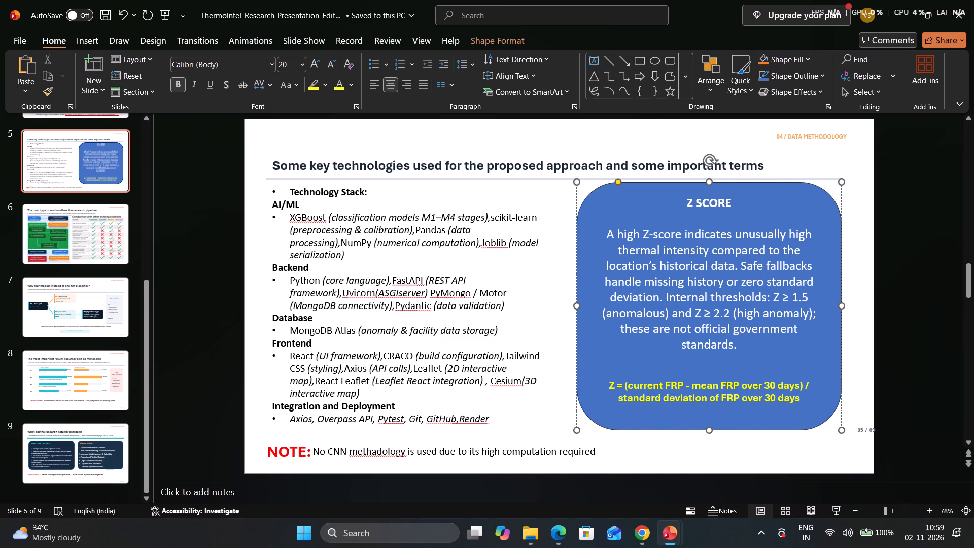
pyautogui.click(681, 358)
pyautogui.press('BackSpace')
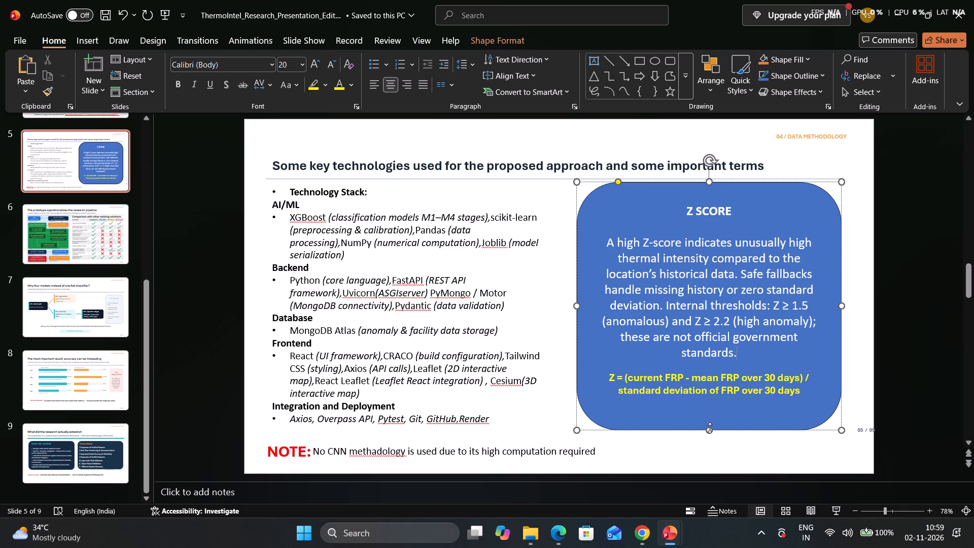
# Shorten the Z SCORE box slightly by pulling in its bottom and top edges, clear of the line under the title.
pyautogui.moveTo(710, 428); pyautogui.dragTo(710, 420)
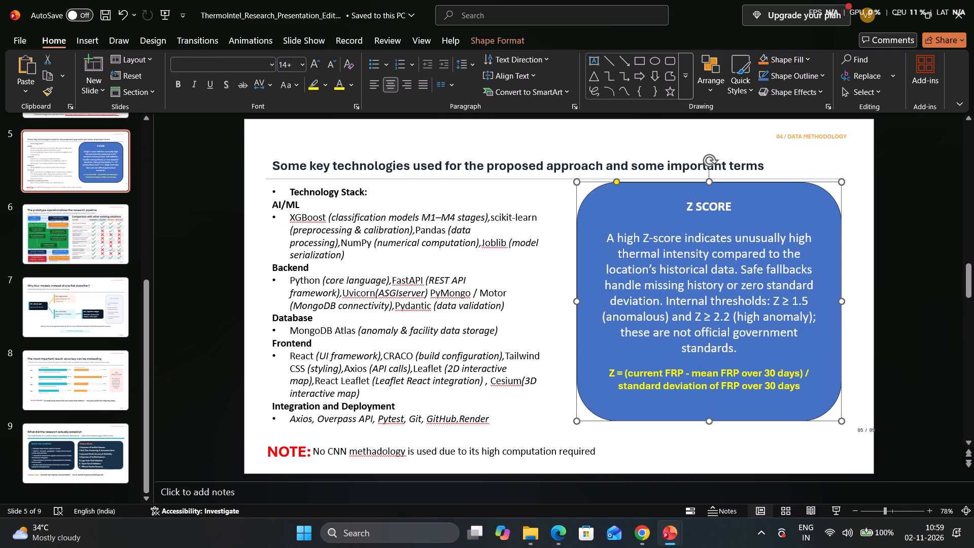
pyautogui.moveTo(709, 182); pyautogui.dragTo(709, 191)
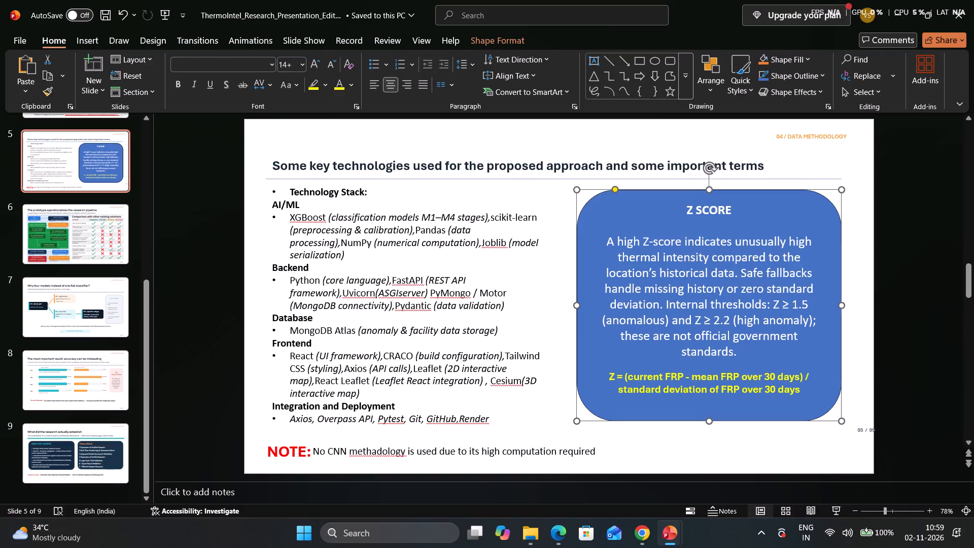
pyautogui.click(545, 307)
pyautogui.click(860, 325)
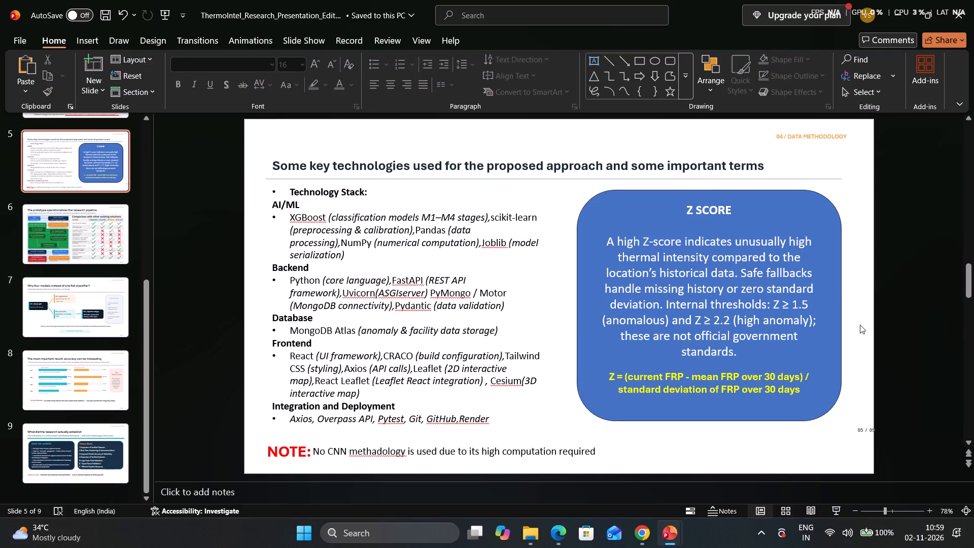
# Save the presentation to the Desktop as a PowerPoint Presentation named ThermoIntel_Research_Presentation_Editable.
pyautogui.click(26, 43)
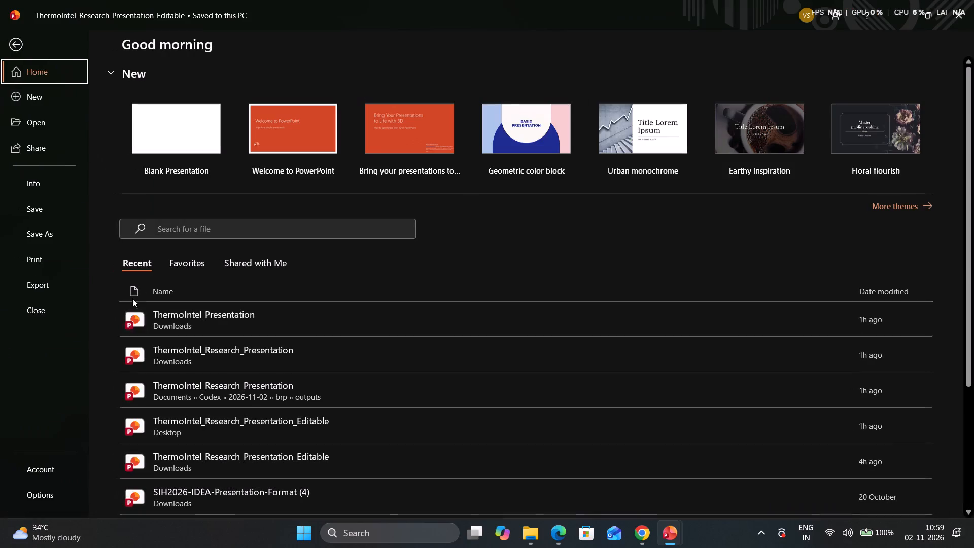
pyautogui.click(46, 237)
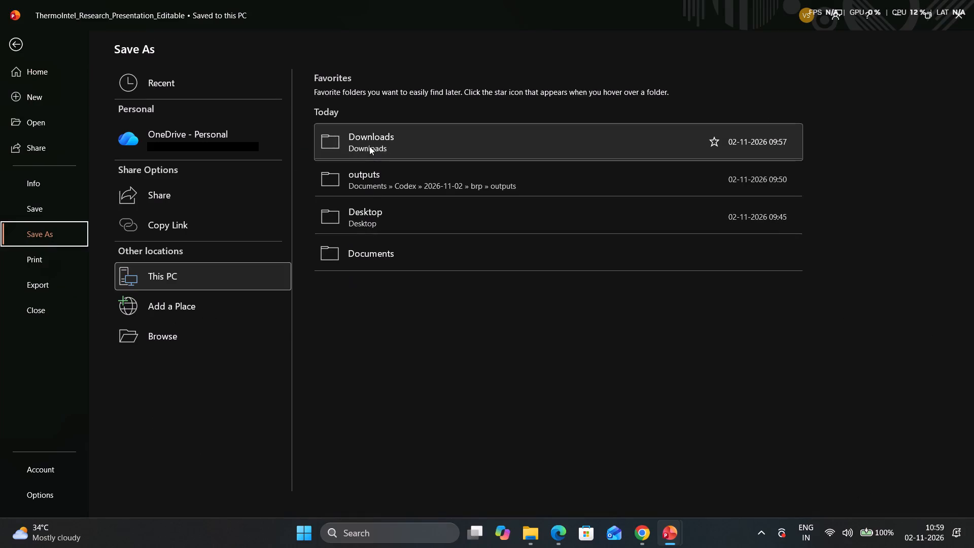
pyautogui.click(378, 208)
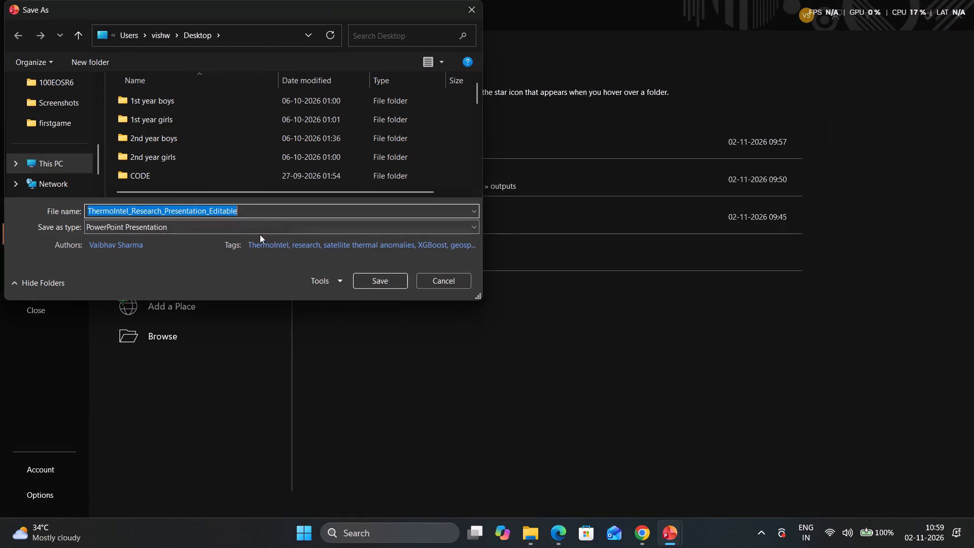
pyautogui.click(283, 213)
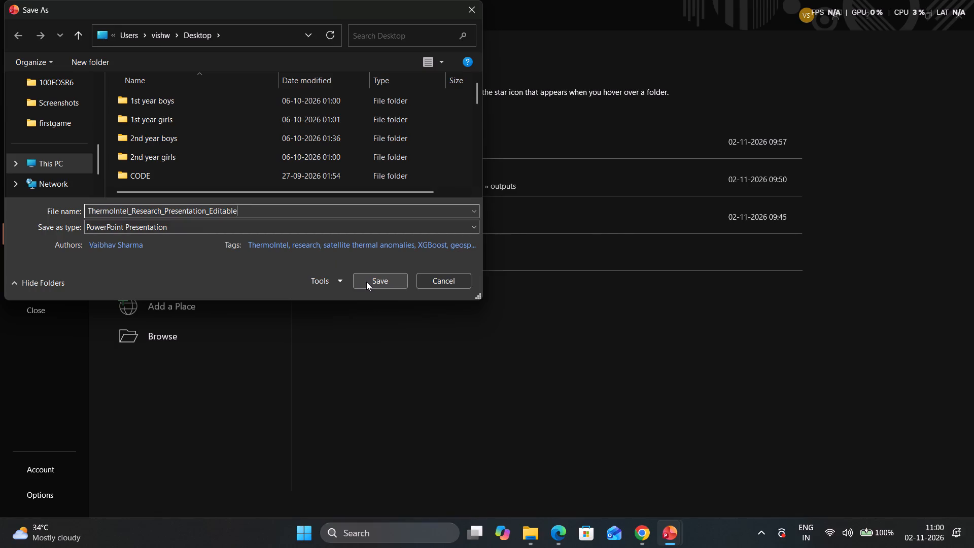
pyautogui.click(366, 282)
pyautogui.click(540, 262)
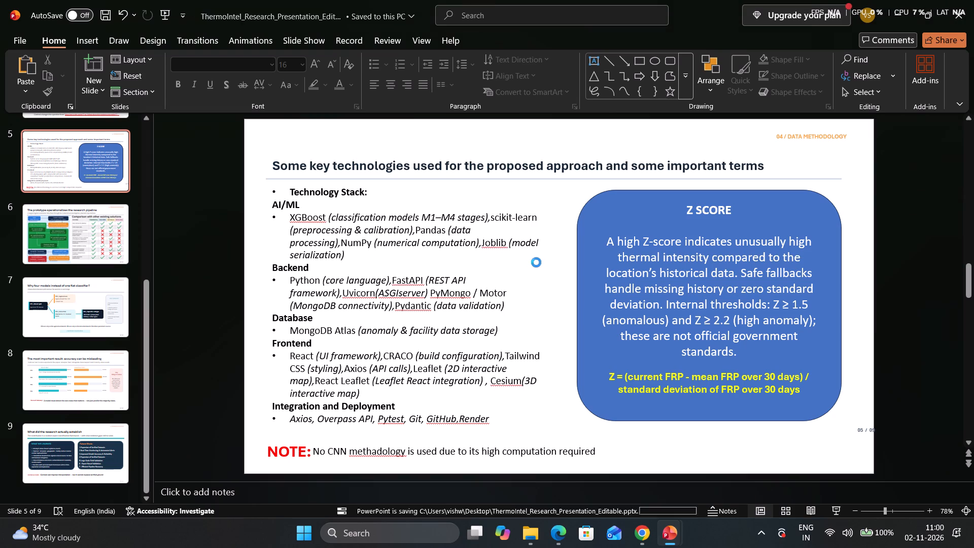
pyautogui.click(31, 50)
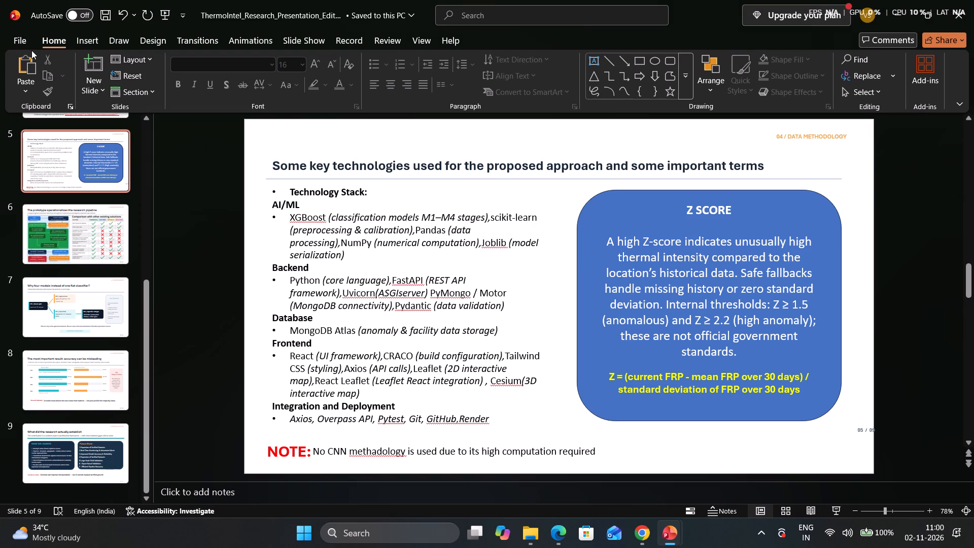
# Review slides 1 to 4 in order, checking the problem, research gap and feature list content.
pyautogui.scroll(2, 124, 313)
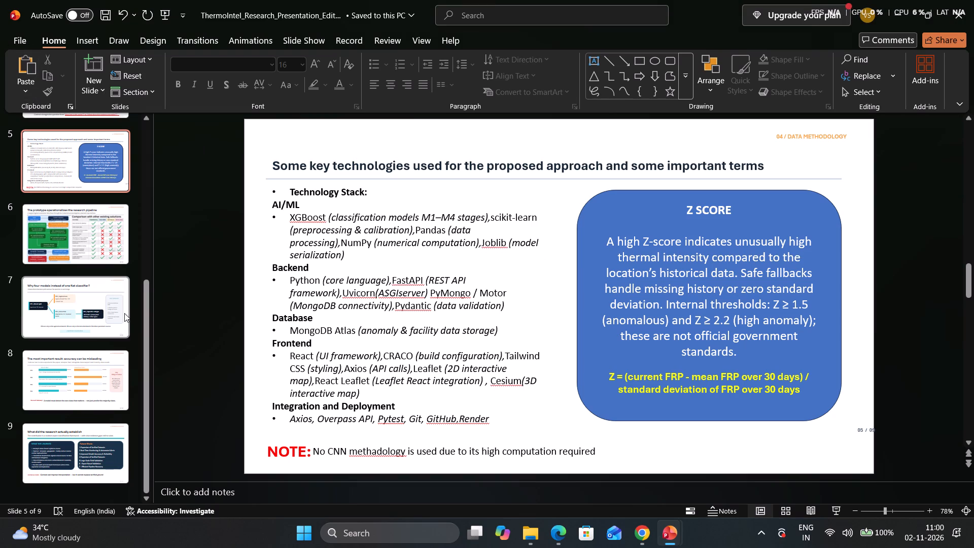
pyautogui.scroll(9, 124, 313)
pyautogui.click(75, 142)
pyautogui.click(110, 221)
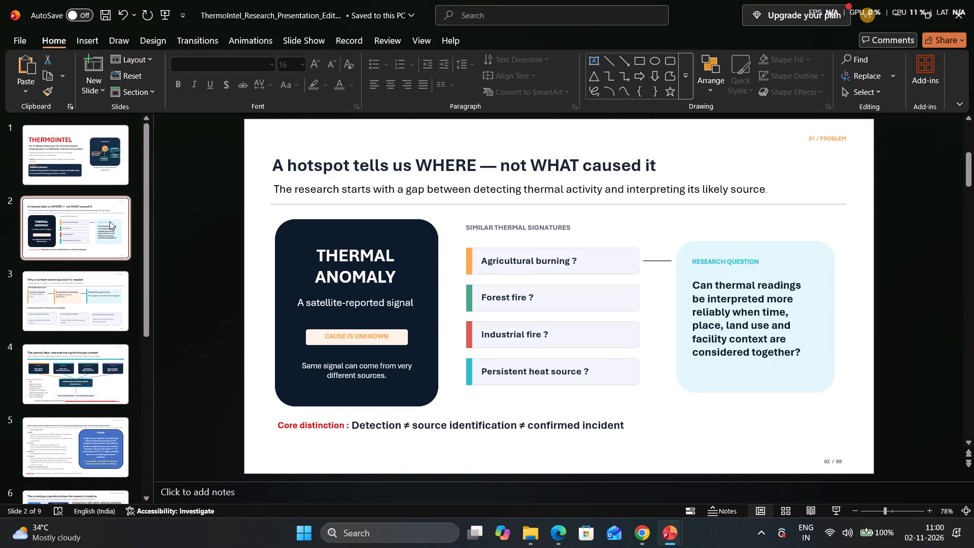
pyautogui.click(110, 281)
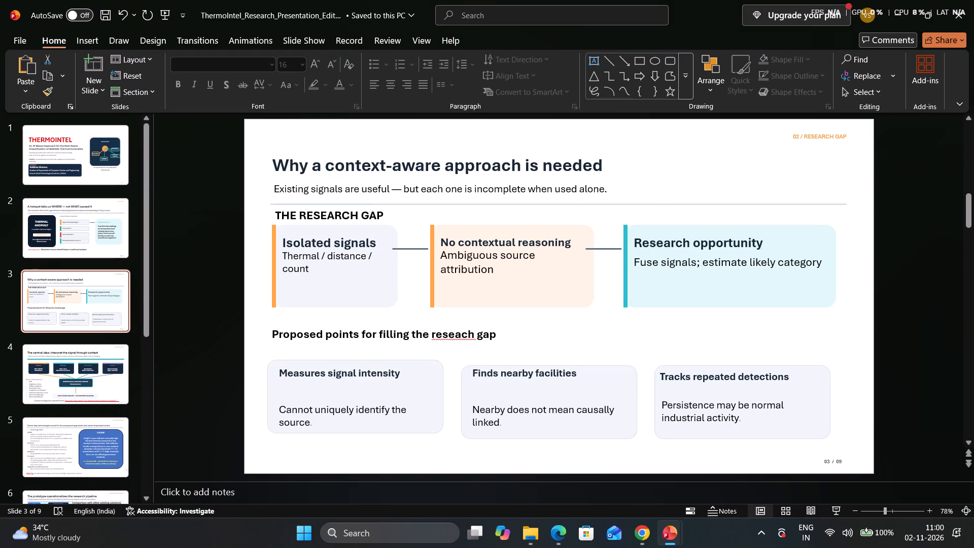
pyautogui.scroll(-1, 302, 269)
pyautogui.scroll(1, 302, 269)
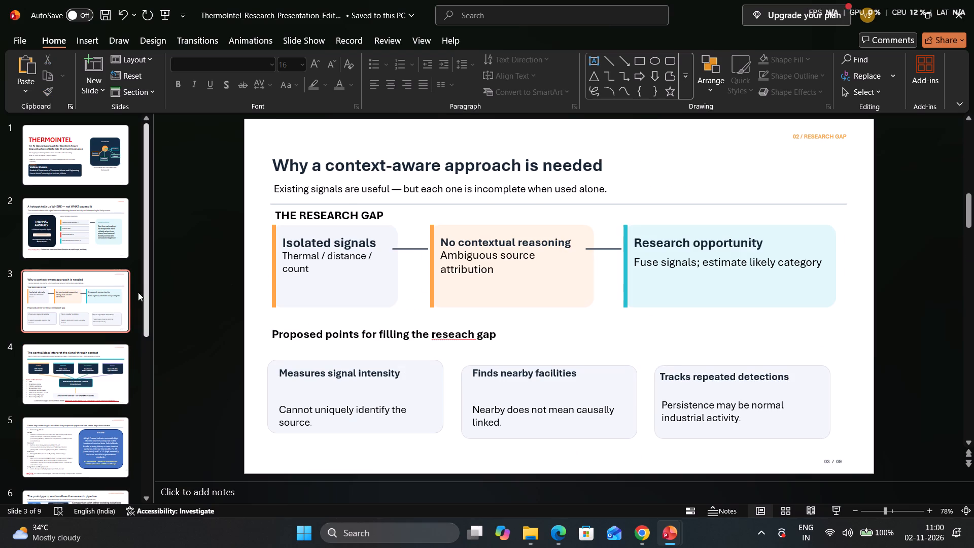
pyautogui.click(103, 299)
pyautogui.click(94, 360)
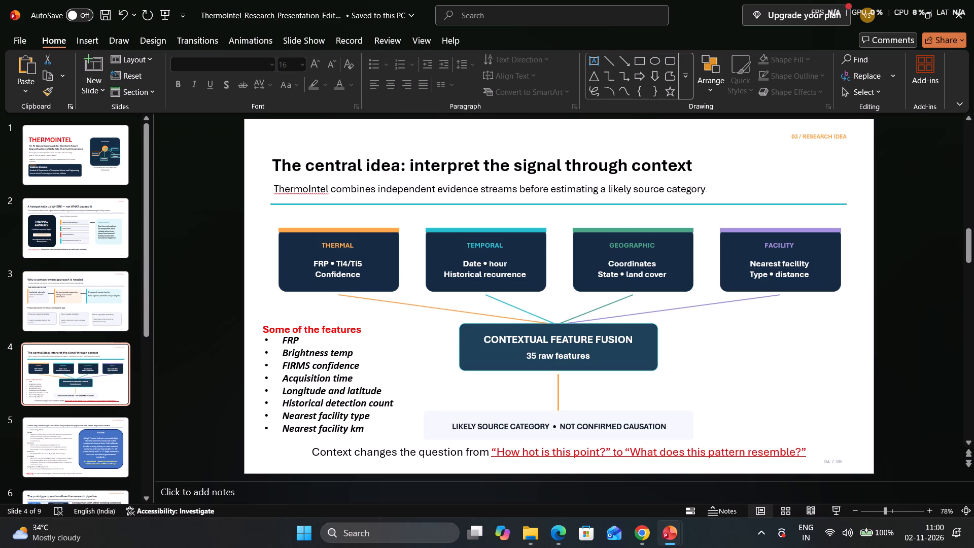
pyautogui.moveTo(284, 342); pyautogui.dragTo(333, 423)
pyautogui.click(333, 424)
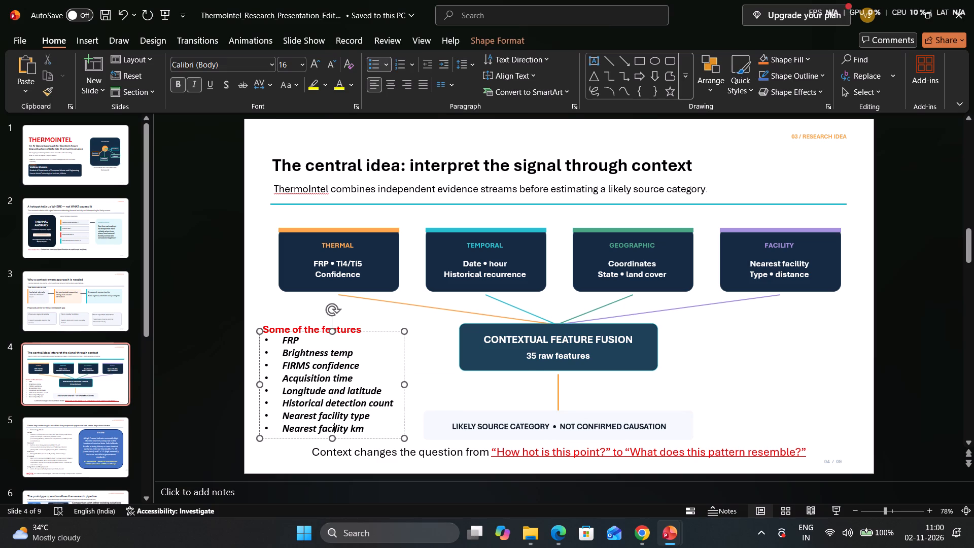
pyautogui.scroll(-1, 143, 360)
# Proofread slide 5, checking its title, the "Z SCORE" heading and the paragraph in the blue box.
pyautogui.click(83, 412)
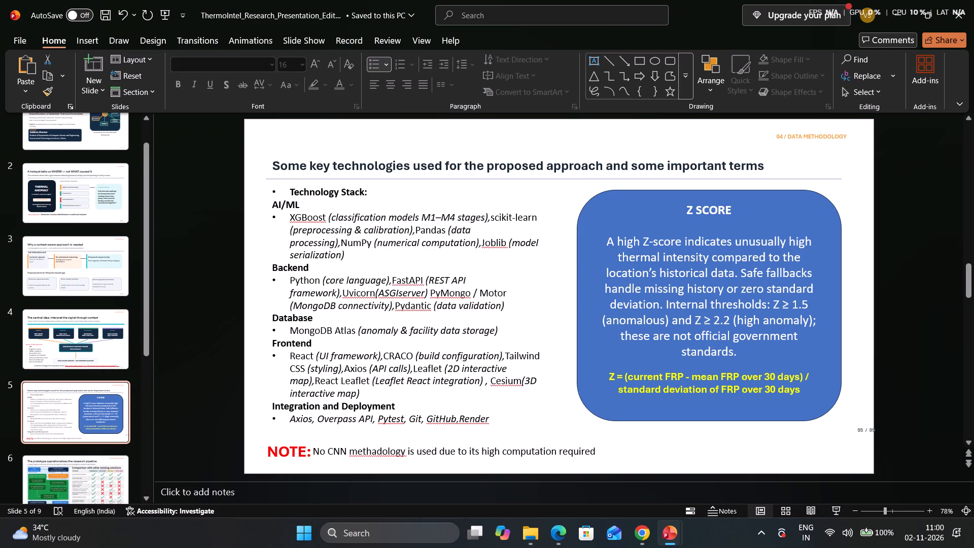
pyautogui.moveTo(289, 164); pyautogui.dragTo(458, 164)
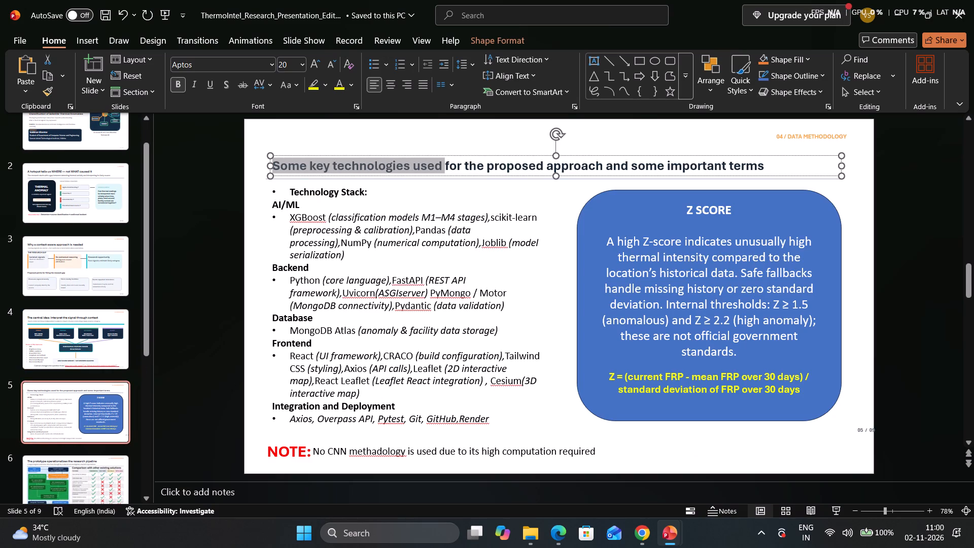
pyautogui.moveTo(458, 164); pyautogui.dragTo(702, 164)
pyautogui.click(705, 164)
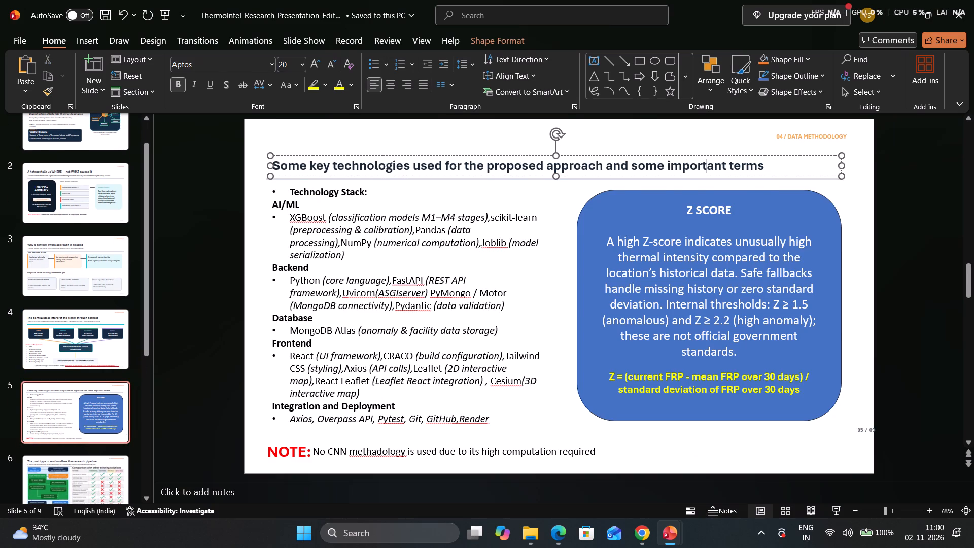
pyautogui.scroll(-1, 352, 209)
pyautogui.scroll(2, 352, 209)
pyautogui.scroll(-1, 348, 210)
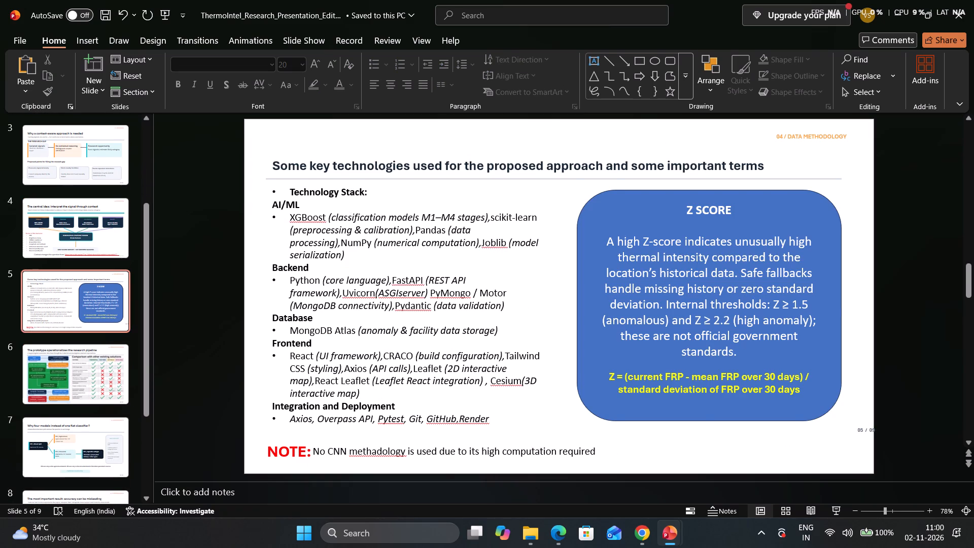
pyautogui.moveTo(689, 210); pyautogui.dragTo(721, 210)
pyautogui.click(722, 210)
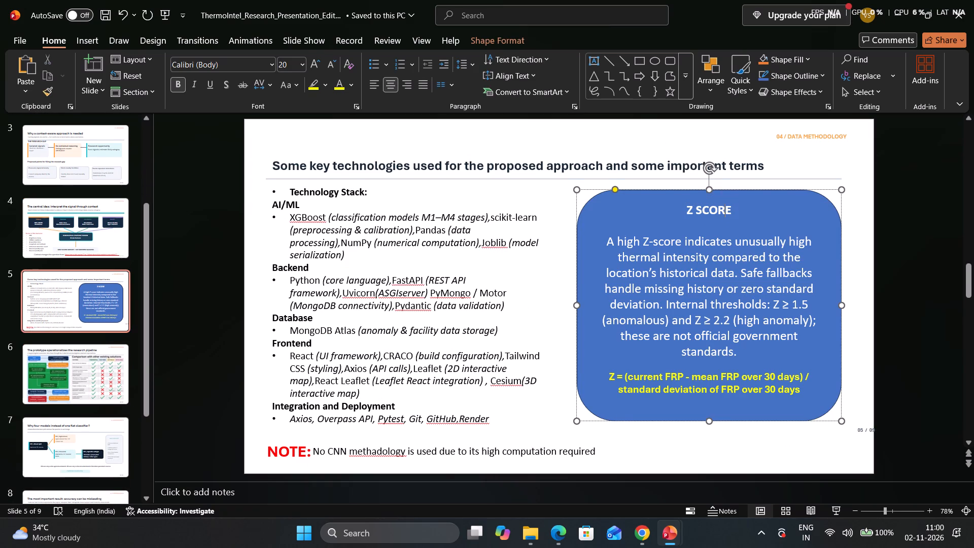
pyautogui.moveTo(607, 241); pyautogui.dragTo(758, 347)
pyautogui.click(752, 348)
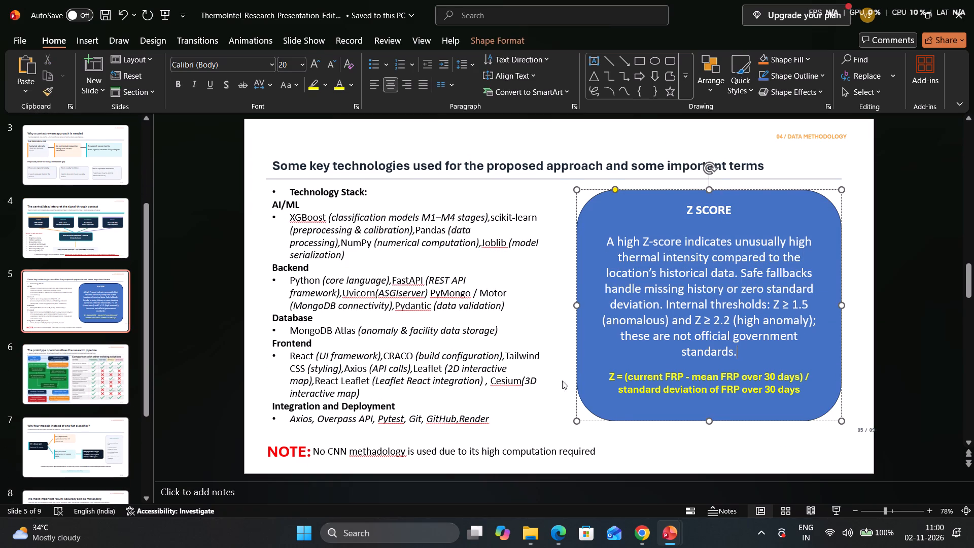
pyautogui.click(560, 380)
pyautogui.click(565, 389)
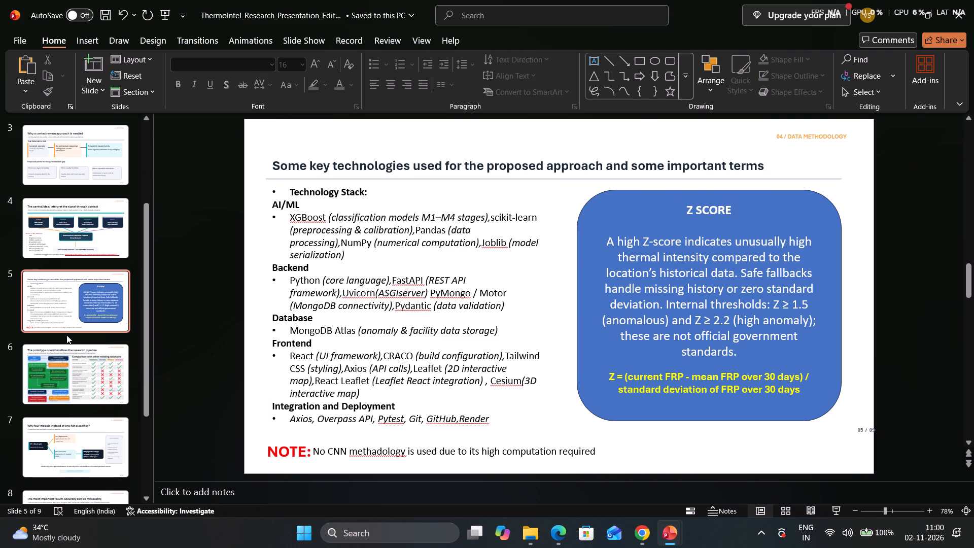
# Review slides 6 to 9 in order, ending with the "WHAT WE LEARNED" bullets on the conclusion slide.
pyautogui.click(79, 347)
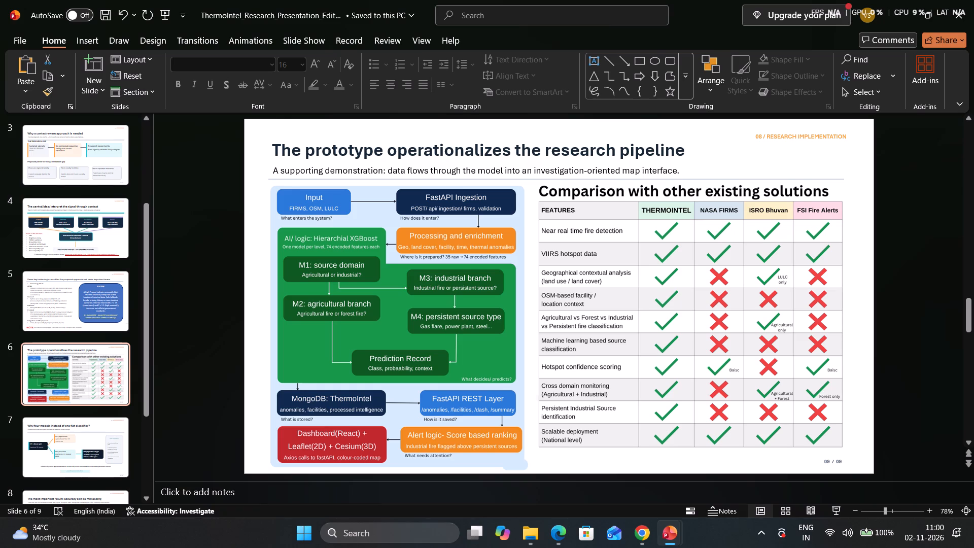
pyautogui.click(55, 439)
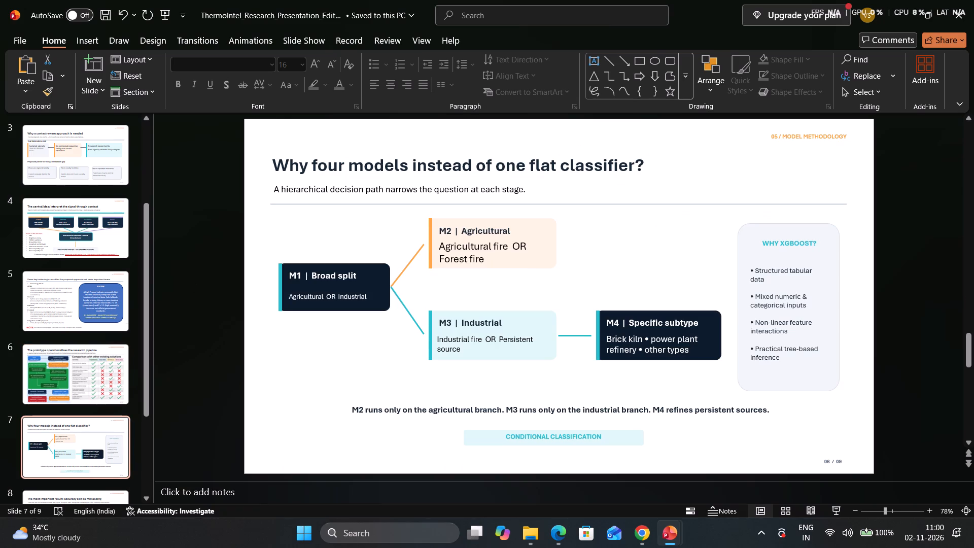
pyautogui.scroll(-1, 146, 335)
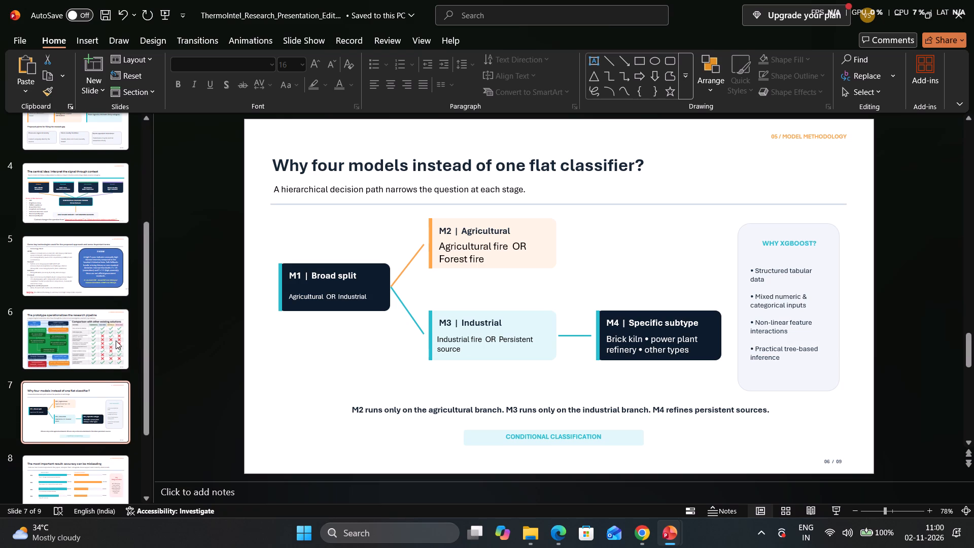
pyautogui.scroll(-2, 112, 341)
pyautogui.click(90, 403)
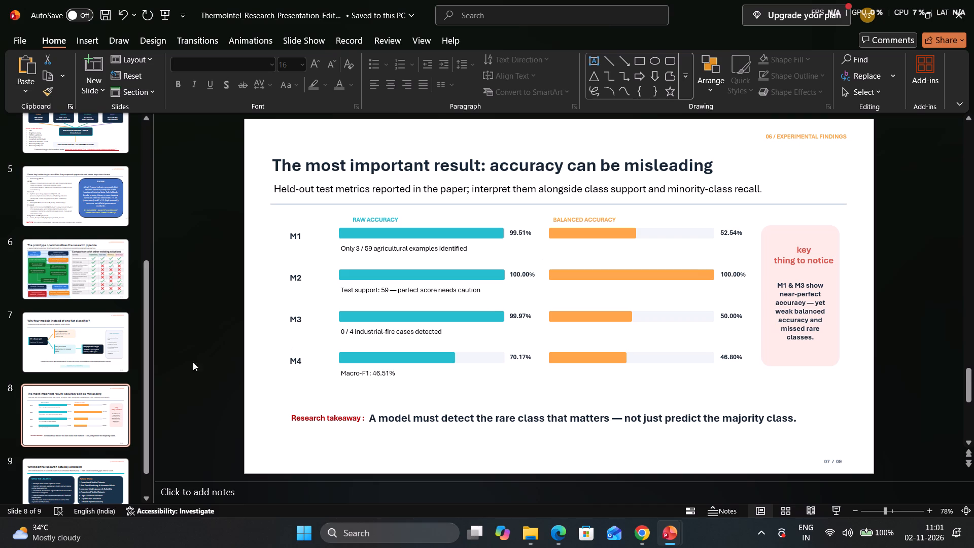
pyautogui.scroll(-3, 75, 384)
pyautogui.click(74, 433)
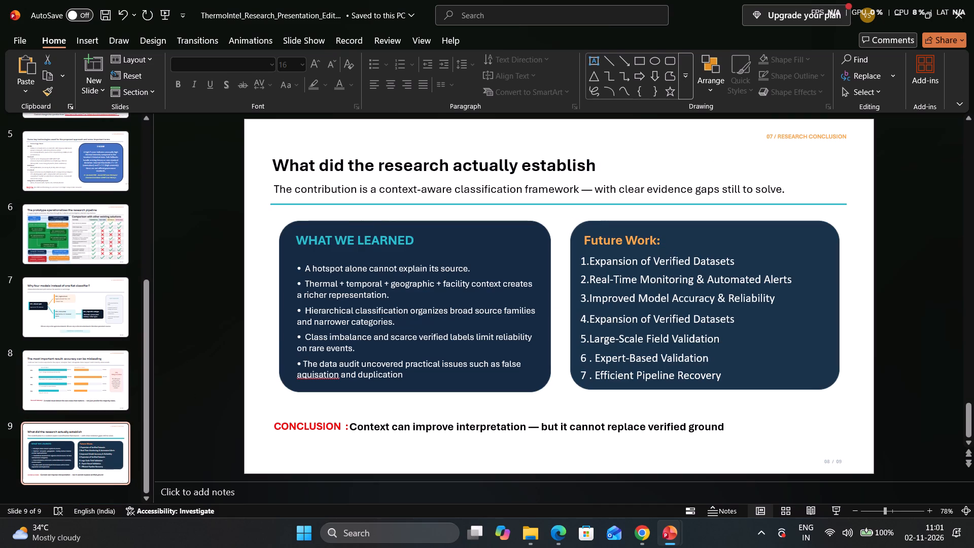
pyautogui.moveTo(307, 269); pyautogui.dragTo(432, 365)
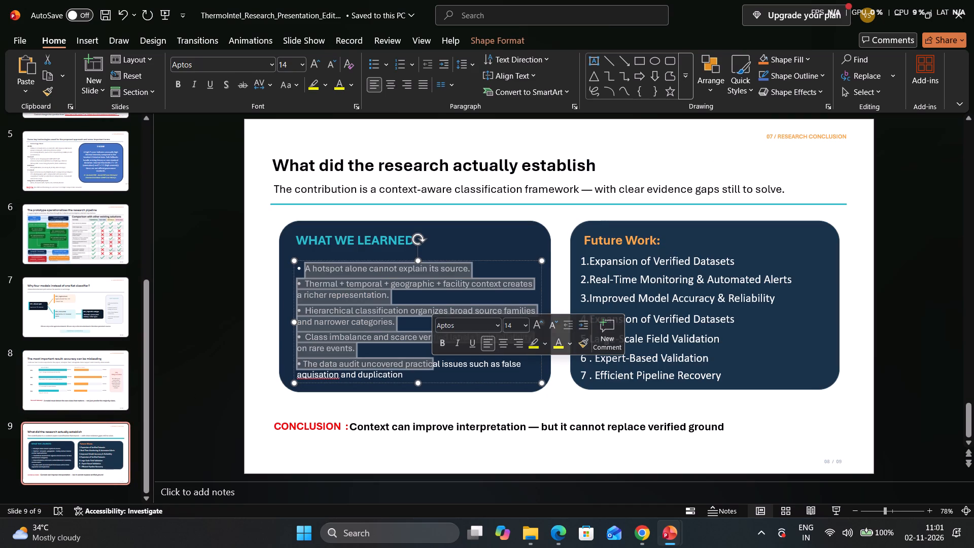
pyautogui.click(418, 373)
pyautogui.click(559, 239)
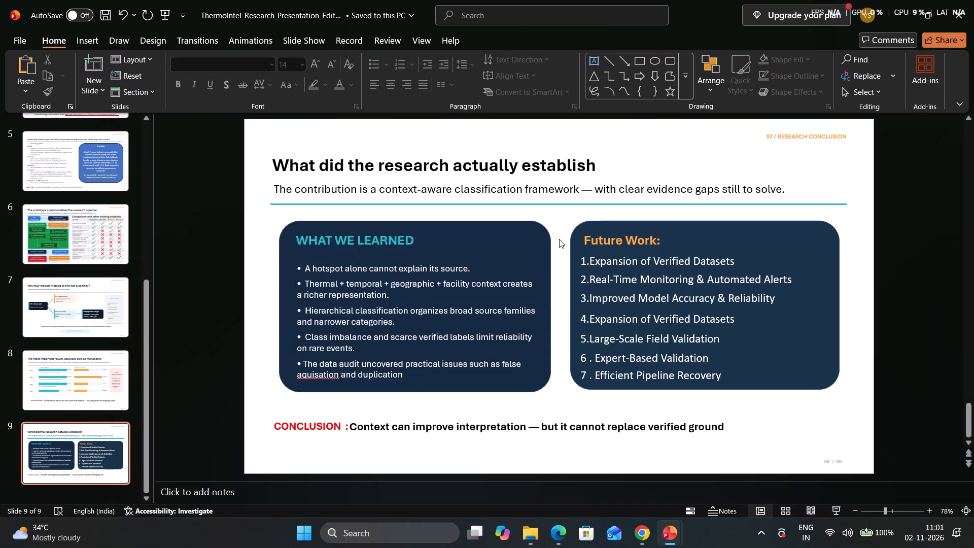
# On slide 1, enlarge the dark hotspot diagram box slightly outward from its bottom-right corner so it encloses the "PERSISTANT SOURCES" label.
pyautogui.scroll(15, 18, 247)
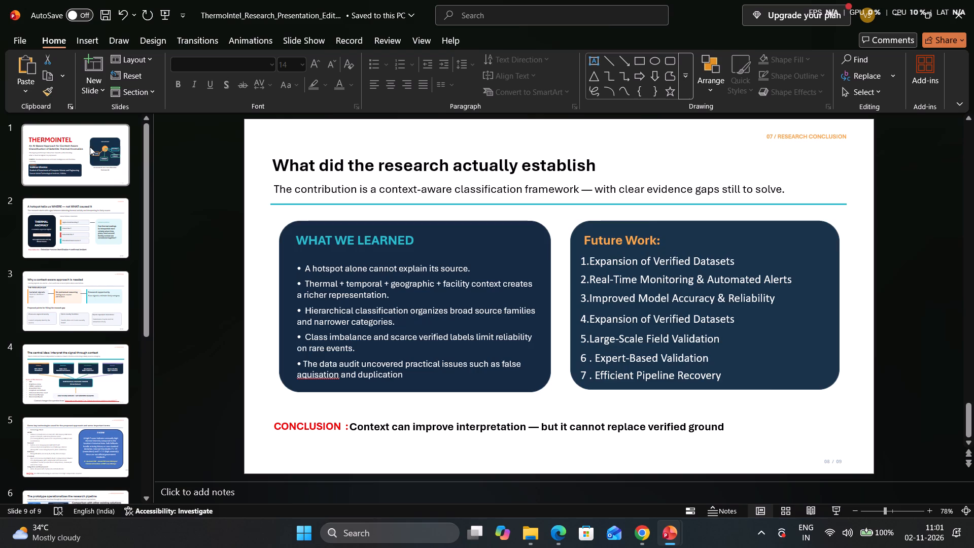
pyautogui.click(92, 142)
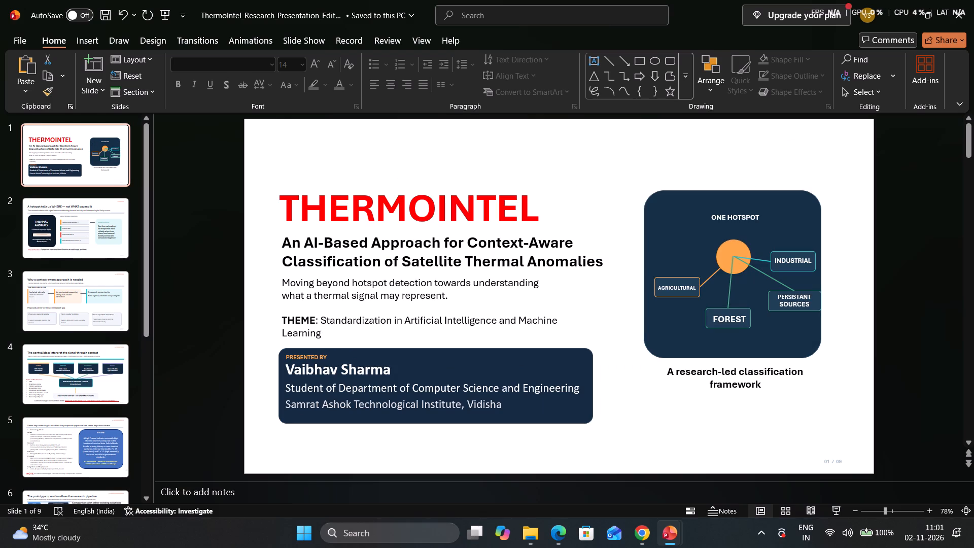
pyautogui.click(802, 342)
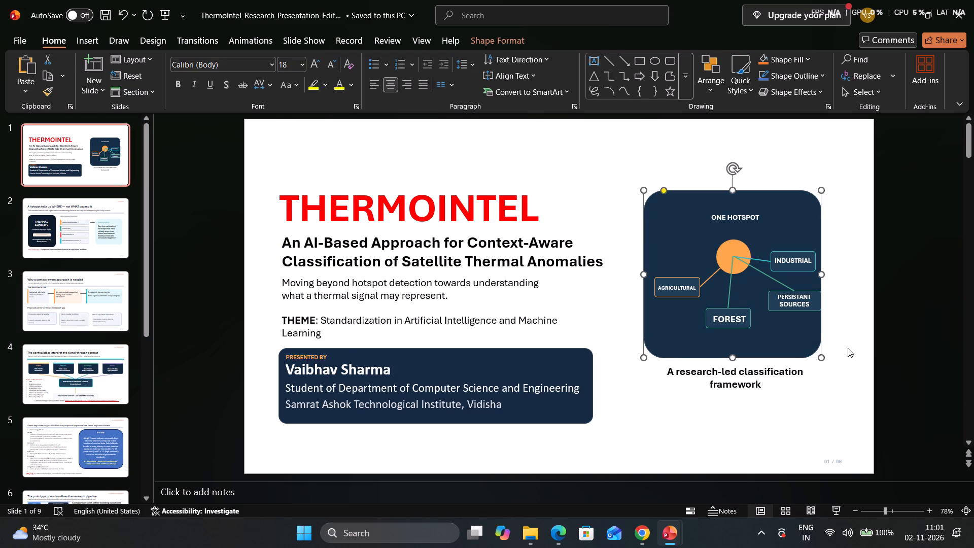
pyautogui.moveTo(824, 359); pyautogui.dragTo(831, 362)
pyautogui.click(589, 155)
# Set the "ONE HOTSPOT" heading in slide 1's diagram to font size 24.
pyautogui.click(743, 220)
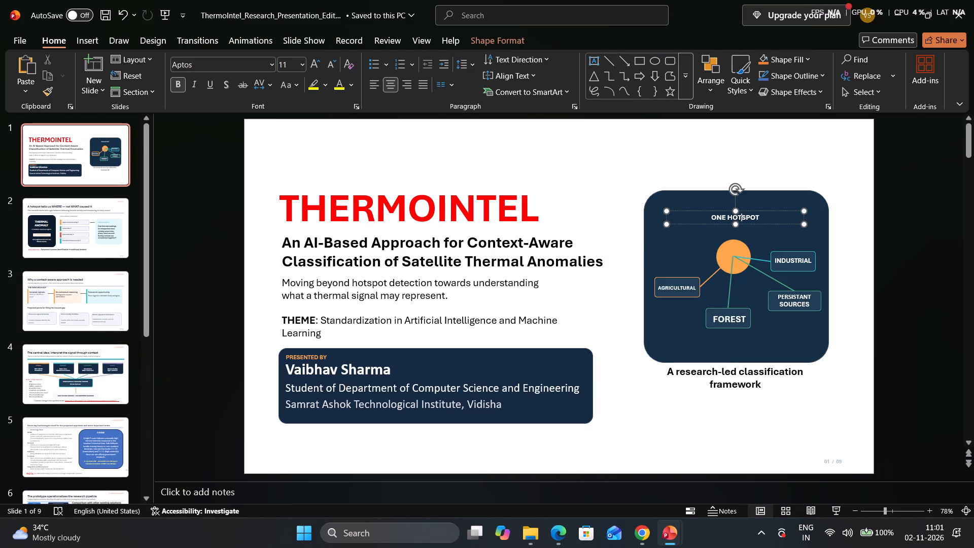
pyautogui.moveTo(713, 215); pyautogui.dragTo(767, 221)
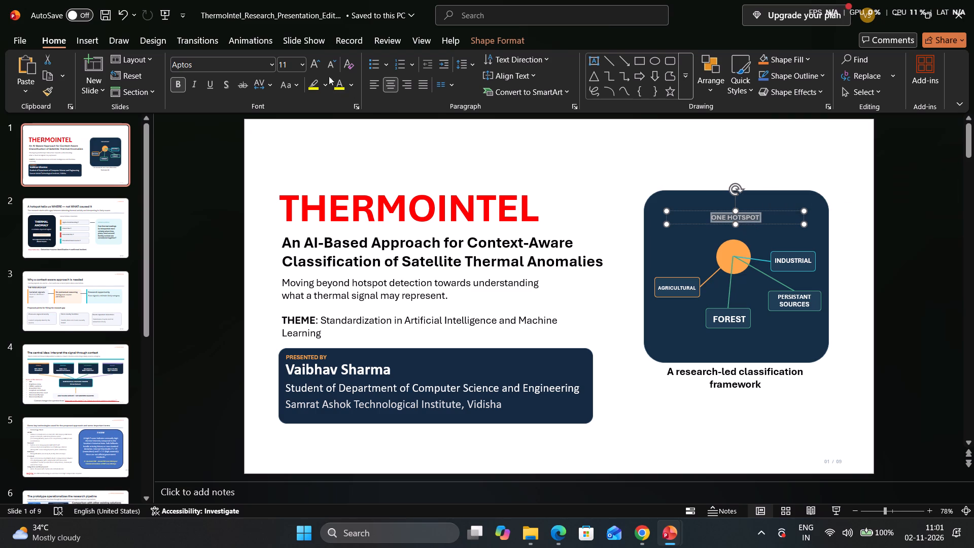
pyautogui.click(303, 62)
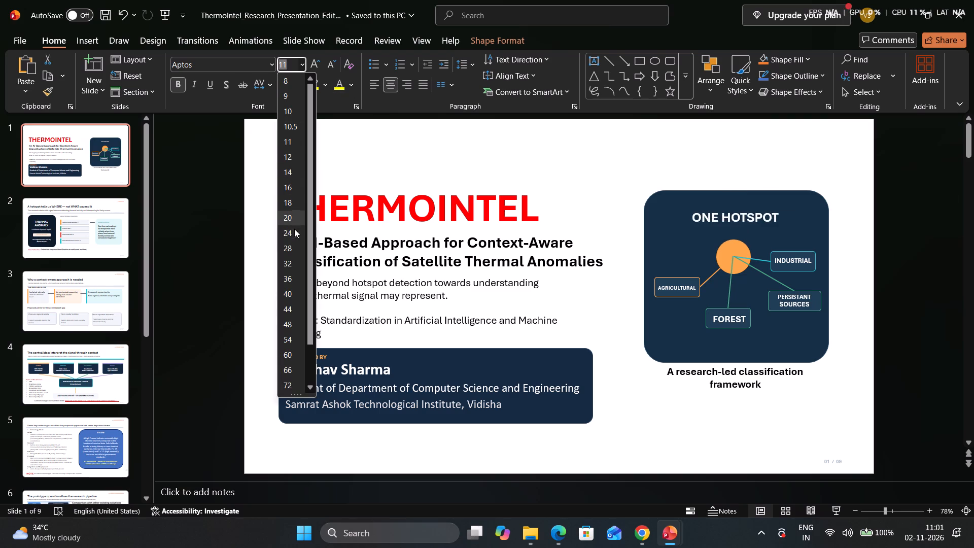
pyautogui.click(296, 228)
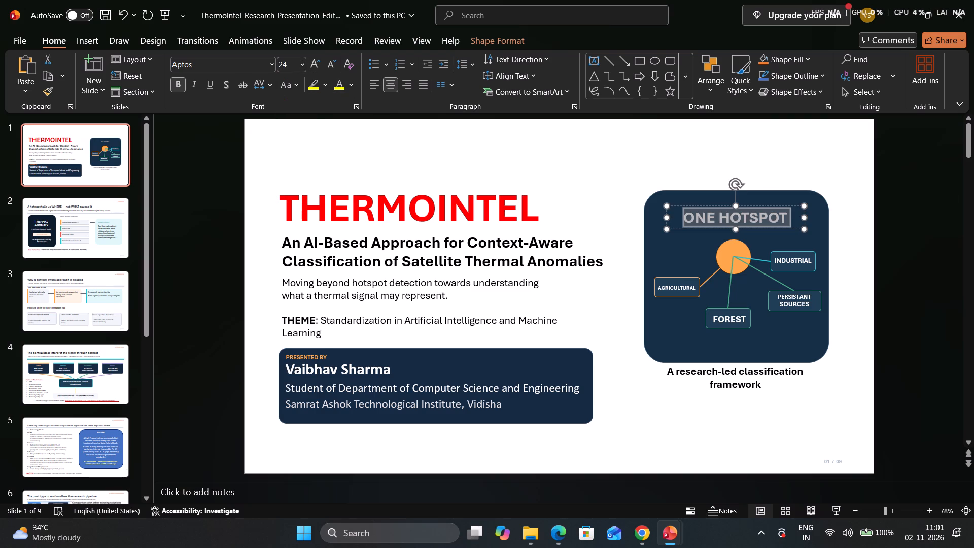
pyautogui.click(547, 155)
pyautogui.click(694, 294)
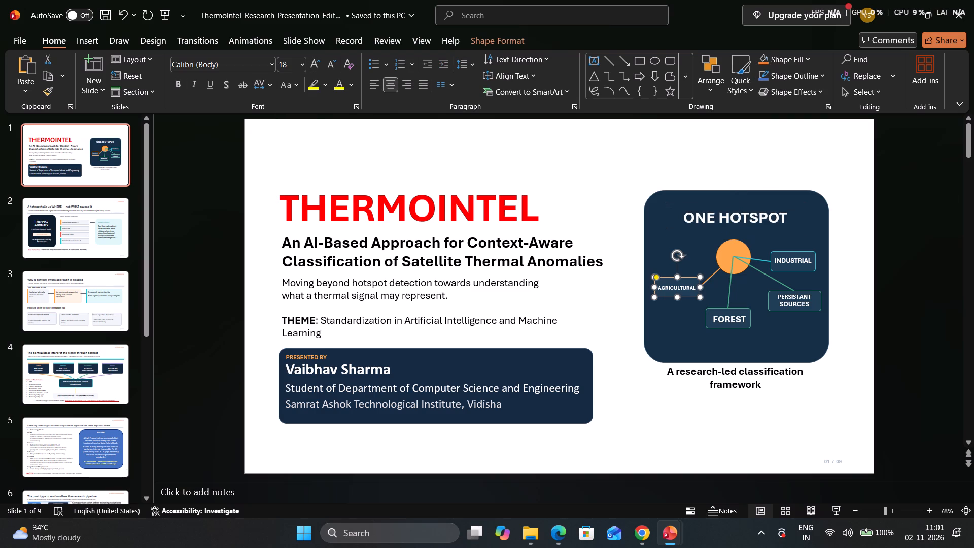
pyautogui.click(588, 237)
# Save the presentation to the Desktop again as ThermoIntel_Research_Presentation_Editable, replacing the existing PowerPoint file.
pyautogui.click(26, 38)
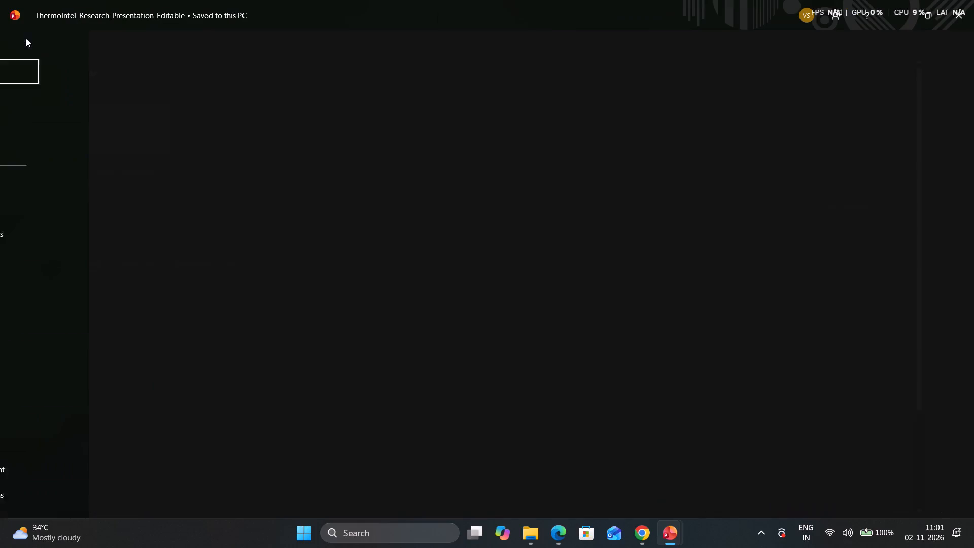
pyautogui.click(56, 237)
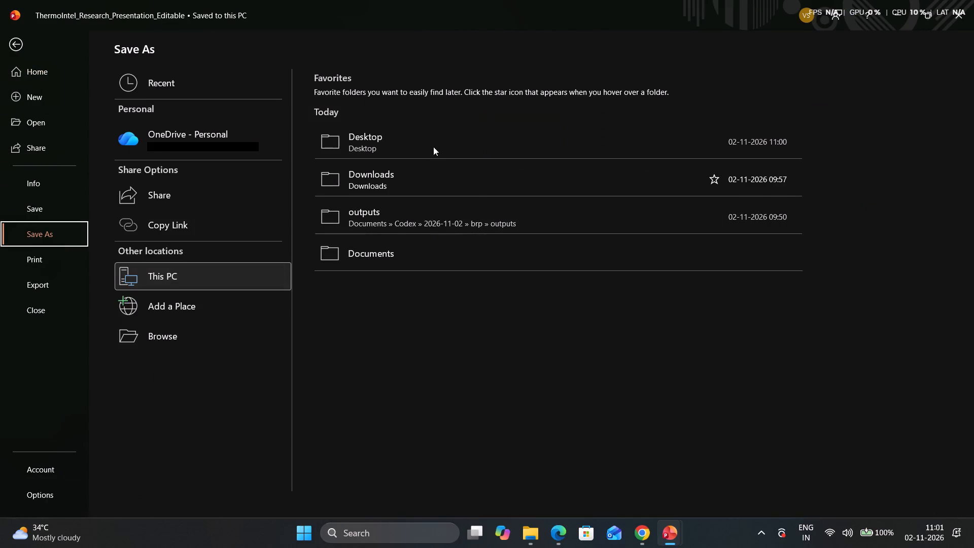
pyautogui.click(433, 145)
pyautogui.click(381, 285)
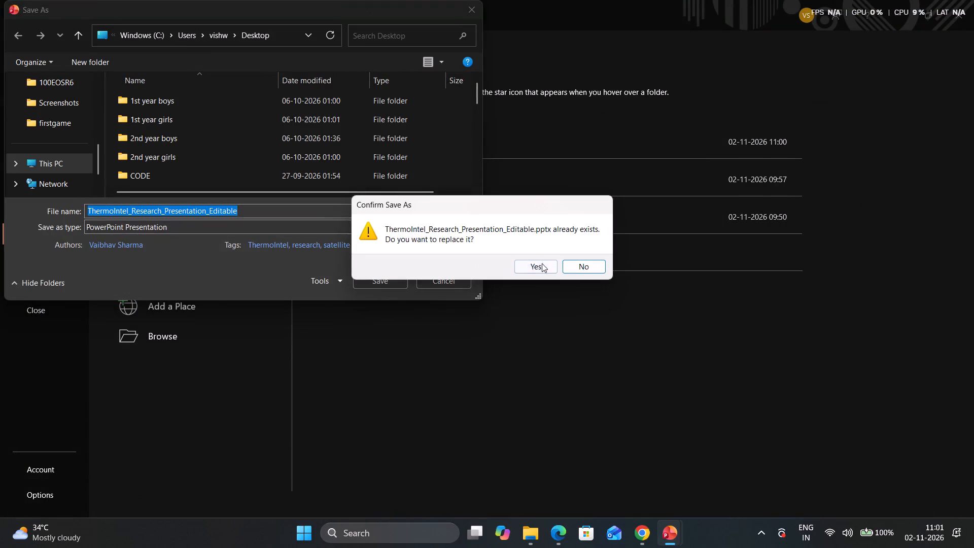
pyautogui.click(542, 263)
# Save a PDF copy of the presentation to the Desktop as ThermoIntel_Research_Presentation_Editable.
pyautogui.click(28, 41)
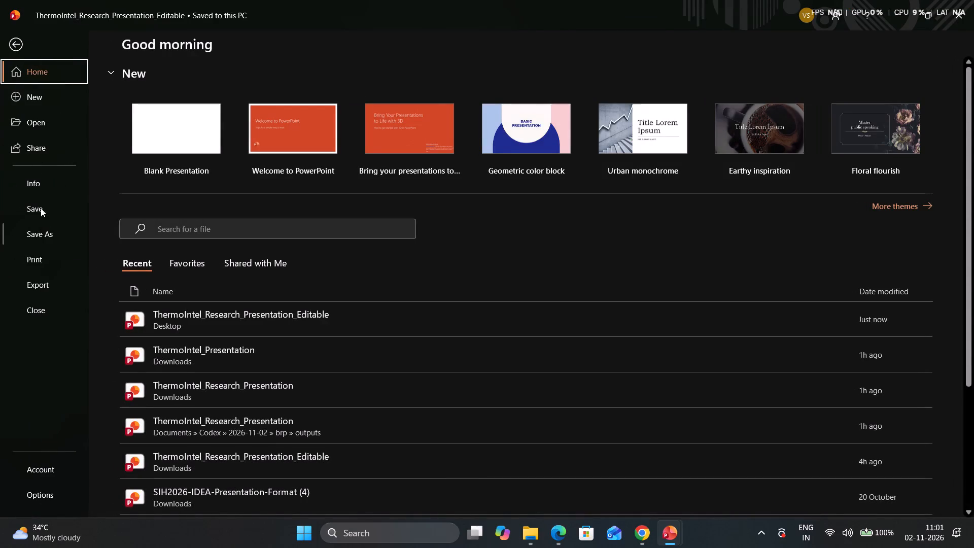
pyautogui.click(42, 239)
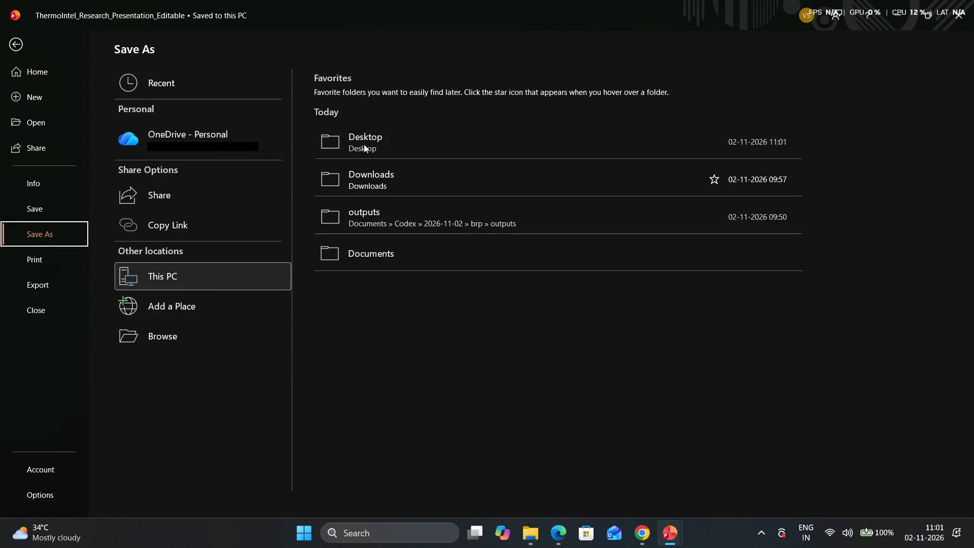
pyautogui.click(365, 152)
pyautogui.click(199, 228)
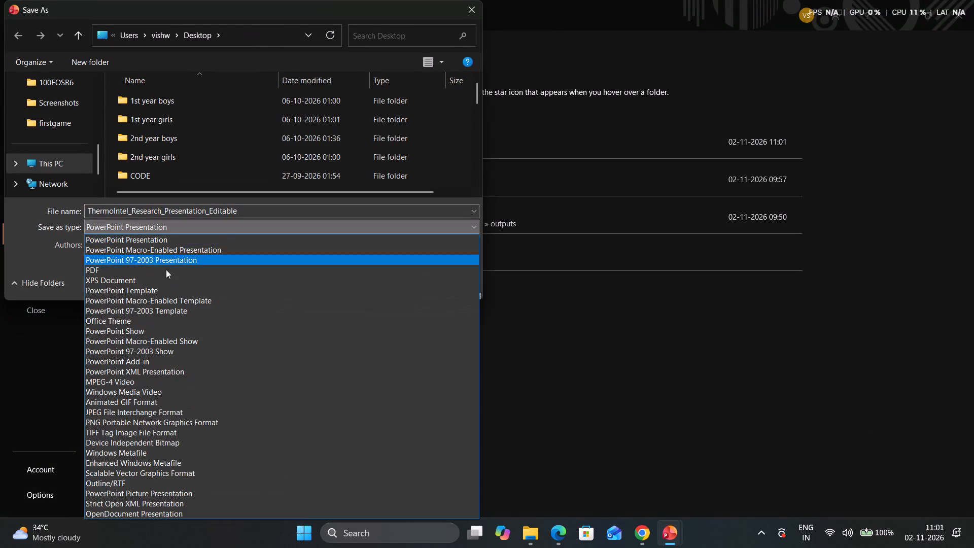
pyautogui.click(158, 273)
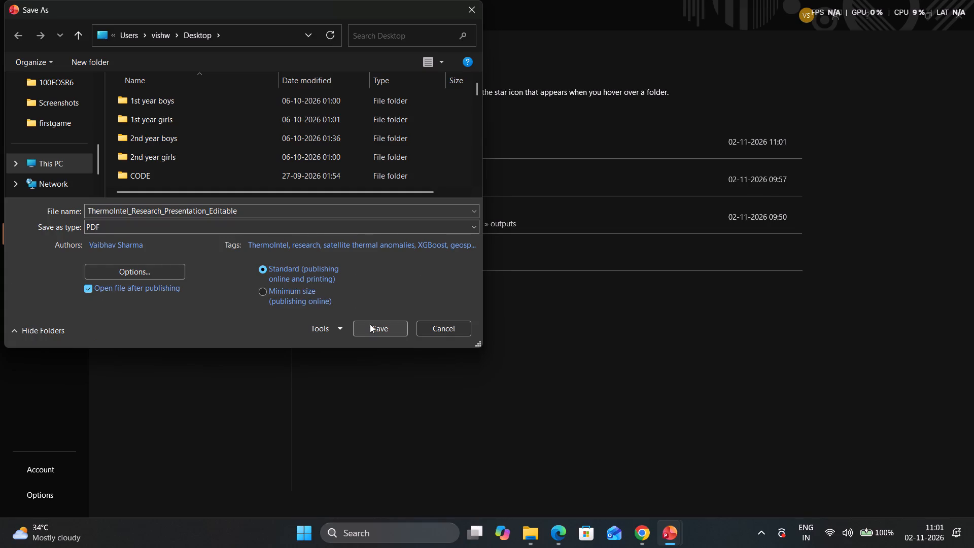
pyautogui.click(371, 325)
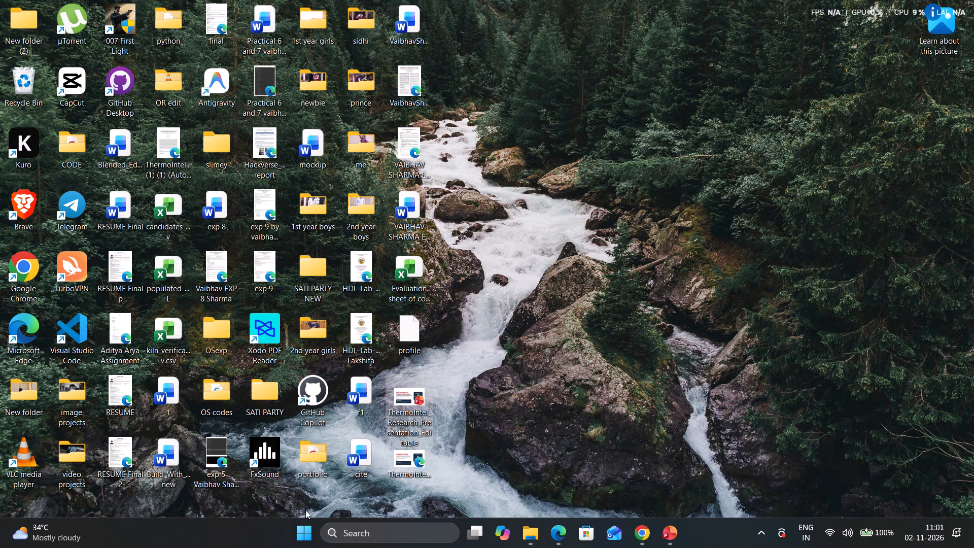
# Search Windows for "blip" and launch the Blip app.
pyautogui.click(349, 530)
pyautogui.write('blop')
pyautogui.press('BackSpace')
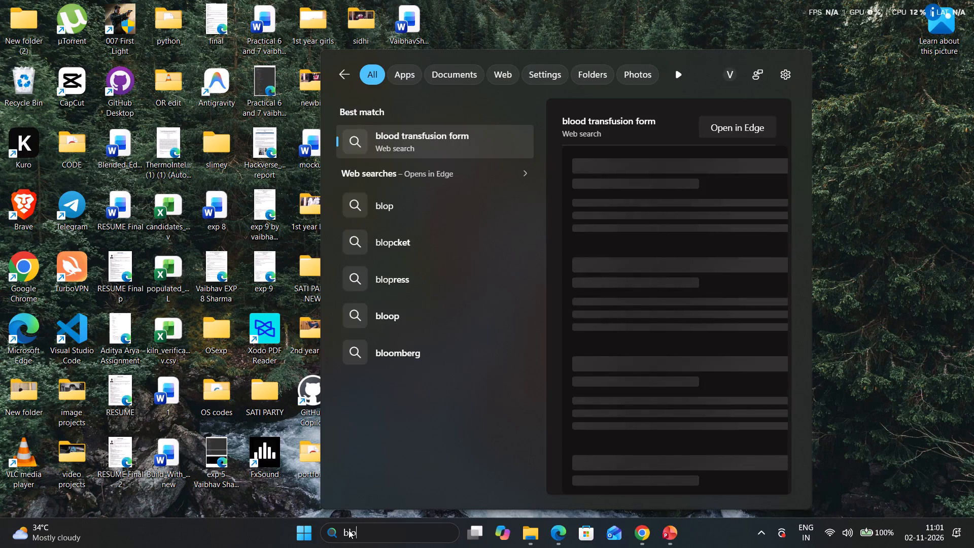
pyautogui.press('BackSpace')
pyautogui.write('ip')
pyautogui.press('Return')
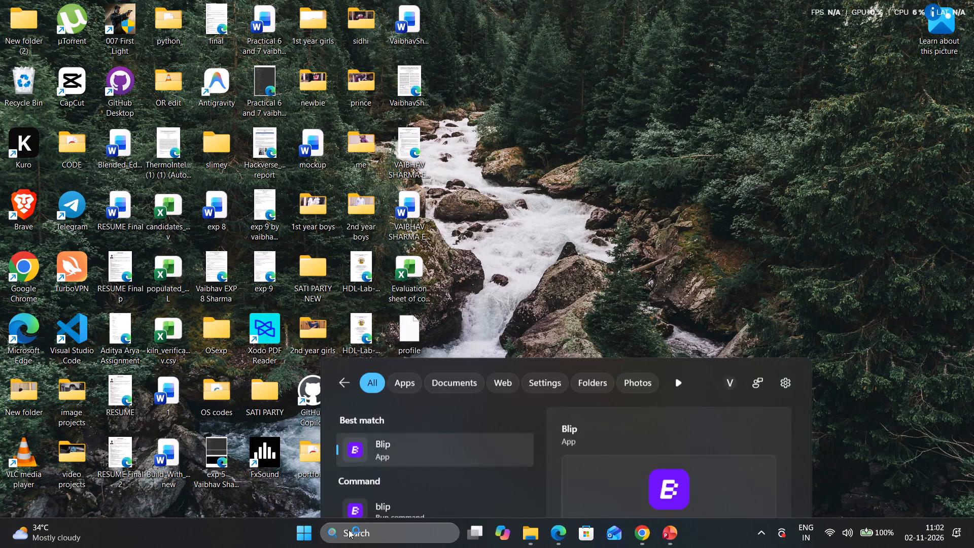
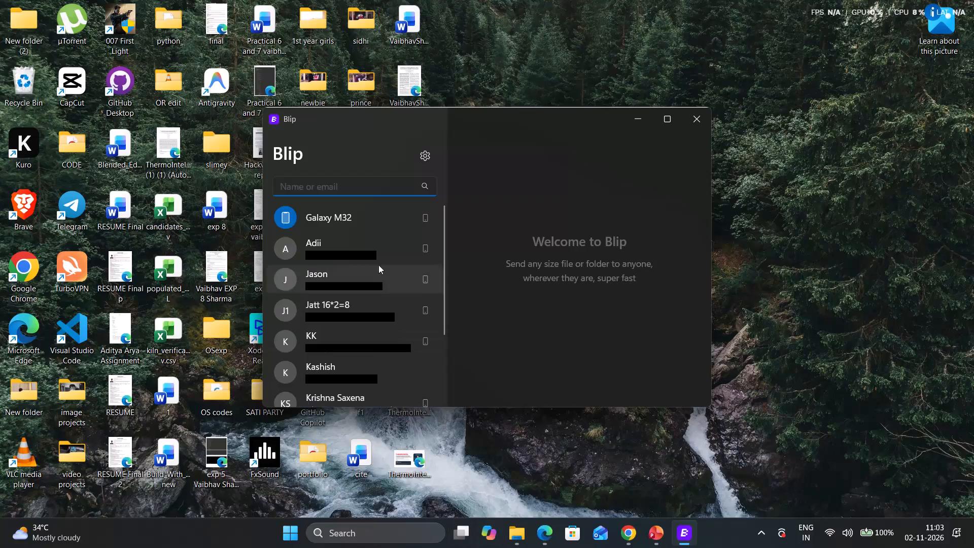
# Send the ThermoIntel_Research_Presentation_Editable PowerPoint file from Downloads to the Galaxy M32 phone.
pyautogui.click(380, 223)
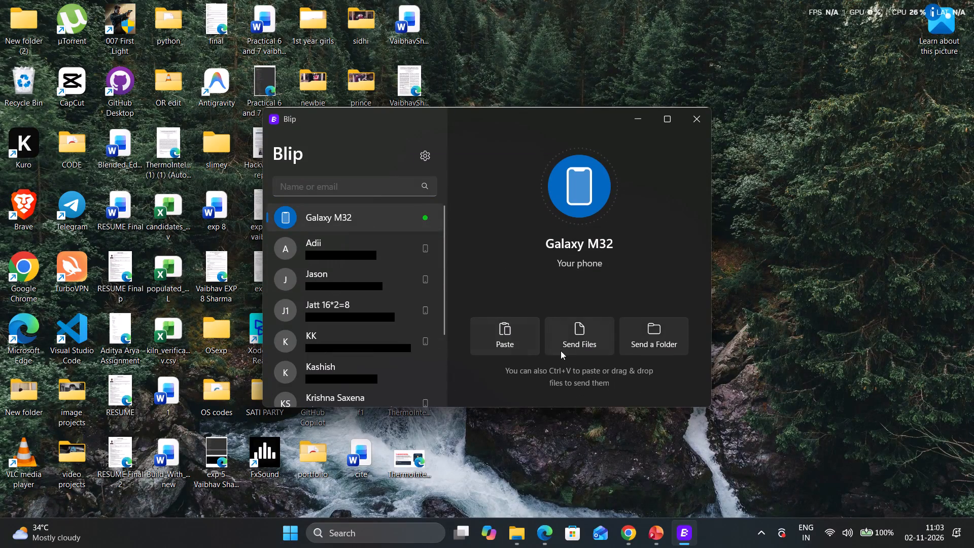
pyautogui.click(561, 351)
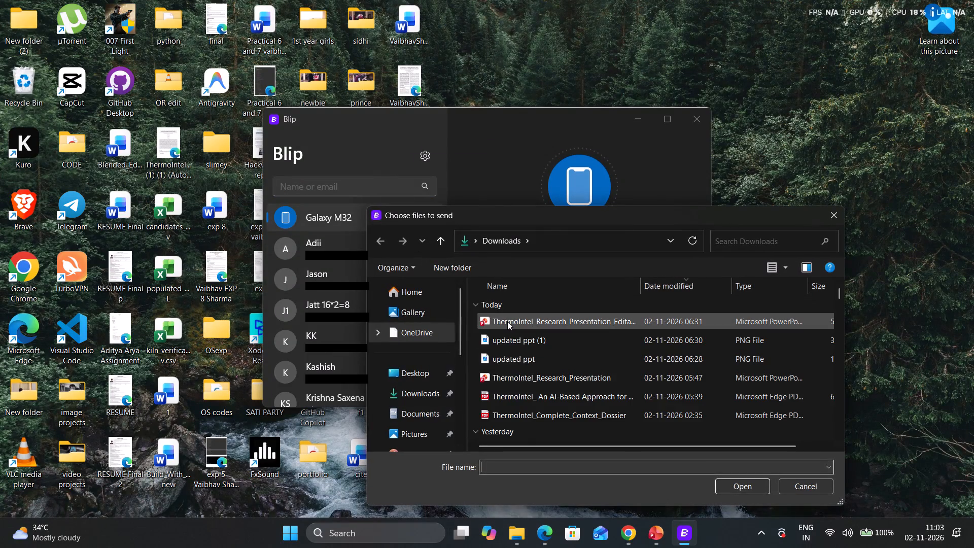
pyautogui.click(507, 321)
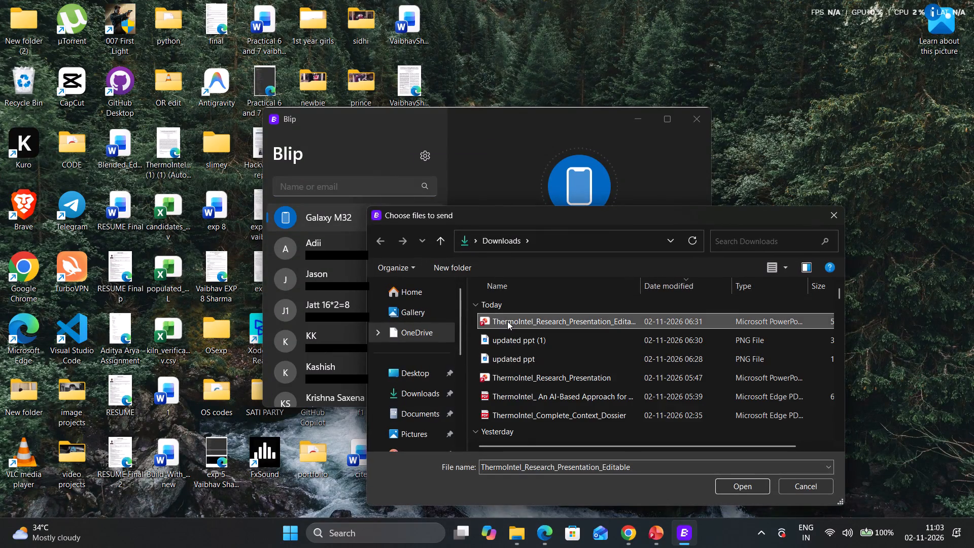
pyautogui.press('Return')
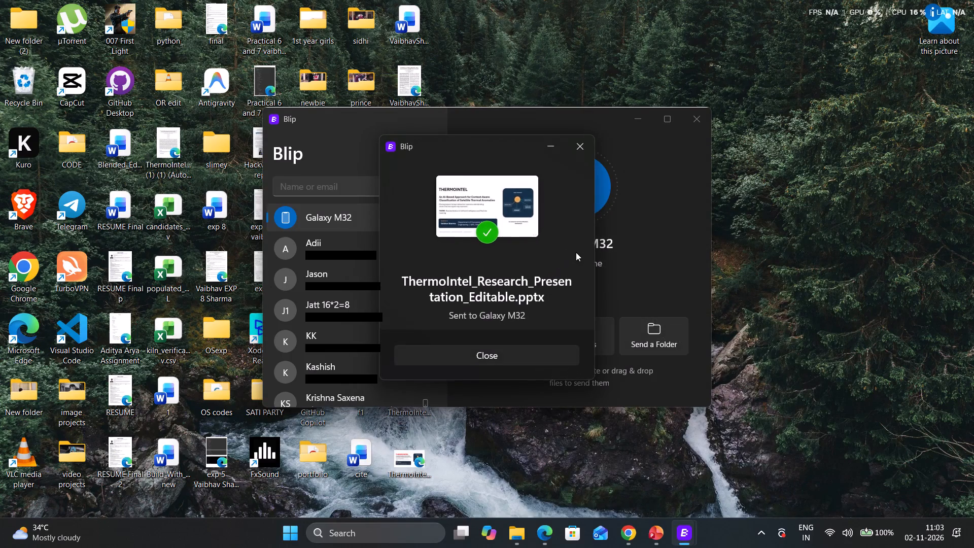
# Send the clipboard image to the Galaxy M32 and close its transfer window.
pyautogui.click(634, 263)
pyautogui.click(531, 333)
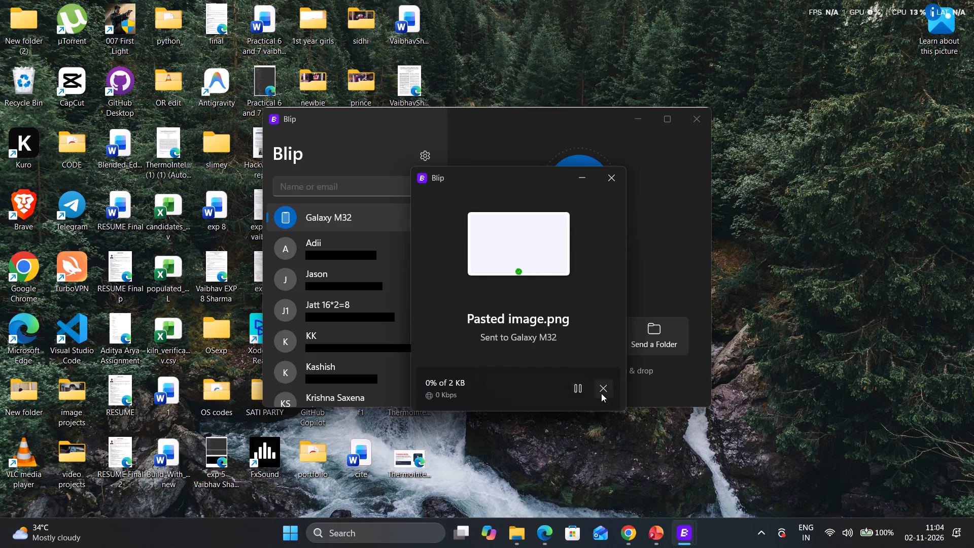
pyautogui.click(610, 177)
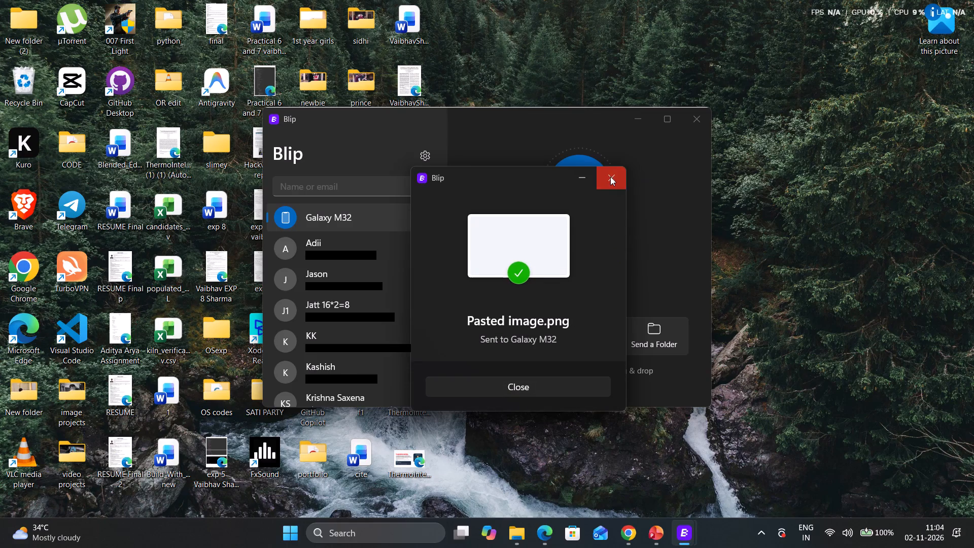
# Send the ThermoIntel_Research_Presentation_Editable PDF from the Desktop folder to the Galaxy M32.
pyautogui.click(575, 326)
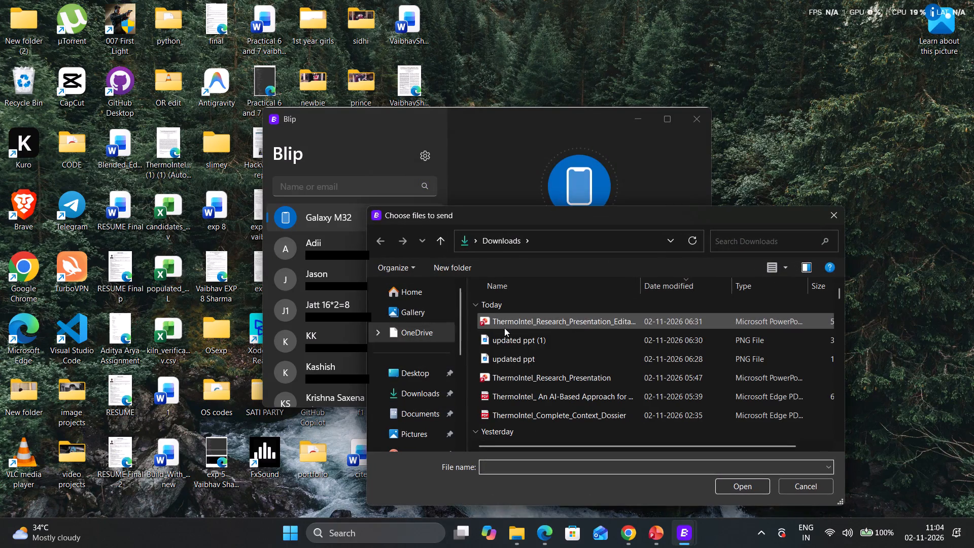
pyautogui.scroll(2, 513, 373)
pyautogui.hscroll(-3, 513, 373)
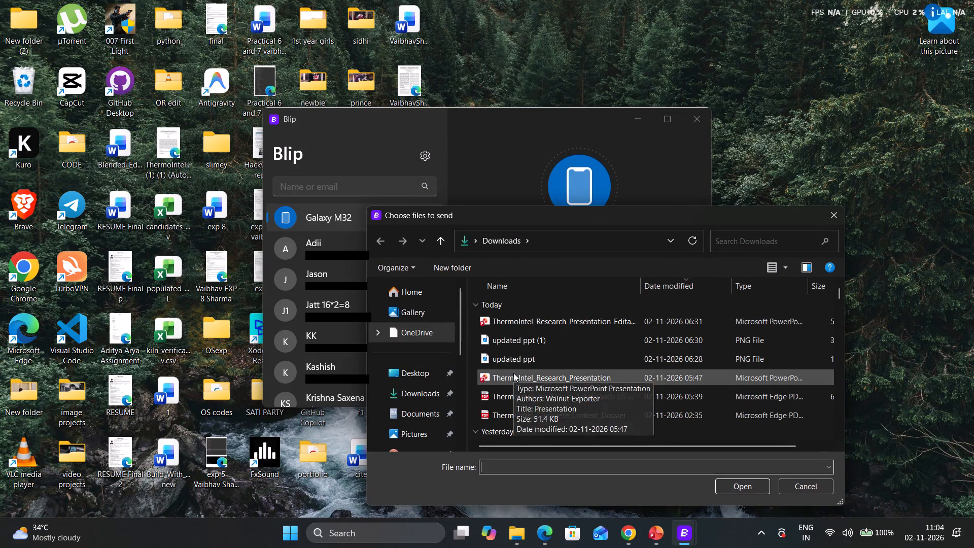
pyautogui.hscroll(-16, 513, 373)
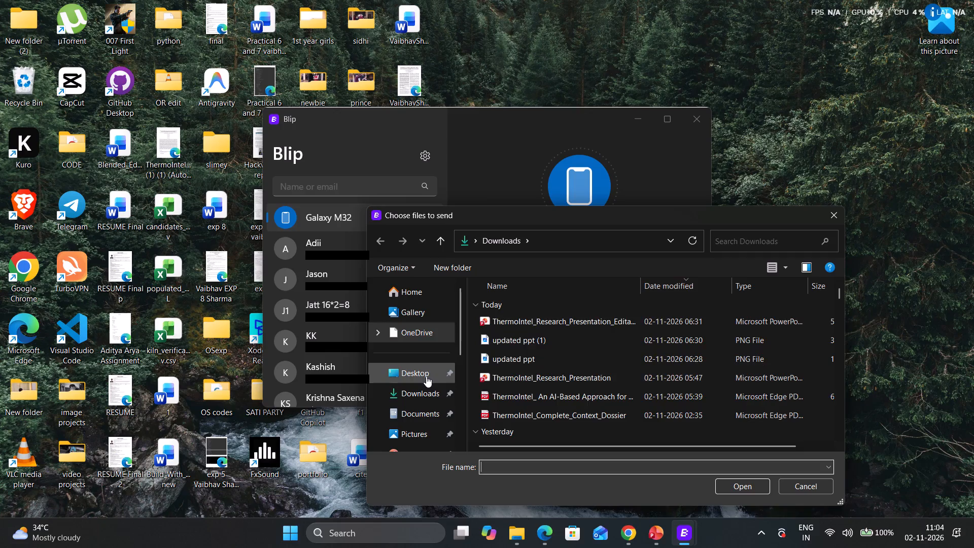
pyautogui.click(426, 376)
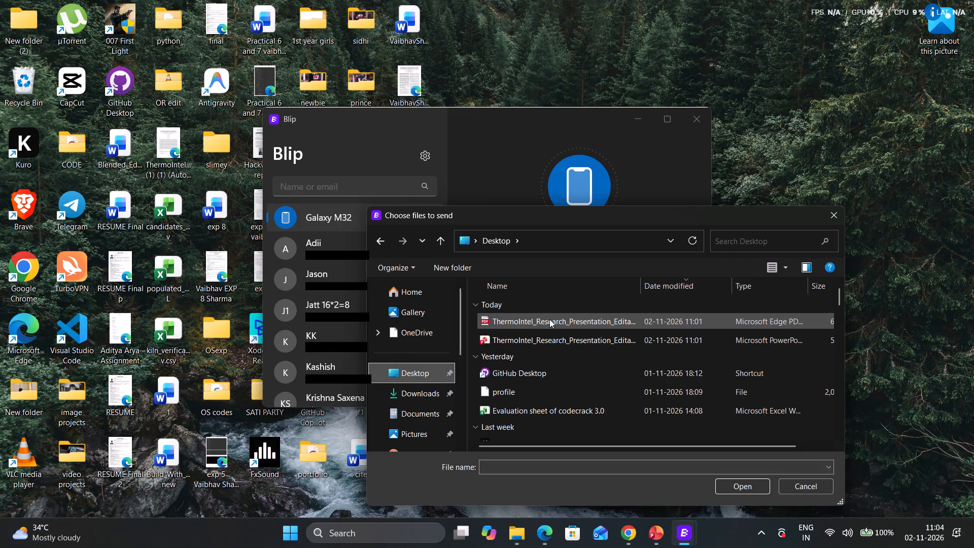
pyautogui.click(549, 319)
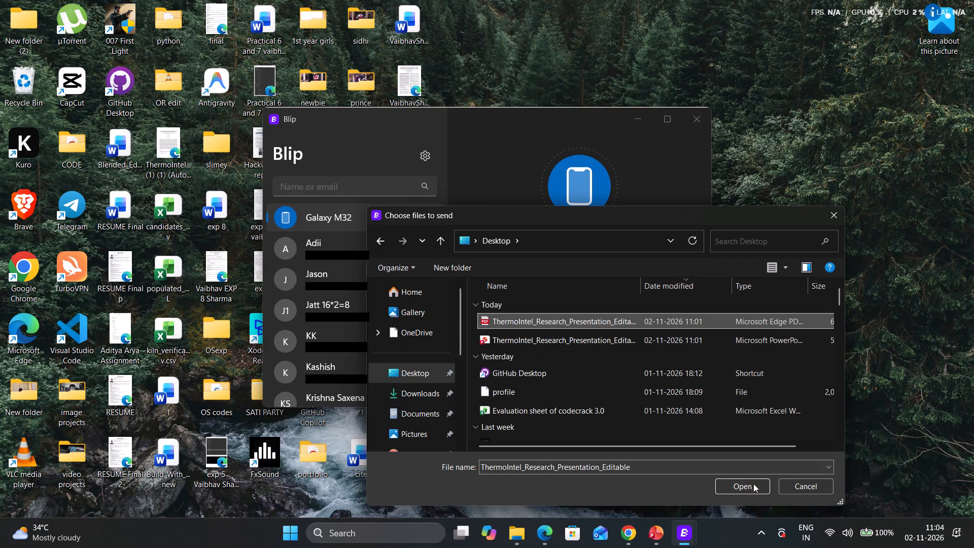
pyautogui.click(749, 484)
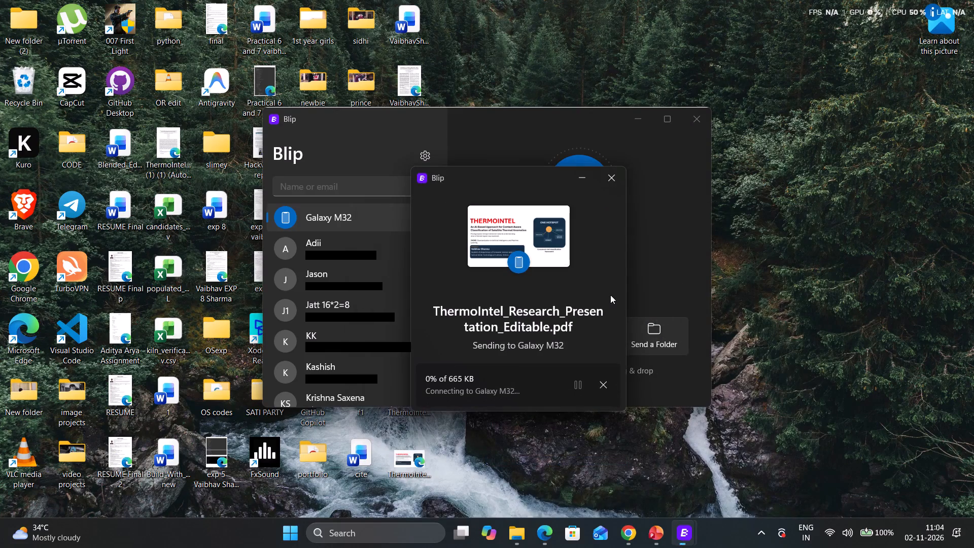
# Send both the PDF and PowerPoint versions of ThermoIntel_Research_Presentation_Editable from the Desktop folder to the Galaxy M32 together.
pyautogui.click(642, 254)
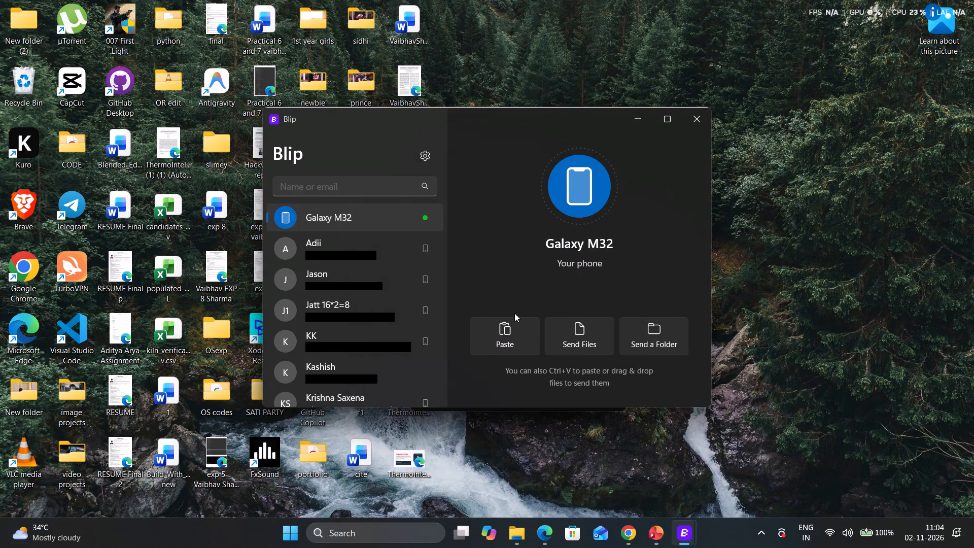
pyautogui.click(583, 346)
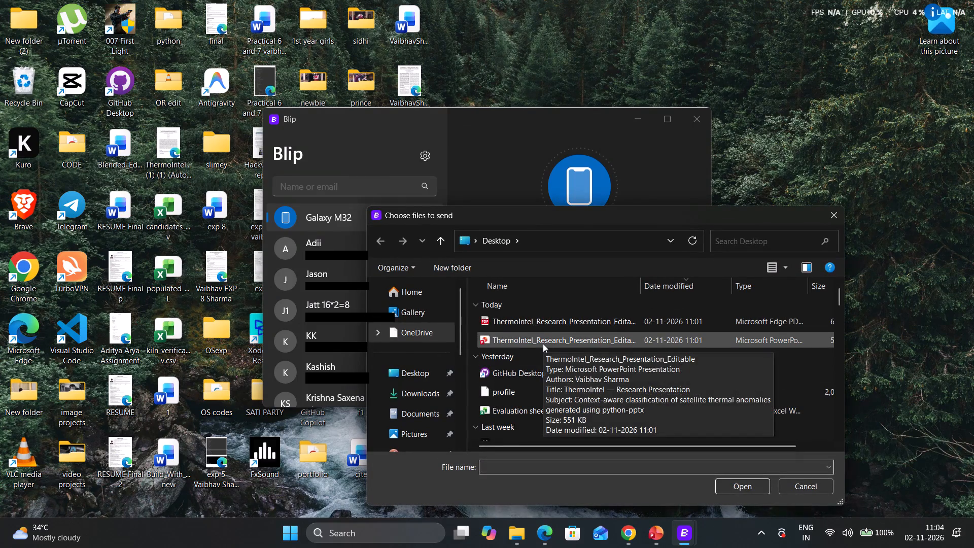
pyautogui.click(515, 327)
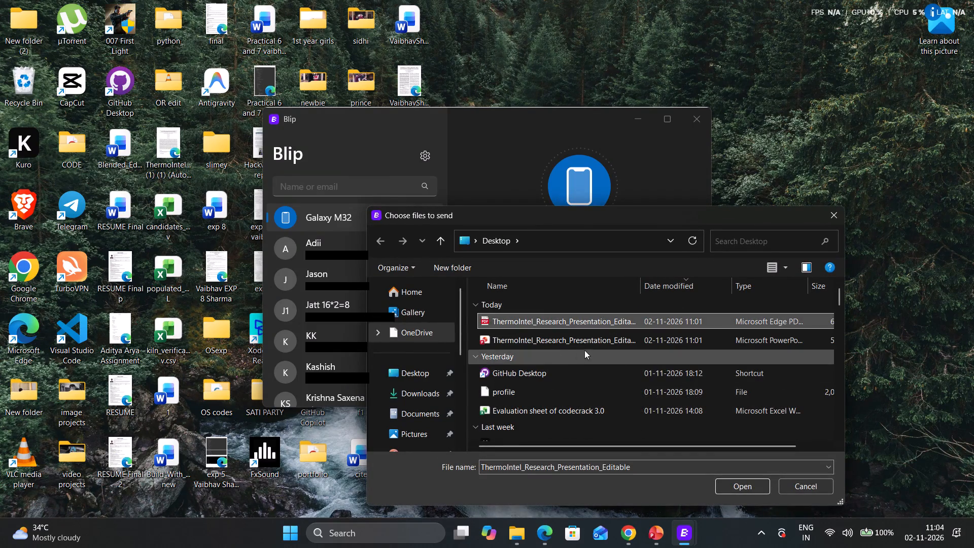
pyautogui.click(617, 345)
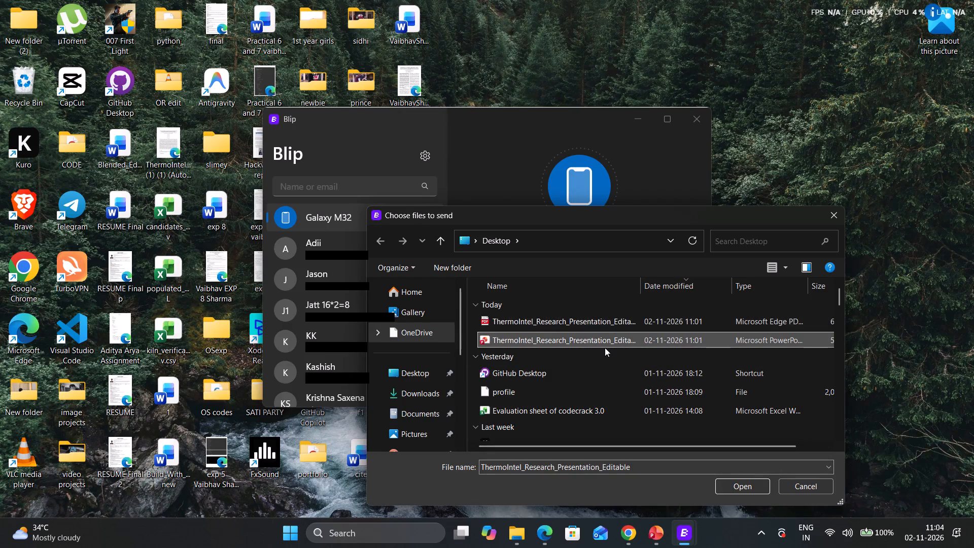
pyautogui.keyDown('ctrl'); pyautogui.click(602, 322); pyautogui.keyUp('ctrl')
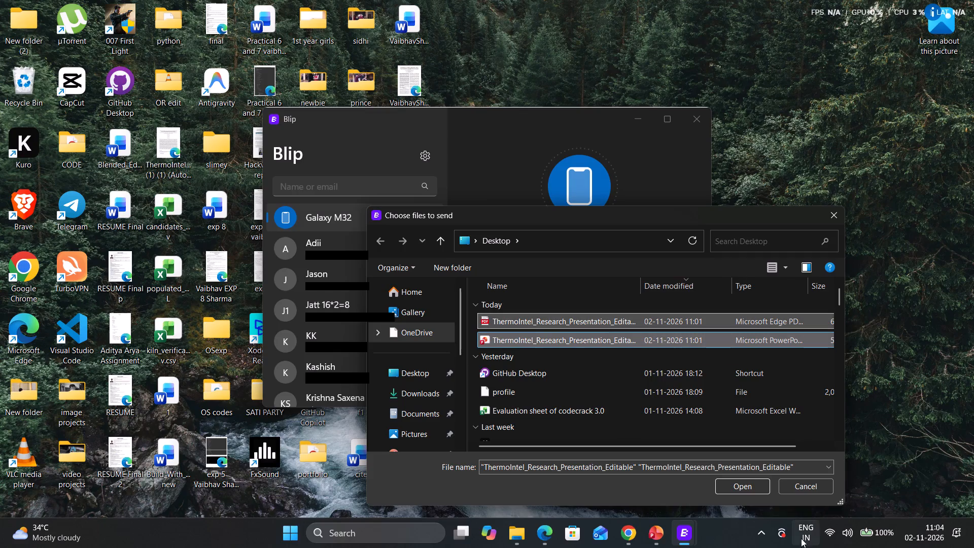
pyautogui.click(753, 488)
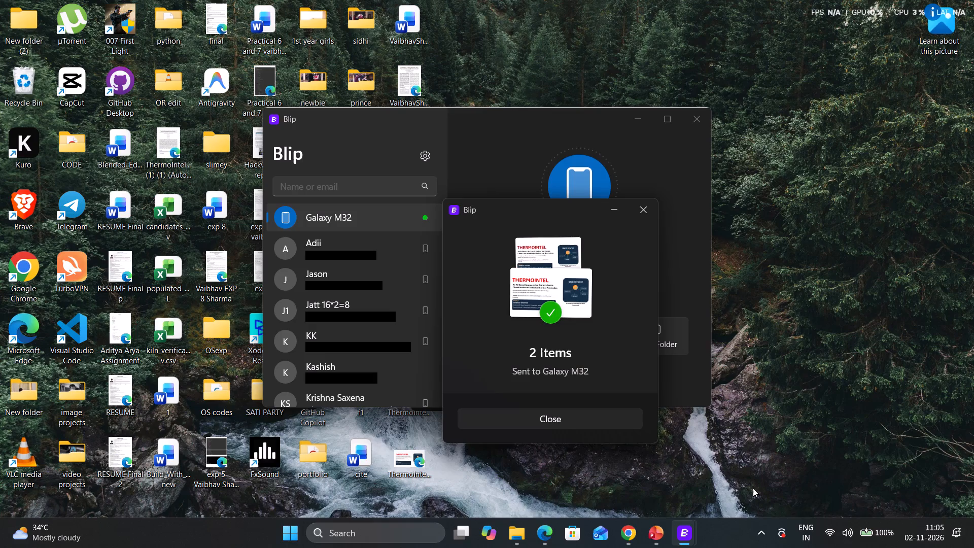
# Close the remaining transfer windows and the main Blip window.
pyautogui.click(635, 205)
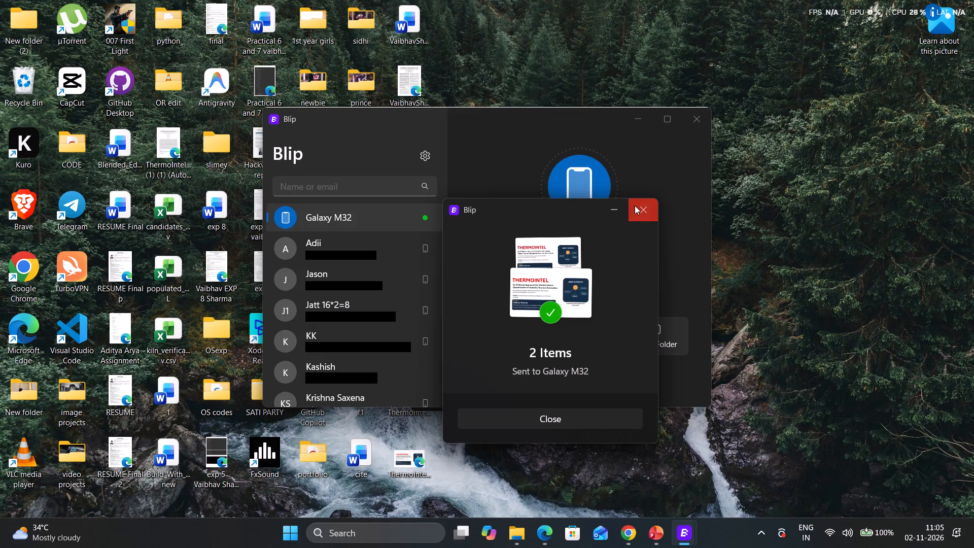
pyautogui.click(689, 119)
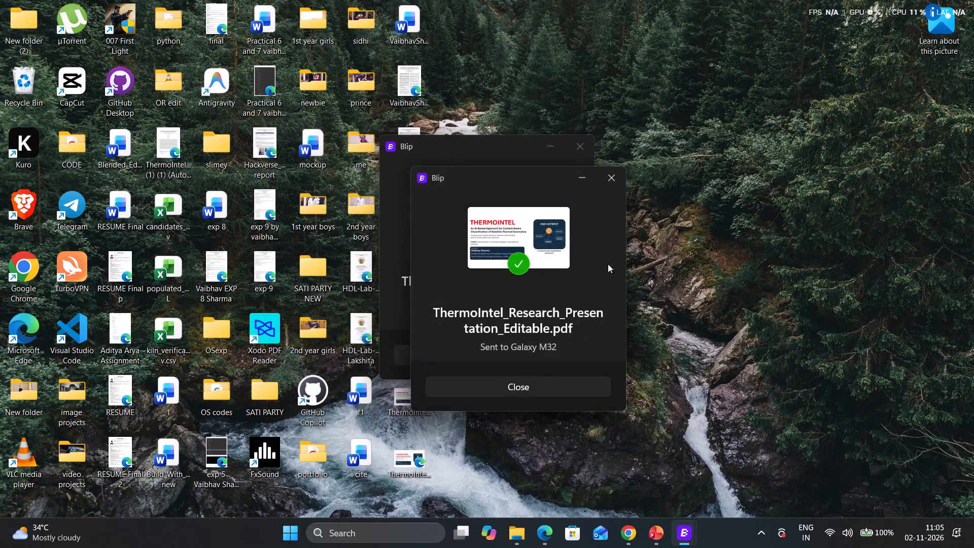
pyautogui.click(609, 166)
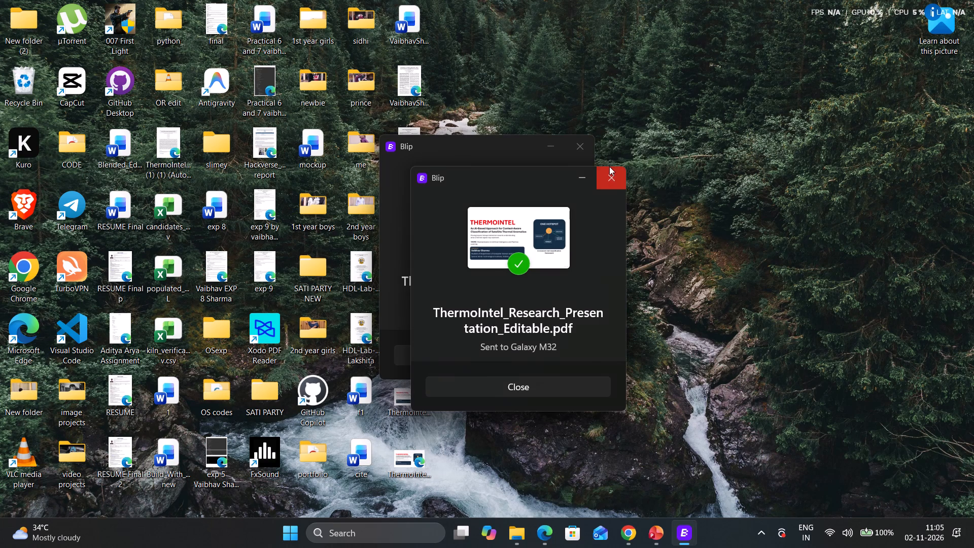
pyautogui.click(591, 147)
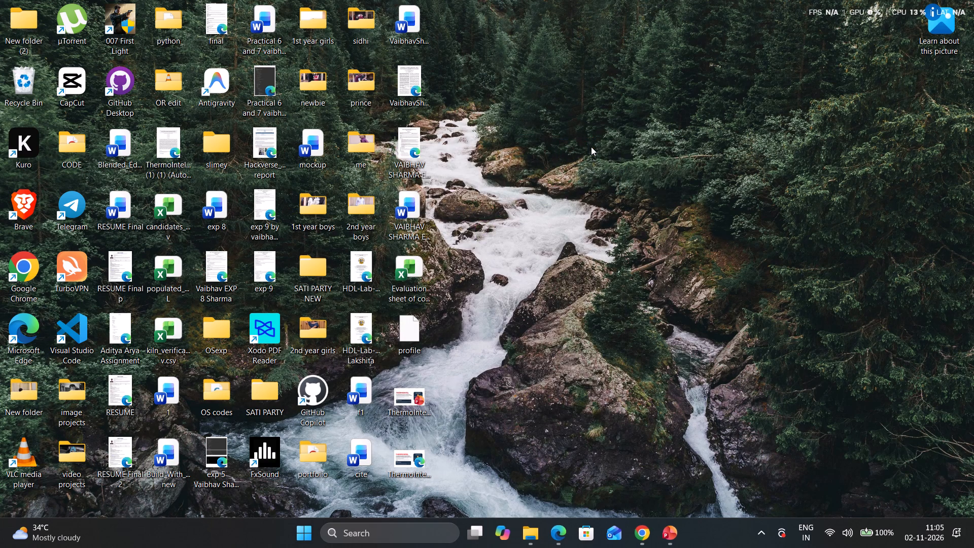
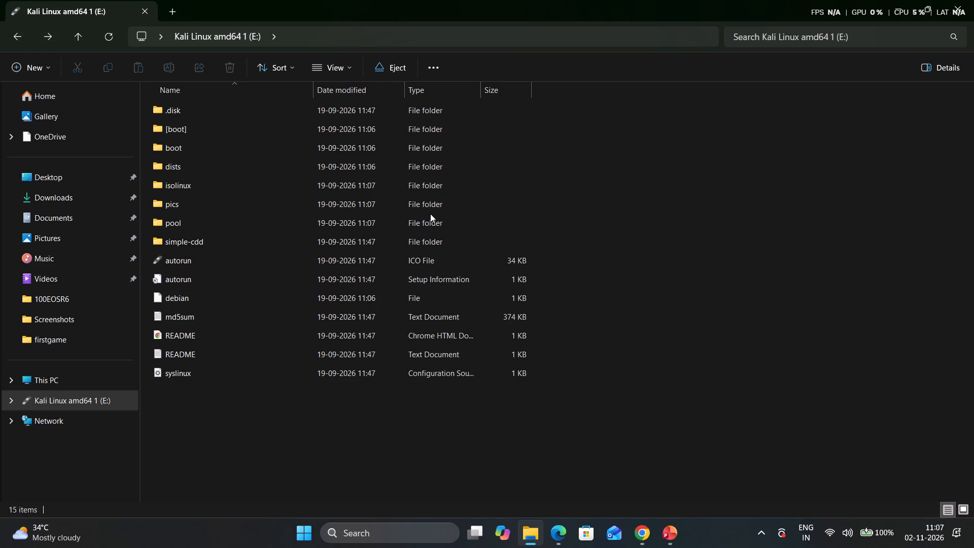
# Create a folder named ppt at the root of the Kali Linux amd64 1 (E:) drive and open it.
pyautogui.click(299, 424)
pyautogui.rightClick(299, 424)
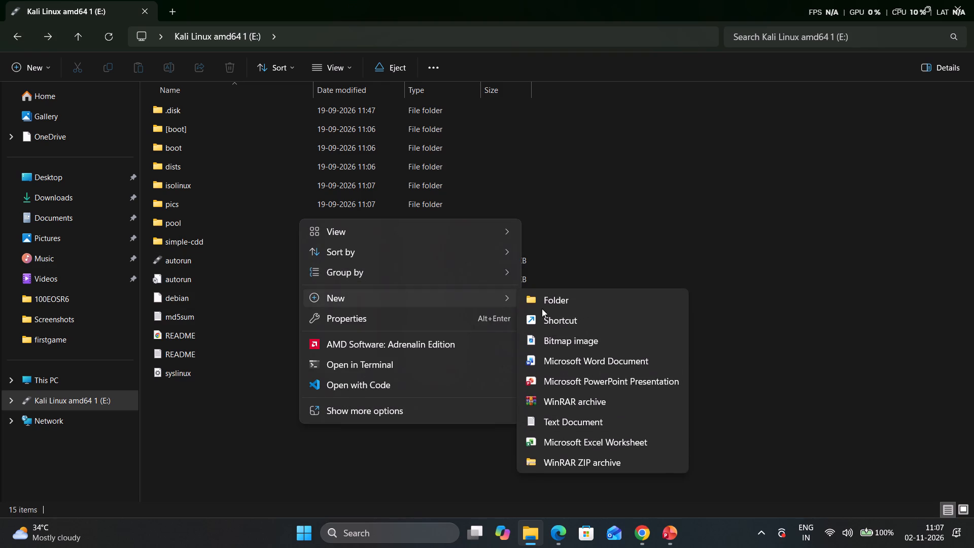
pyautogui.click(552, 305)
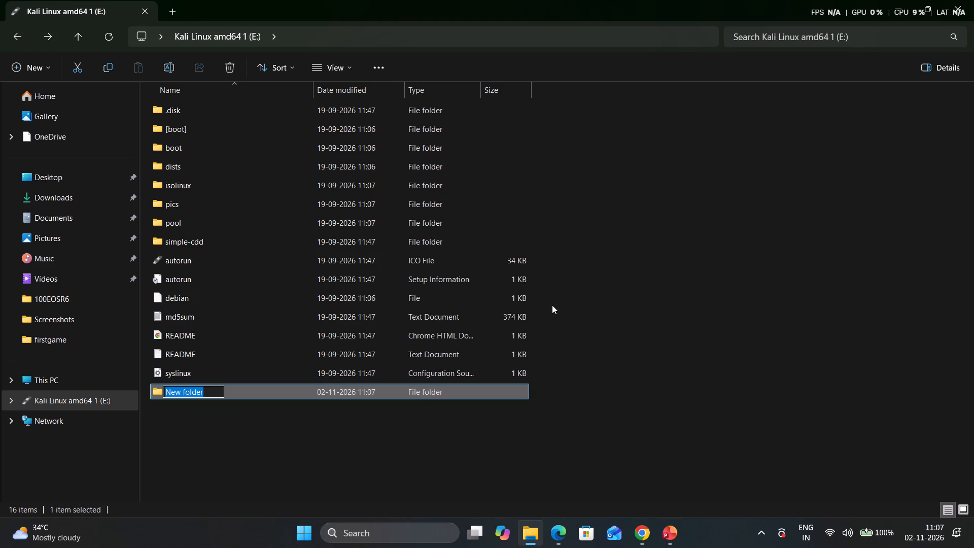
pyautogui.press('BackSpace')
pyautogui.write('ppt')
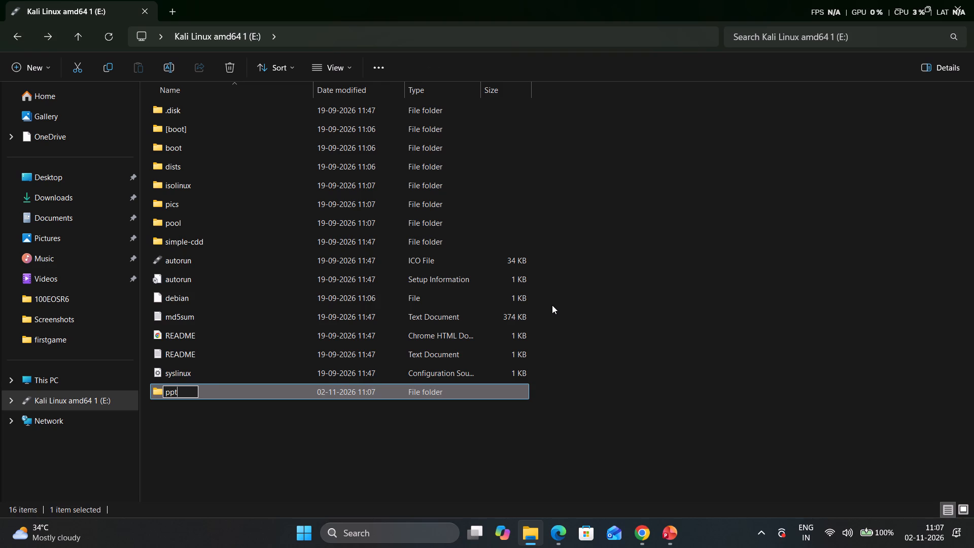
pyautogui.press('Return')
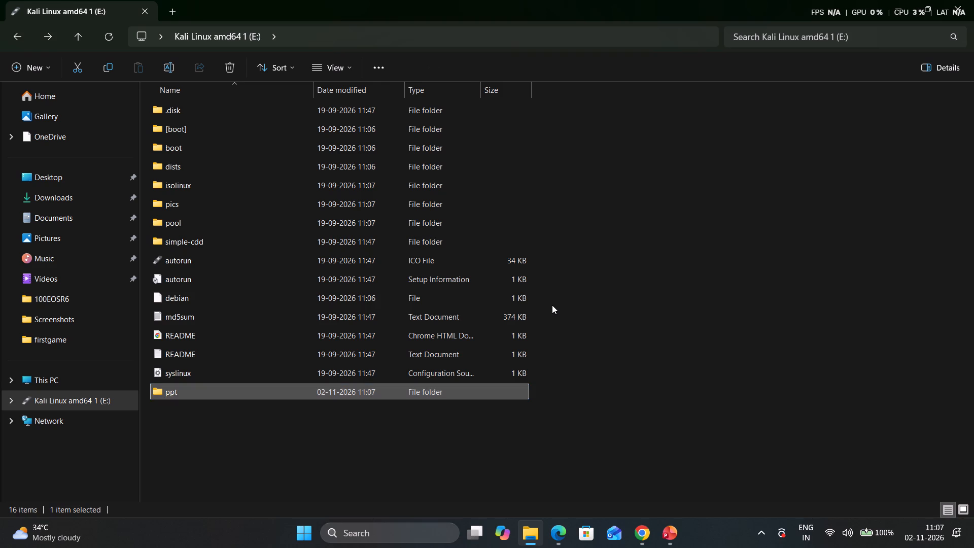
pyautogui.press('Return')
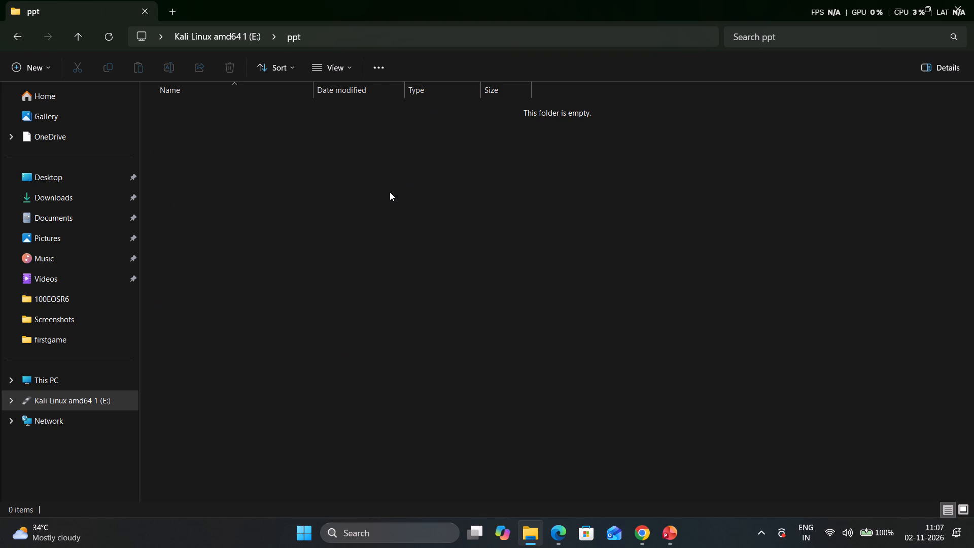
pyautogui.click(390, 192)
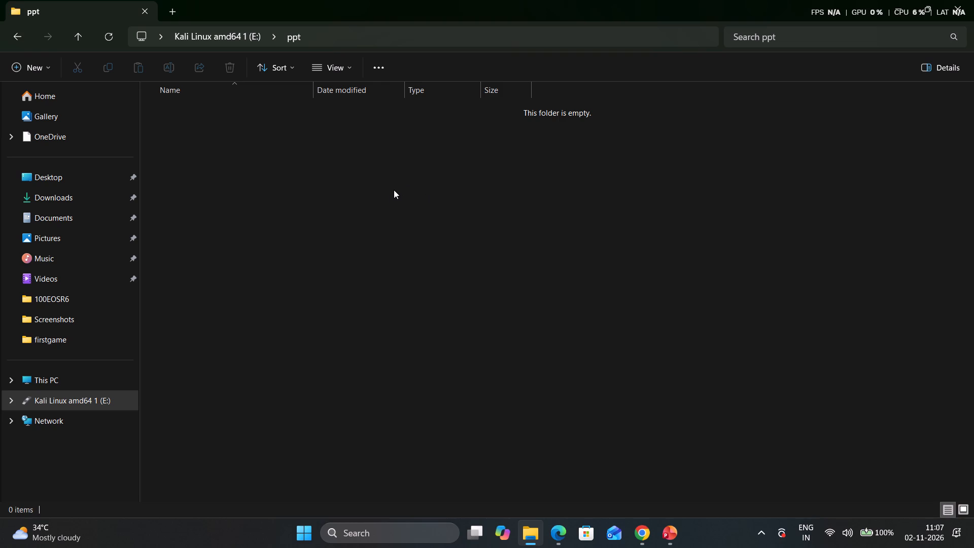
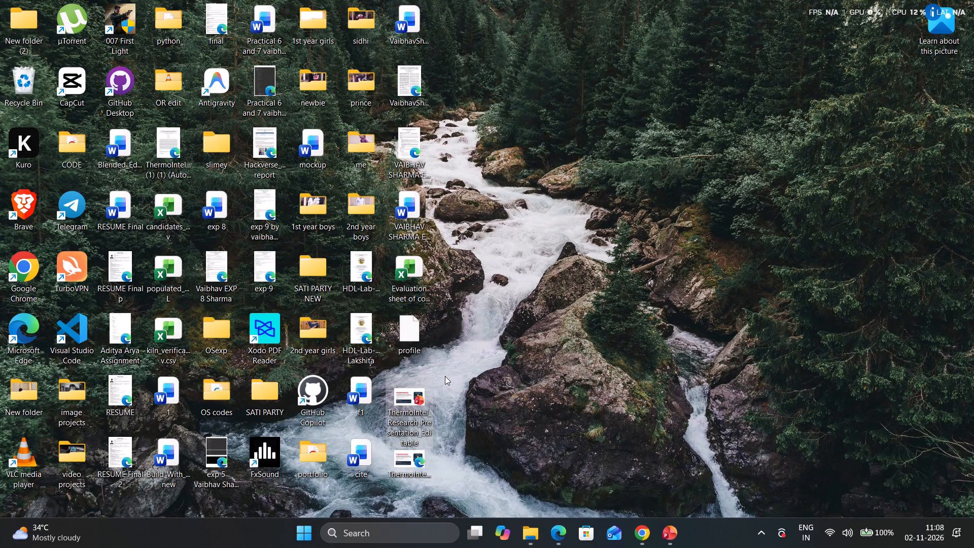
# Copy the ThermoIntel research presentation's PowerPoint and PDF files from the desktop into the ppt folder on the E: drive.
pyautogui.moveTo(448, 378); pyautogui.dragTo(400, 469)
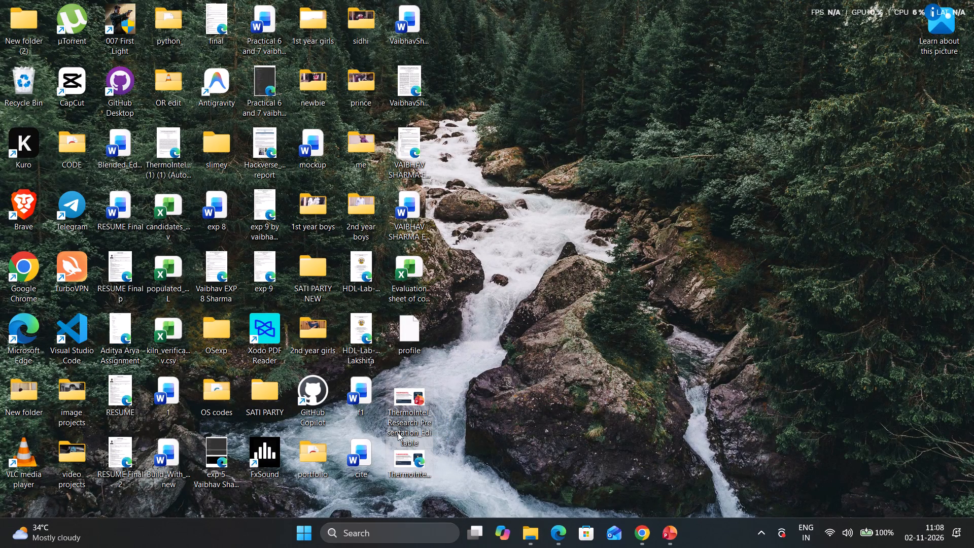
pyautogui.rightClick(400, 426)
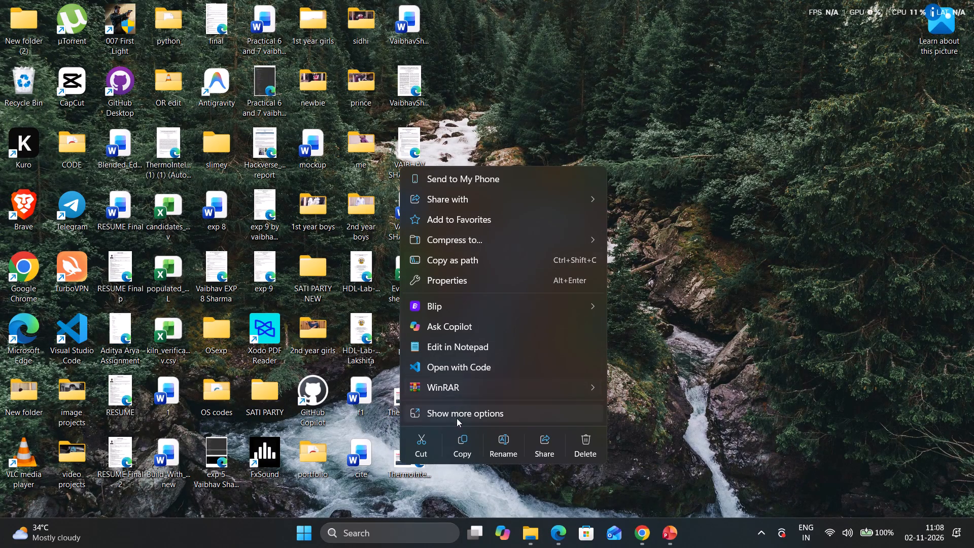
pyautogui.click(460, 451)
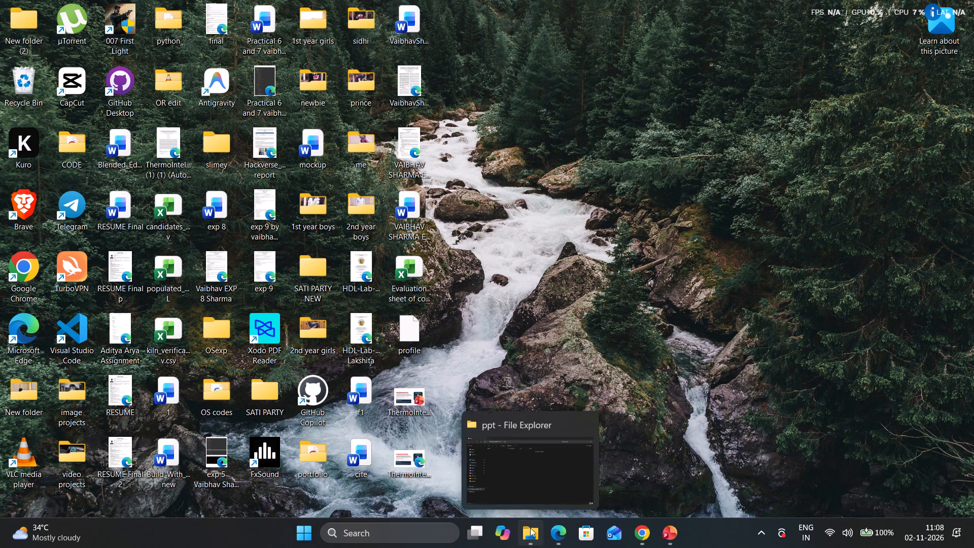
pyautogui.click(515, 499)
pyautogui.click(355, 247)
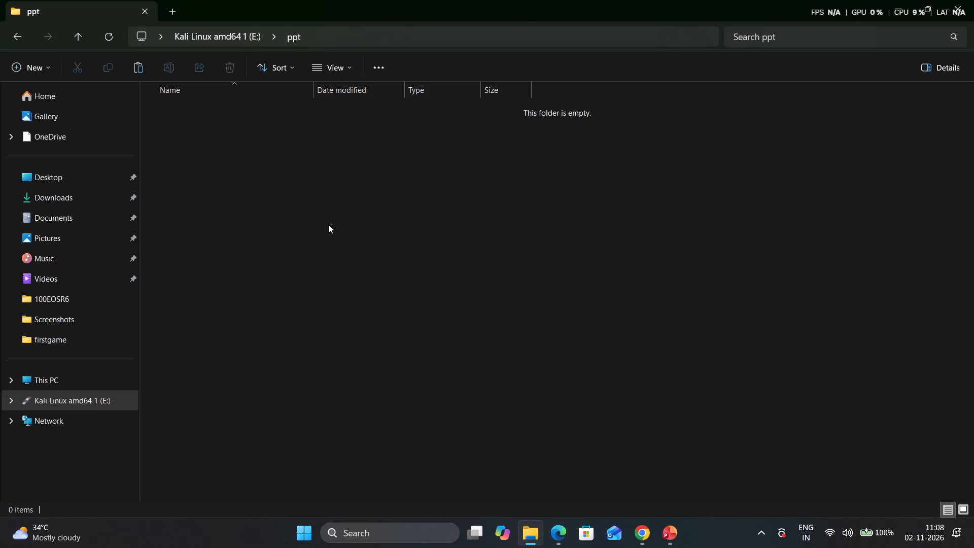
pyautogui.click(328, 224)
pyautogui.hotkey('ctrl', 'v')
pyautogui.click(328, 224)
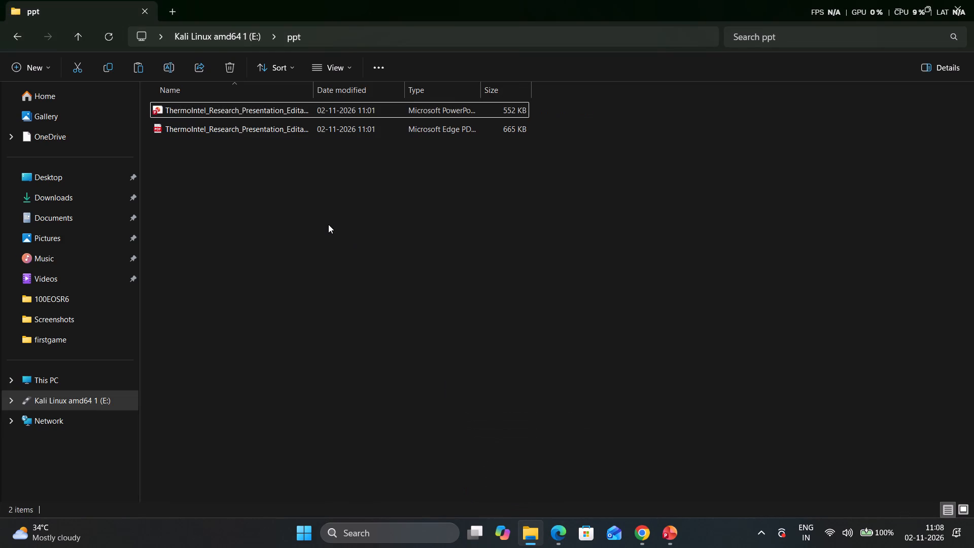
# Open the copied ThermoIntel presentation and PDF from the ppt folder to check them, look through the PDF's pages, and close the windows.
pyautogui.doubleClick(420, 110)
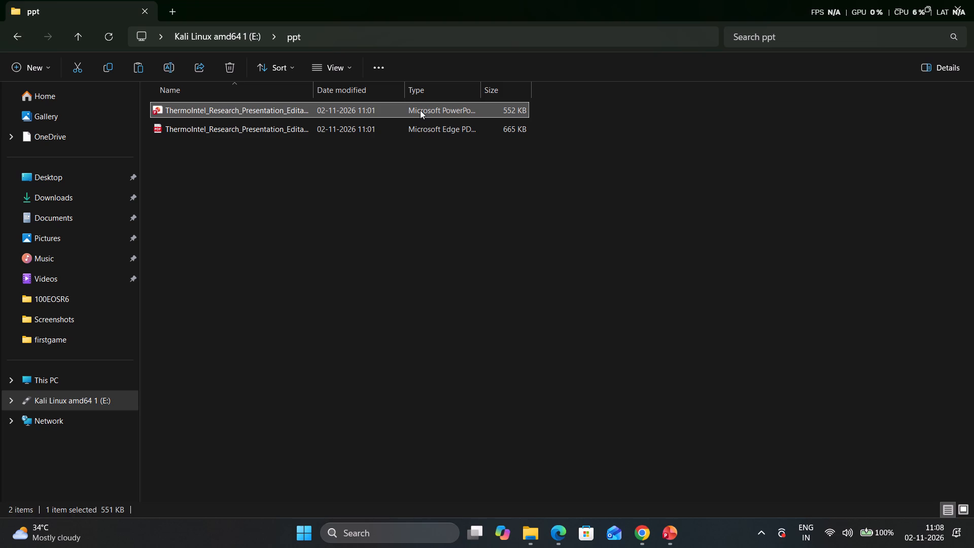
pyautogui.doubleClick(421, 125)
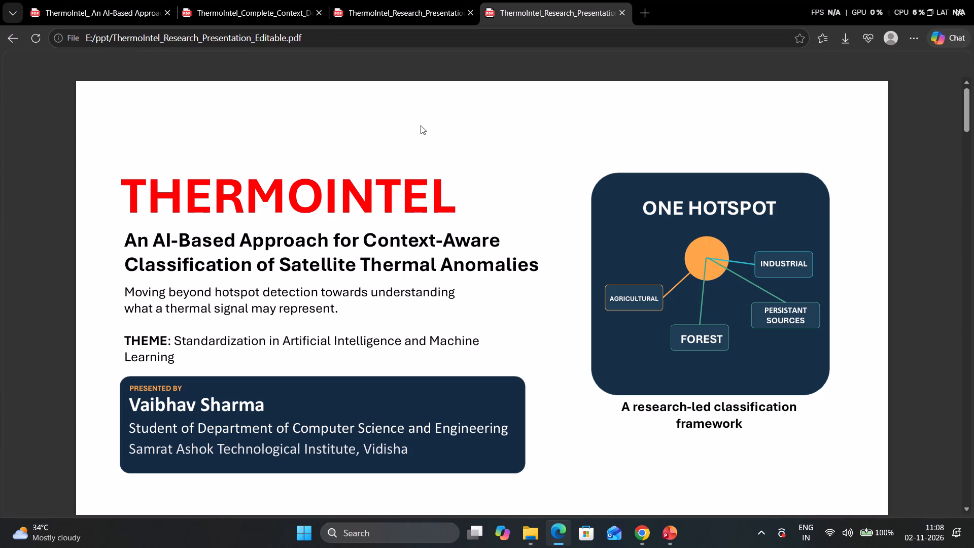
pyautogui.hscroll(6, 429, 251)
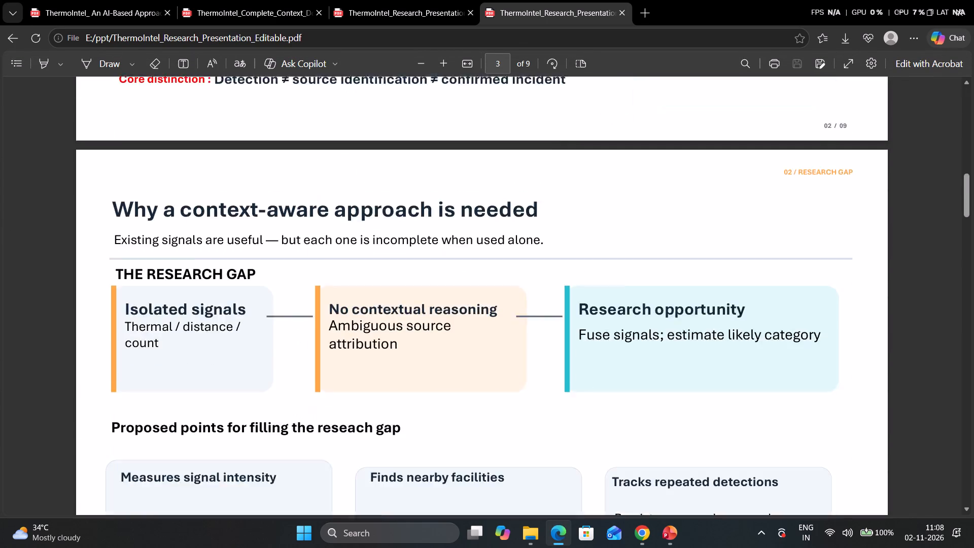
pyautogui.hscroll(16, 429, 251)
pyautogui.click(973, 0)
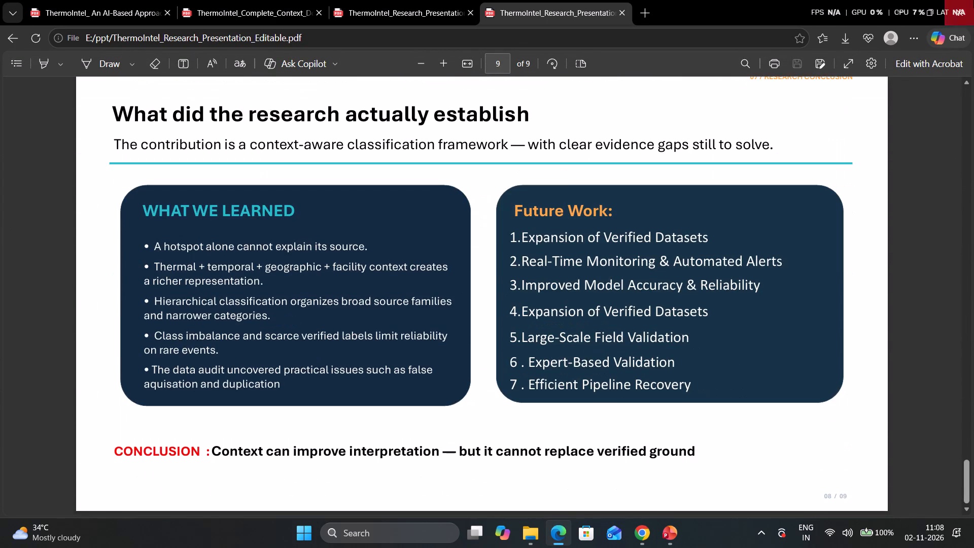
pyautogui.tripleClick(973, 0)
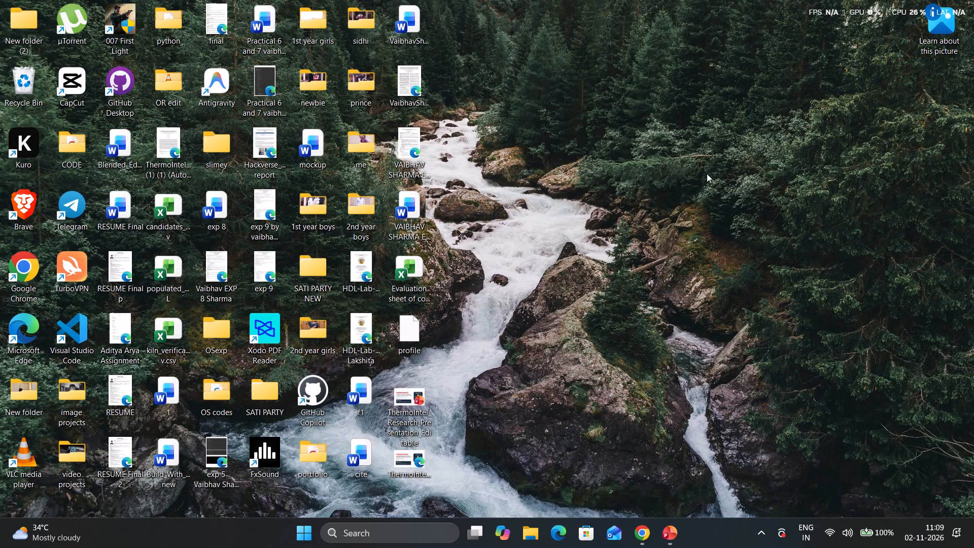
# Bring up the Shut Down Windows dialog from the desktop.
pyautogui.hotkey('alt', 'F4')
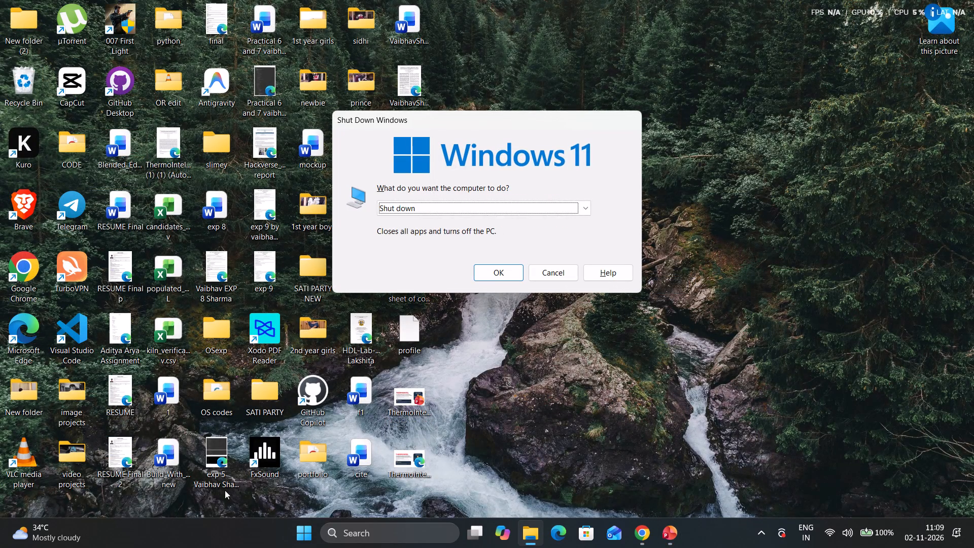